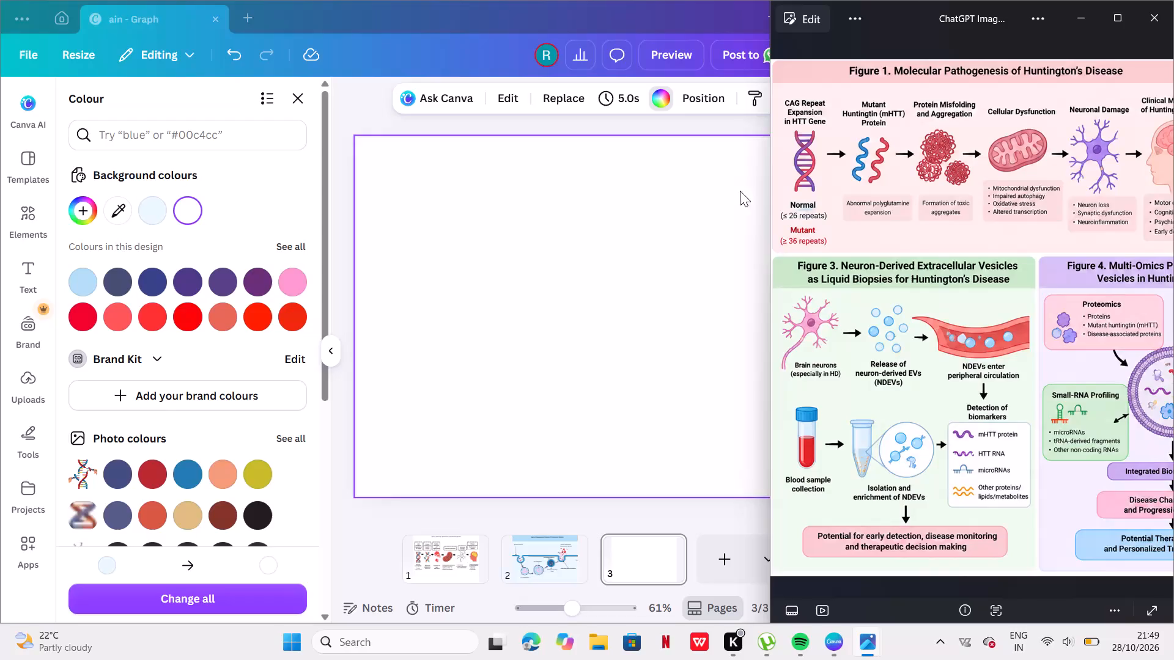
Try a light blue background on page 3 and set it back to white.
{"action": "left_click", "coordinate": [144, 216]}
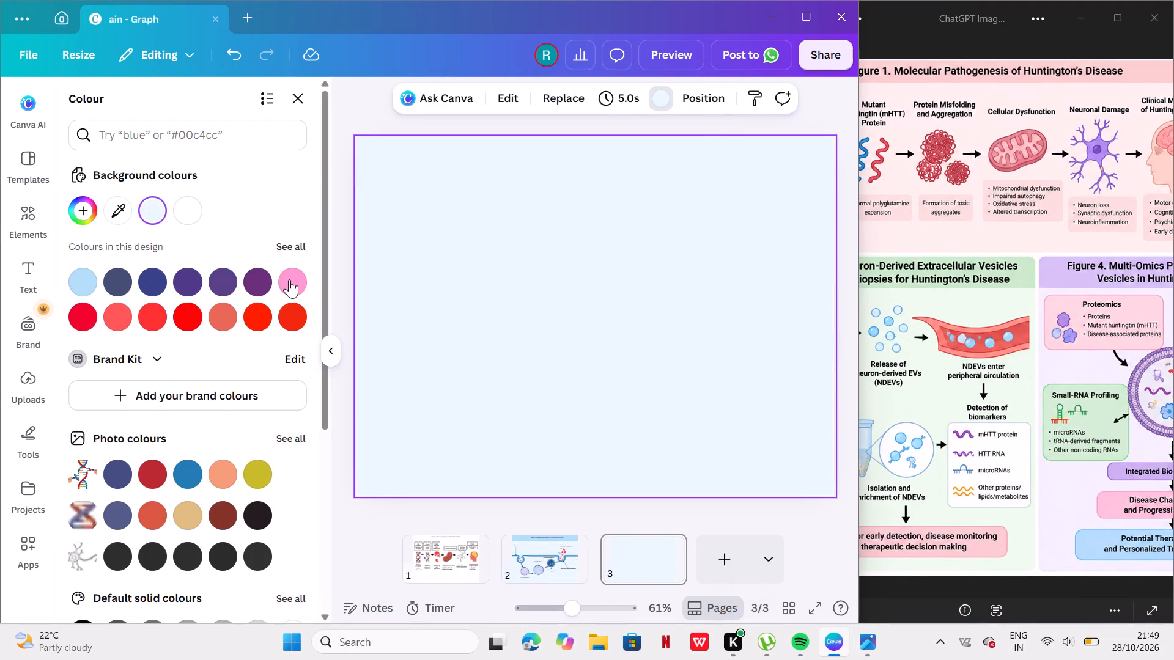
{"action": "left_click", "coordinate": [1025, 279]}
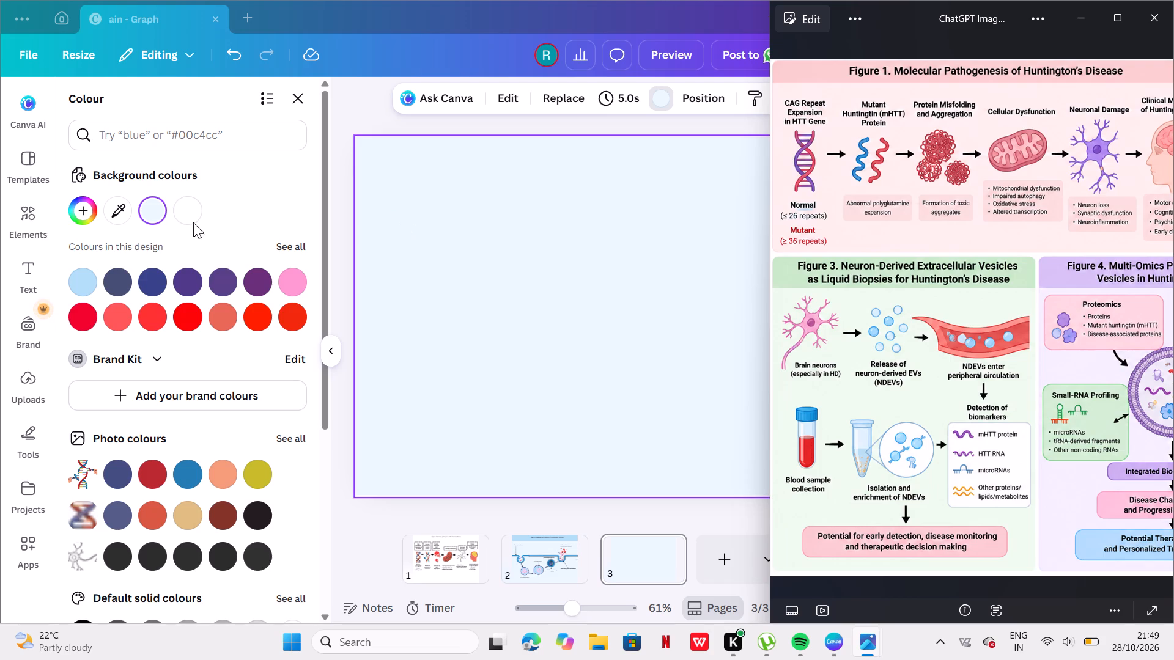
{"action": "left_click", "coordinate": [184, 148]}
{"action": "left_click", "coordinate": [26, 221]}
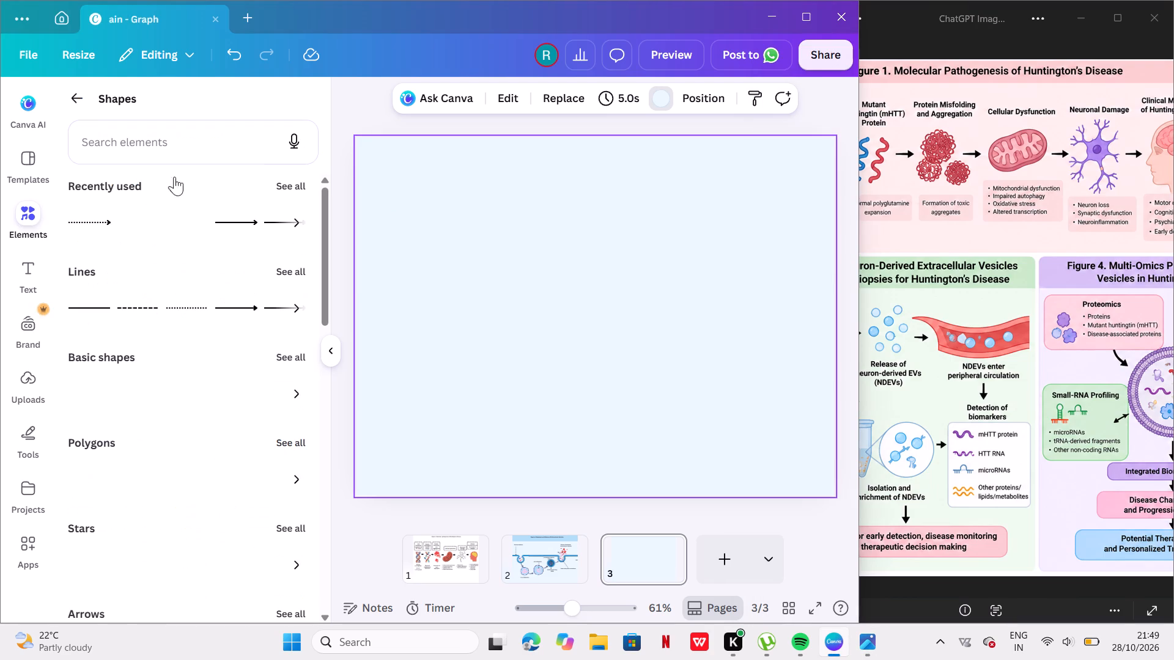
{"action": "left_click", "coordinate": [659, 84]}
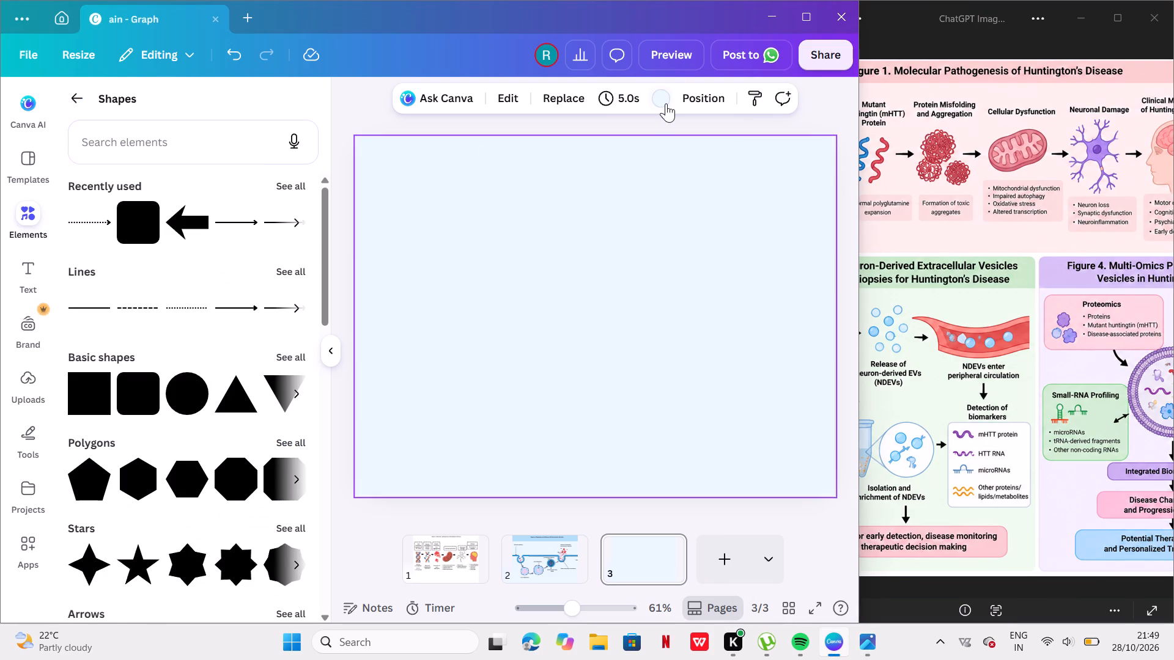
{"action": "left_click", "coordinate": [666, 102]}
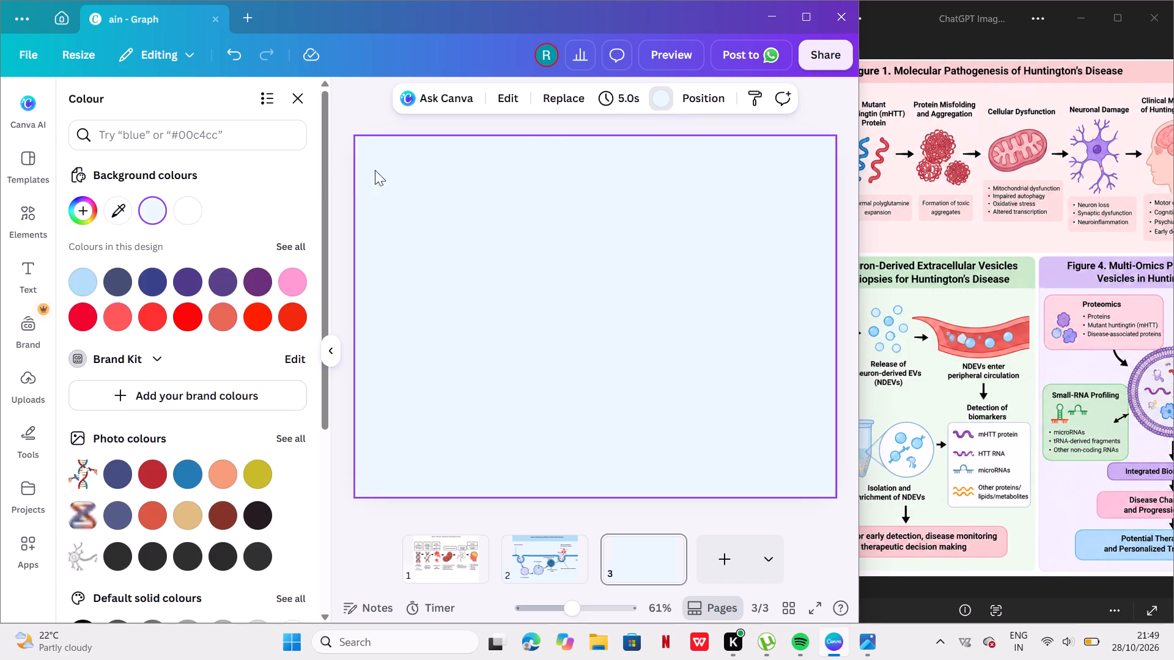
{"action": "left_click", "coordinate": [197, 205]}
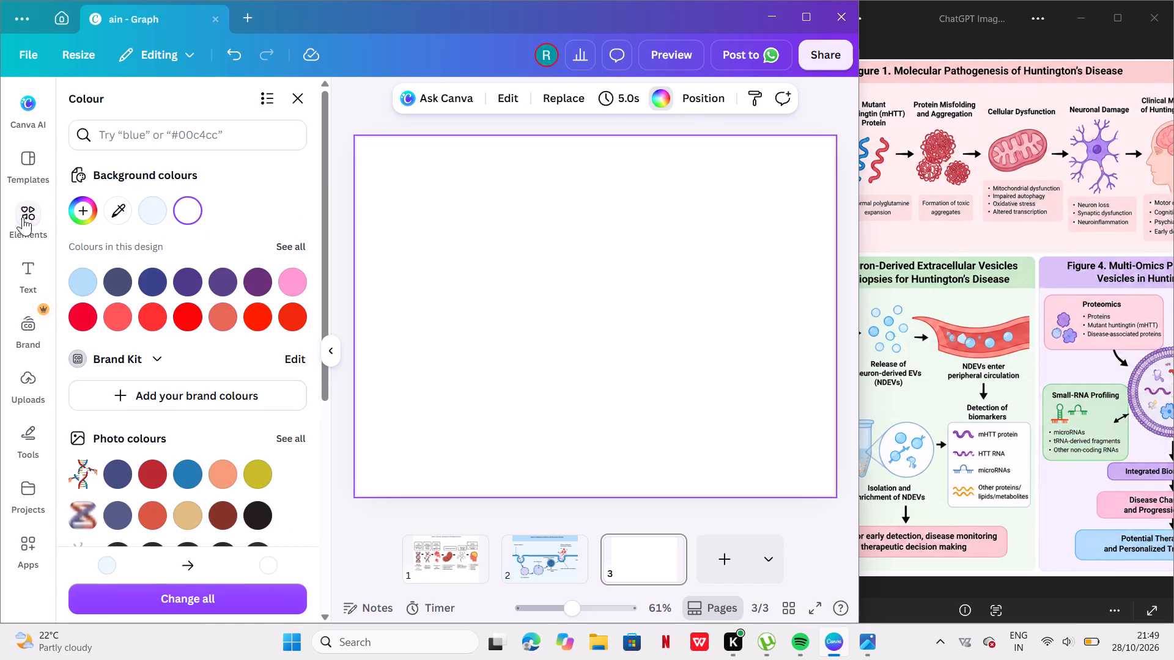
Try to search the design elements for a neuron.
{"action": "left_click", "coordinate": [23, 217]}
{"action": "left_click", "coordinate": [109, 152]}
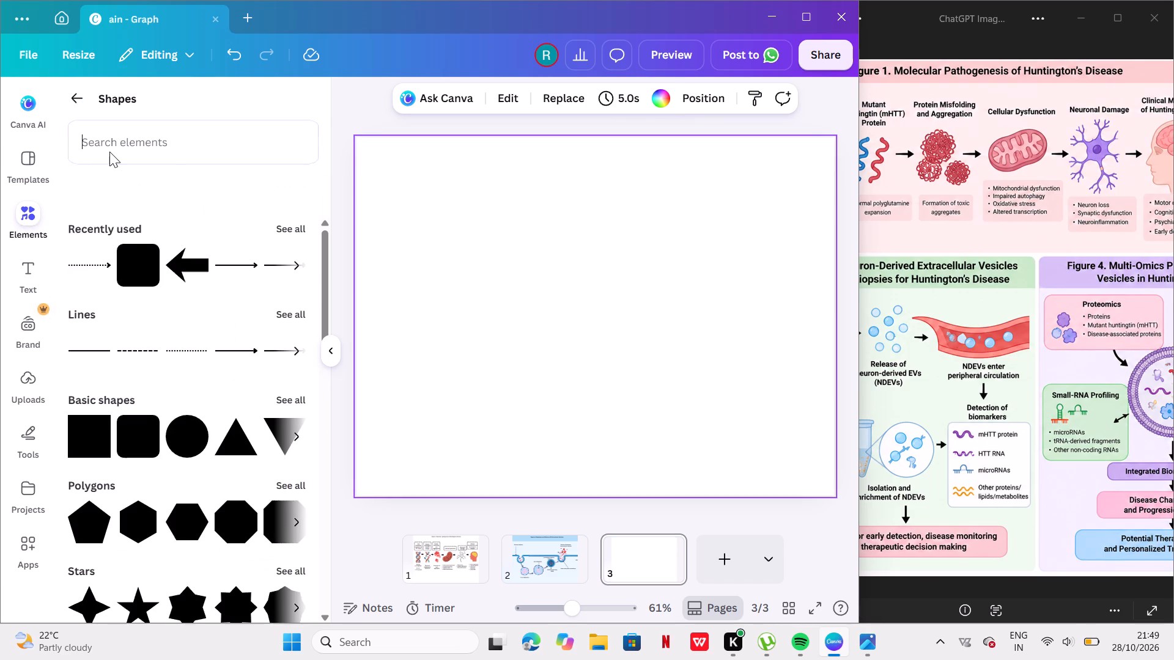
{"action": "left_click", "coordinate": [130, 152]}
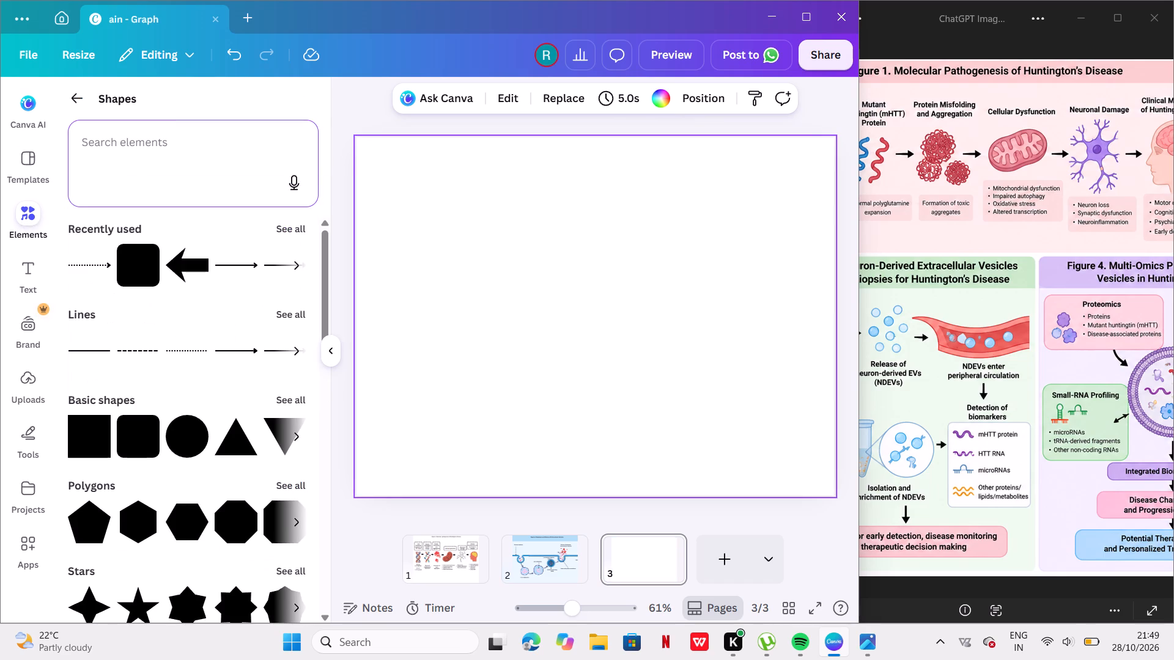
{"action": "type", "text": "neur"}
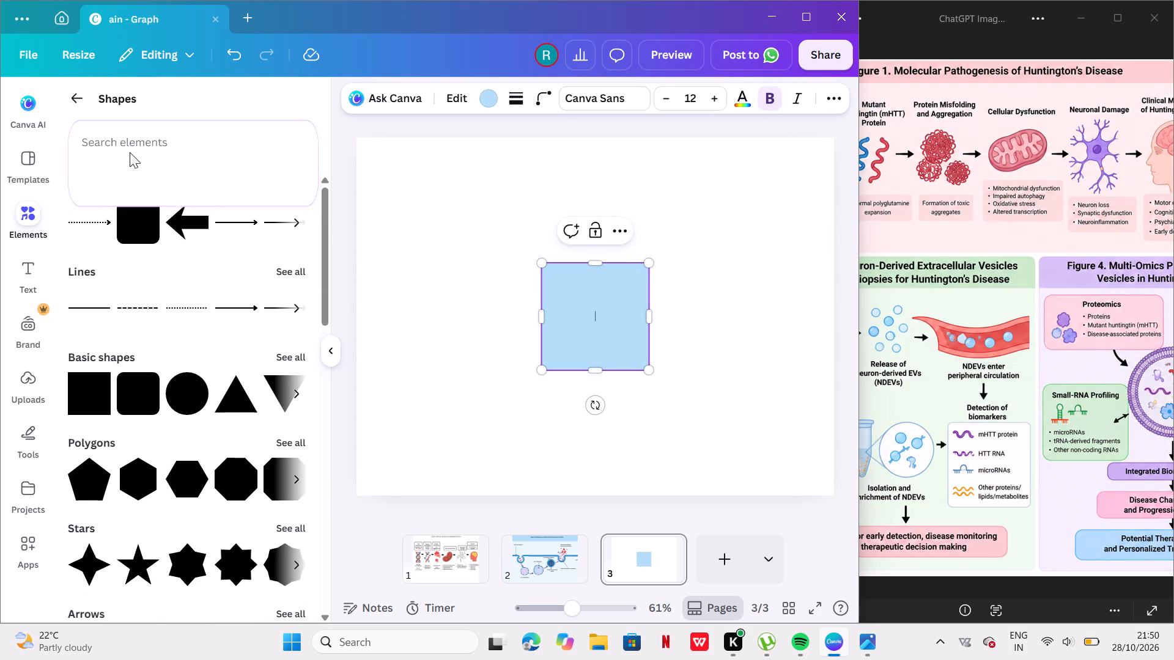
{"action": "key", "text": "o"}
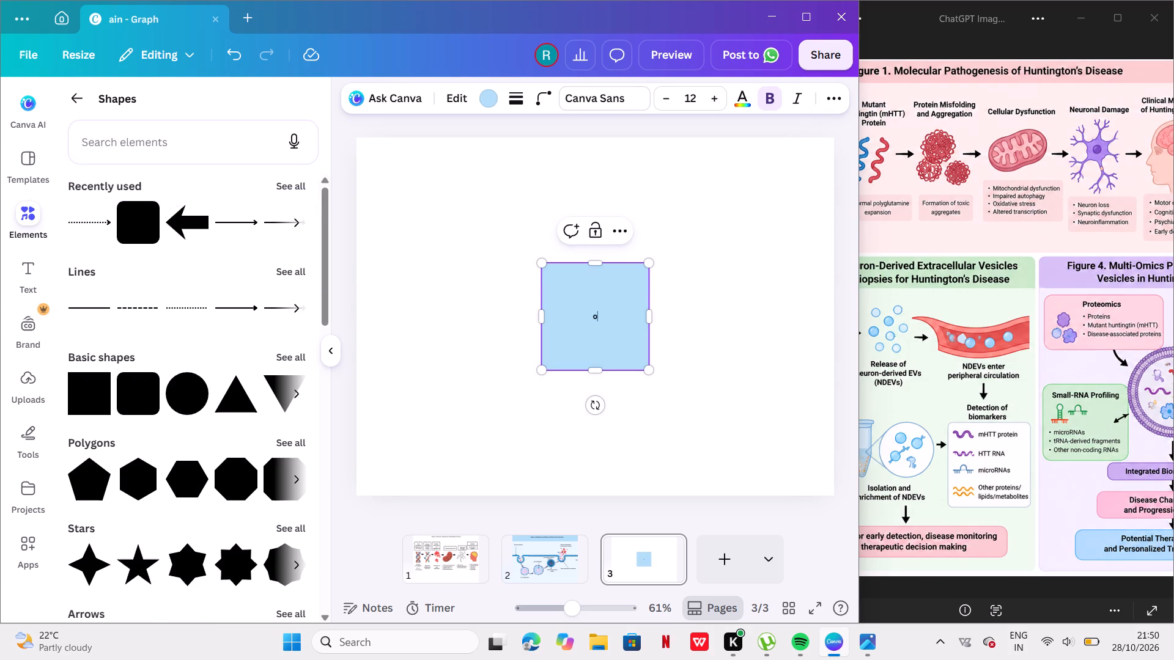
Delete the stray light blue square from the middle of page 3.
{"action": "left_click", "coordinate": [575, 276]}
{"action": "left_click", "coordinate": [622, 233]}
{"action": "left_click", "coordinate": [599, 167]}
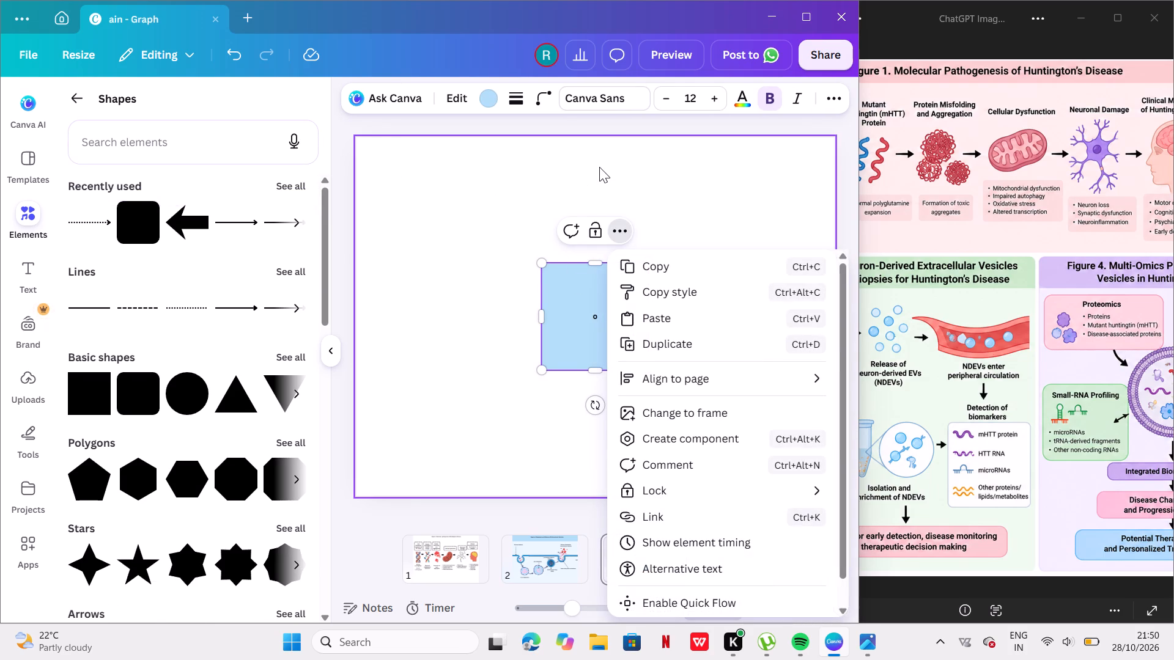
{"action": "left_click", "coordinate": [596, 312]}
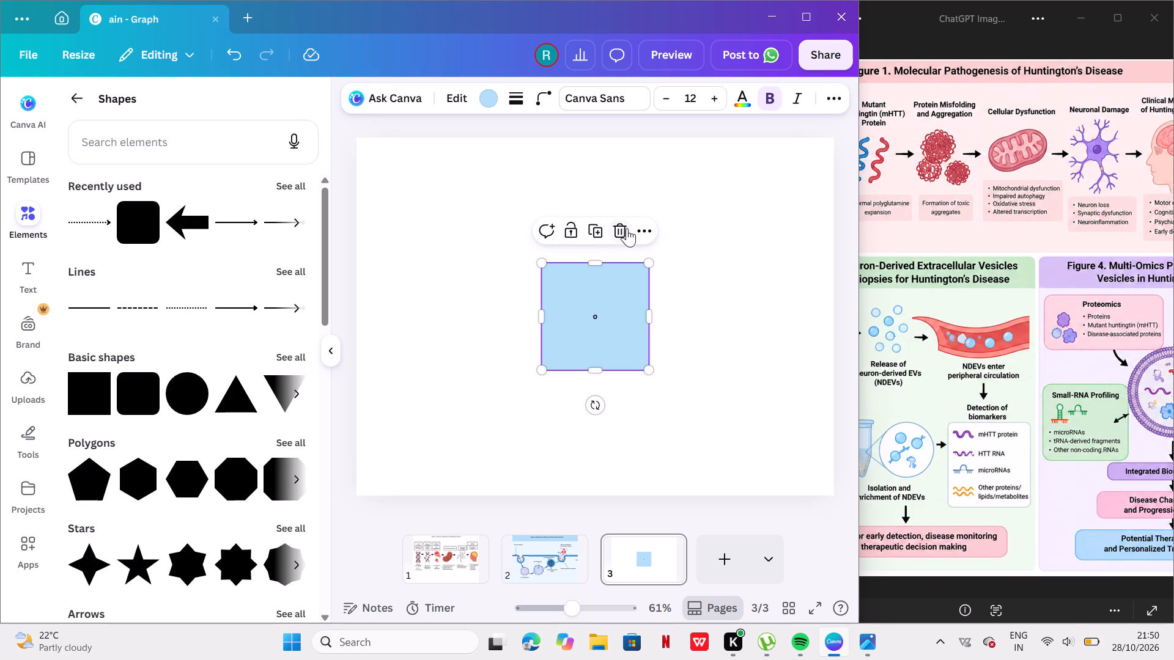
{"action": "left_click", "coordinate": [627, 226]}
Search the elements for "neuron" and show results from all categories, not only shapes.
{"action": "left_click", "coordinate": [155, 145]}
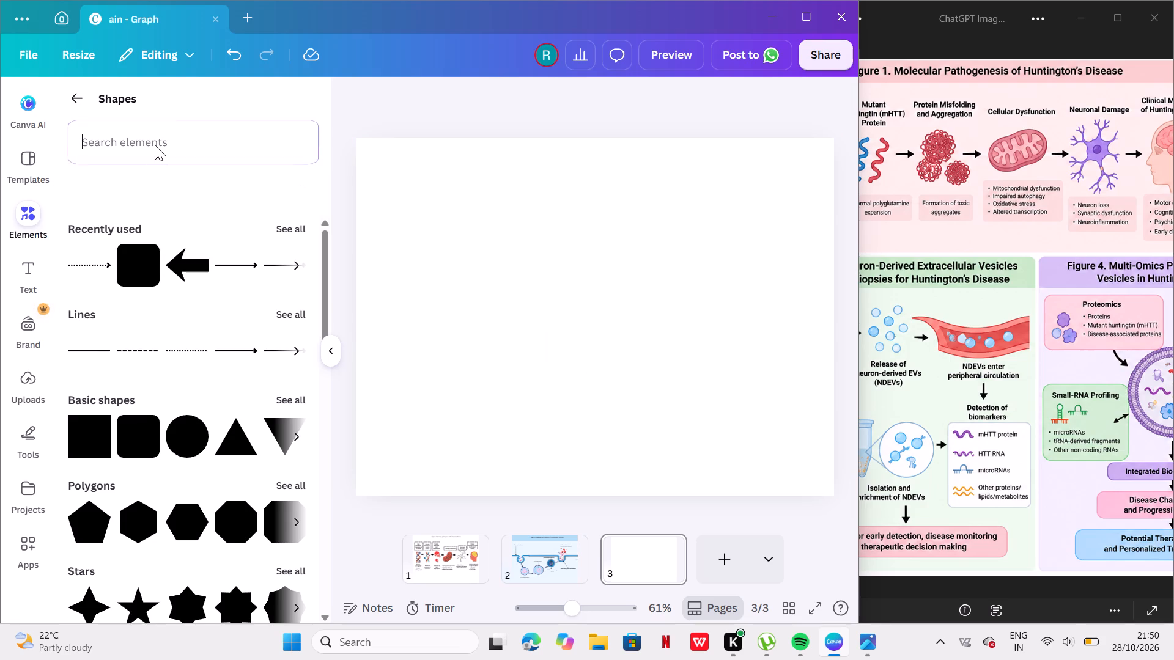
{"action": "type", "text": "neu"}
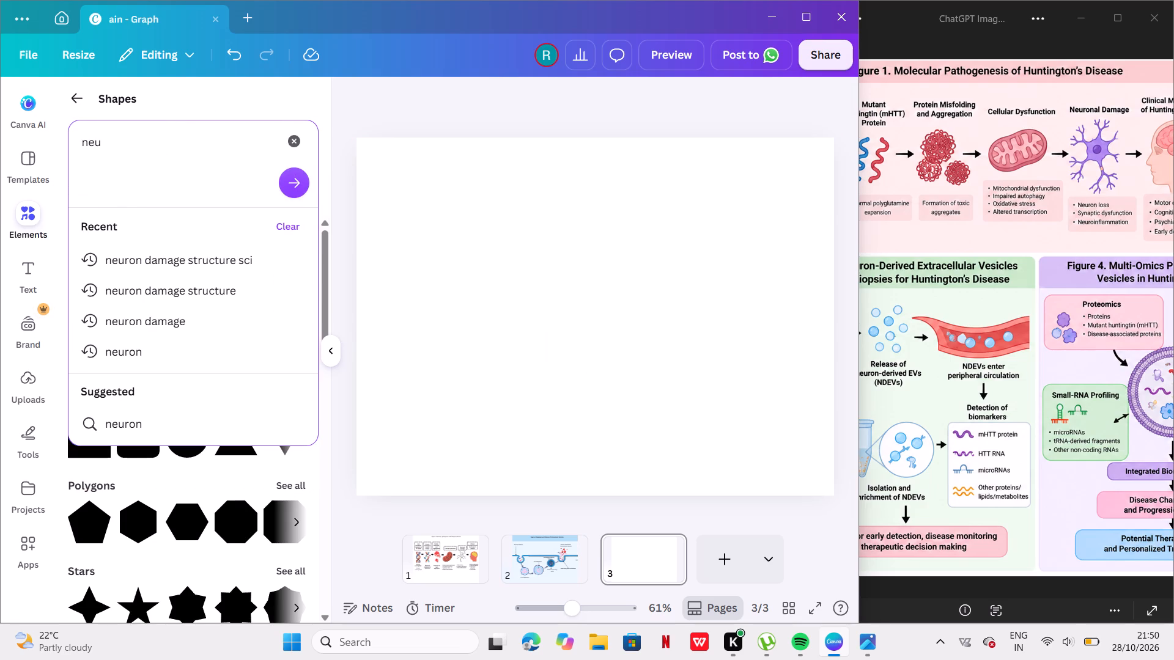
{"action": "left_click", "coordinate": [100, 345]}
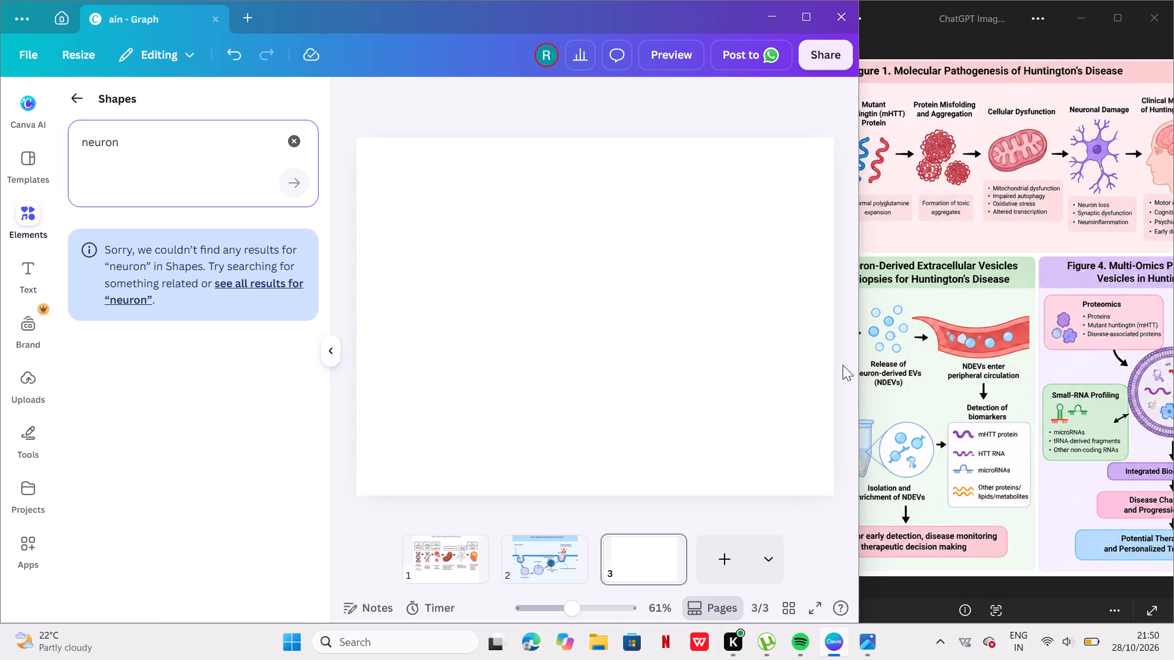
{"action": "left_click", "coordinate": [857, 351]}
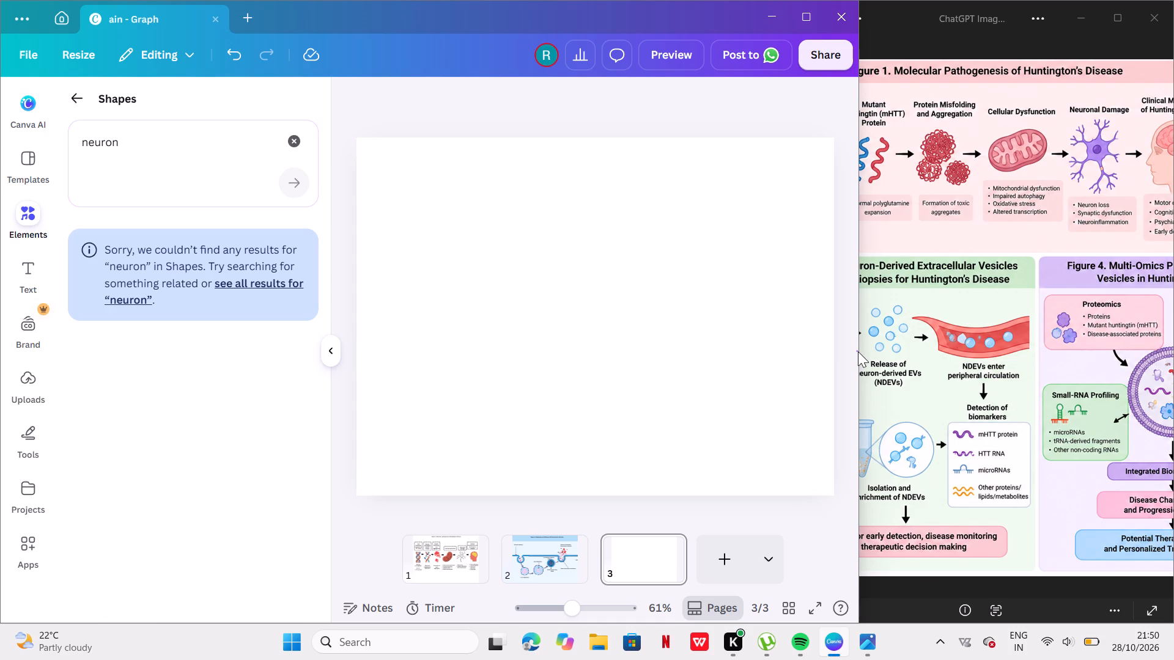
{"action": "left_click", "coordinate": [865, 362]}
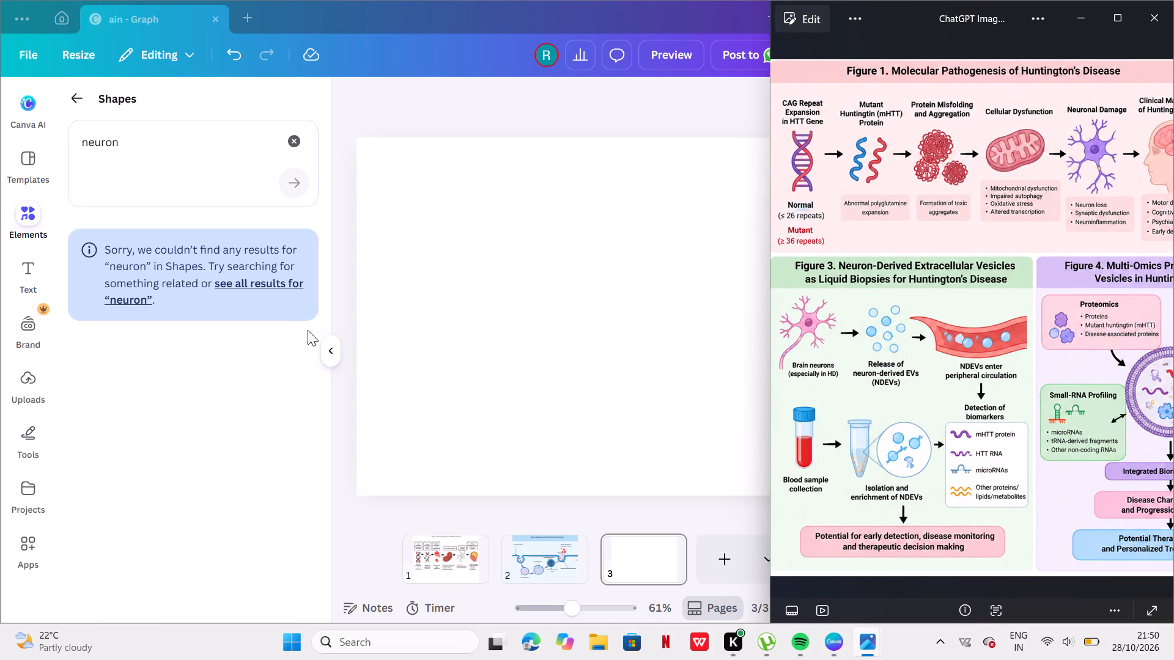
{"action": "left_click", "coordinate": [217, 282]}
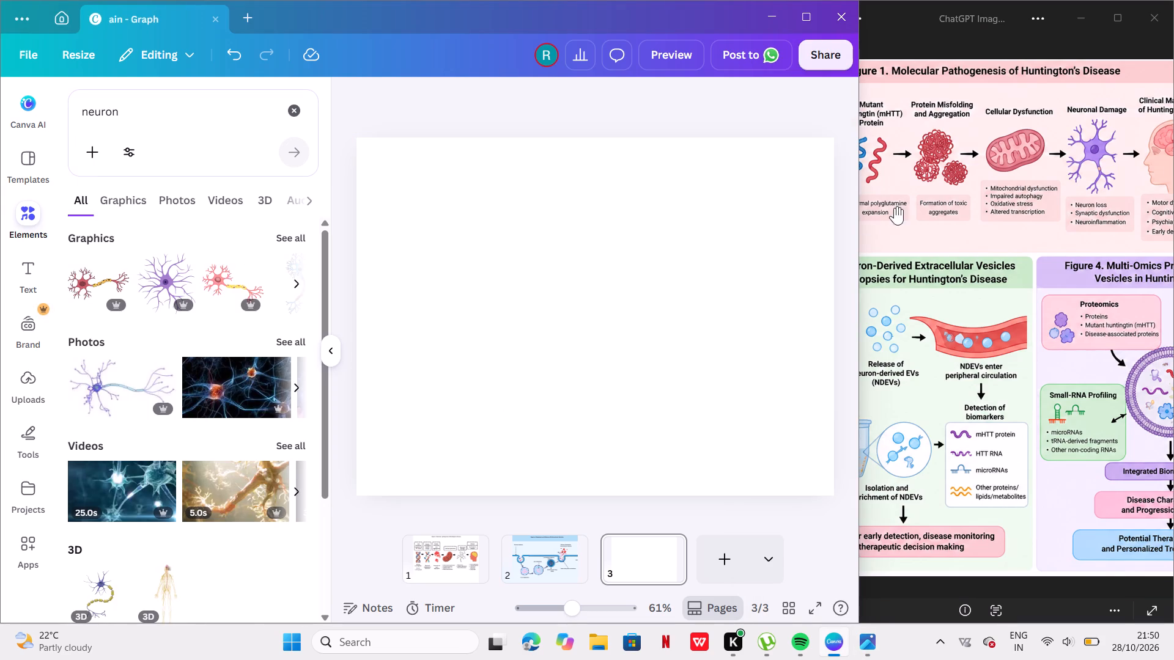
Shift the design editor window aside and bring the reference image forward to examine Figure 3 on neuron-derived extracellular vesicles.
{"action": "left_click_drag", "start_coordinate": [919, 199], "coordinate": [1044, 178]}
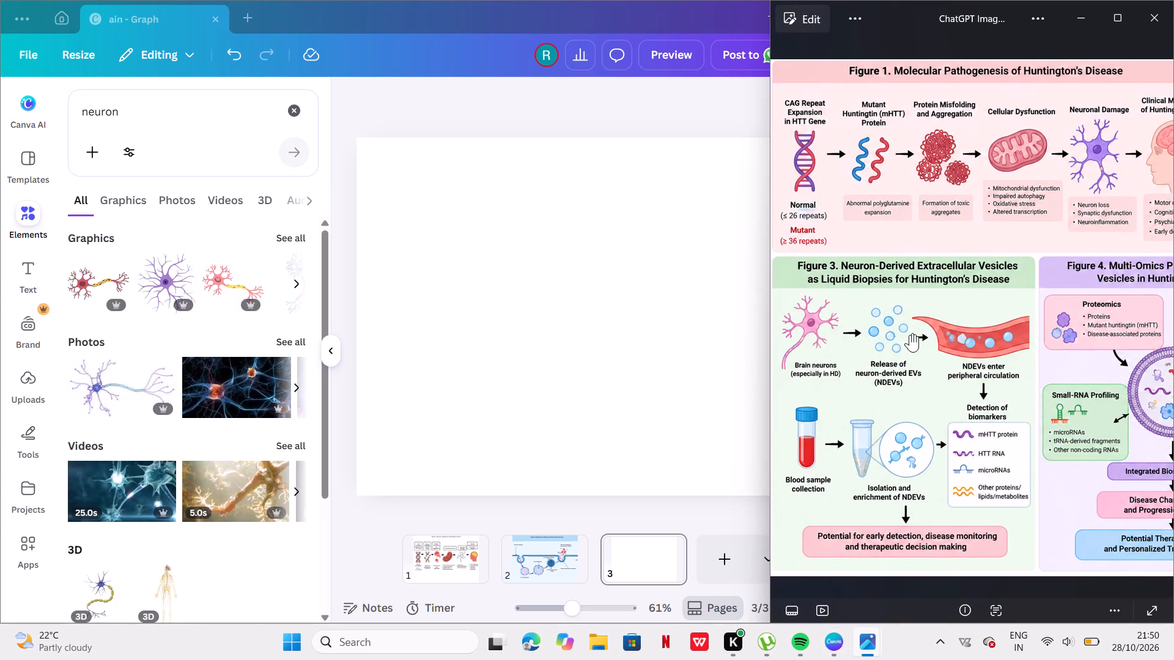
{"action": "left_click_drag", "start_coordinate": [910, 334], "coordinate": [967, 207]}
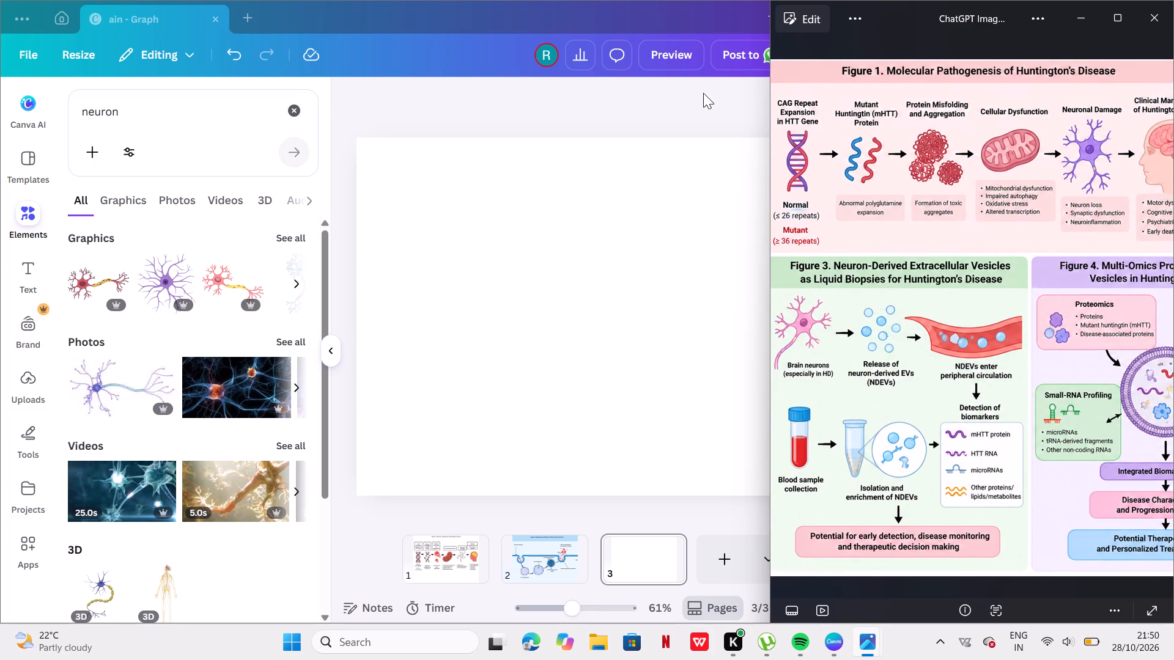
{"action": "left_click_drag", "start_coordinate": [703, 93], "coordinate": [677, 96]}
{"action": "left_click_drag", "start_coordinate": [674, 16], "coordinate": [626, 21]}
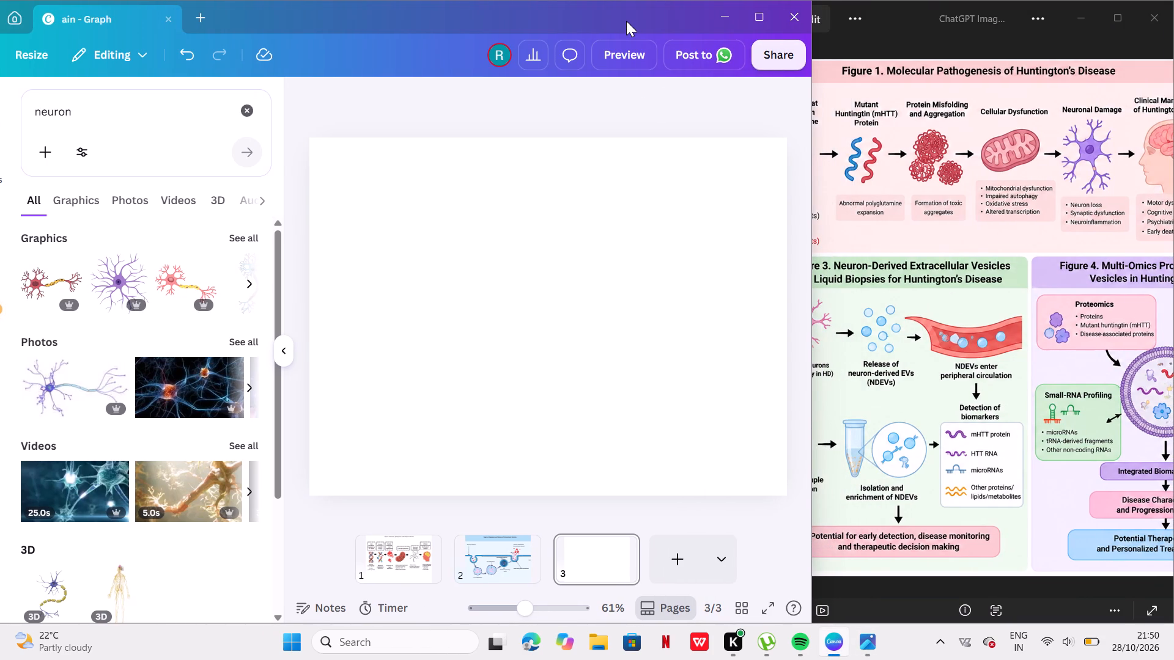
{"action": "left_click", "coordinate": [918, 305]}
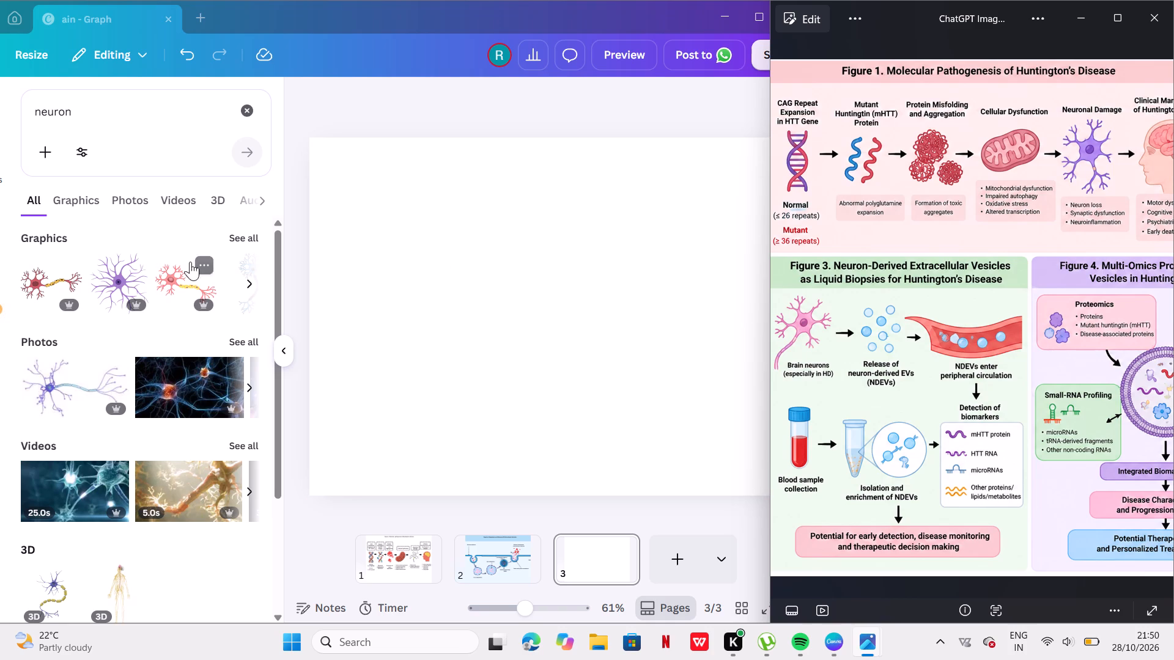
Show all graphics results for the neuron search and browse them for a match to the reference neuron.
{"action": "left_click", "coordinate": [243, 242]}
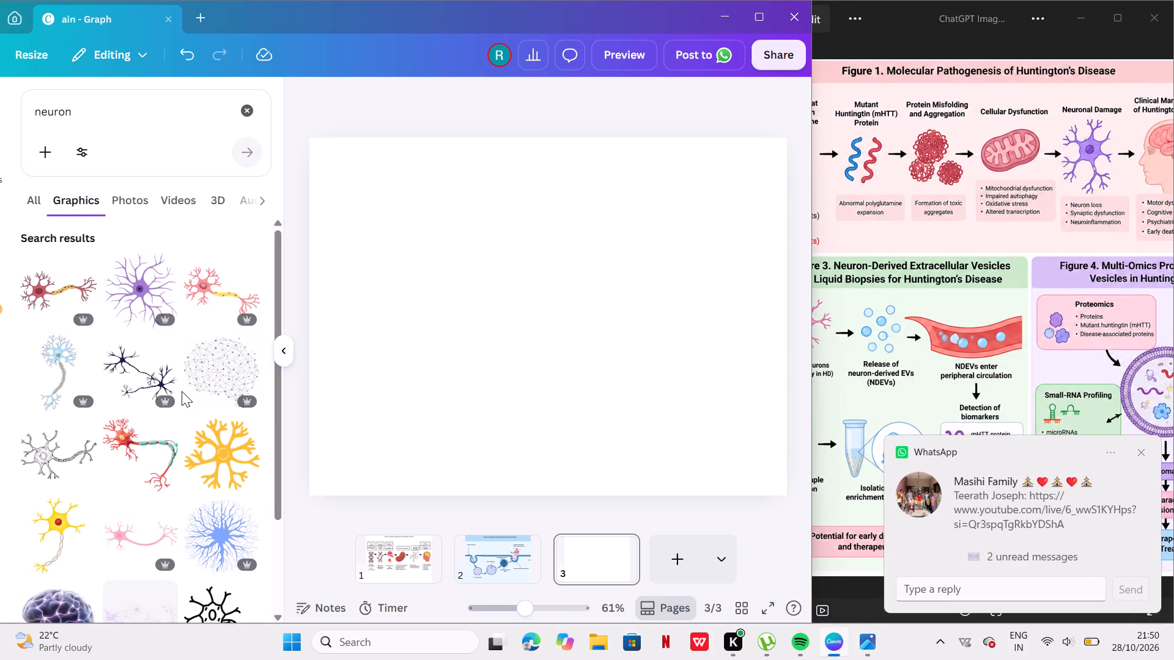
{"action": "scroll", "coordinate": [182, 391], "scroll_direction": "down", "scroll_amount": 1}
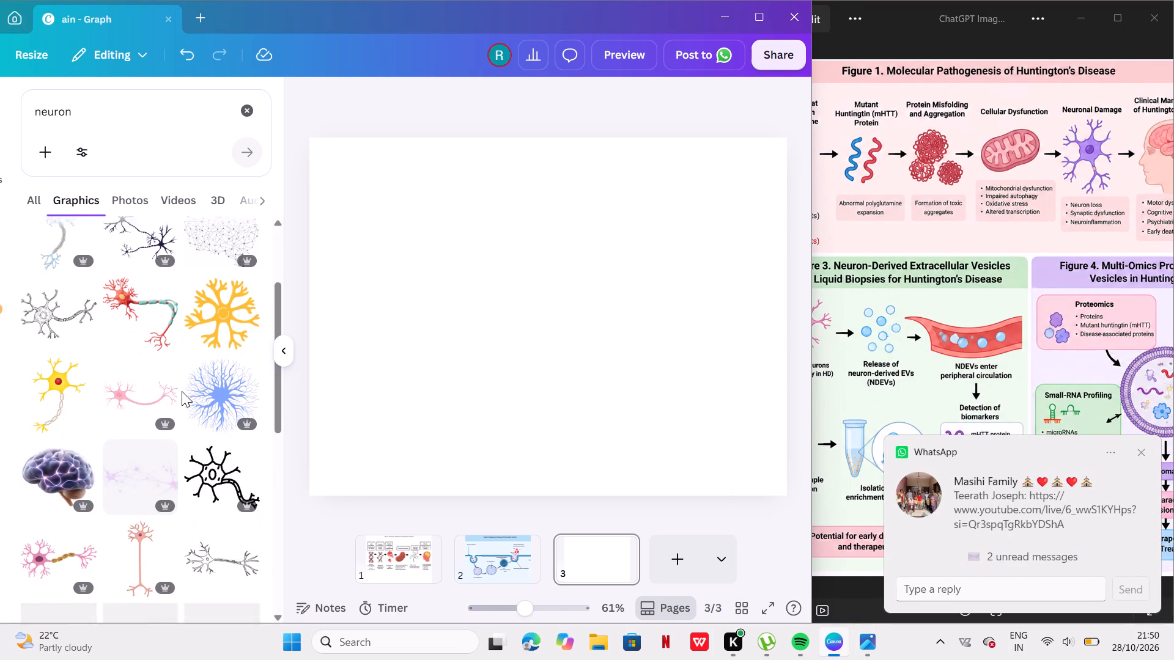
{"action": "scroll", "coordinate": [182, 391], "scroll_direction": "down", "scroll_amount": 2}
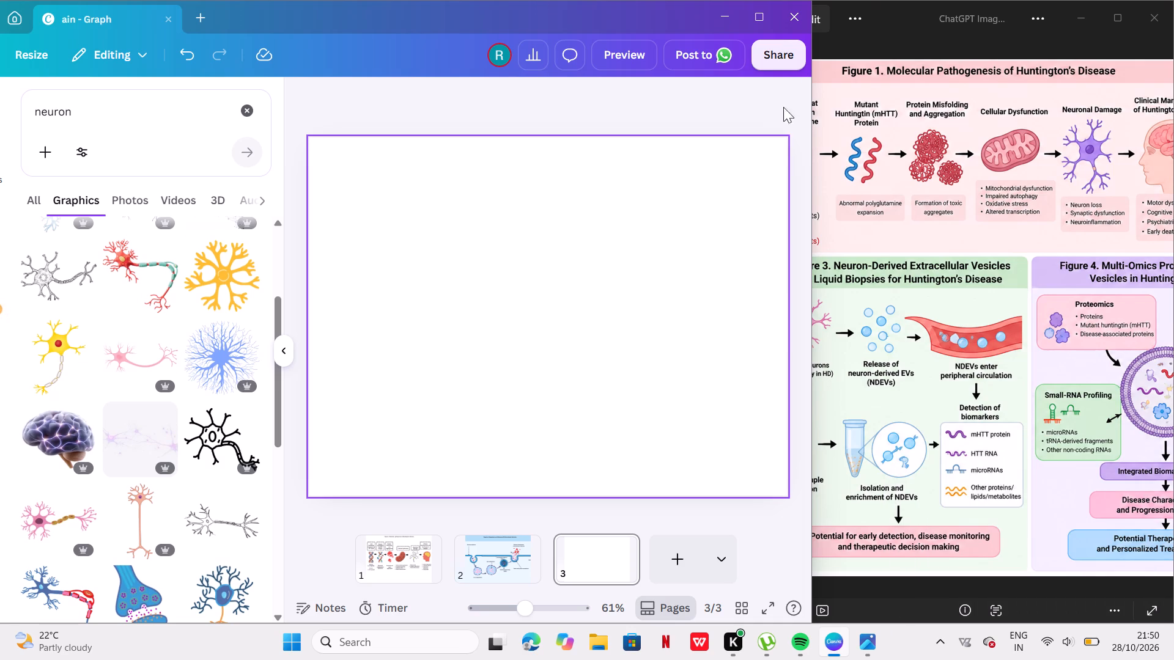
Reposition the reference image and design editor windows side by side so page 3 and Figure 3 are both in view.
{"action": "left_click", "coordinate": [865, 13]}
{"action": "left_click_drag", "start_coordinate": [892, 9], "coordinate": [919, 9]}
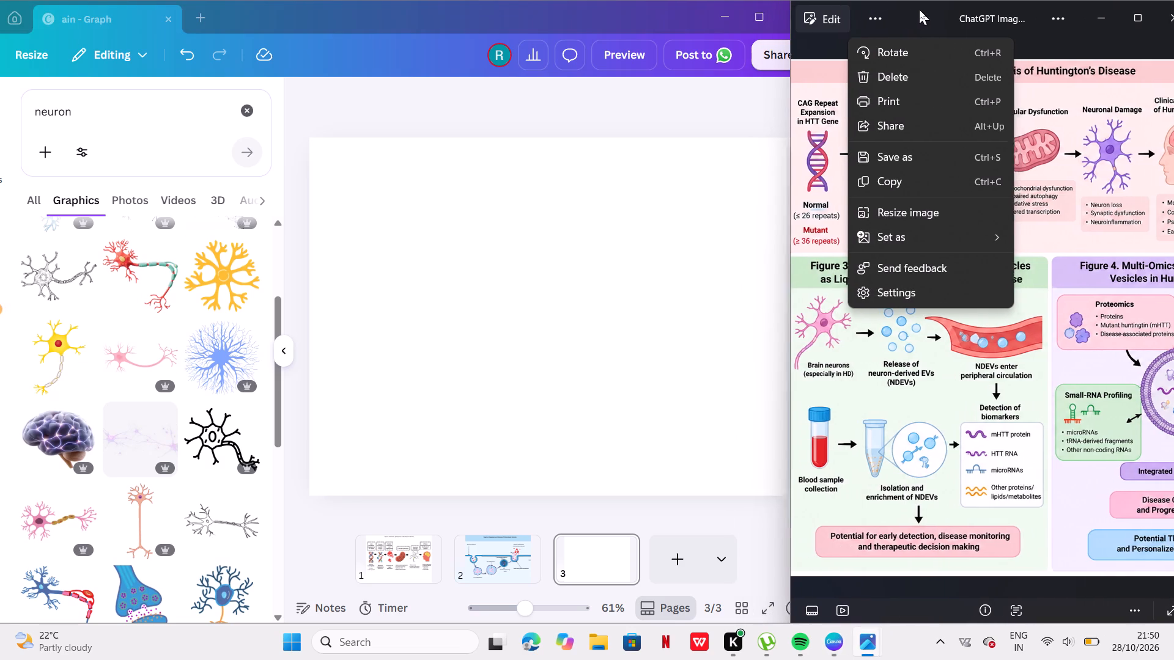
{"action": "left_click_drag", "start_coordinate": [919, 9], "coordinate": [969, 0]}
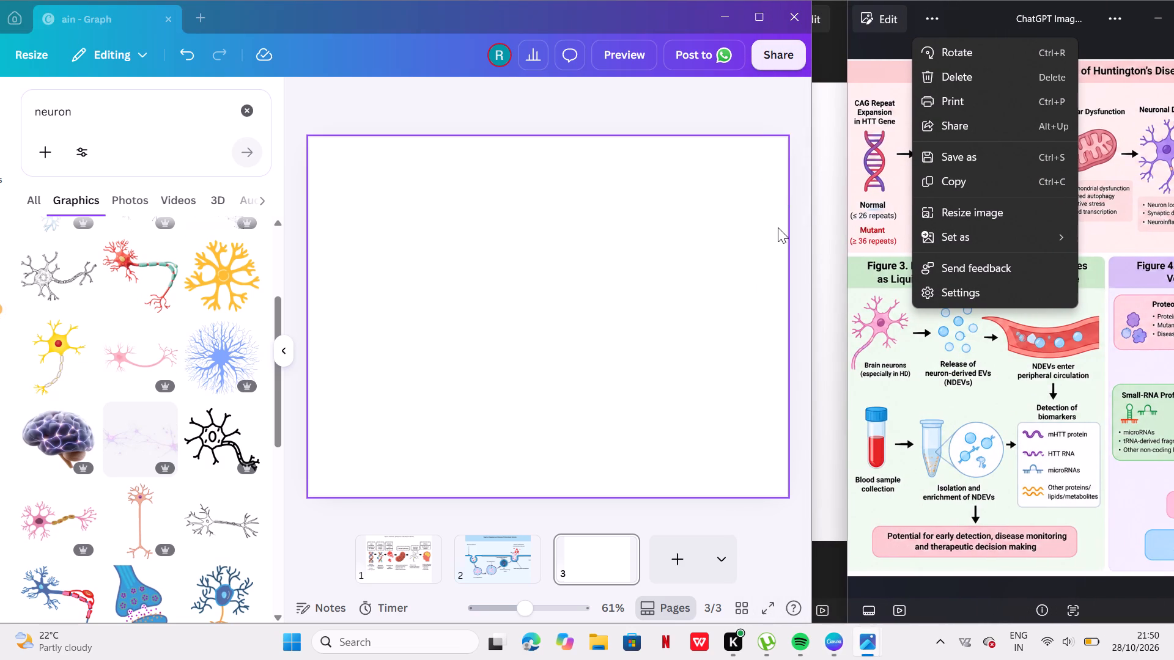
{"action": "left_click_drag", "start_coordinate": [662, 10], "coordinate": [687, 8]}
Add the purple-pink neuron graphic with a long branching downward axon to the blank page 3.
{"action": "left_click", "coordinate": [635, 185]}
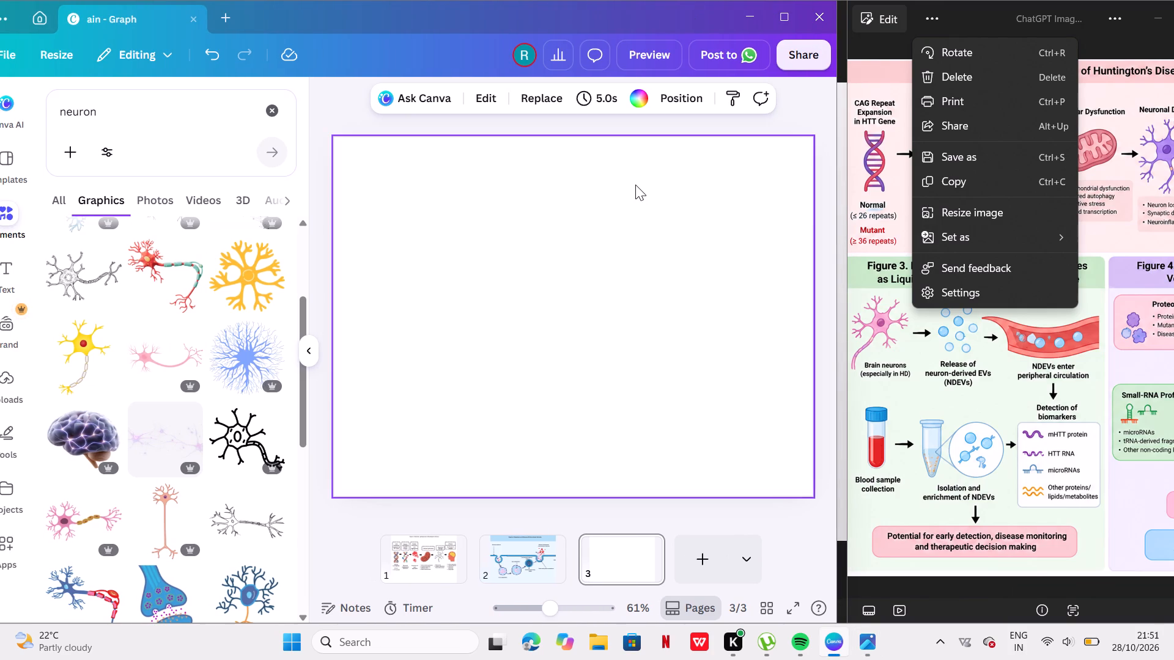
{"action": "scroll", "coordinate": [84, 381], "scroll_direction": "down", "scroll_amount": 3}
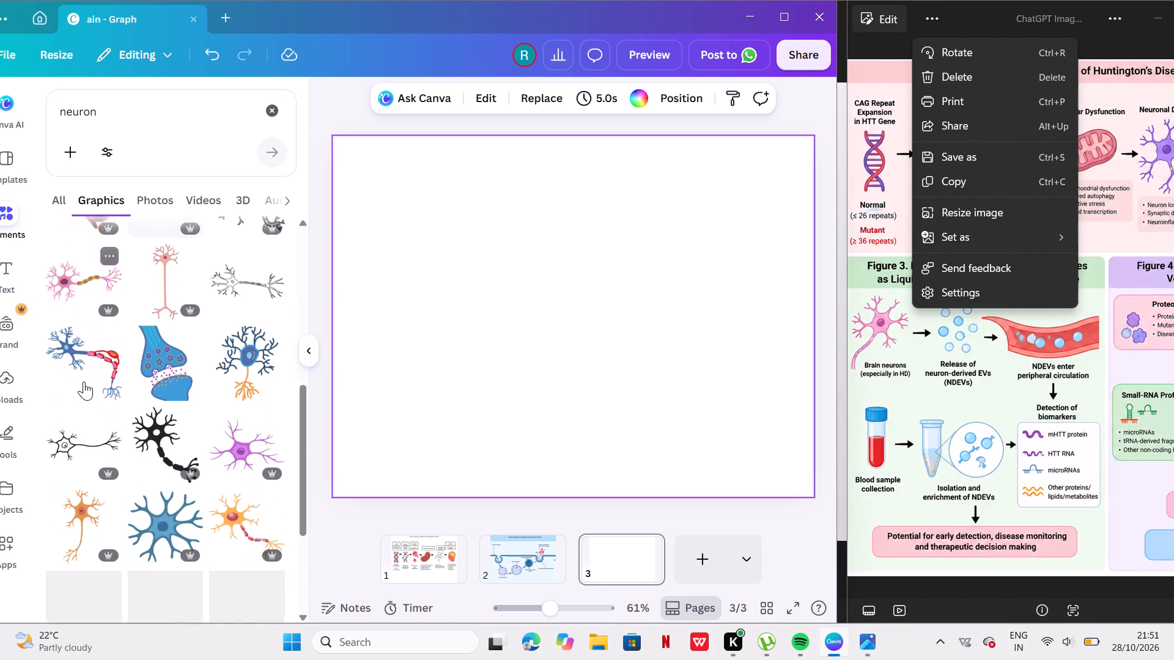
{"action": "scroll", "coordinate": [84, 381], "scroll_direction": "down", "scroll_amount": 1}
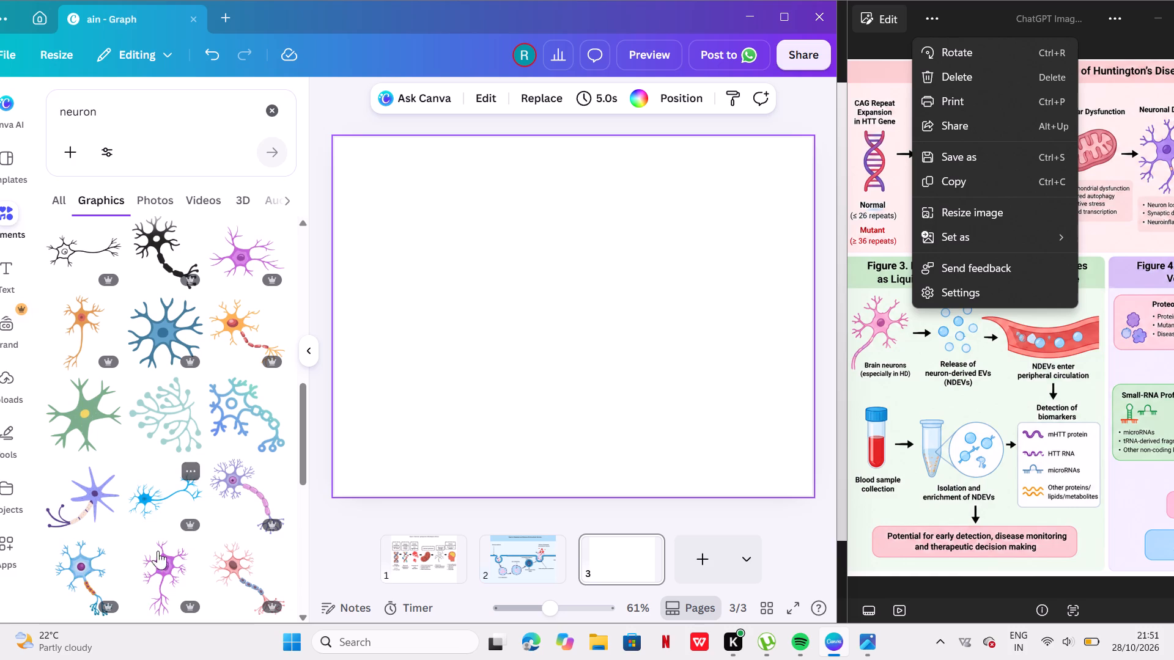
{"action": "left_click", "coordinate": [151, 584]}
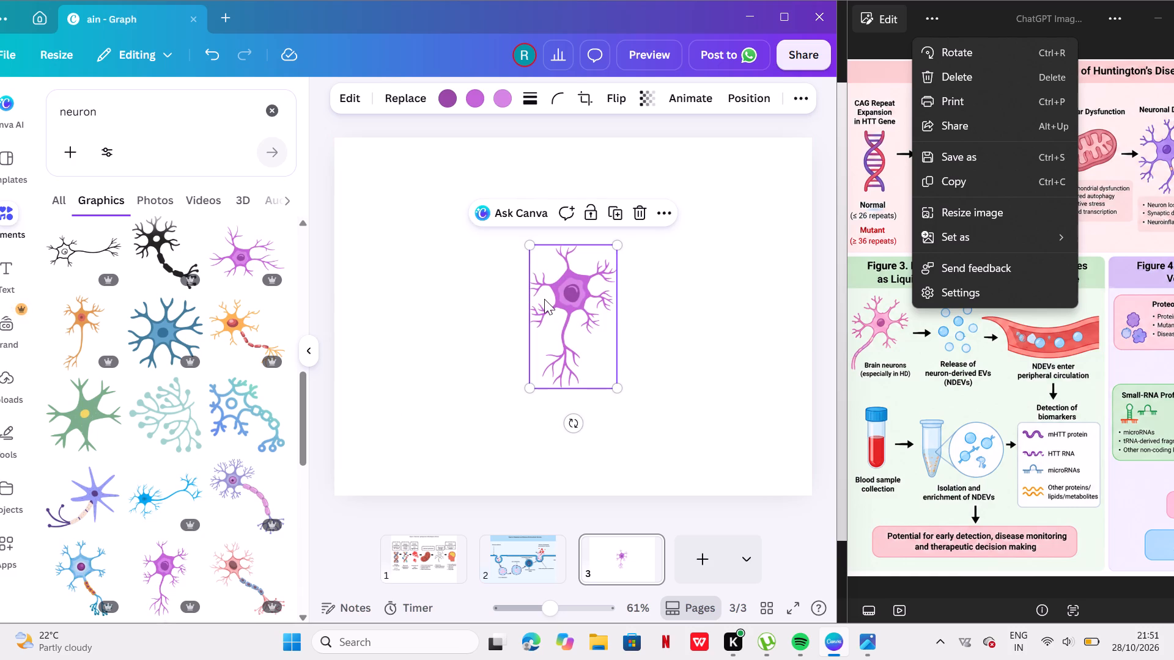
Place the purple neuron upright and at a smaller size in the upper-left area of page 3.
{"action": "left_click_drag", "start_coordinate": [544, 299], "coordinate": [376, 241]}
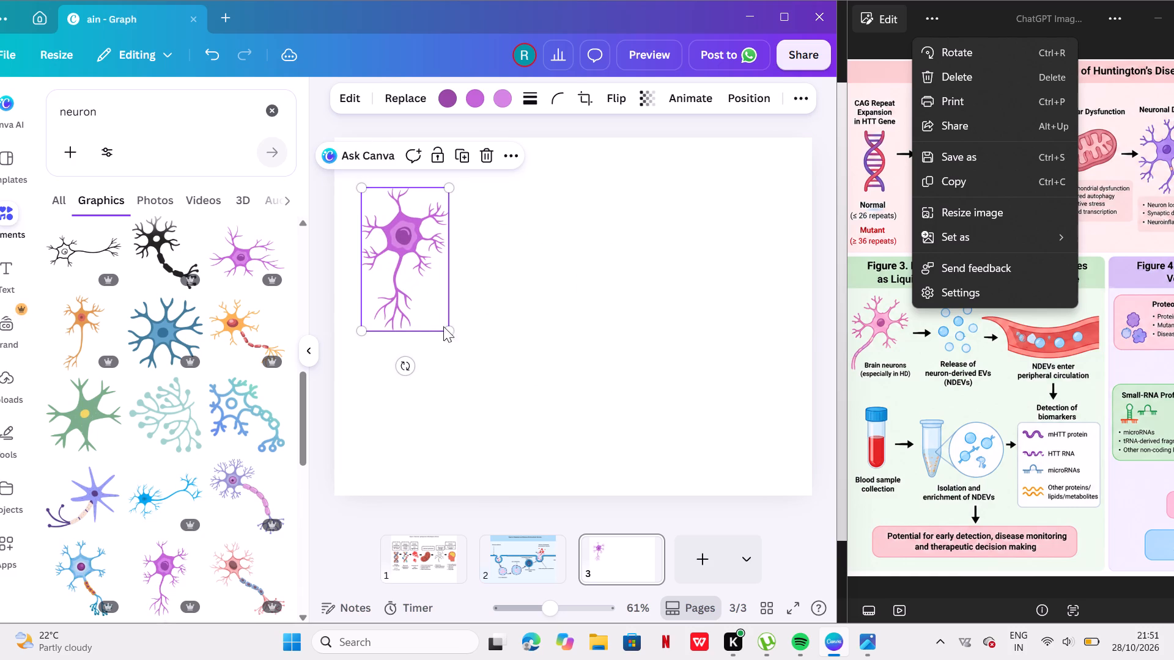
{"action": "left_click_drag", "start_coordinate": [401, 364], "coordinate": [396, 354]}
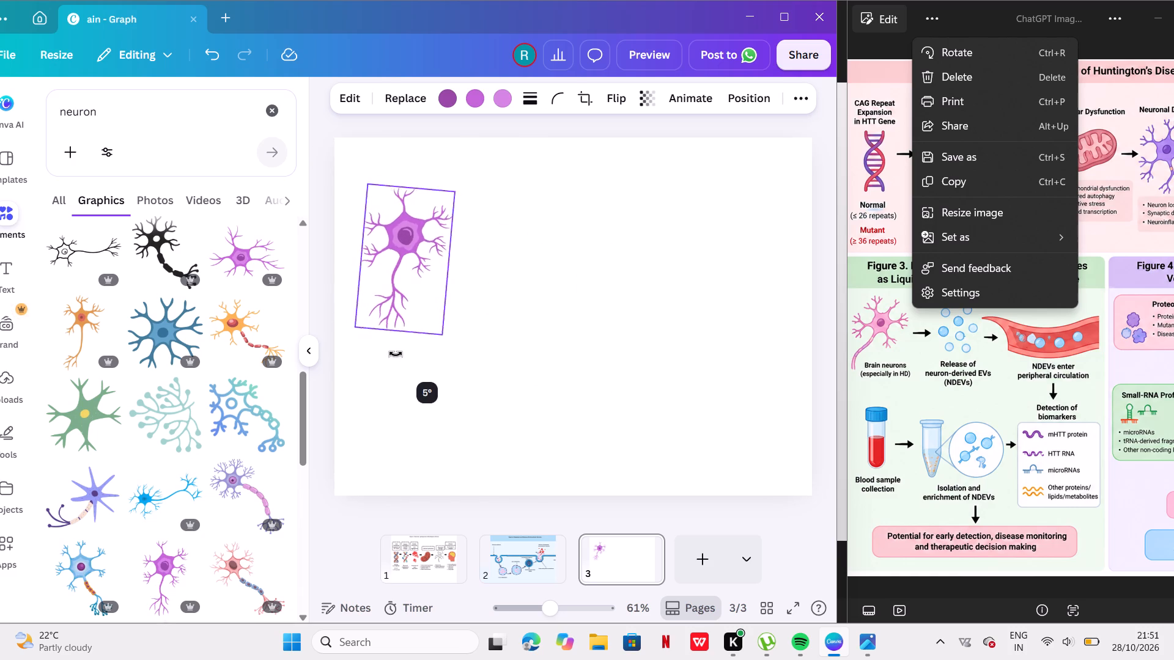
{"action": "left_click_drag", "start_coordinate": [396, 354], "coordinate": [405, 348]}
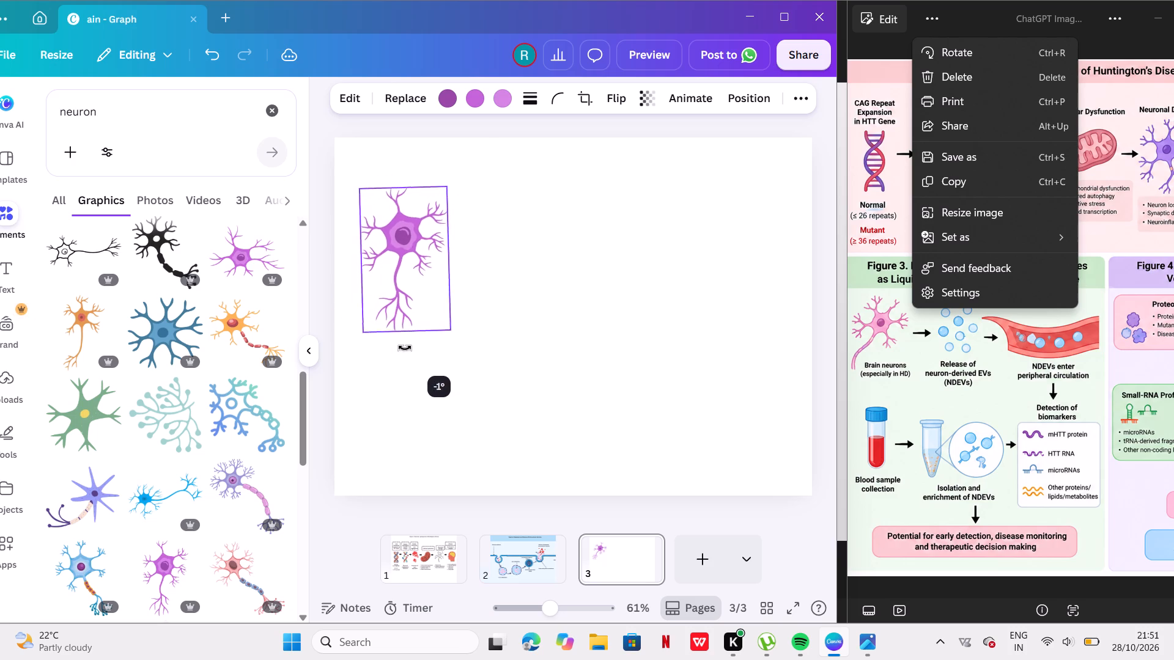
{"action": "left_click_drag", "start_coordinate": [405, 348], "coordinate": [398, 343]}
{"action": "left_click_drag", "start_coordinate": [441, 326], "coordinate": [423, 311]}
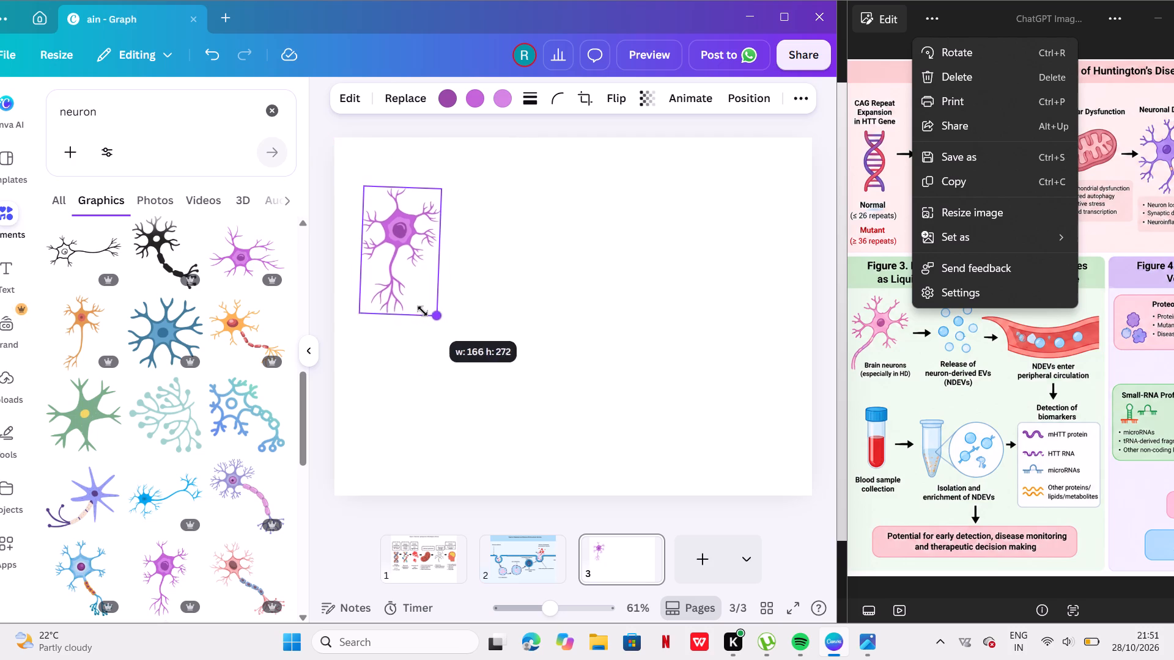
{"action": "left_click_drag", "start_coordinate": [423, 311], "coordinate": [413, 304]}
{"action": "left_click_drag", "start_coordinate": [418, 263], "coordinate": [419, 280]}
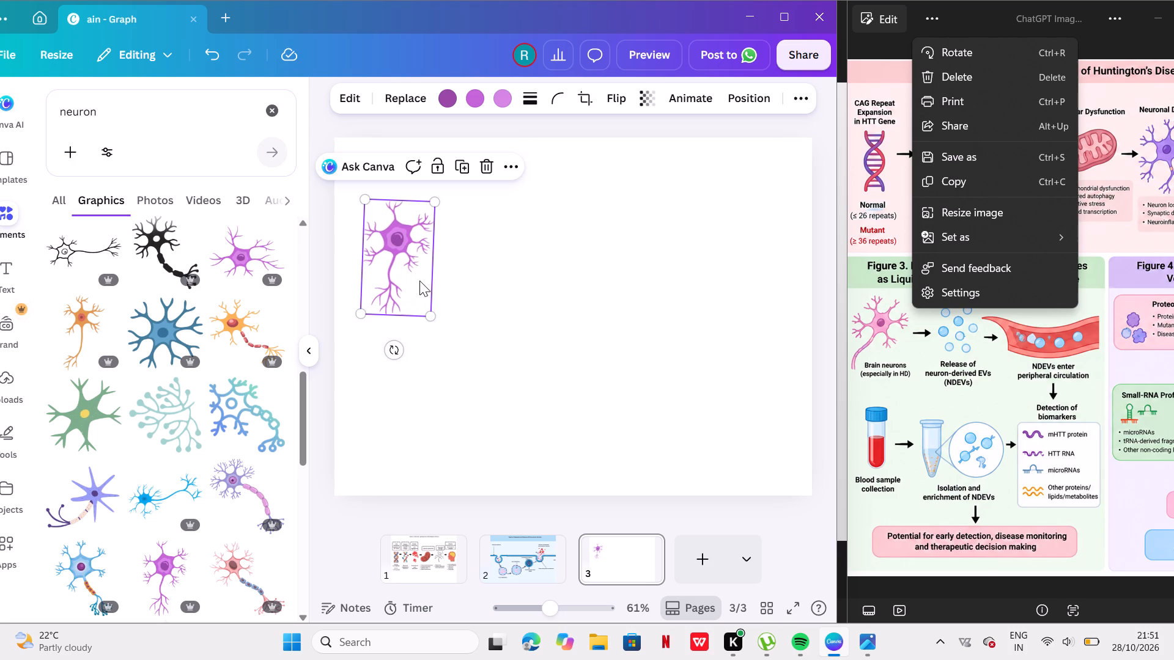
{"action": "left_click", "coordinate": [397, 353]}
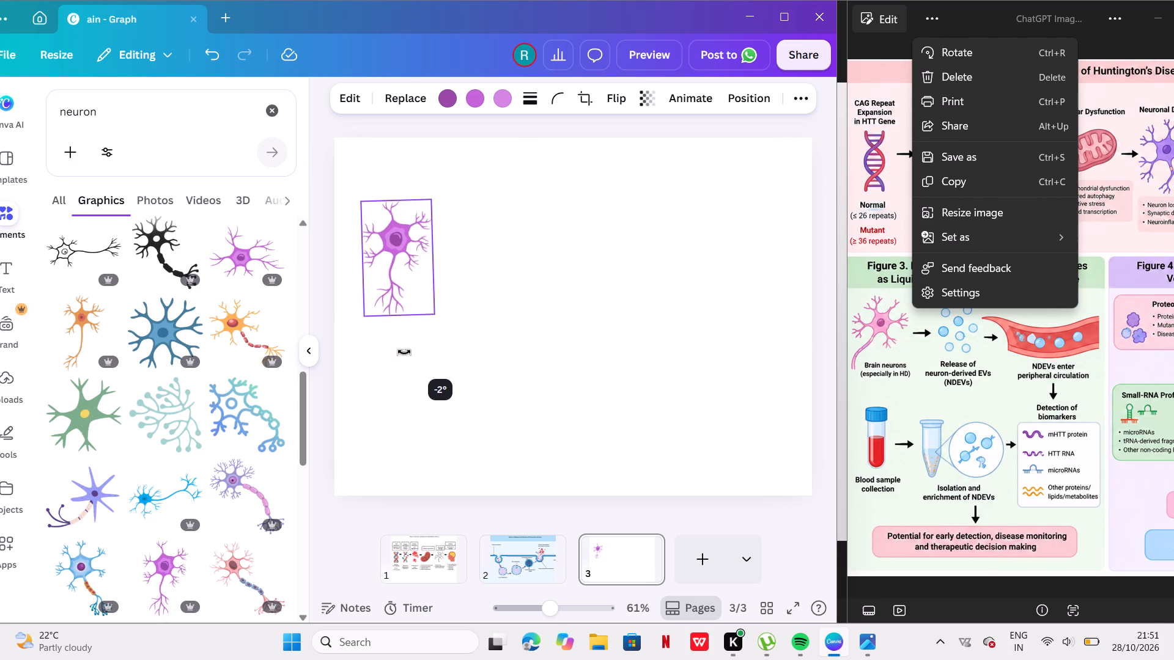
{"action": "left_click_drag", "start_coordinate": [385, 252], "coordinate": [374, 255]}
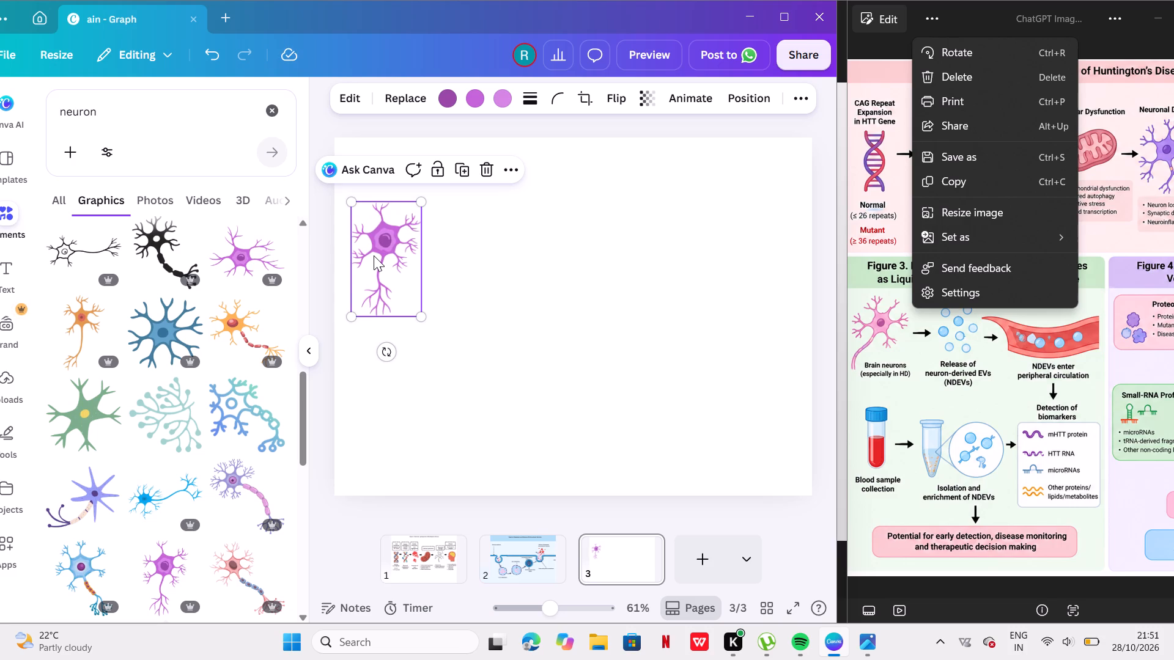
{"action": "left_click", "coordinate": [541, 236]}
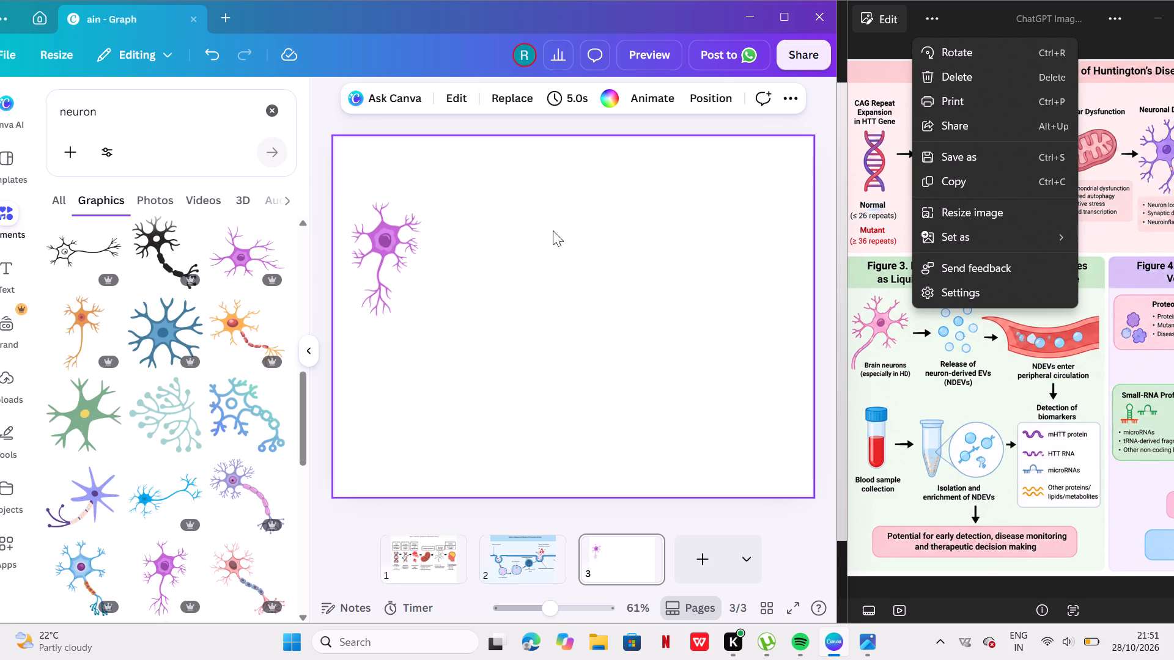
Shift the purple neuron slightly up on page 3 and rotate it clockwise so its axon points toward the lower left.
{"action": "left_click", "coordinate": [899, 46]}
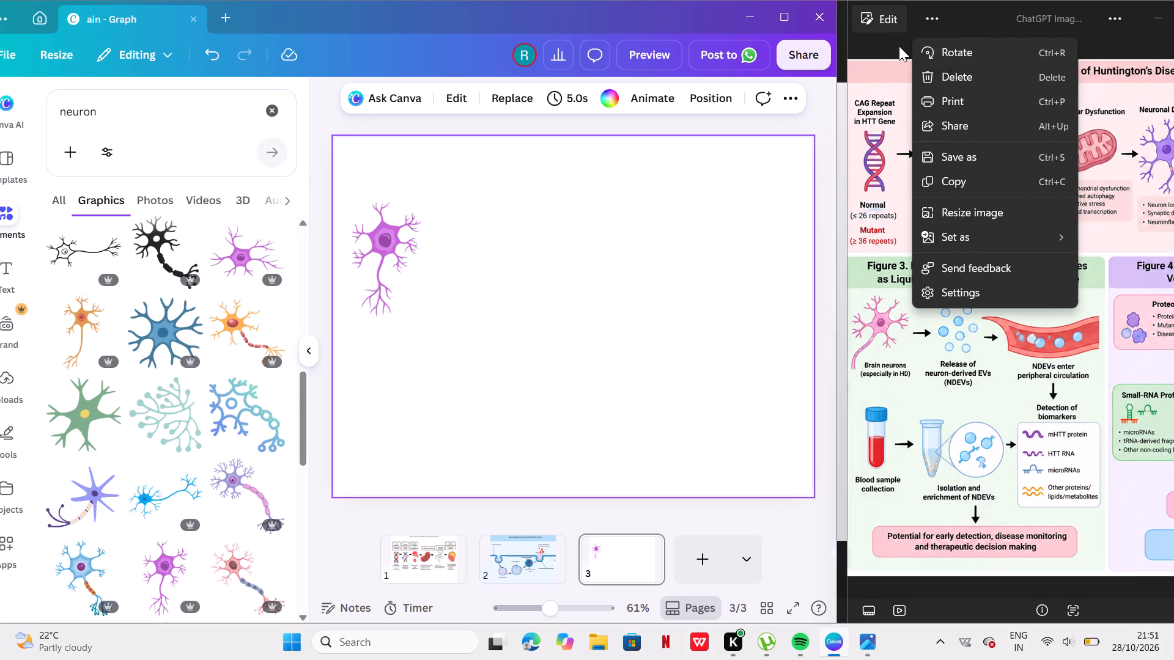
{"action": "left_click", "coordinate": [401, 303]}
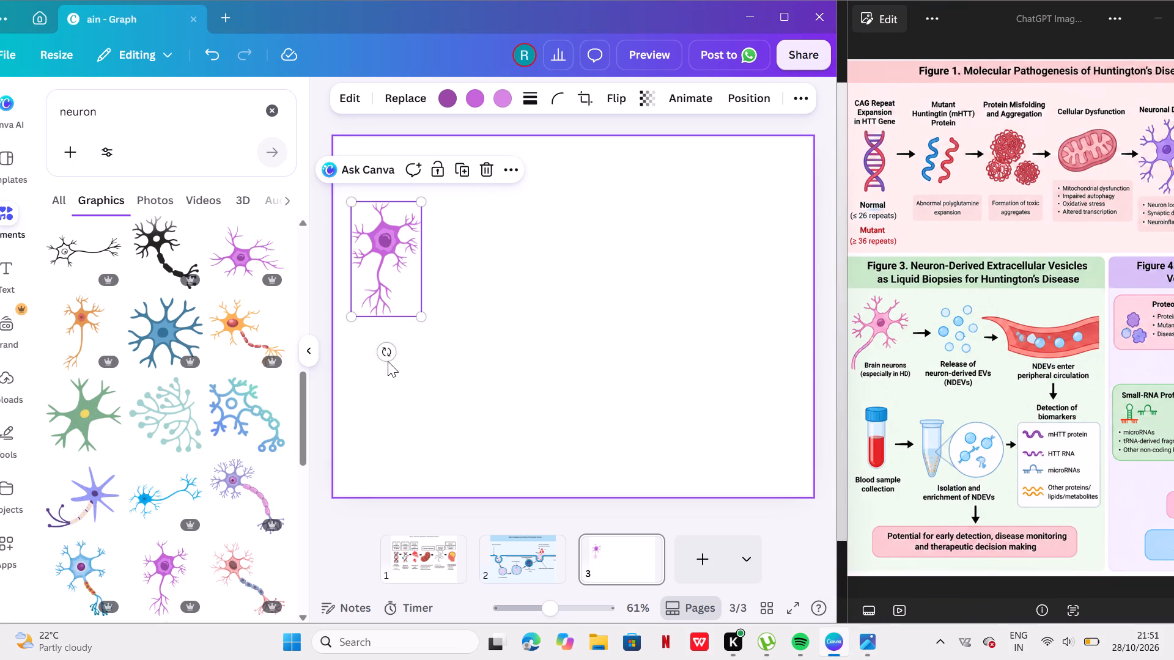
{"action": "left_click", "coordinate": [388, 361]}
{"action": "left_click_drag", "start_coordinate": [388, 361], "coordinate": [396, 359]}
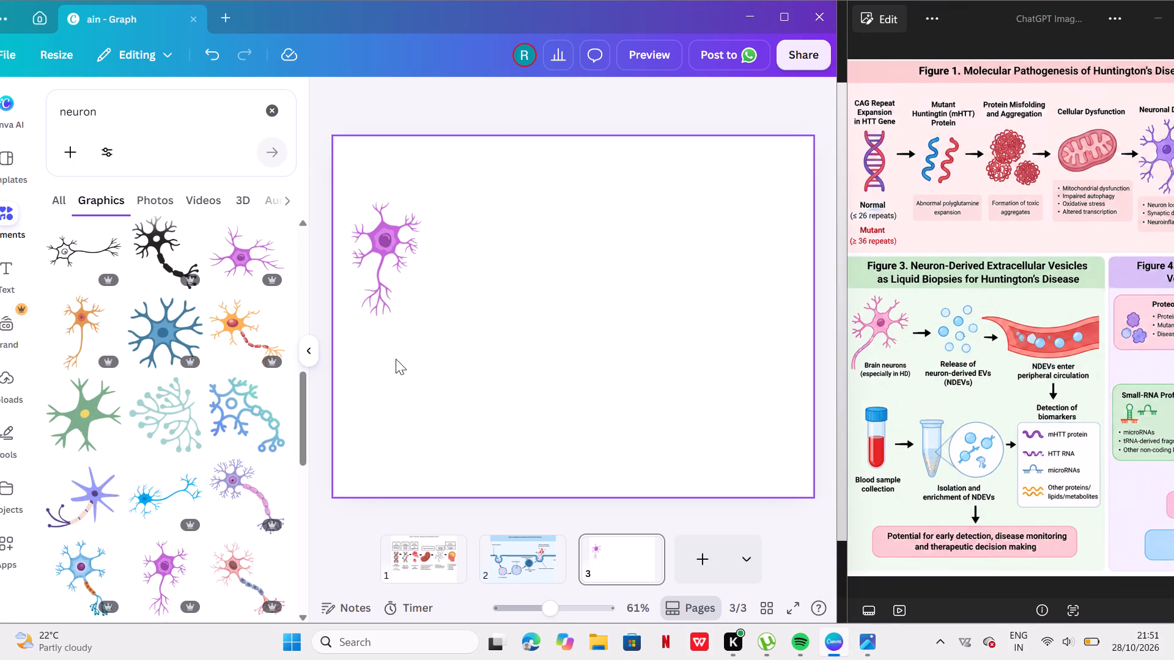
{"action": "left_click", "coordinate": [378, 296]}
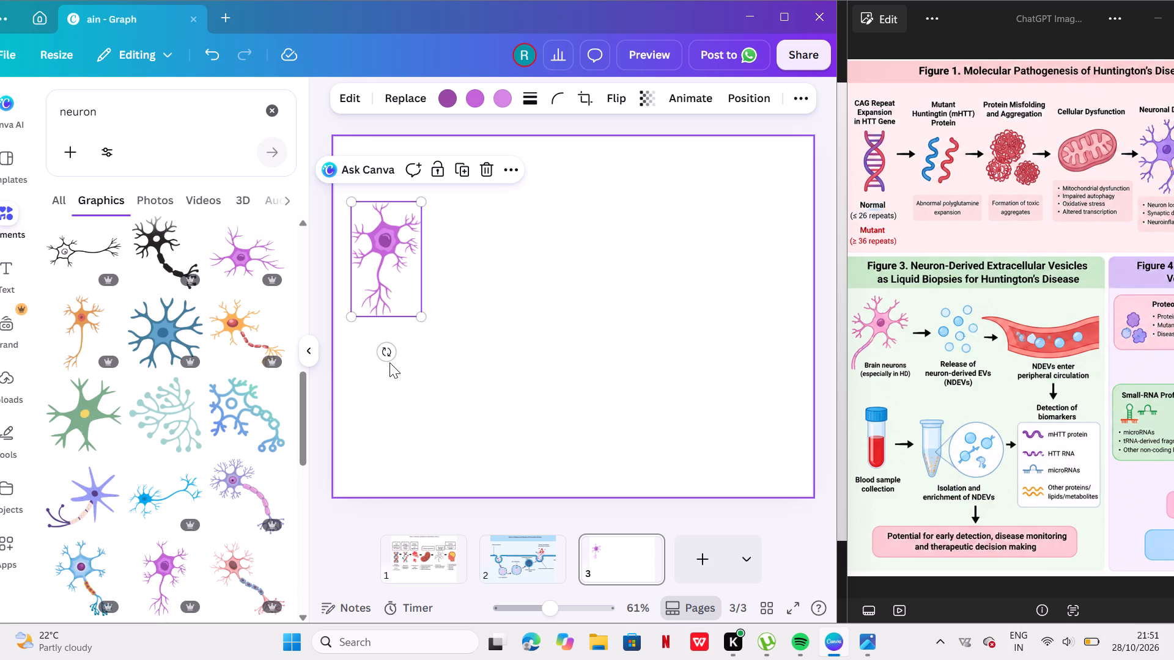
{"action": "left_click_drag", "start_coordinate": [389, 361], "coordinate": [380, 360]}
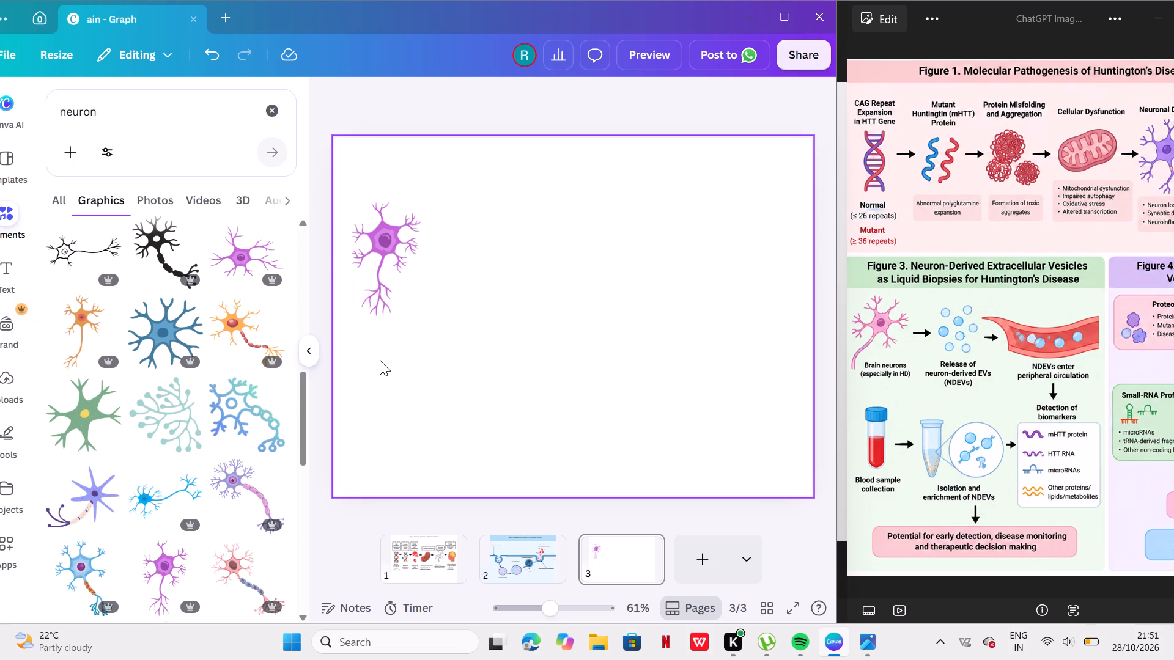
{"action": "left_click_drag", "start_coordinate": [386, 287], "coordinate": [382, 270]}
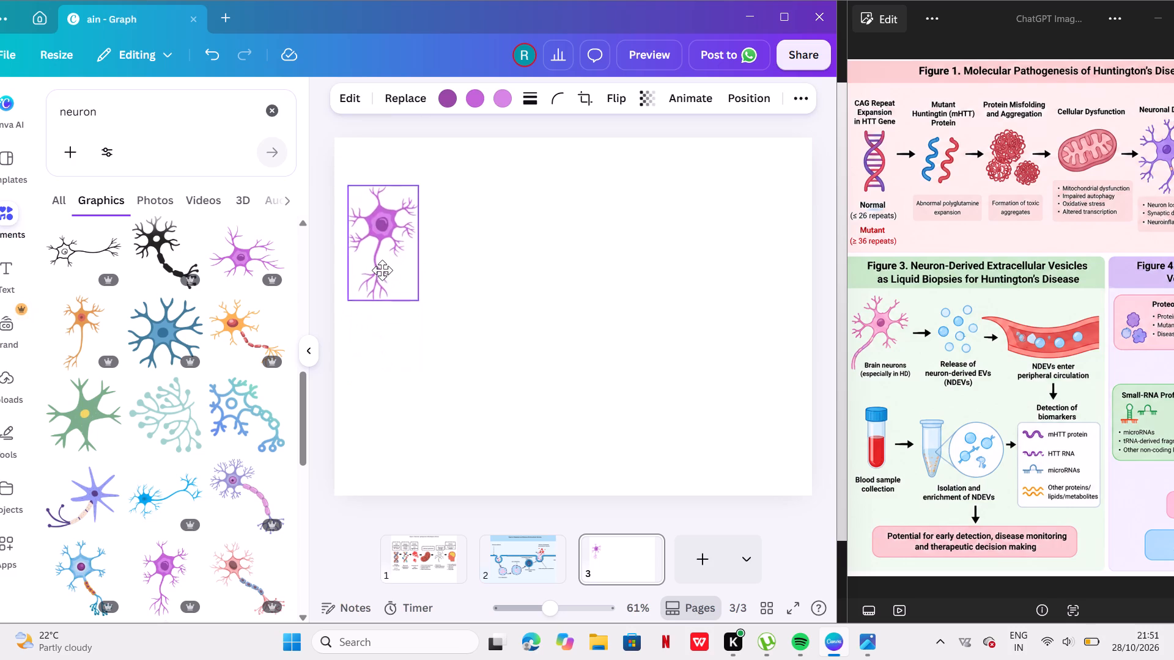
{"action": "left_click_drag", "start_coordinate": [382, 270], "coordinate": [383, 276]}
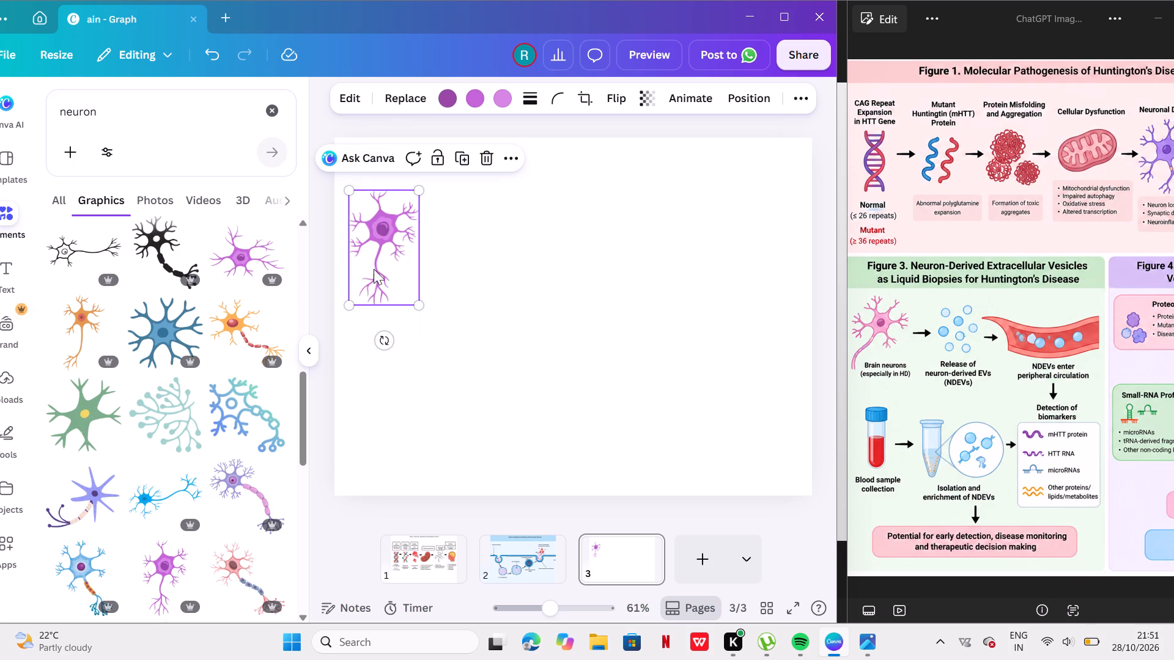
{"action": "left_click_drag", "start_coordinate": [379, 341], "coordinate": [372, 321]}
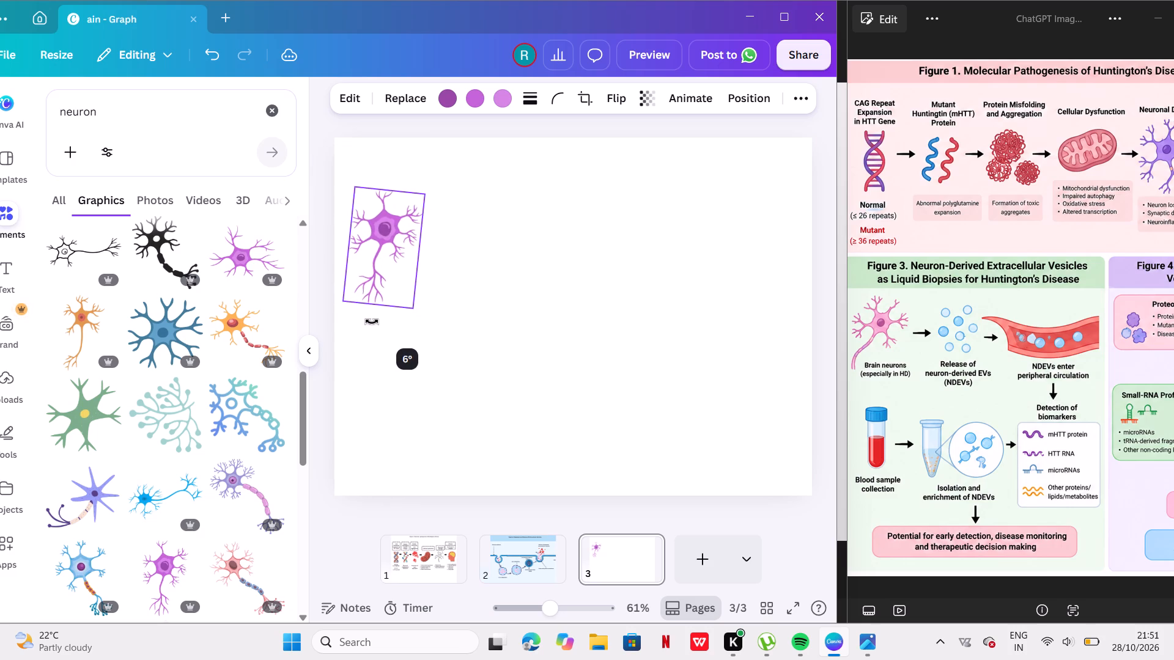
{"action": "left_click_drag", "start_coordinate": [372, 321], "coordinate": [341, 323]}
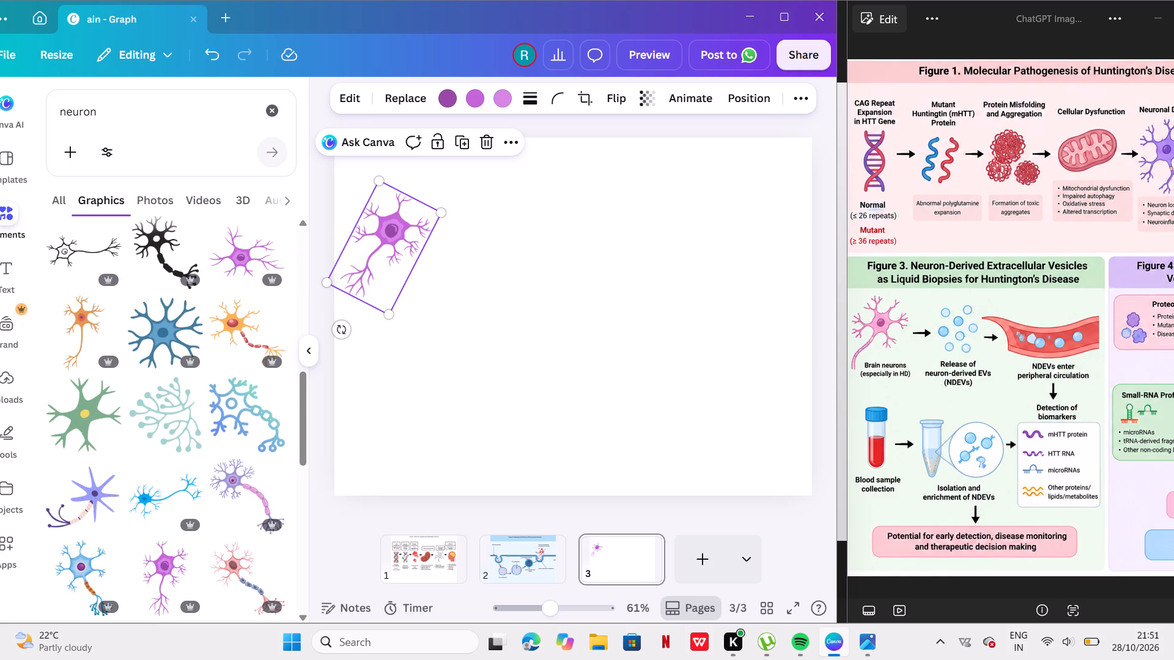
Look through further neuron graphics in the search results for elements matching the reference figure.
{"action": "scroll", "coordinate": [113, 320], "scroll_direction": "down", "scroll_amount": 6}
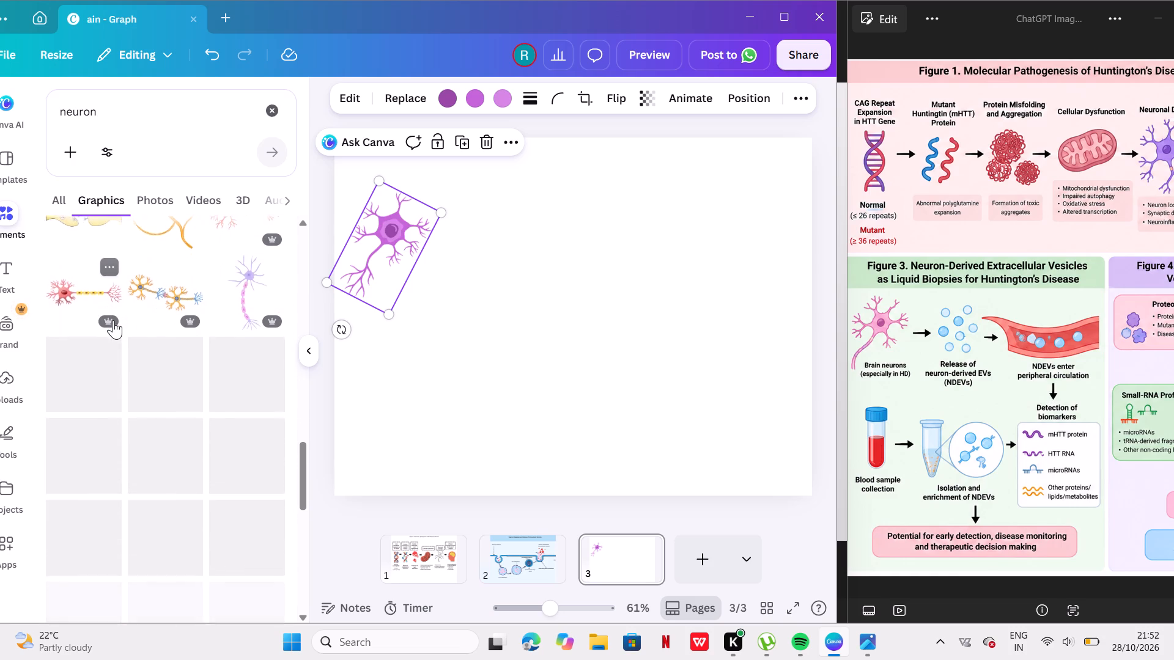
{"action": "scroll", "coordinate": [113, 320], "scroll_direction": "down", "scroll_amount": 3}
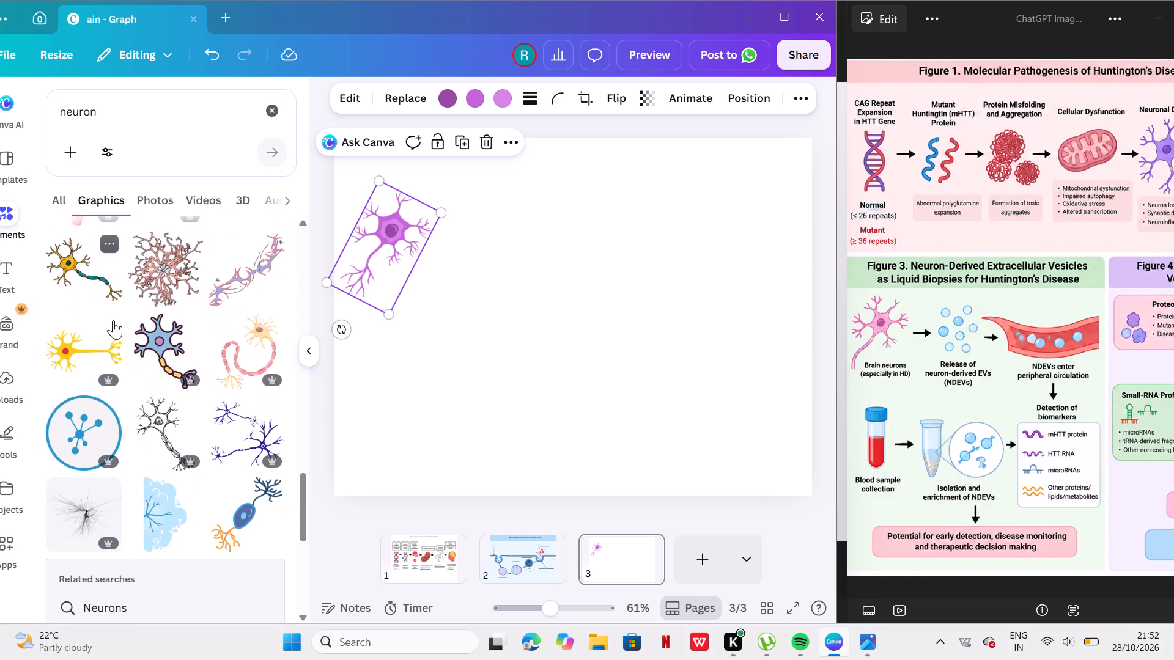
{"action": "scroll", "coordinate": [113, 320], "scroll_direction": "down", "scroll_amount": 3}
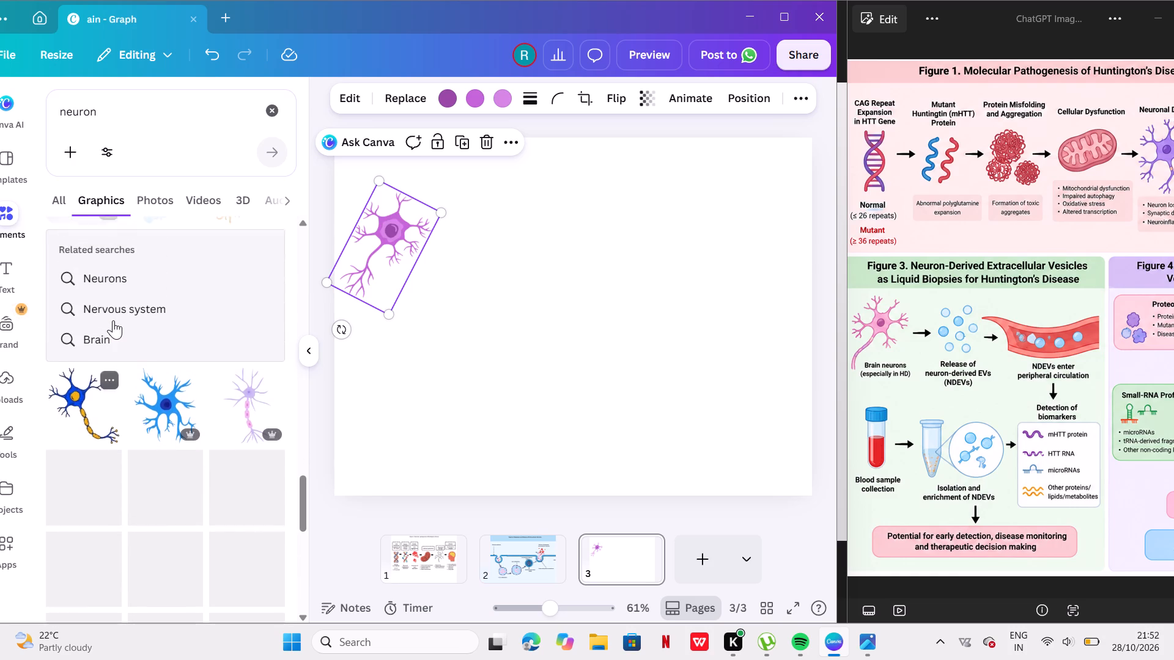
{"action": "scroll", "coordinate": [113, 320], "scroll_direction": "down", "scroll_amount": 2}
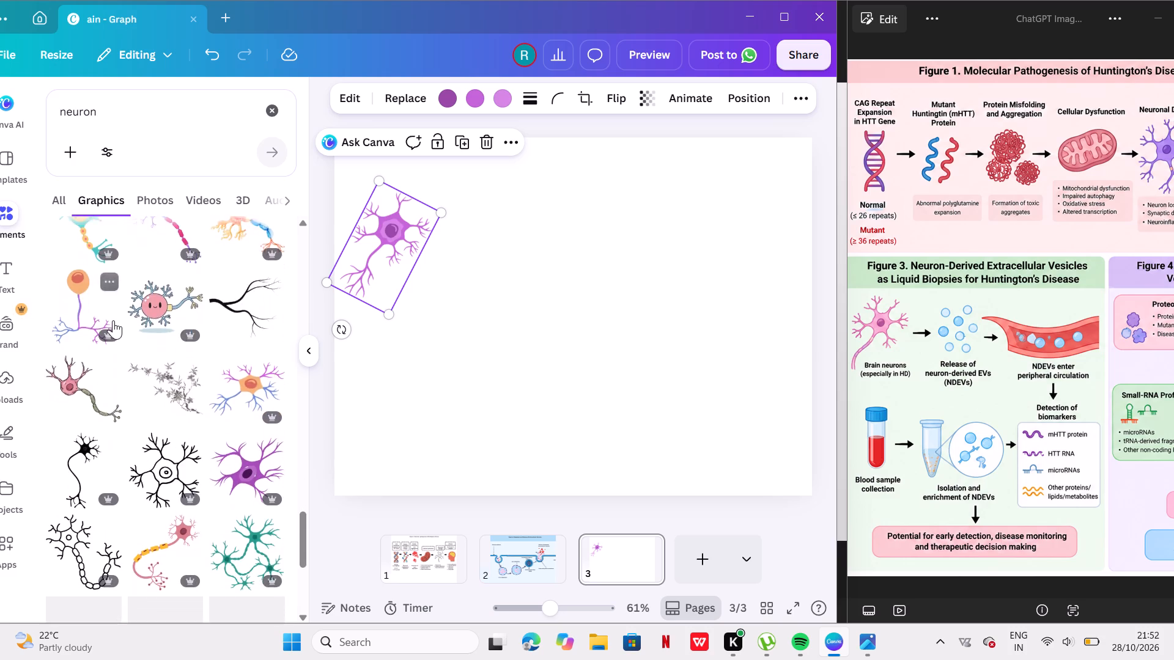
{"action": "scroll", "coordinate": [113, 320], "scroll_direction": "down", "scroll_amount": 2}
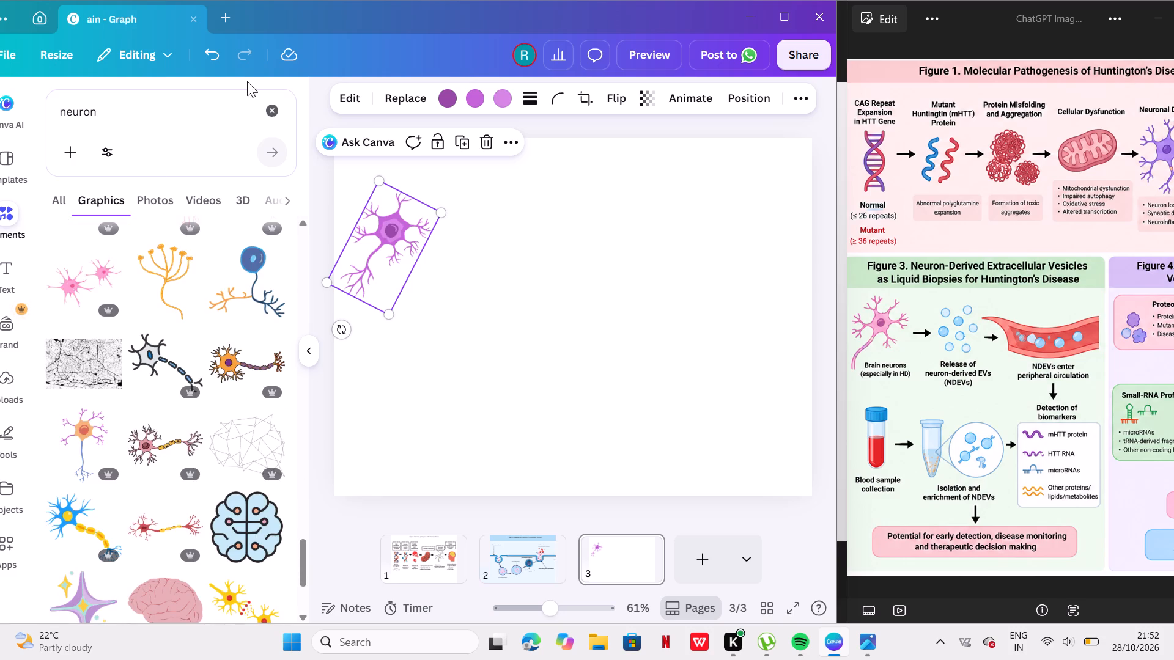
Search the elements for "molecules" and look through the results for a vesicle-like graphic.
{"action": "left_click", "coordinate": [270, 105]}
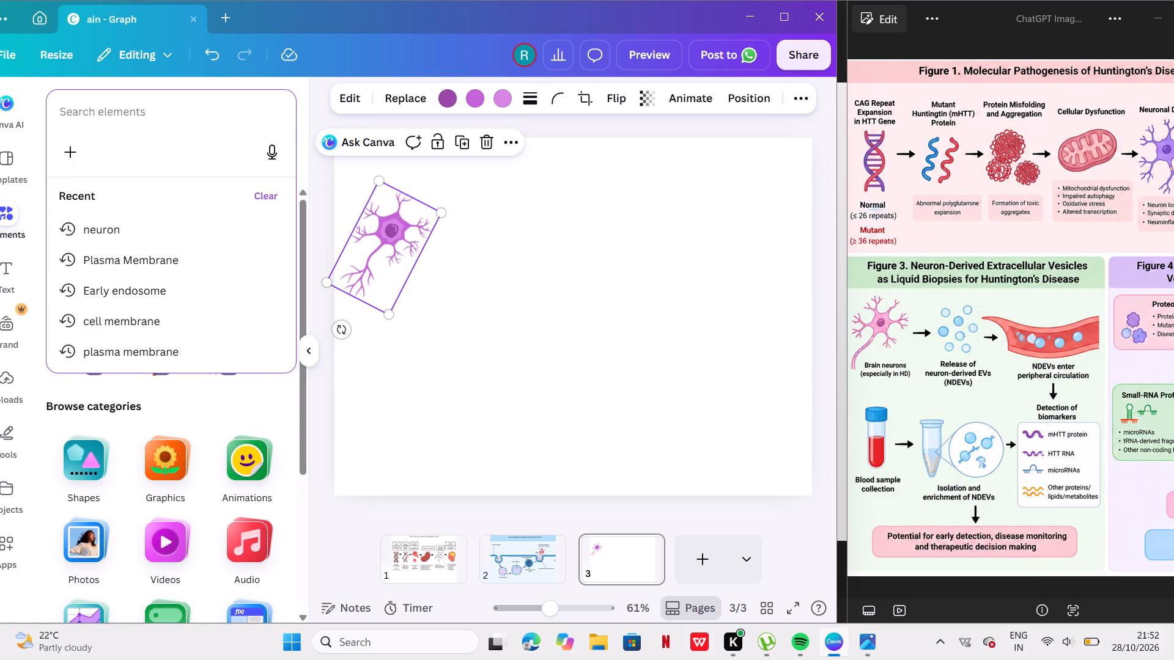
{"action": "left_click", "coordinate": [282, 106]}
{"action": "type", "text": "mu"}
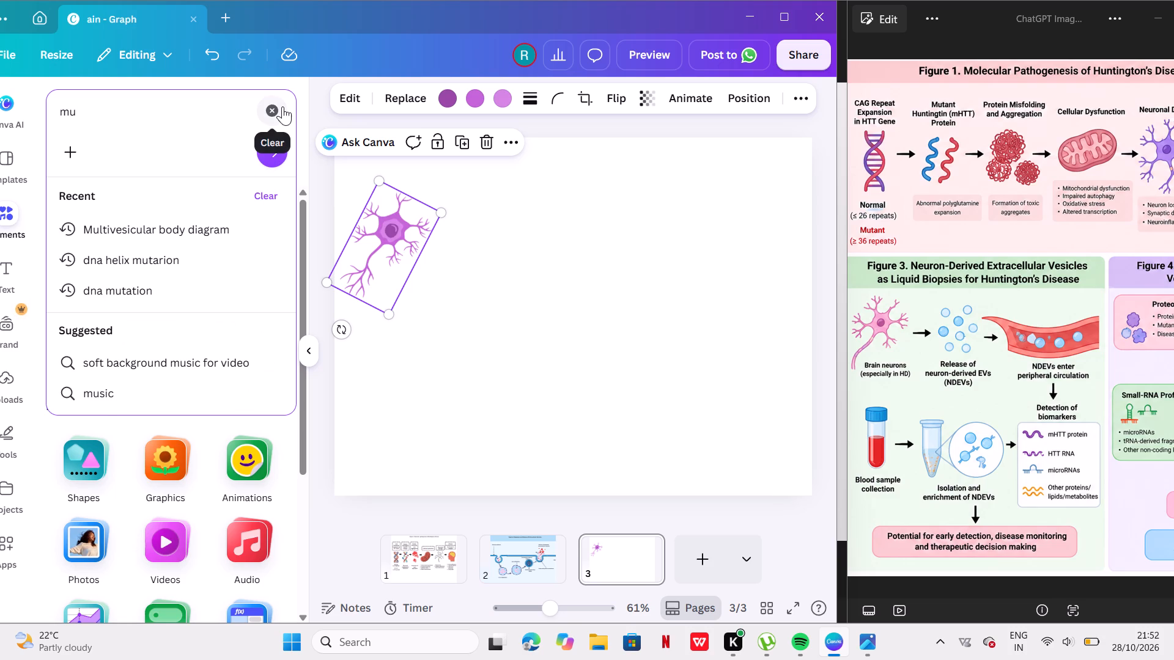
{"action": "key", "text": "BackSpace"}
{"action": "type", "text": "ole"}
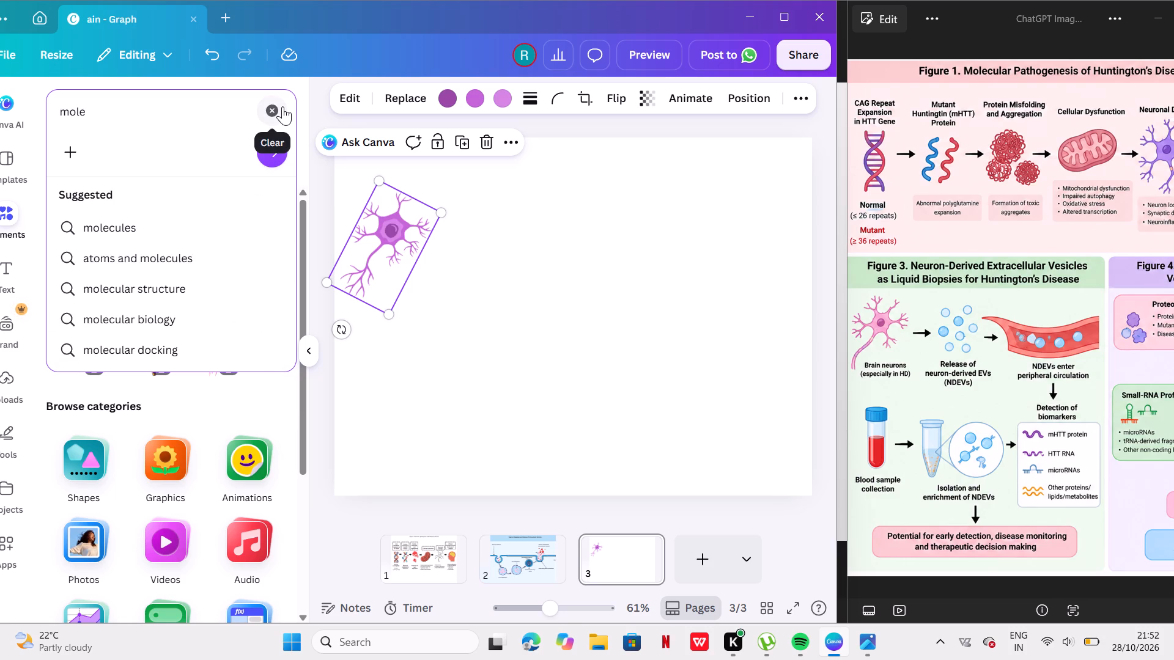
{"action": "left_click", "coordinate": [148, 235]}
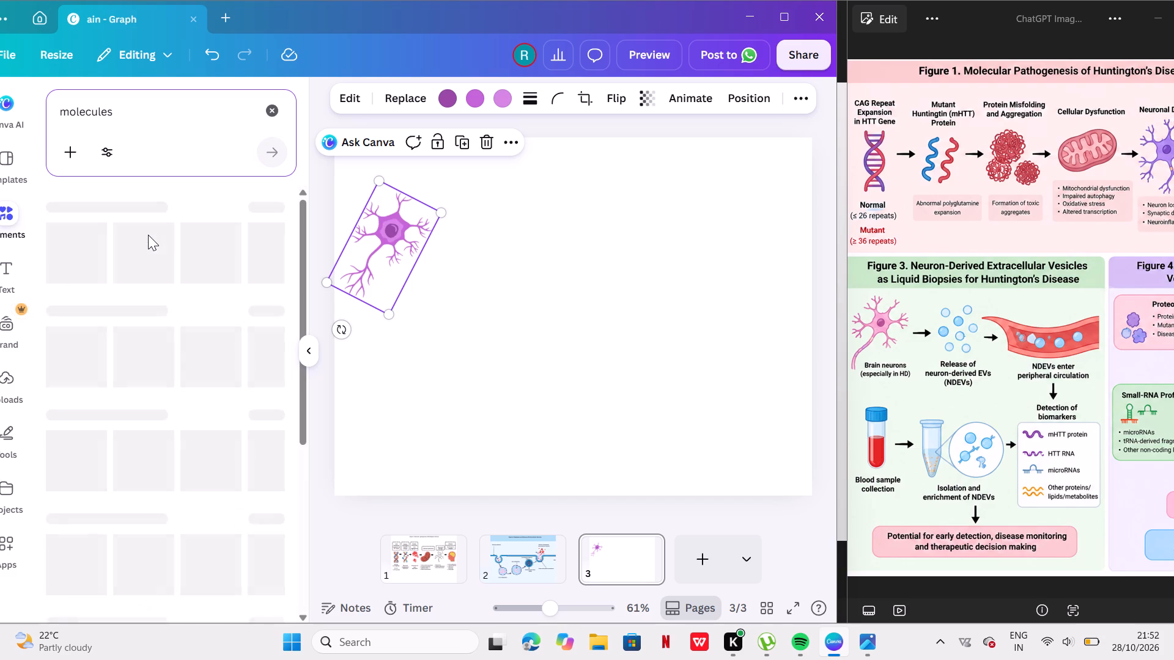
{"action": "scroll", "coordinate": [178, 398], "scroll_direction": "down", "scroll_amount": 4}
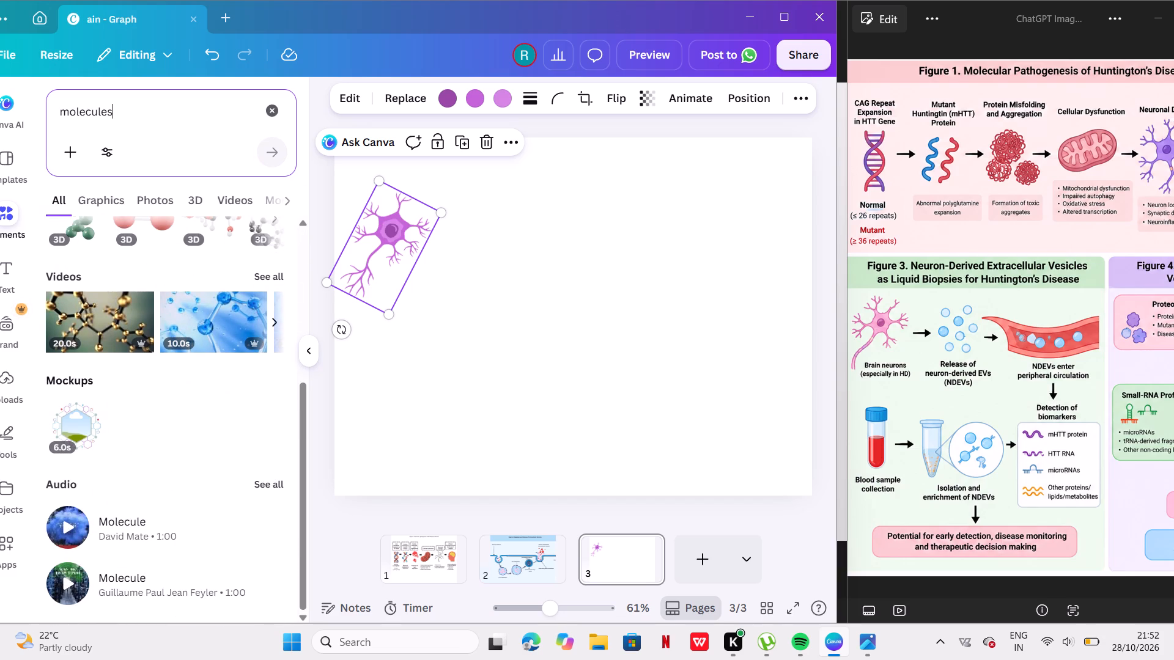
Search the elements for "Plasma Membrane" and insert the graphic of scattered purple spheres from the graphics results onto page 3.
{"action": "left_click", "coordinate": [276, 110]}
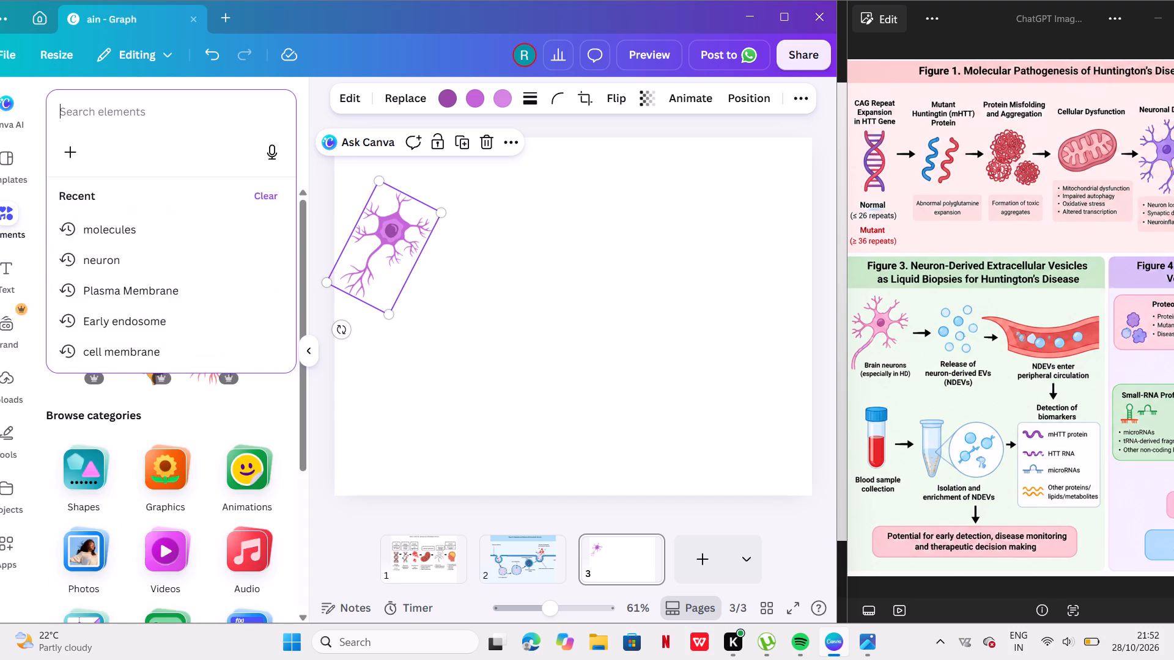
{"action": "left_click", "coordinate": [213, 108]}
{"action": "left_click", "coordinate": [181, 290]}
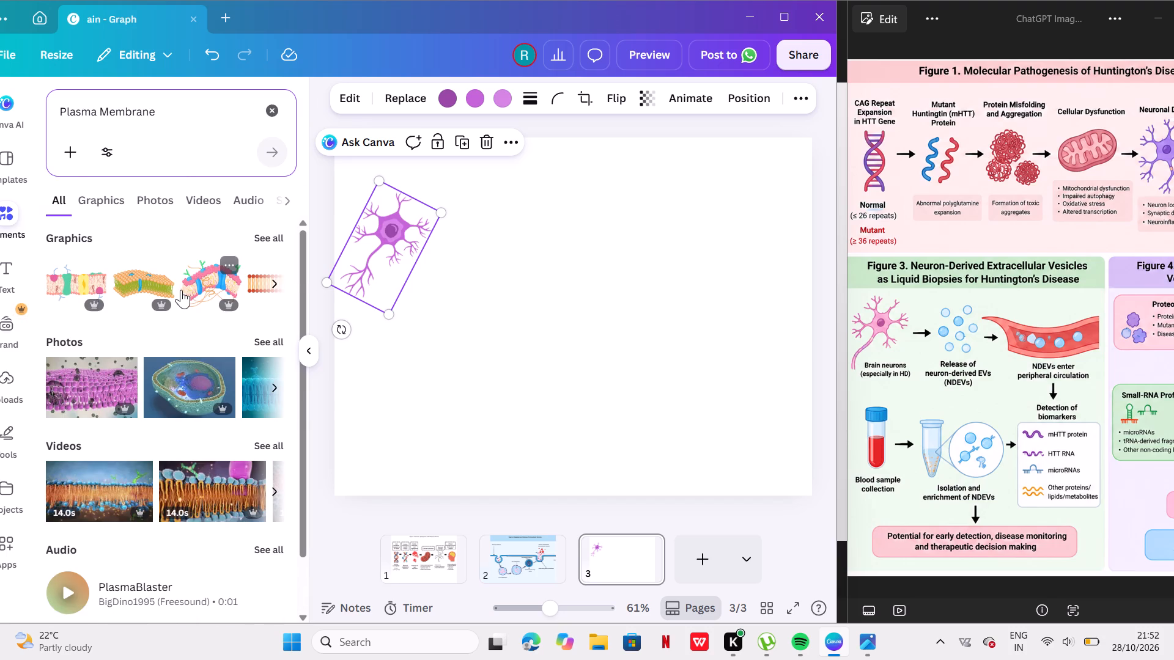
{"action": "scroll", "coordinate": [181, 290], "scroll_direction": "down", "scroll_amount": 4}
{"action": "scroll", "coordinate": [181, 290], "scroll_direction": "up", "scroll_amount": 2}
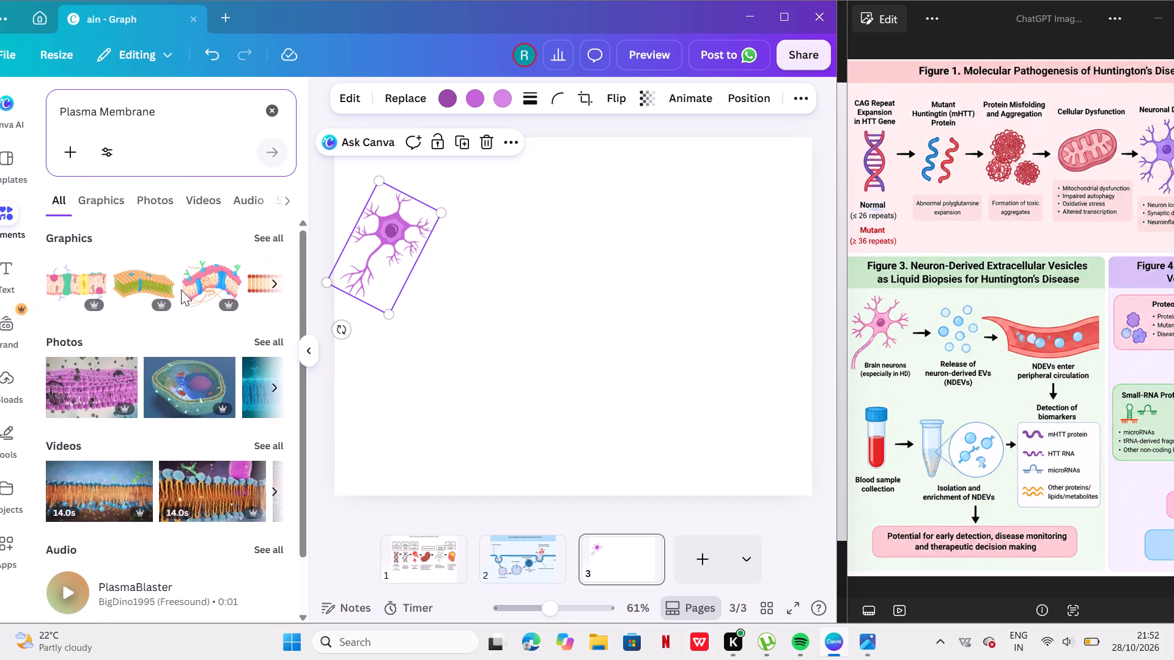
{"action": "scroll", "coordinate": [181, 290], "scroll_direction": "up", "scroll_amount": 1}
{"action": "left_click", "coordinate": [273, 241]}
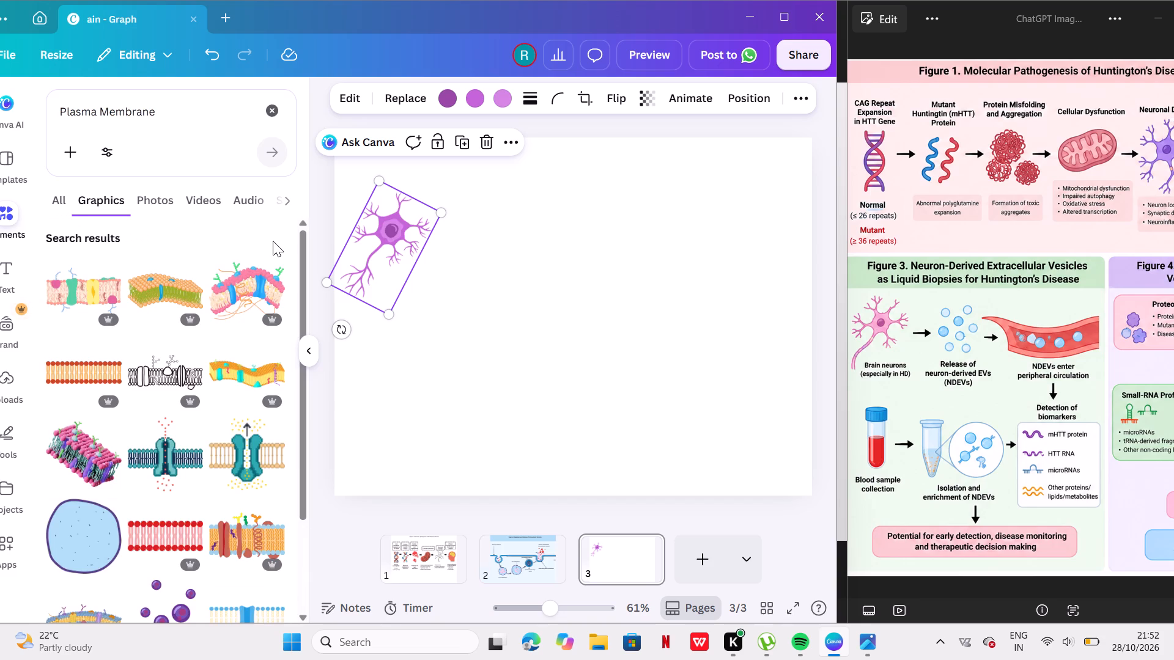
{"action": "scroll", "coordinate": [231, 440], "scroll_direction": "down", "scroll_amount": 1}
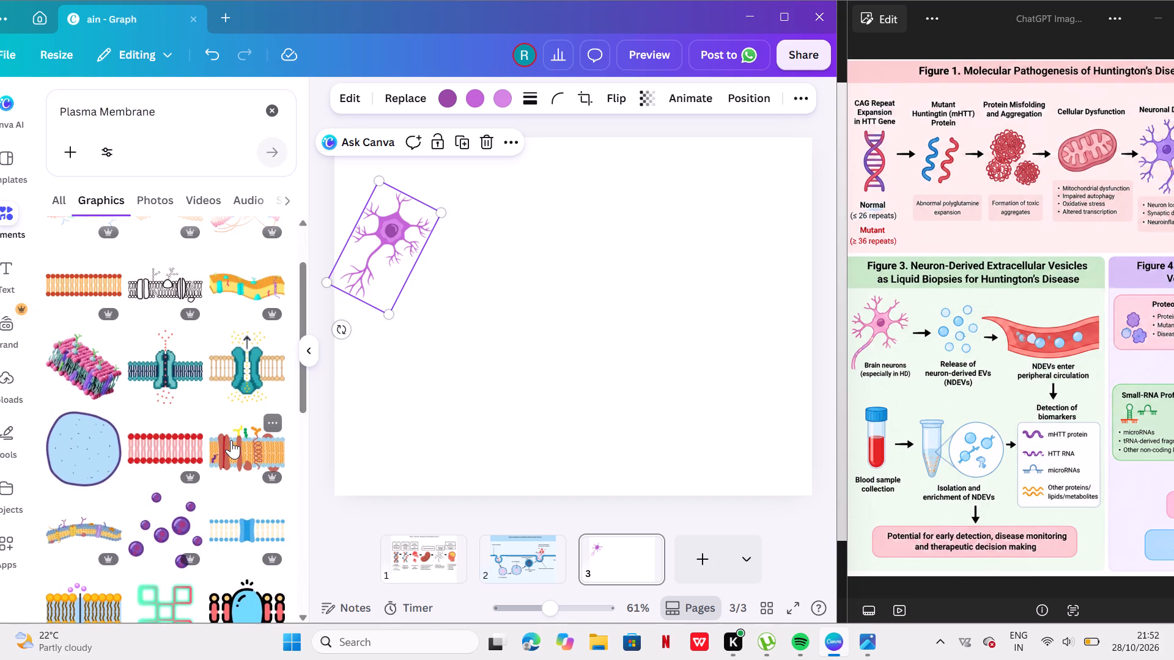
{"action": "left_click", "coordinate": [180, 551]}
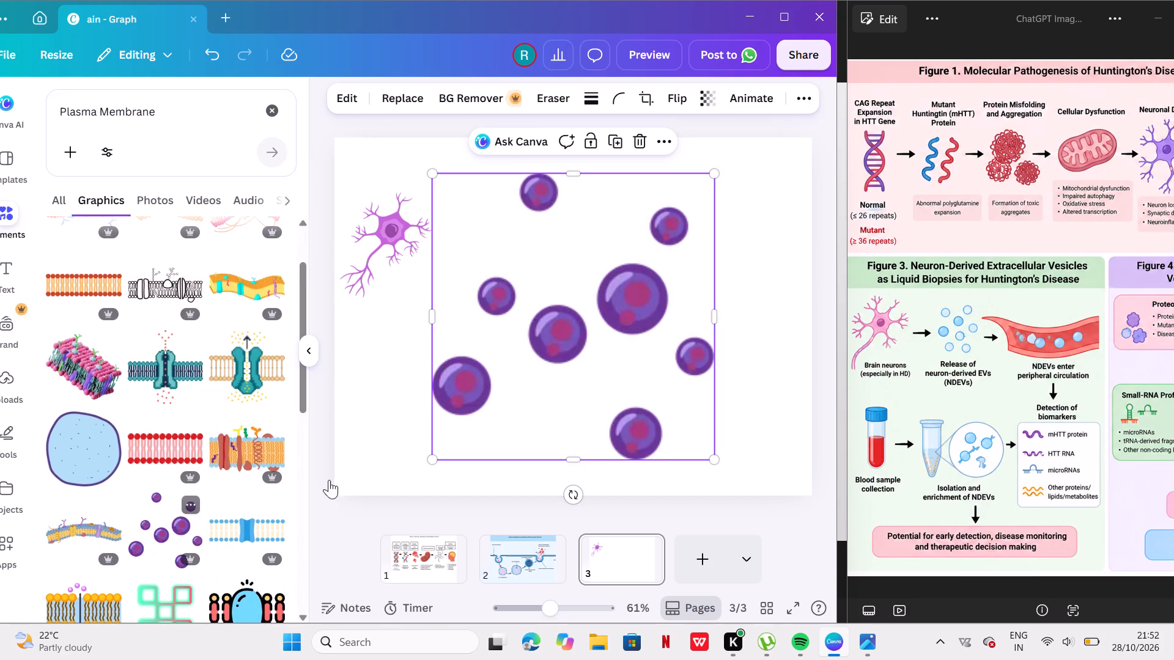
Shrink the purple spheres graphic to about the neuron's height or smaller and place it just right of the neuron.
{"action": "left_click_drag", "start_coordinate": [715, 176], "coordinate": [694, 210]}
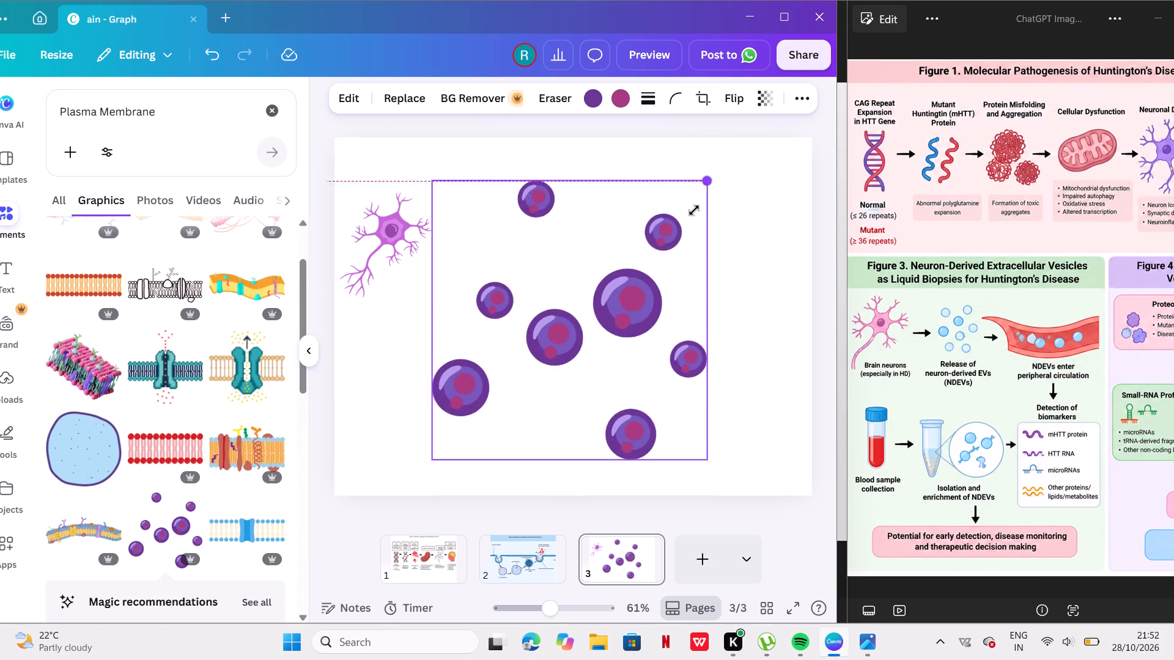
{"action": "left_click_drag", "start_coordinate": [694, 210], "coordinate": [562, 362]}
{"action": "left_click_drag", "start_coordinate": [482, 408], "coordinate": [482, 377]}
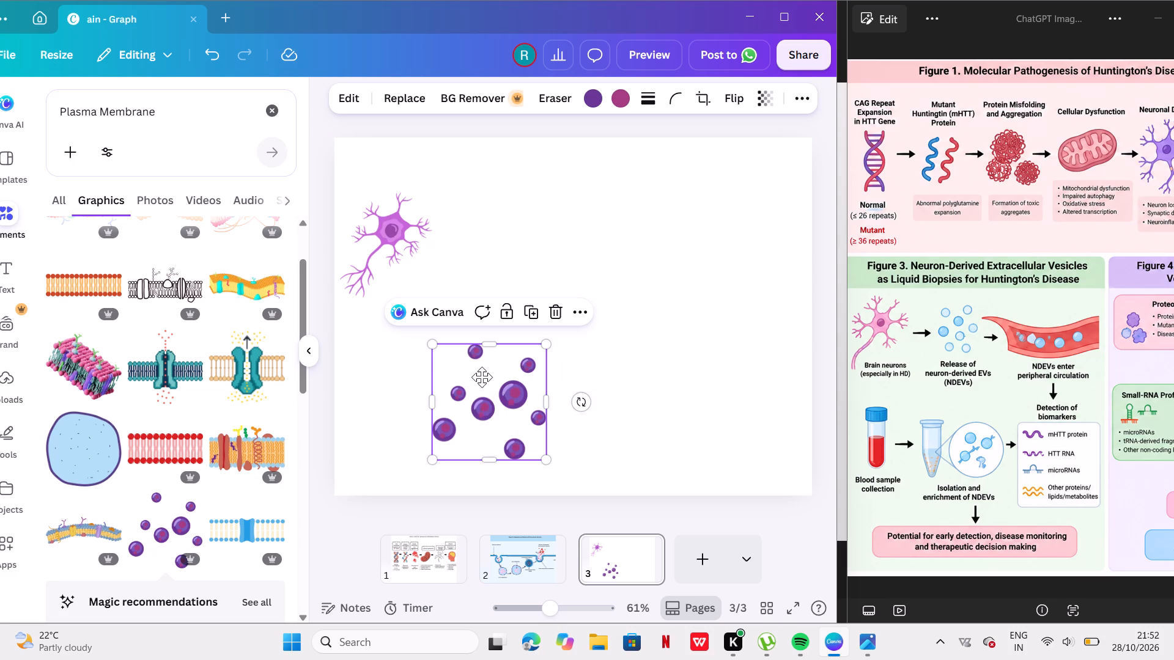
{"action": "left_click_drag", "start_coordinate": [482, 377], "coordinate": [515, 245]}
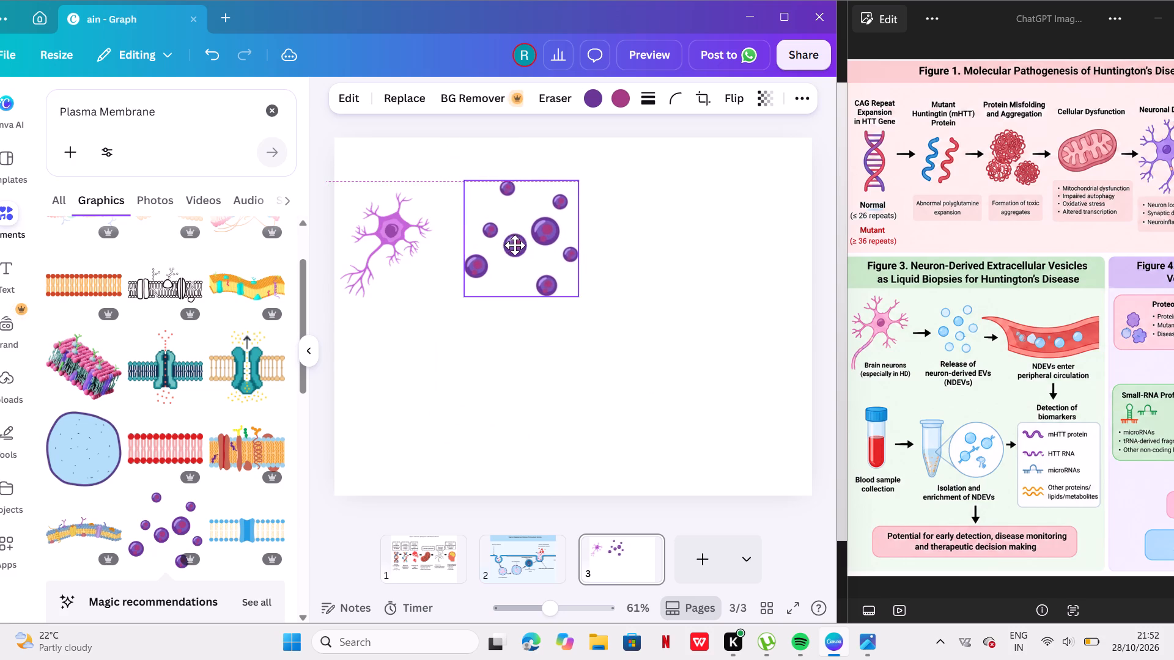
{"action": "left_click_drag", "start_coordinate": [515, 245], "coordinate": [519, 249]}
{"action": "left_click_drag", "start_coordinate": [474, 295], "coordinate": [512, 258]}
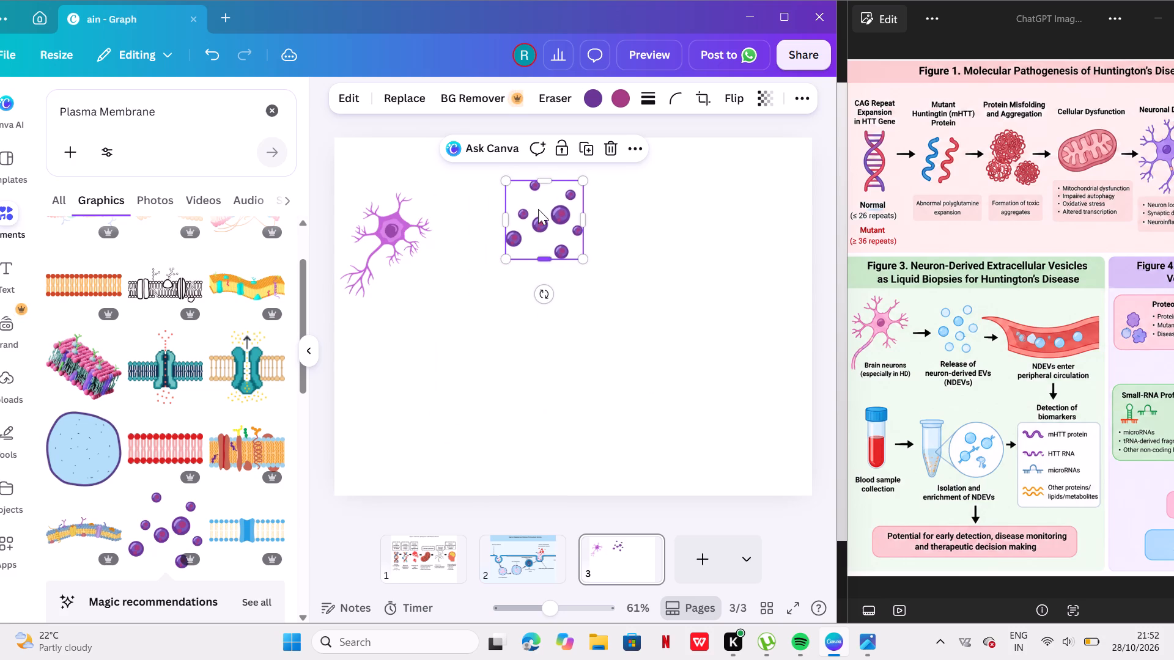
{"action": "left_click_drag", "start_coordinate": [559, 191], "coordinate": [533, 204]}
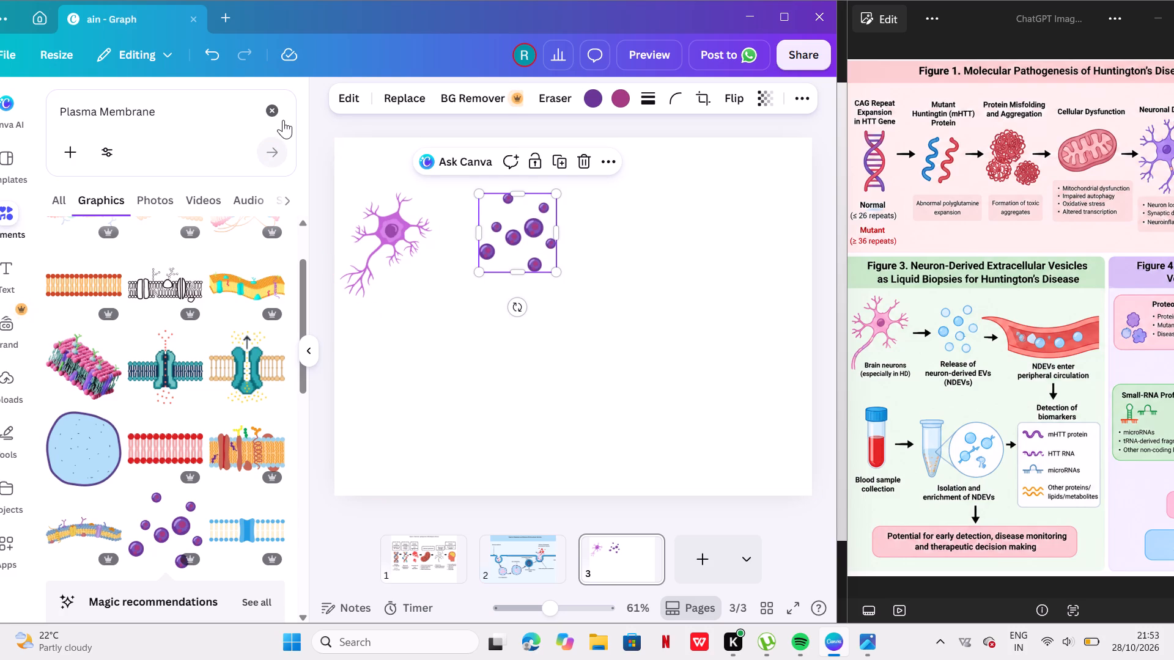
Search the elements for "peripheral circulation".
{"action": "left_click", "coordinate": [273, 106]}
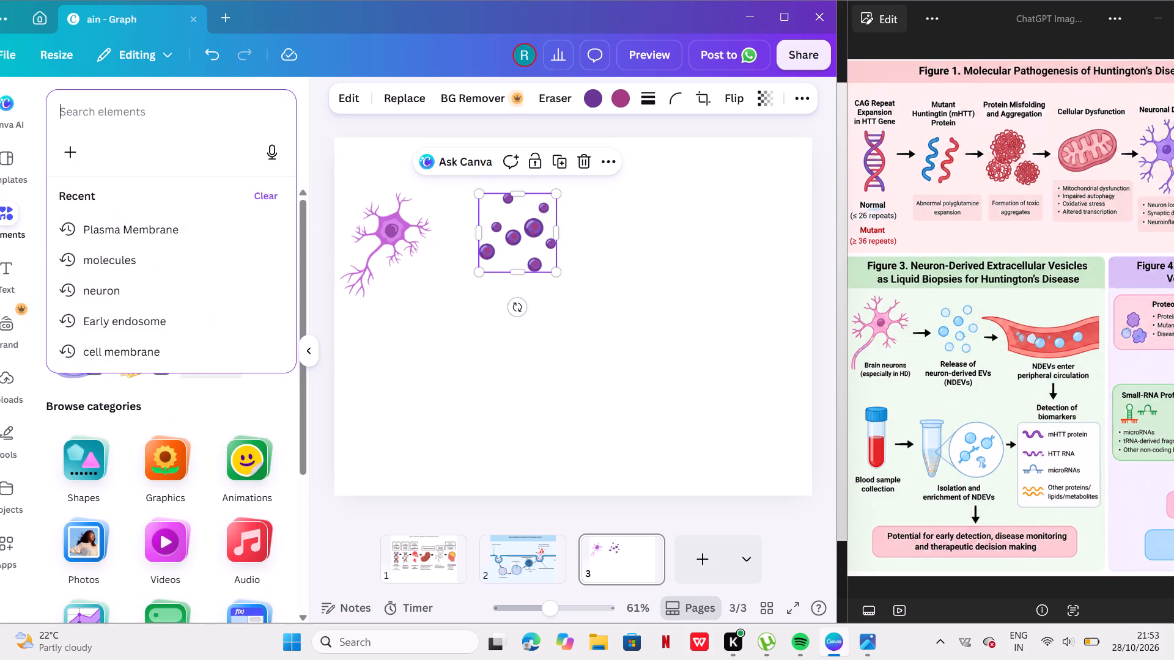
{"action": "left_click", "coordinate": [216, 100]}
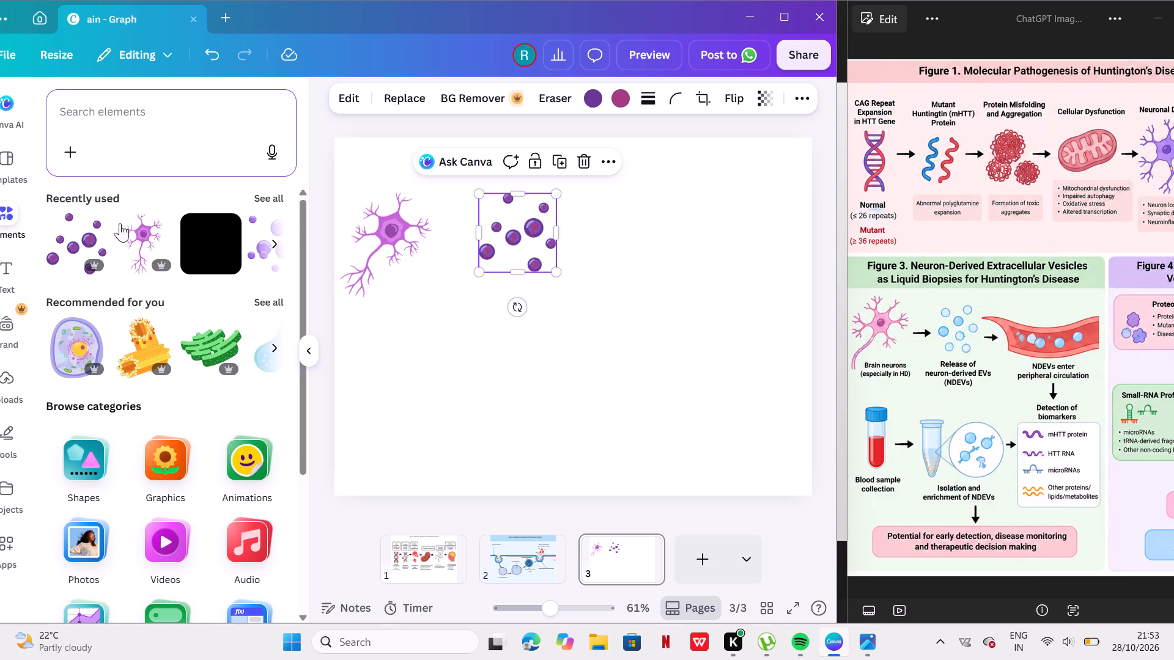
{"action": "left_click", "coordinate": [185, 114]}
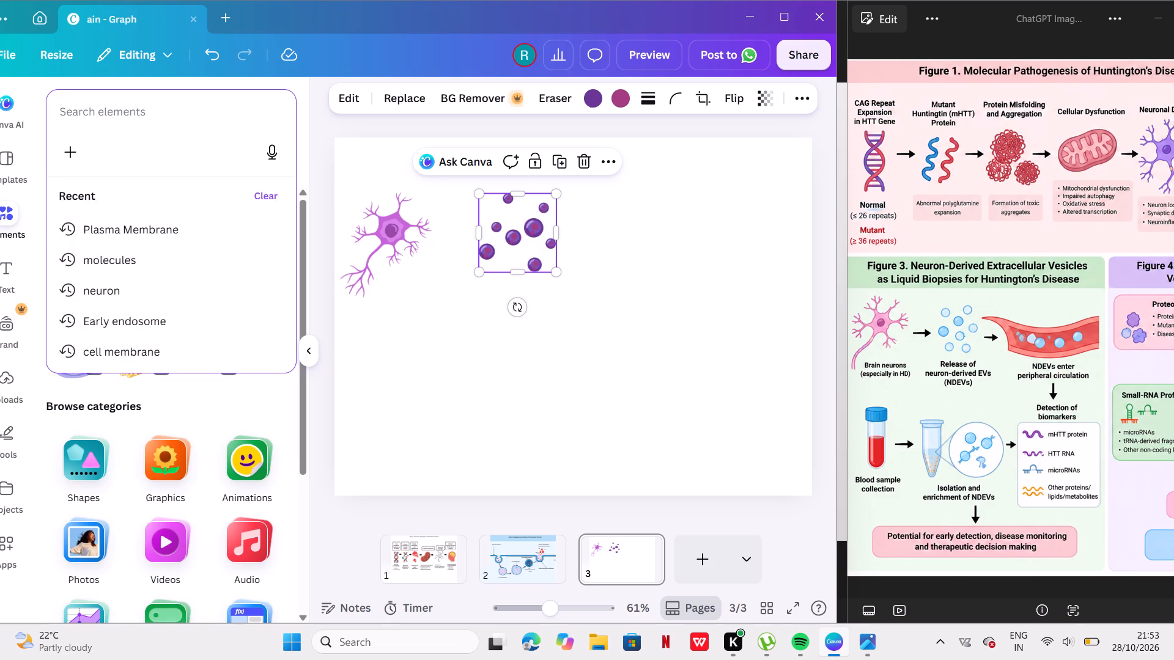
{"action": "type", "text": "per"}
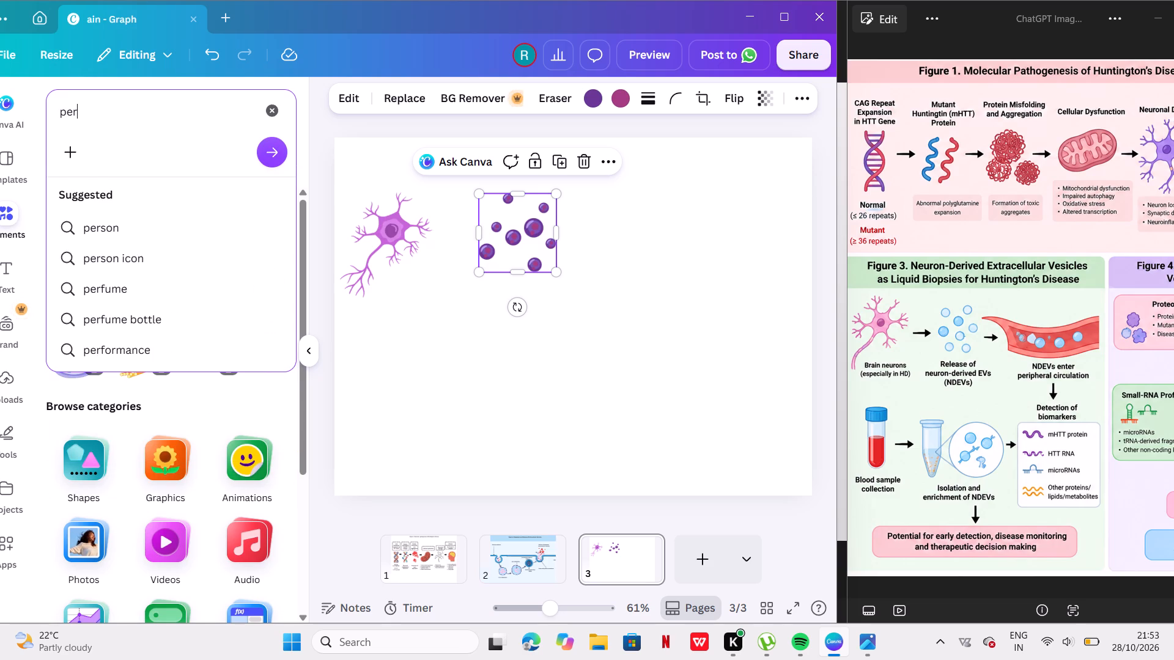
{"action": "key", "text": "i"}
{"action": "key", "text": "p"}
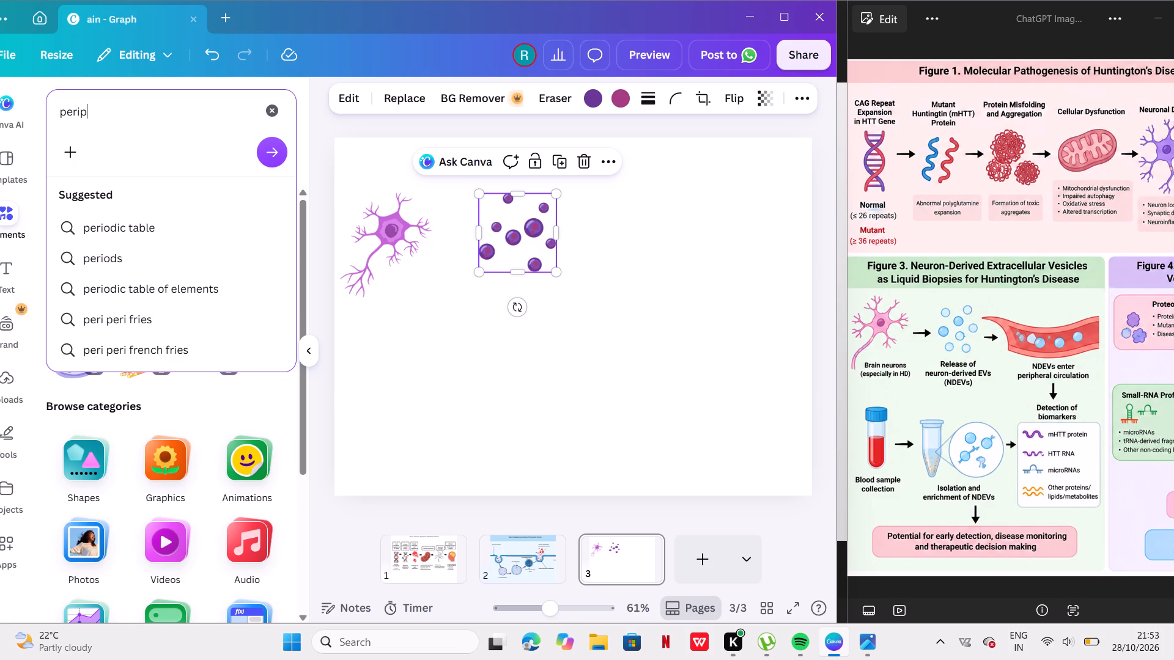
{"action": "type", "text": "heral"}
{"action": "key", "text": "space"}
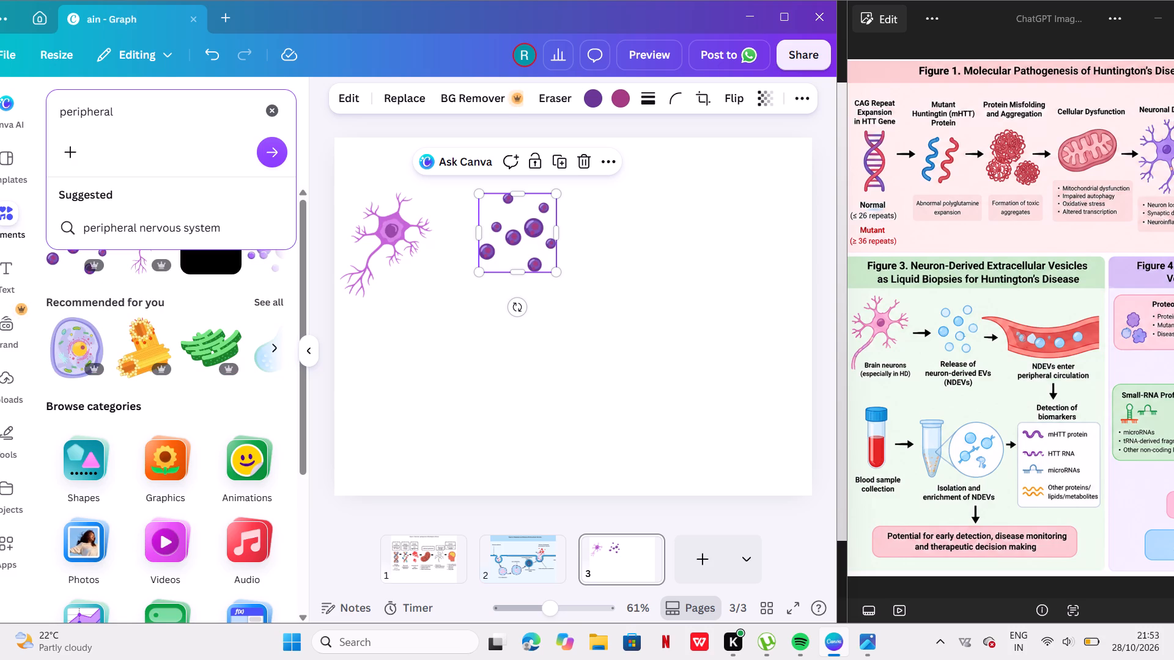
{"action": "type", "text": "cir"}
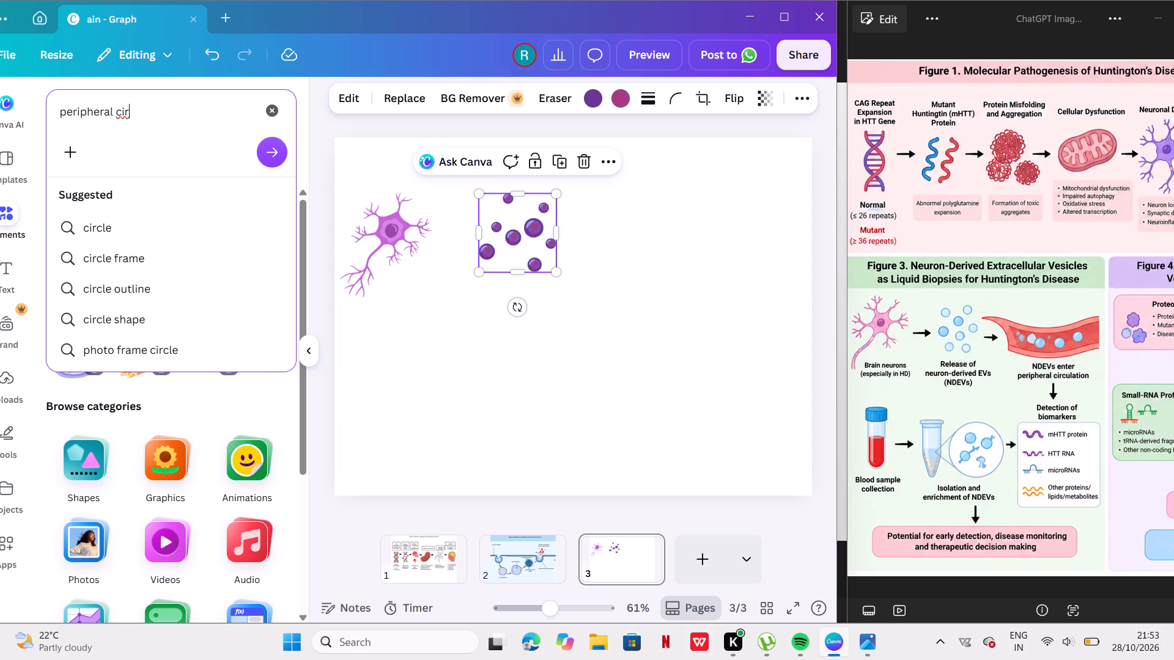
{"action": "type", "text": "cula"}
{"action": "type", "text": "tion"}
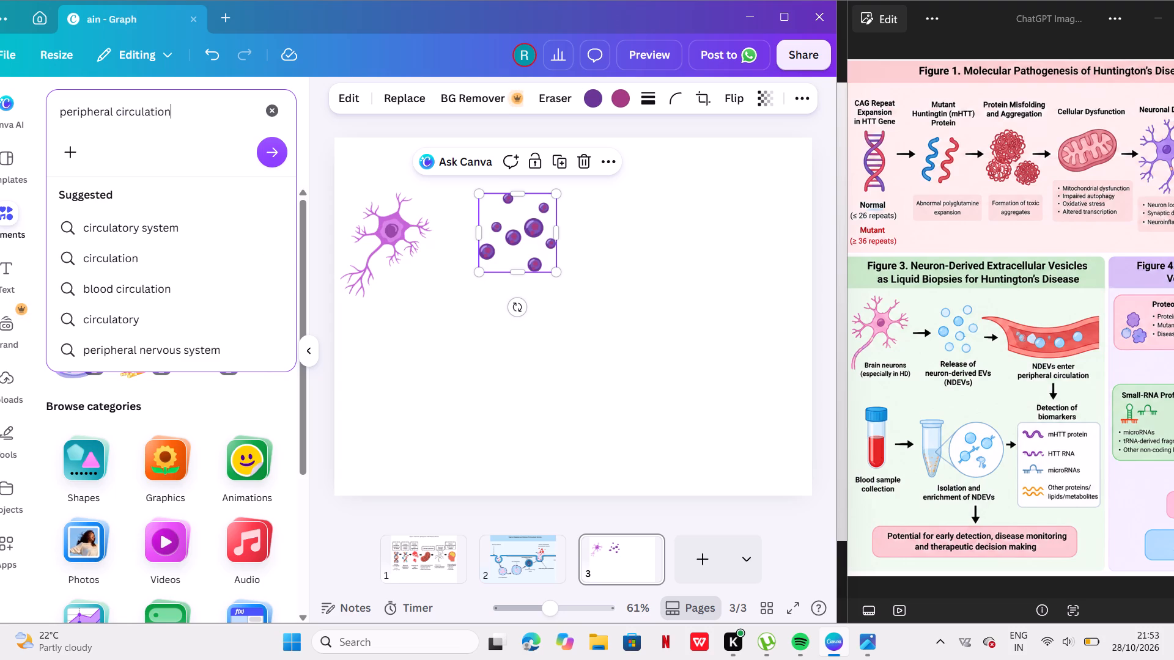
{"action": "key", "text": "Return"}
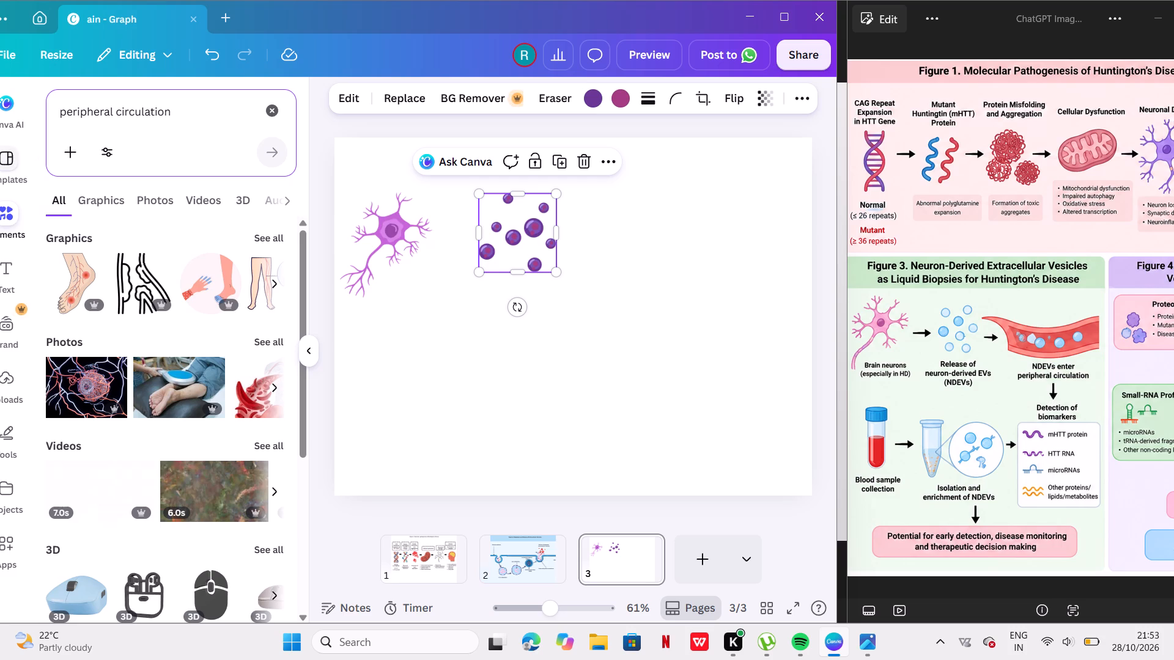
Look through the graphics results for "peripheral circulation" for a blood vessel illustration like the one in reference Figure 3.
{"action": "left_click", "coordinate": [112, 199]}
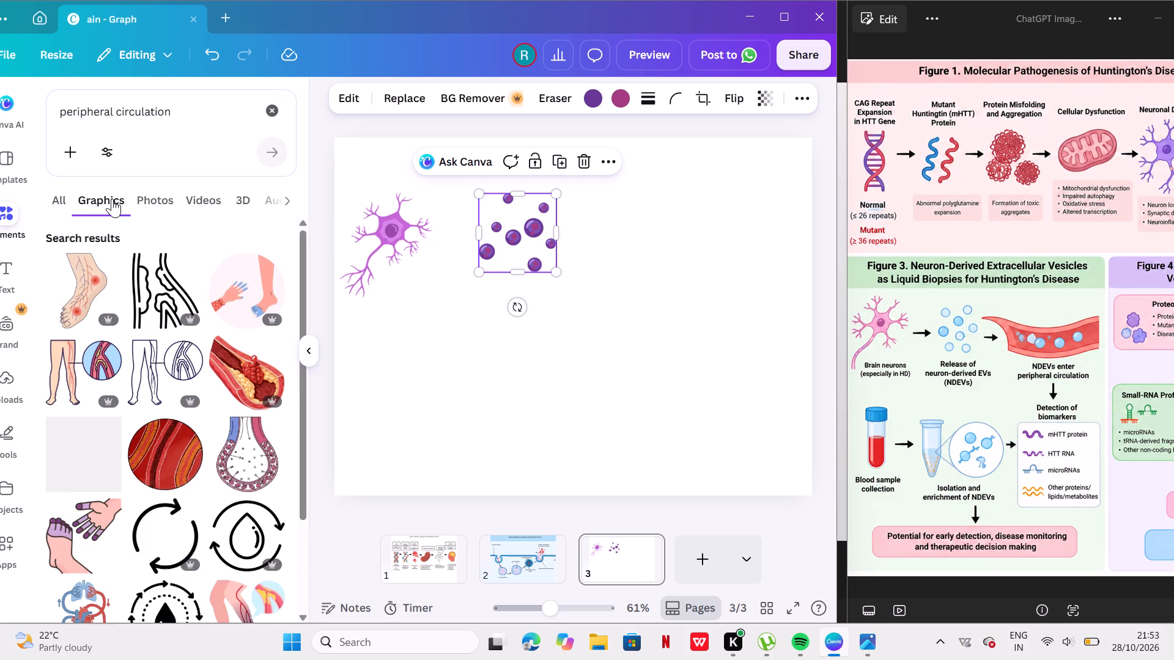
{"action": "scroll", "coordinate": [159, 339], "scroll_direction": "down", "scroll_amount": 4}
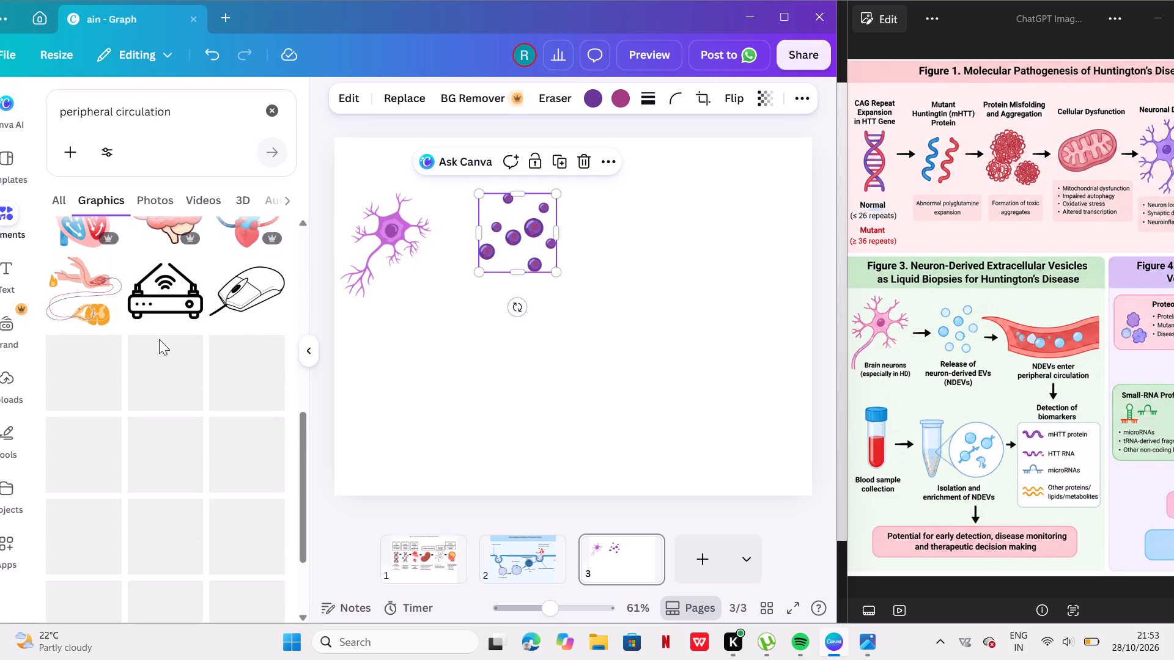
{"action": "scroll", "coordinate": [159, 339], "scroll_direction": "down", "scroll_amount": 3}
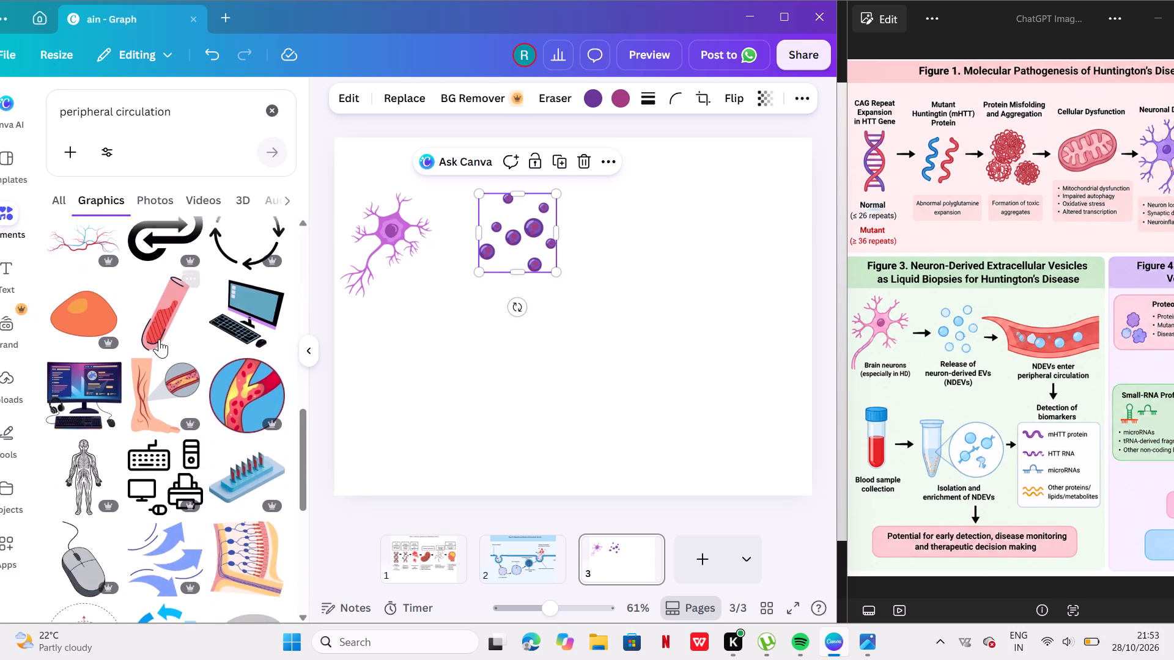
{"action": "scroll", "coordinate": [159, 339], "scroll_direction": "down", "scroll_amount": 3}
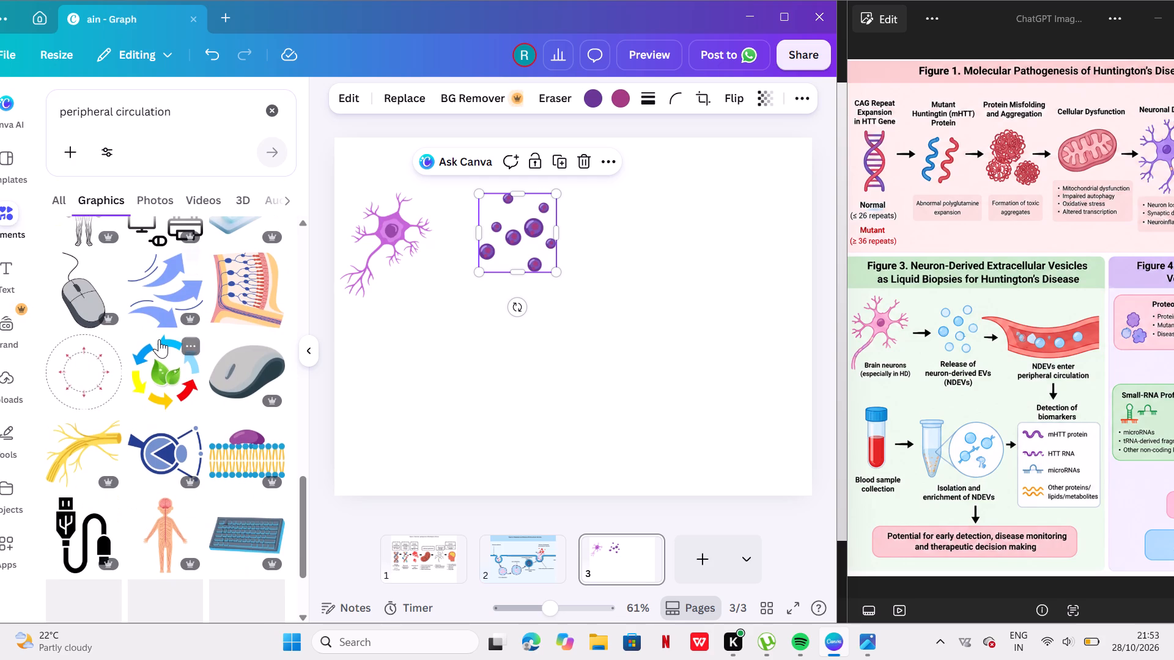
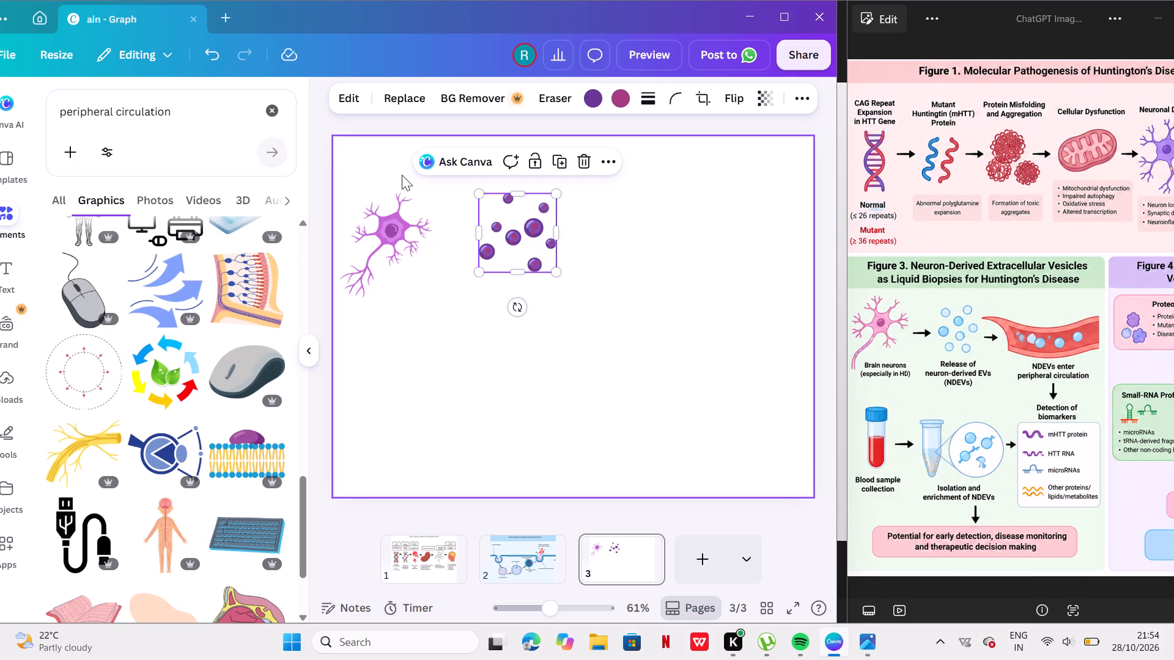
Deselect the purple spheres graphic and search the elements for "peripheral circulation muscle".
{"action": "left_click", "coordinate": [695, 262]}
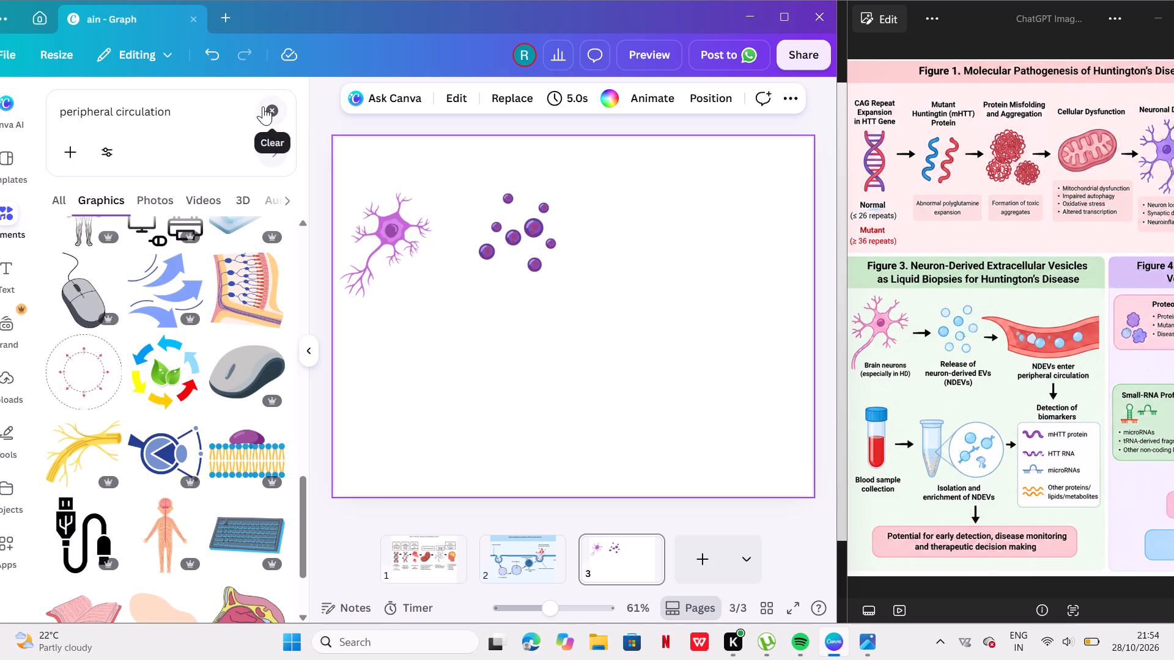
{"action": "left_click", "coordinate": [179, 103]}
{"action": "key", "text": "space"}
{"action": "type", "text": "muscle"}
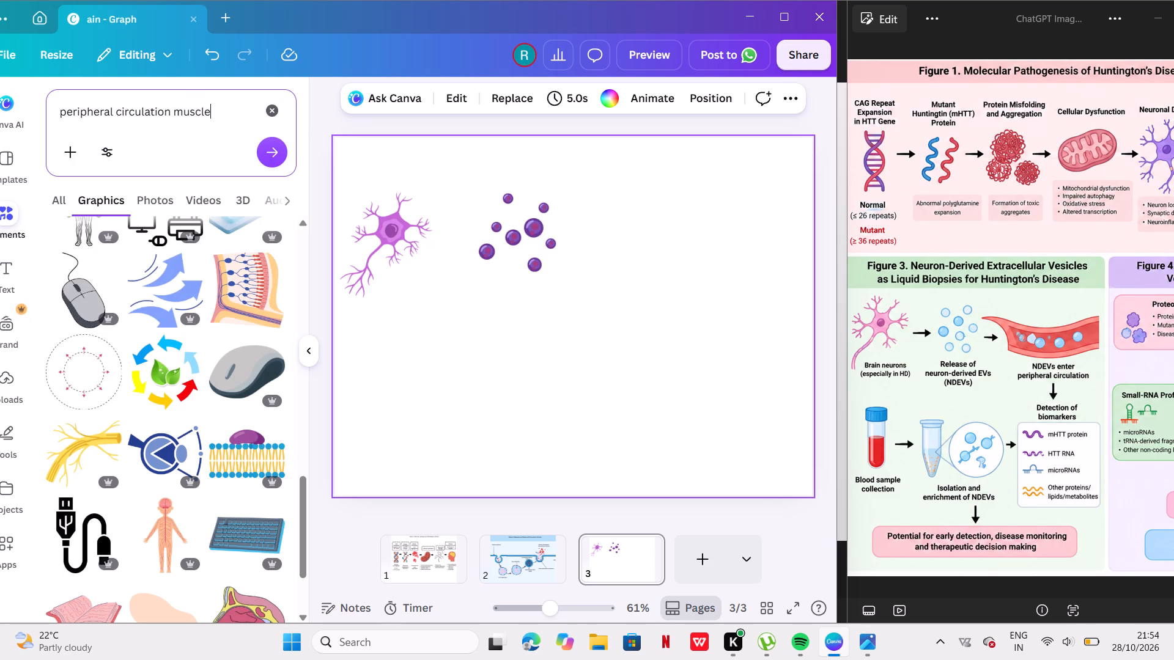
{"action": "key", "text": "Return"}
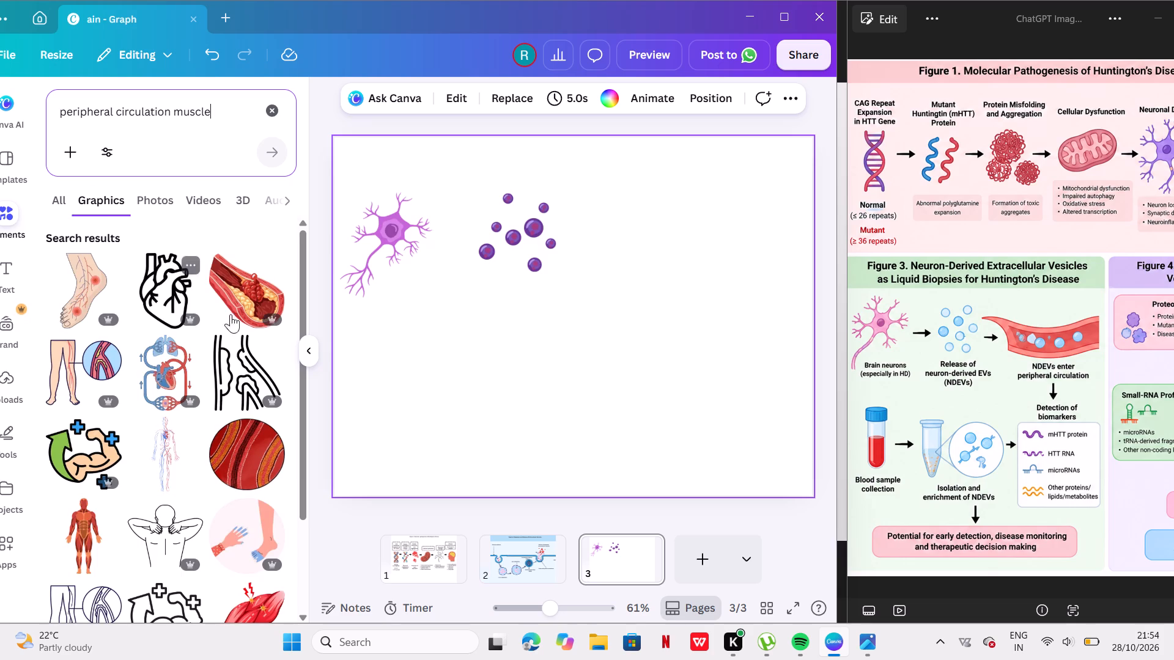
Look through the graphics results for a blood vessel graphic resembling the one in Figure 3 of the reference image.
{"action": "scroll", "coordinate": [178, 448], "scroll_direction": "down", "scroll_amount": 6}
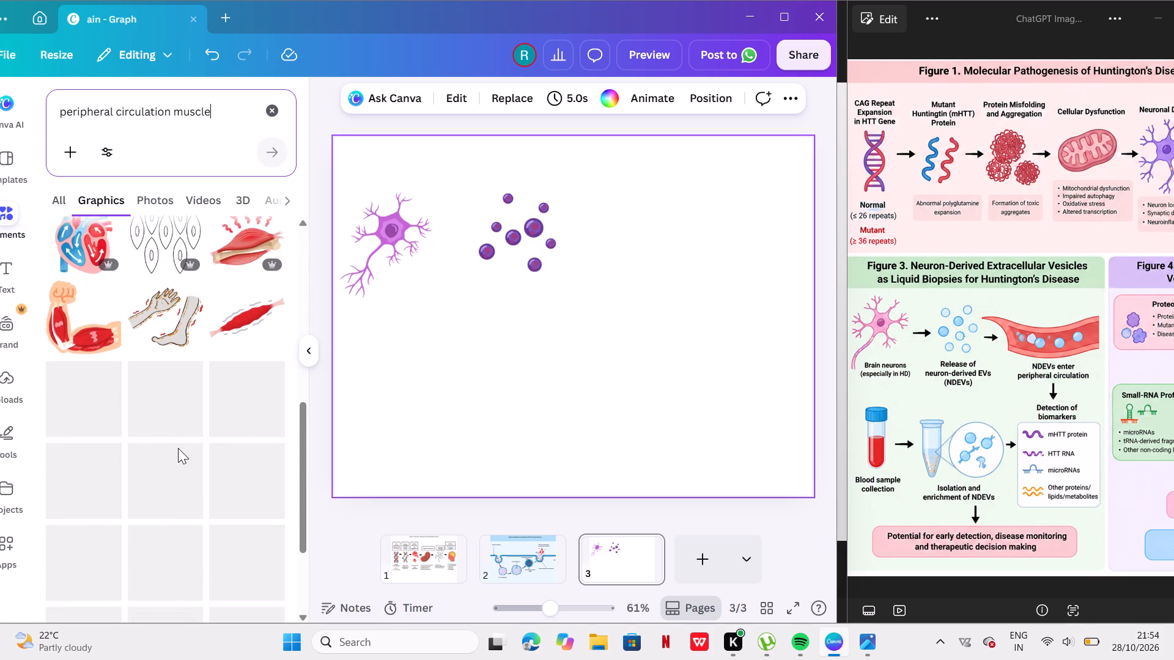
{"action": "scroll", "coordinate": [178, 448], "scroll_direction": "down", "scroll_amount": 1}
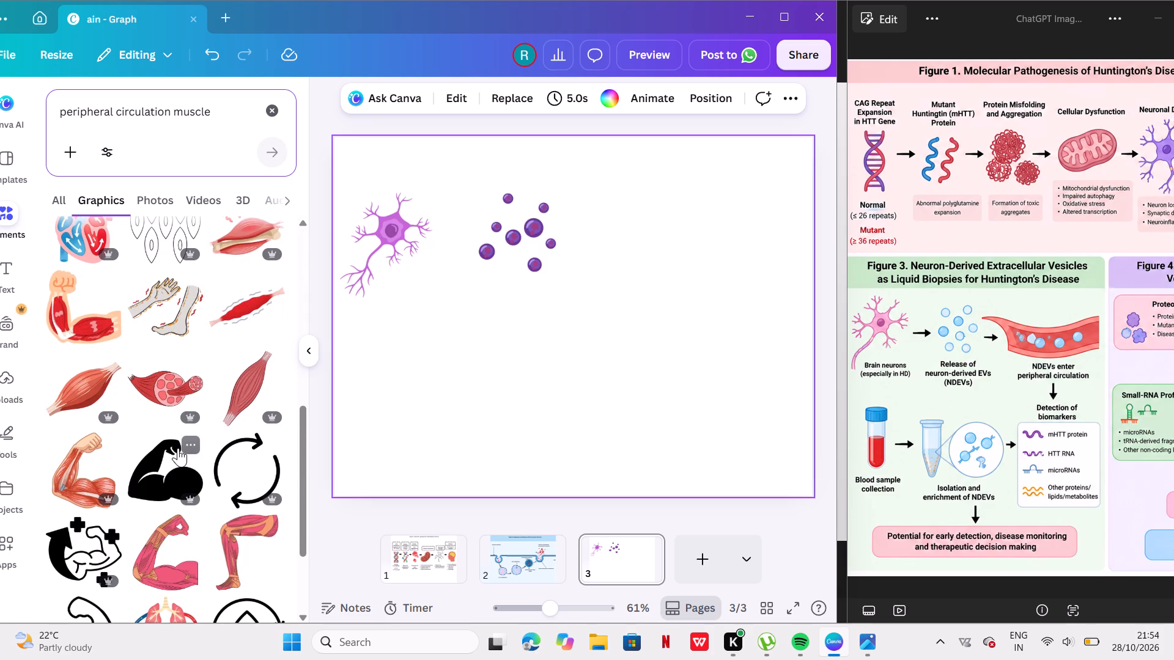
{"action": "scroll", "coordinate": [178, 448], "scroll_direction": "down", "scroll_amount": 6}
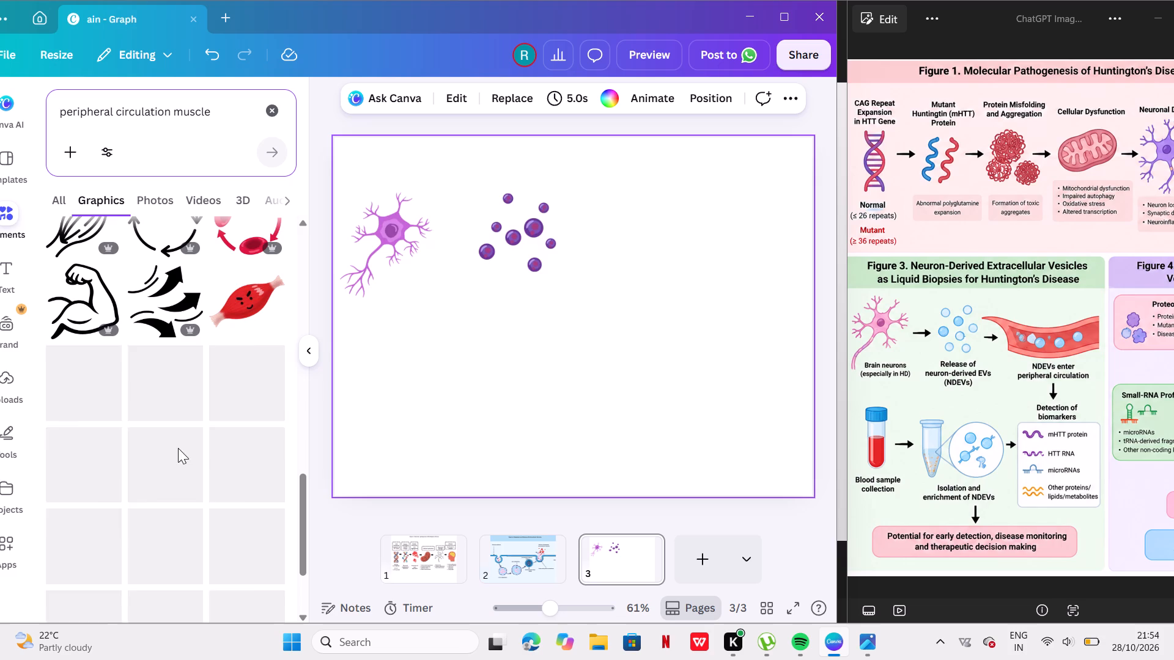
{"action": "scroll", "coordinate": [178, 448], "scroll_direction": "down", "scroll_amount": 5}
{"action": "scroll", "coordinate": [178, 448], "scroll_direction": "up", "scroll_amount": 1}
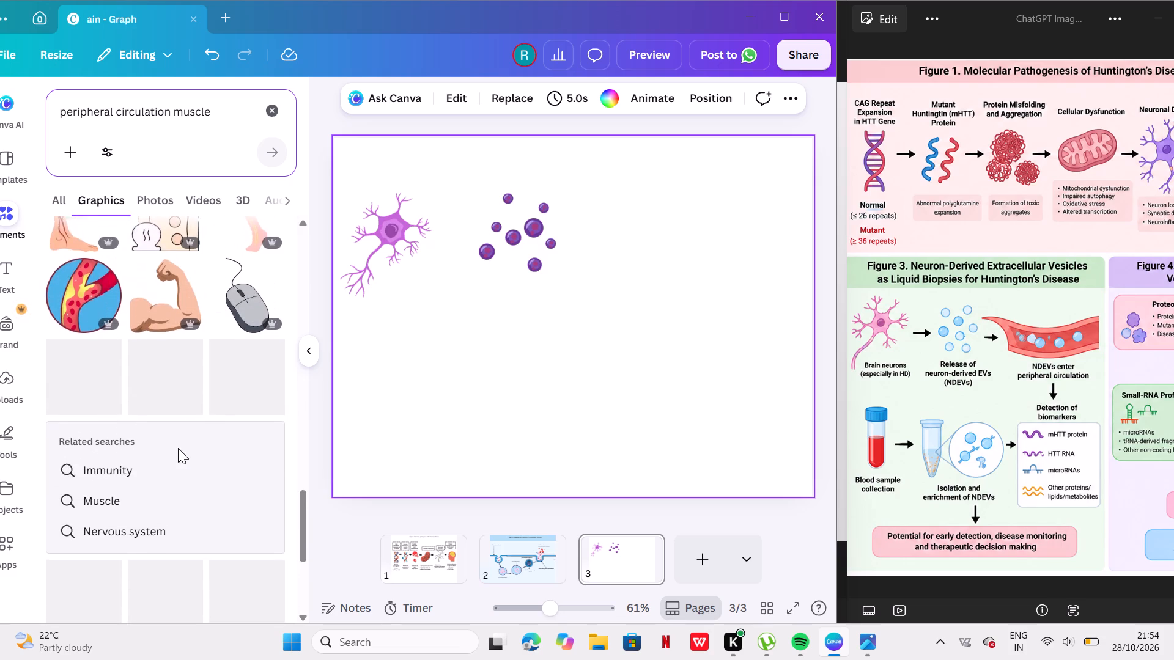
{"action": "scroll", "coordinate": [178, 448], "scroll_direction": "up", "scroll_amount": 1}
{"action": "scroll", "coordinate": [178, 448], "scroll_direction": "down", "scroll_amount": 1}
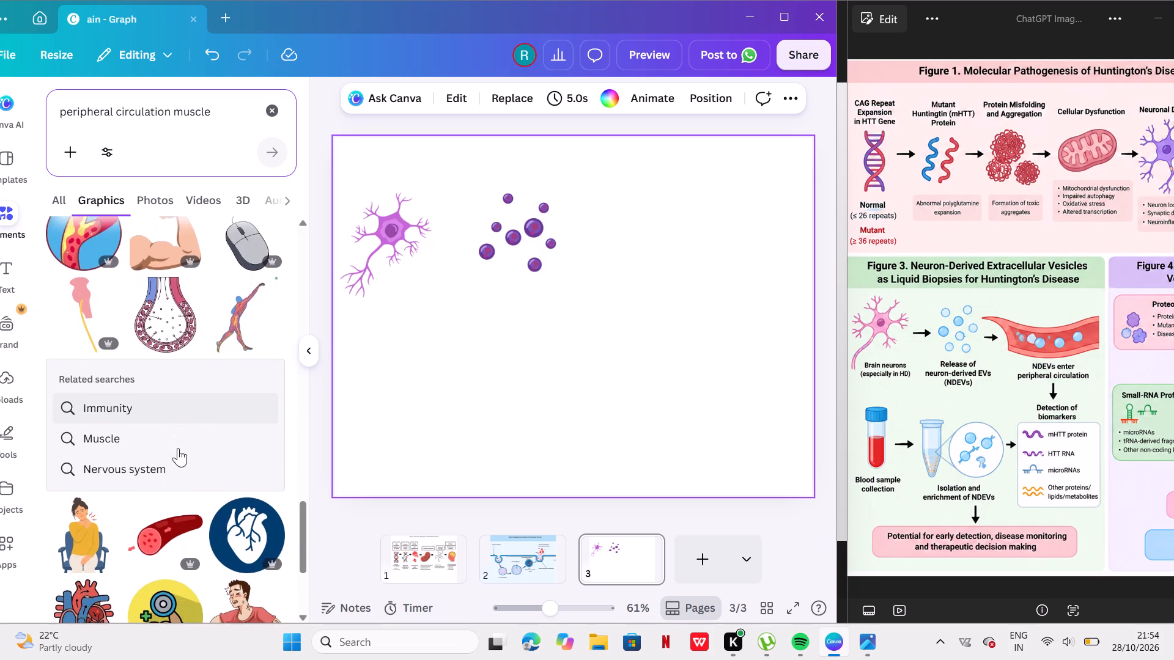
{"action": "scroll", "coordinate": [178, 448], "scroll_direction": "down", "scroll_amount": 4}
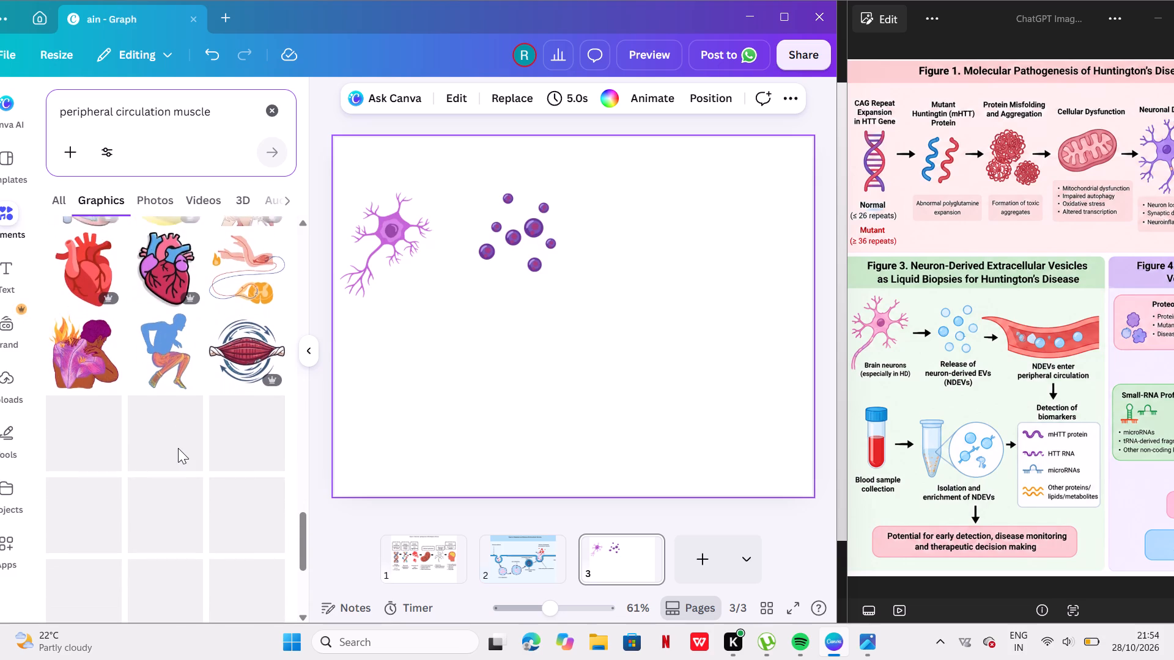
{"action": "scroll", "coordinate": [178, 448], "scroll_direction": "down", "scroll_amount": 3}
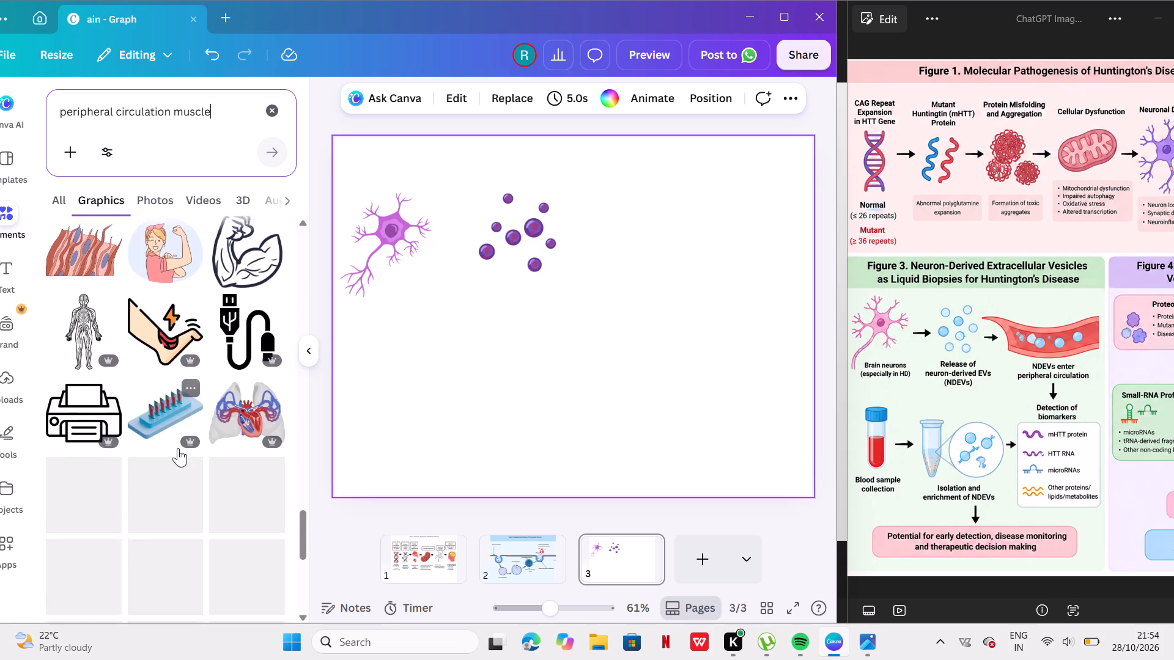
{"action": "scroll", "coordinate": [178, 448], "scroll_direction": "down", "scroll_amount": 3}
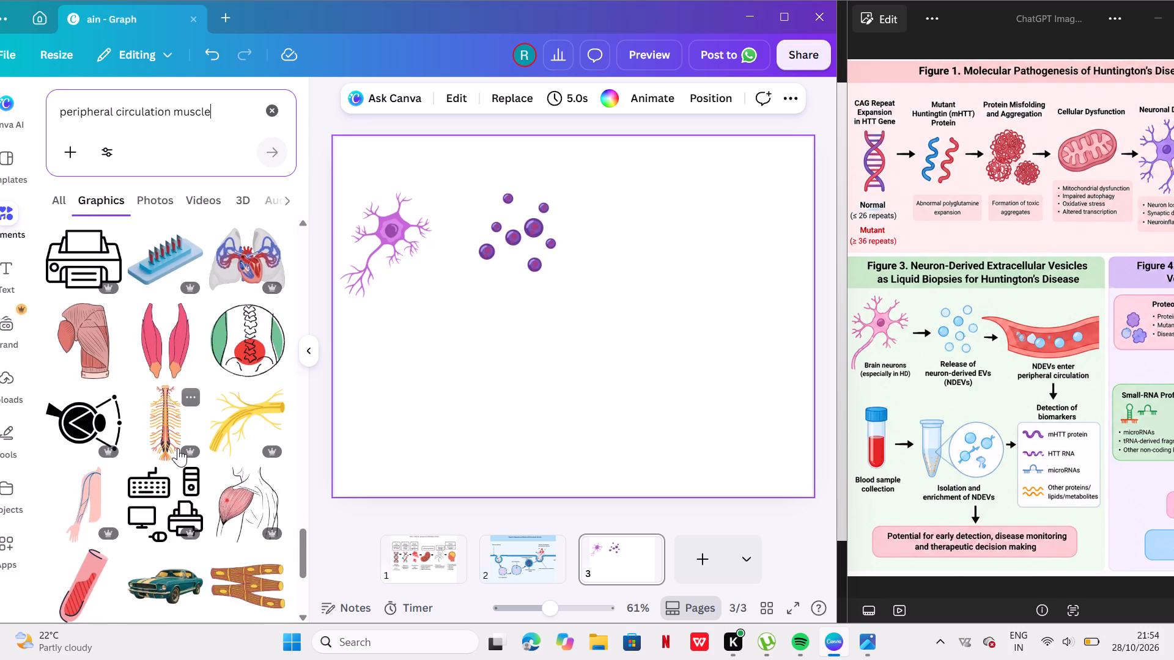
{"action": "scroll", "coordinate": [178, 448], "scroll_direction": "down", "scroll_amount": 4}
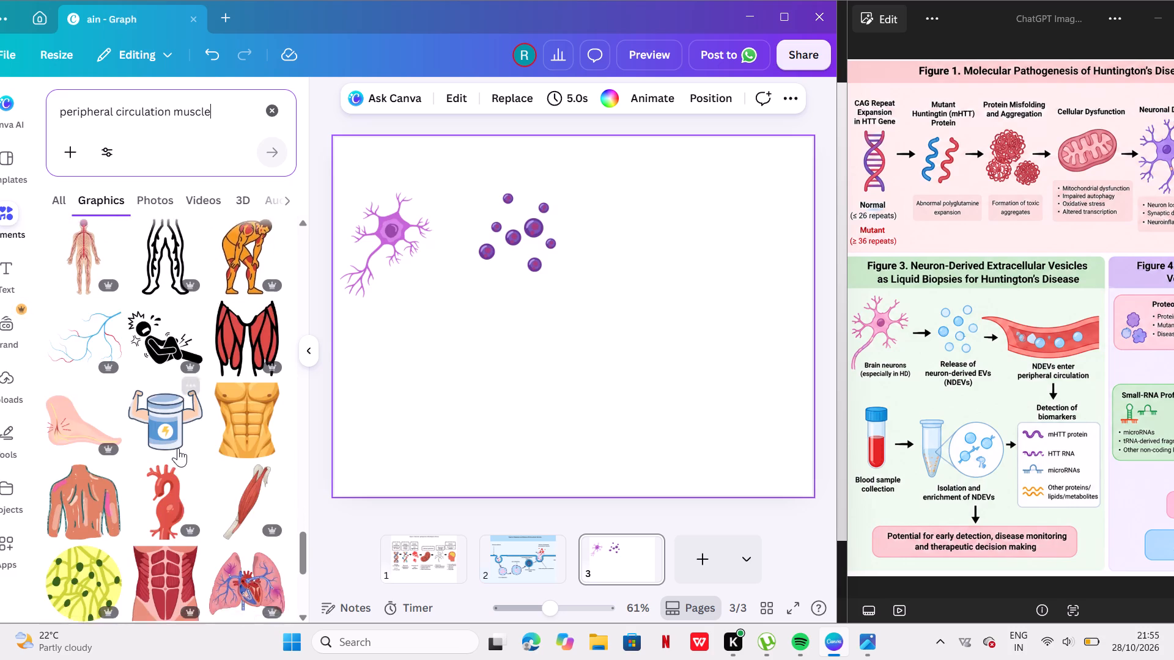
{"action": "scroll", "coordinate": [178, 448], "scroll_direction": "down", "scroll_amount": 5}
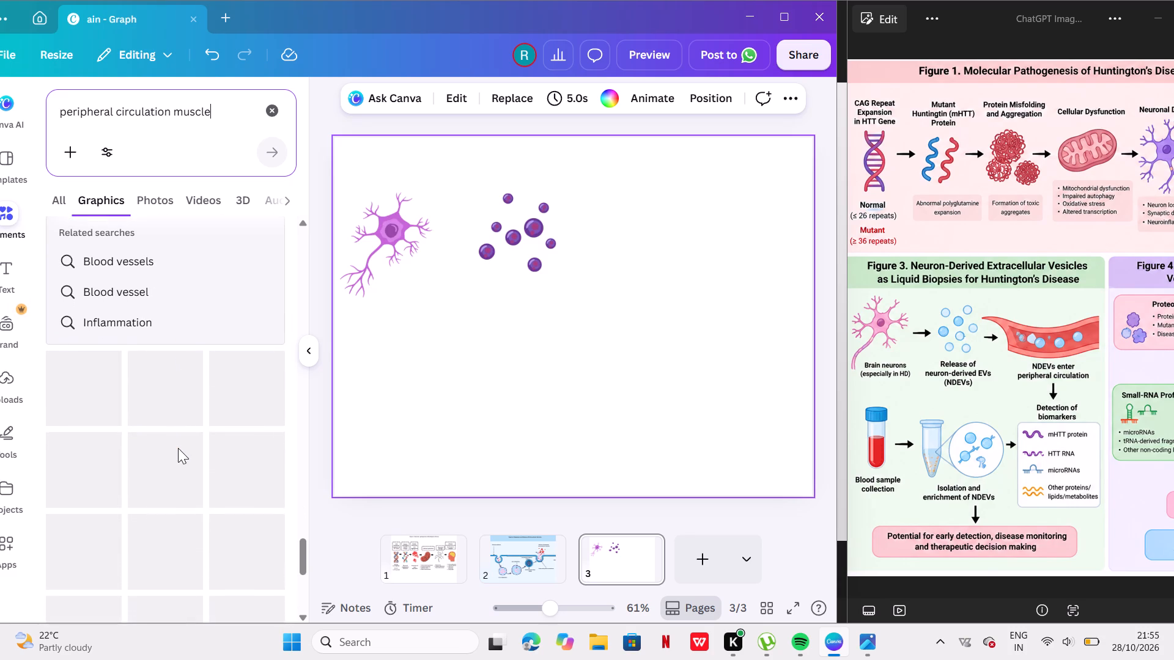
{"action": "scroll", "coordinate": [178, 448], "scroll_direction": "down", "scroll_amount": 1}
{"action": "scroll", "coordinate": [221, 416], "scroll_direction": "down", "scroll_amount": 1}
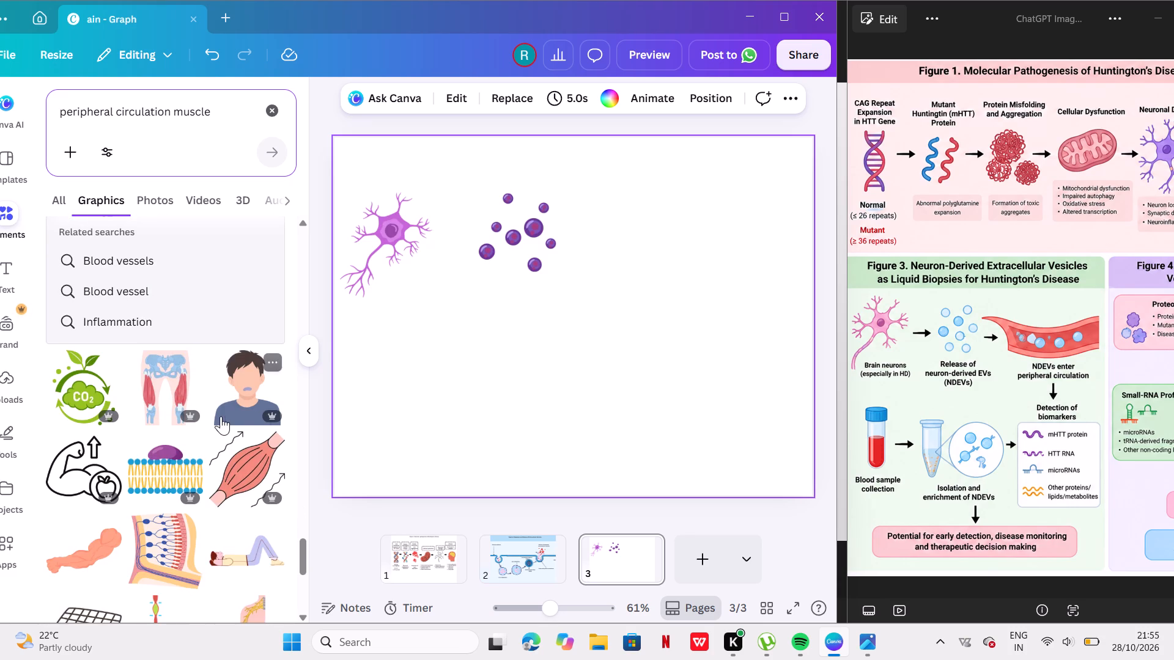
{"action": "scroll", "coordinate": [221, 416], "scroll_direction": "down", "scroll_amount": 5}
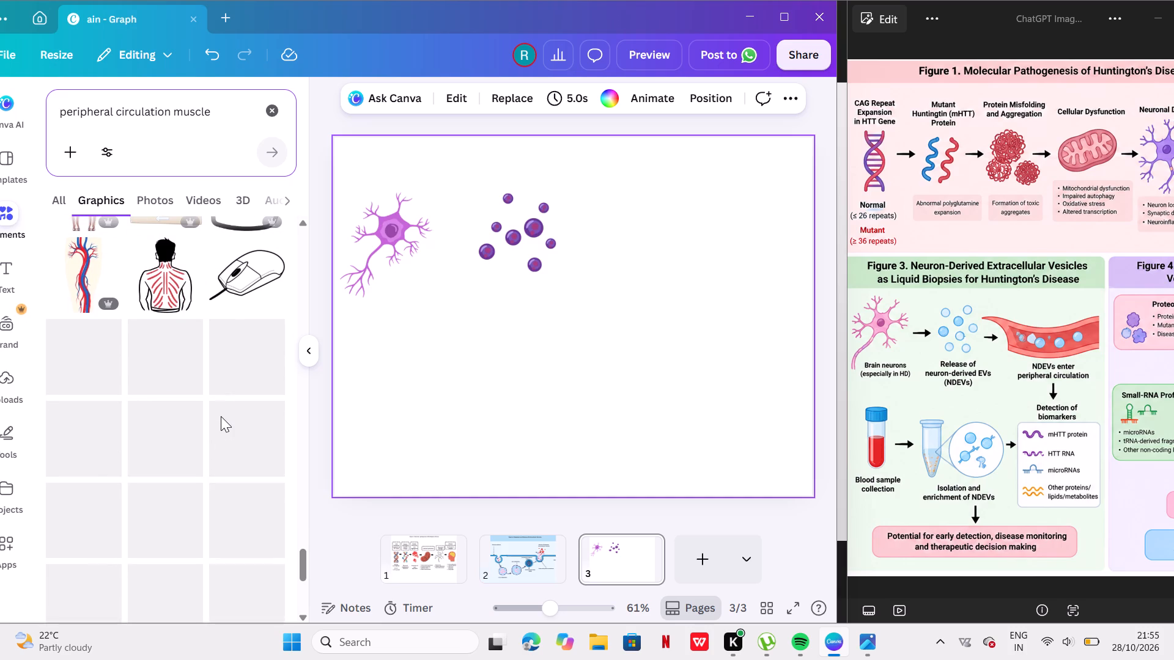
{"action": "scroll", "coordinate": [221, 416], "scroll_direction": "down", "scroll_amount": 2}
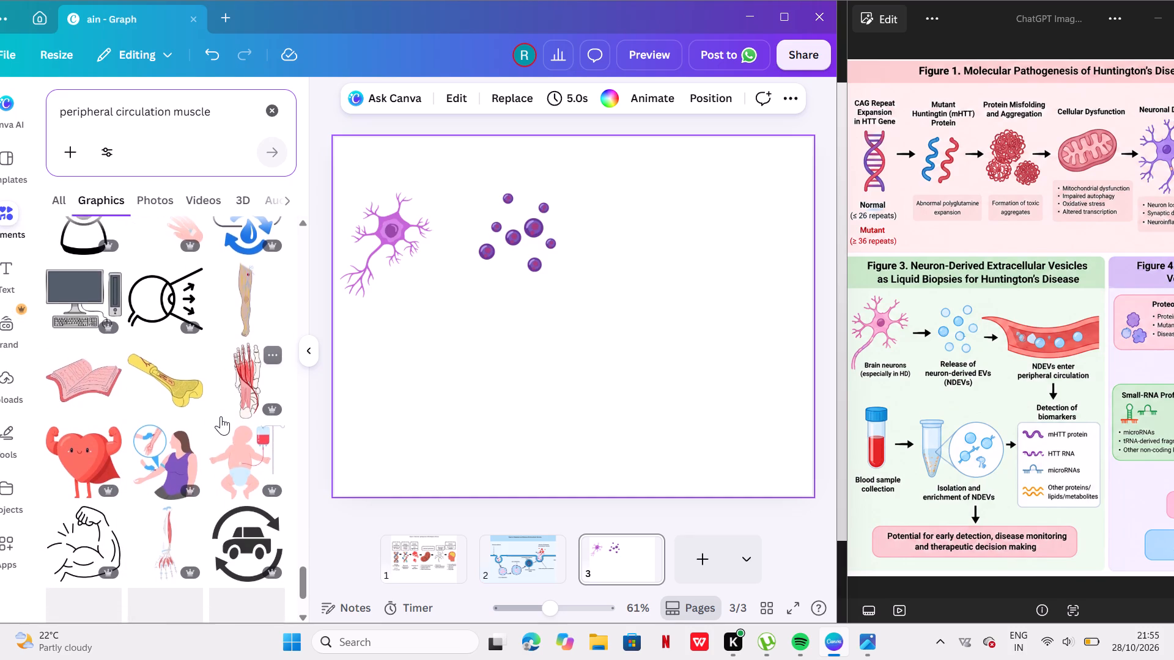
{"action": "scroll", "coordinate": [221, 416], "scroll_direction": "down", "scroll_amount": 2}
{"action": "scroll", "coordinate": [221, 416], "scroll_direction": "up", "scroll_amount": 3}
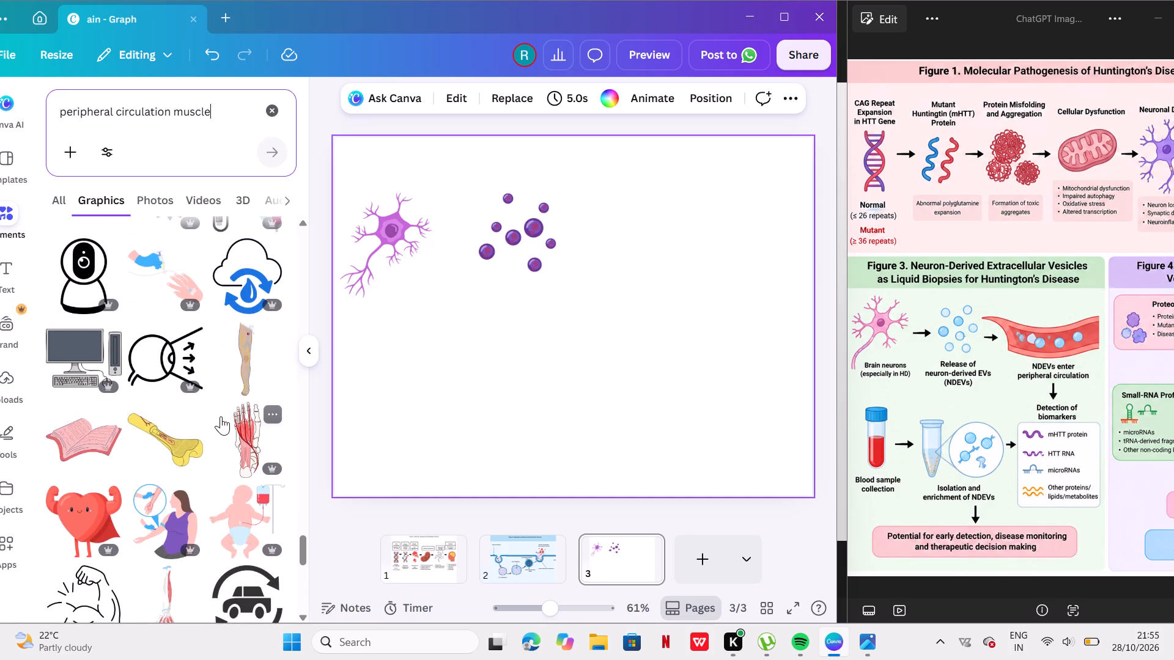
{"action": "scroll", "coordinate": [221, 416], "scroll_direction": "up", "scroll_amount": 16}
{"action": "scroll", "coordinate": [221, 416], "scroll_direction": "up", "scroll_amount": 7}
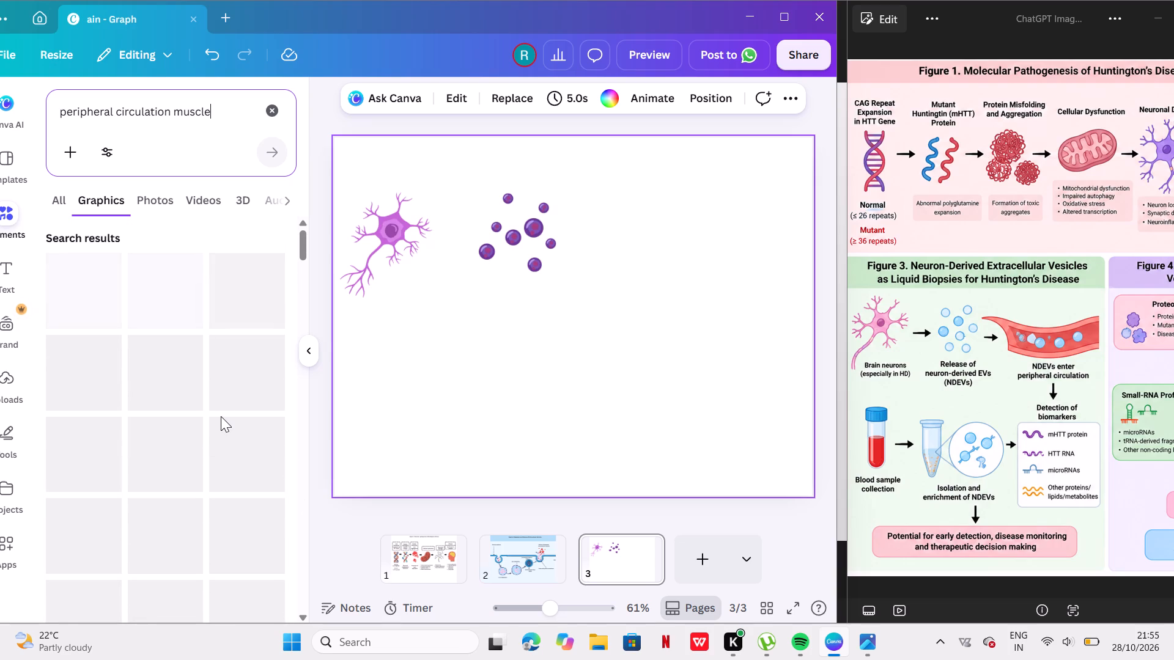
Show all Magic recommendations for the clogged artery graphic by inserting it from the results, and delete the inserted copy from page 3.
{"action": "left_click", "coordinate": [256, 302]}
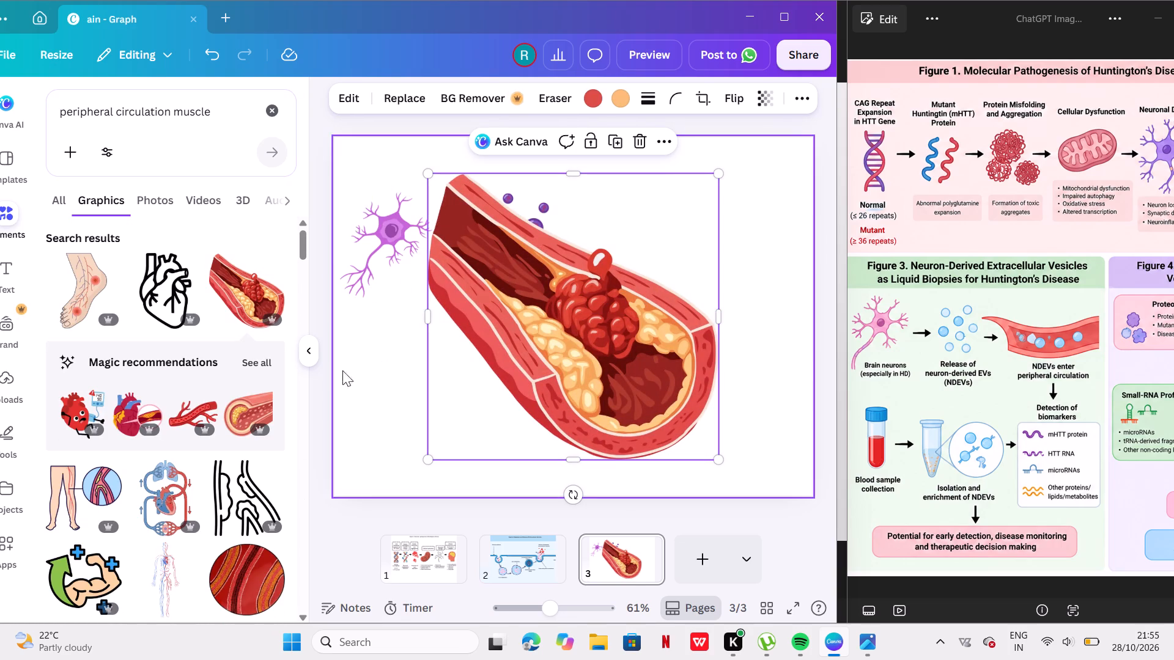
{"action": "left_click", "coordinate": [269, 357]}
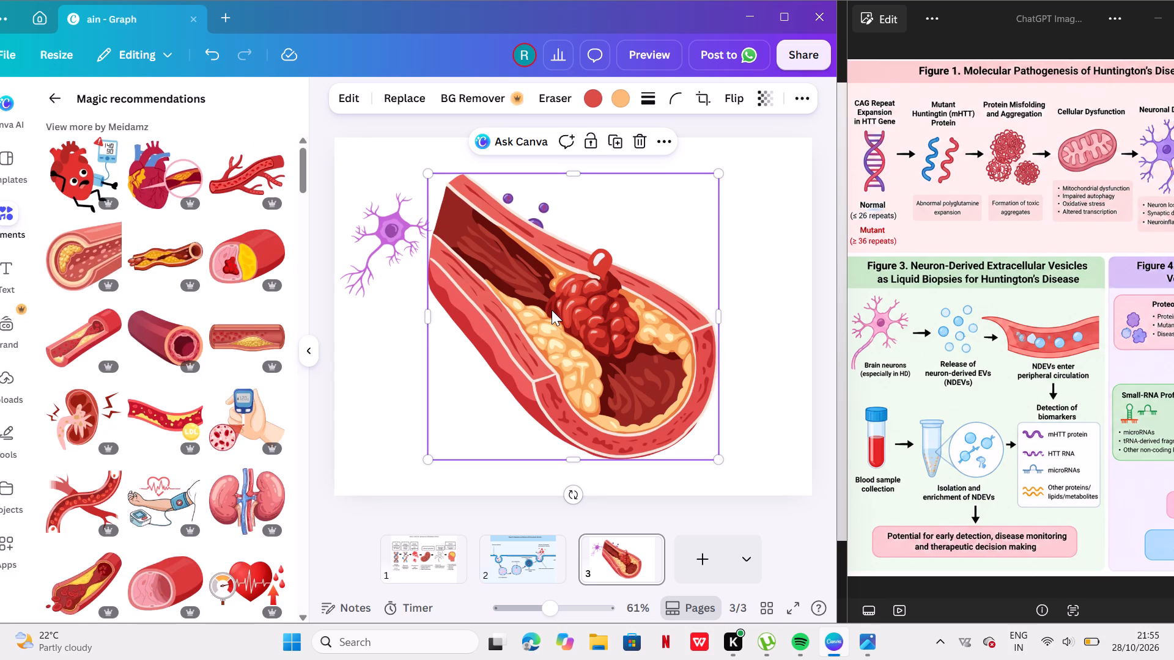
{"action": "left_click", "coordinate": [637, 134]}
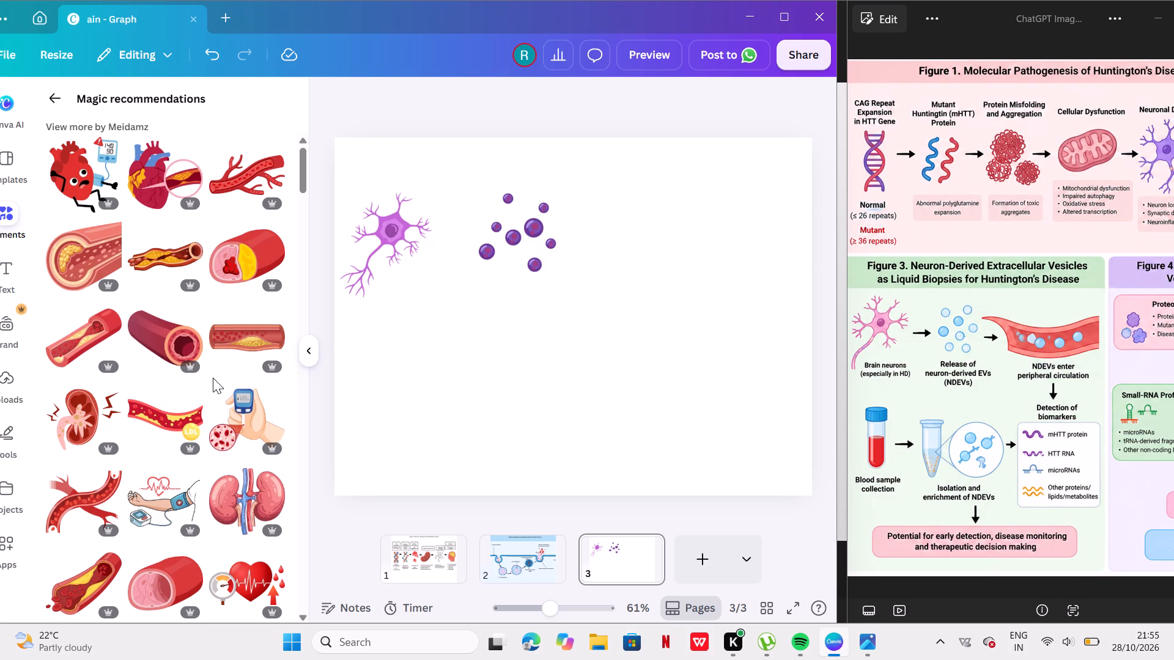
Look through the Magic recommendations for a blood vessel graphic resembling the one in Figure 3 of the reference image.
{"action": "scroll", "coordinate": [213, 378], "scroll_direction": "down", "scroll_amount": 2}
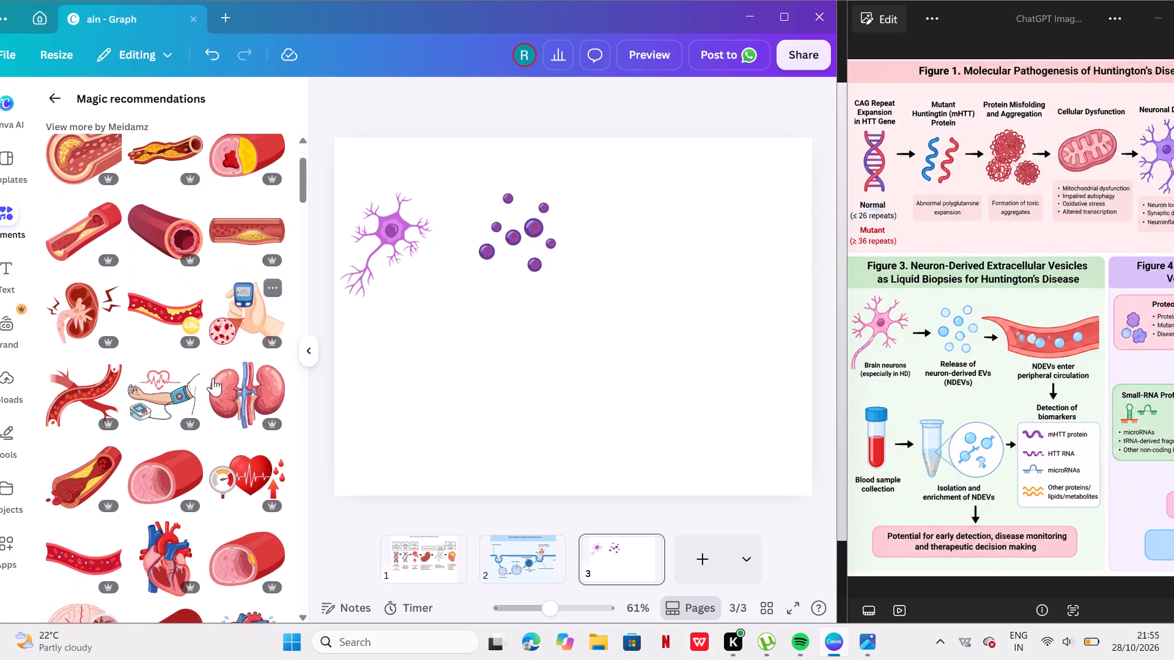
{"action": "scroll", "coordinate": [213, 378], "scroll_direction": "down", "scroll_amount": 2}
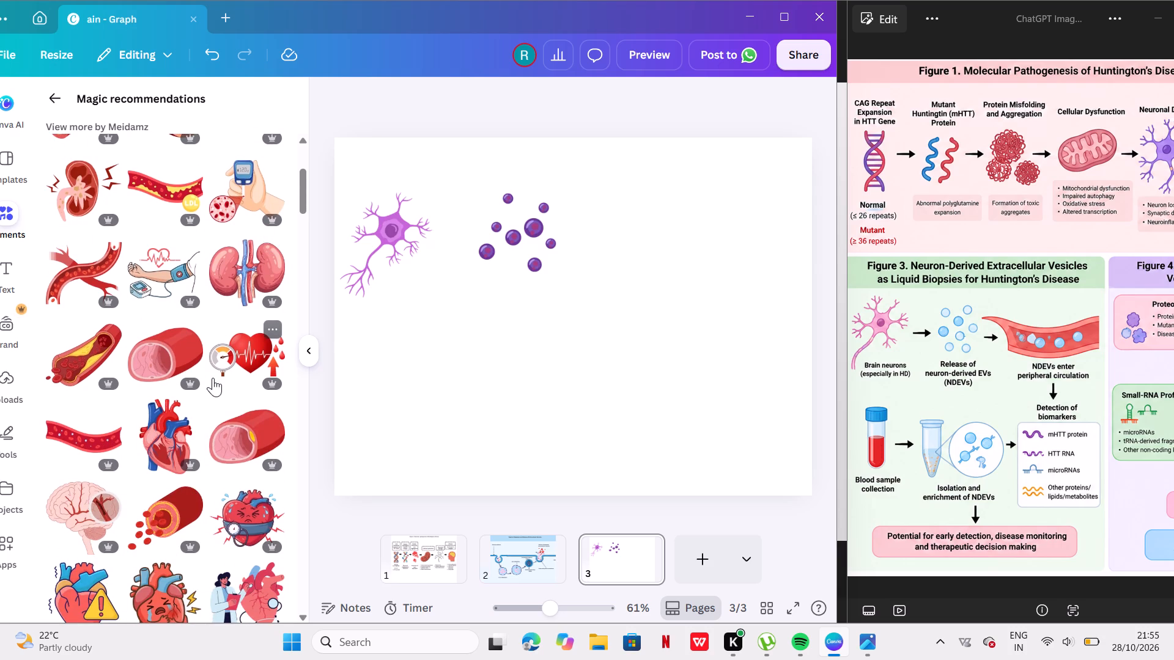
{"action": "scroll", "coordinate": [213, 378], "scroll_direction": "down", "scroll_amount": 3}
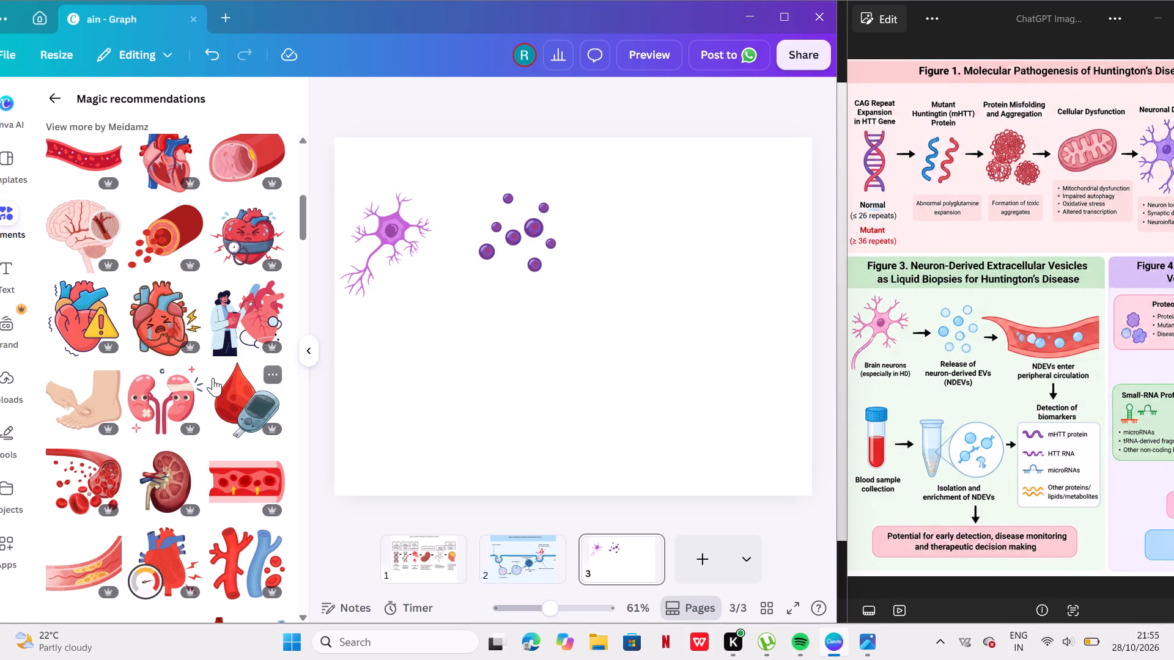
{"action": "scroll", "coordinate": [213, 378], "scroll_direction": "down", "scroll_amount": 2}
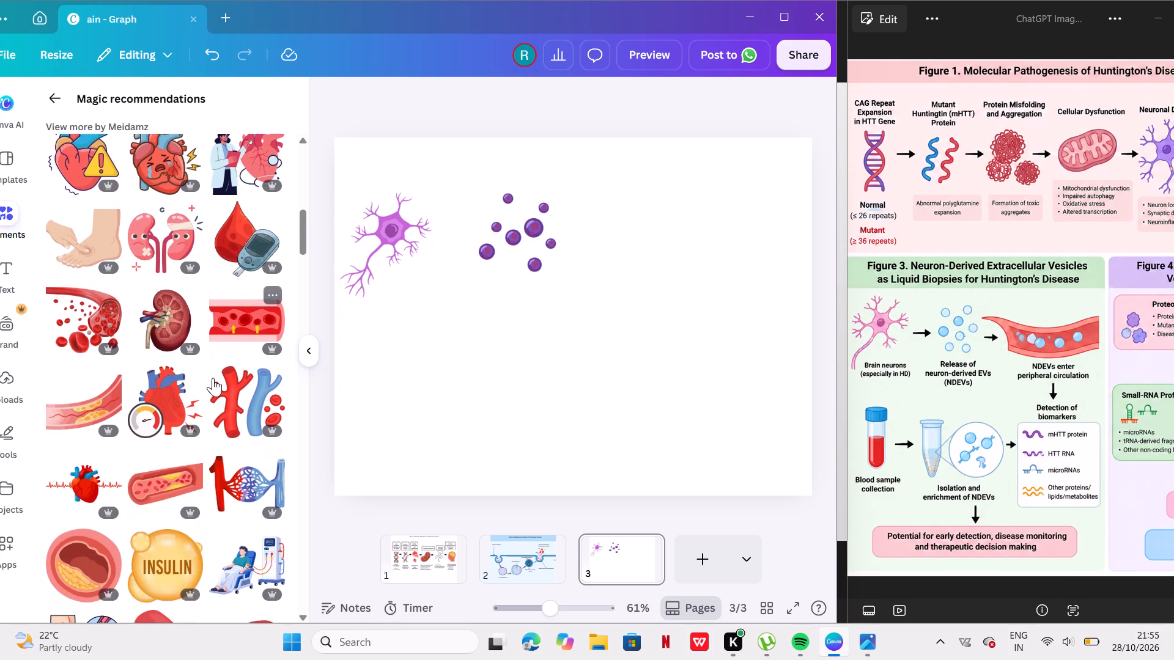
{"action": "scroll", "coordinate": [213, 378], "scroll_direction": "down", "scroll_amount": 1}
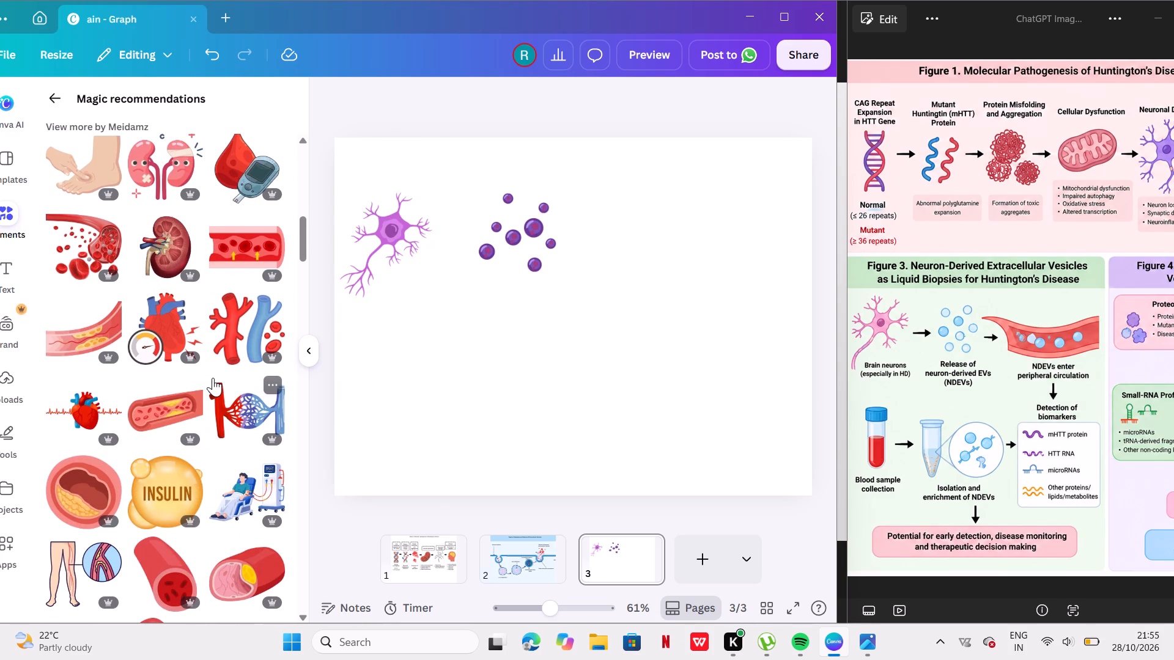
{"action": "scroll", "coordinate": [213, 378], "scroll_direction": "down", "scroll_amount": 2}
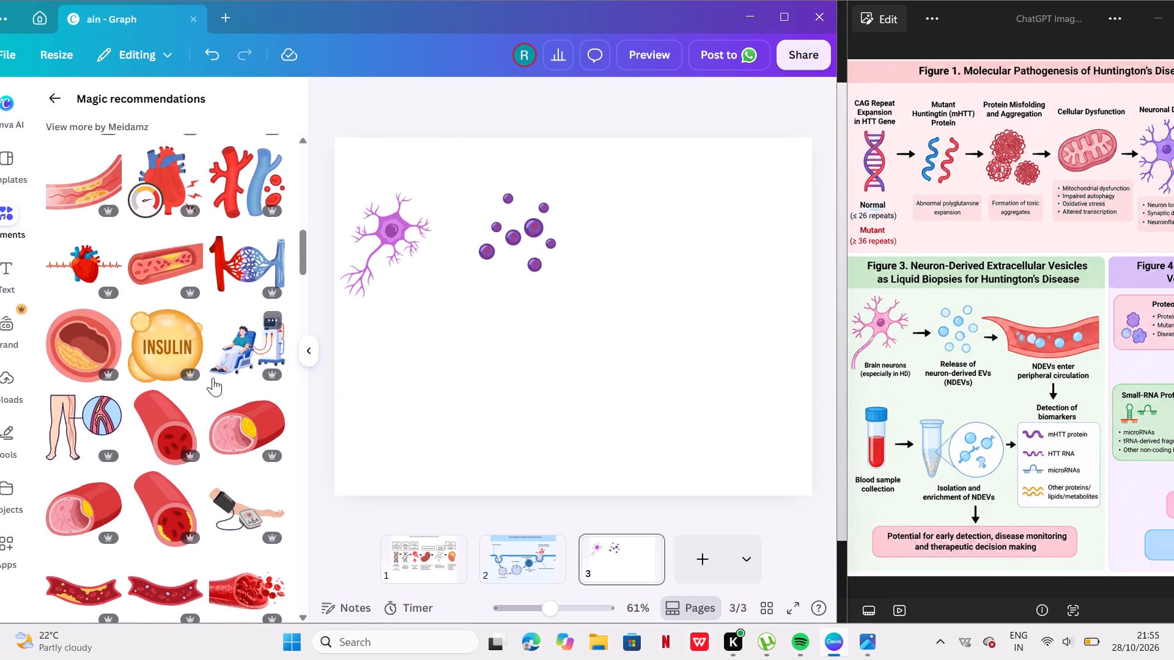
{"action": "scroll", "coordinate": [213, 378], "scroll_direction": "down", "scroll_amount": 3}
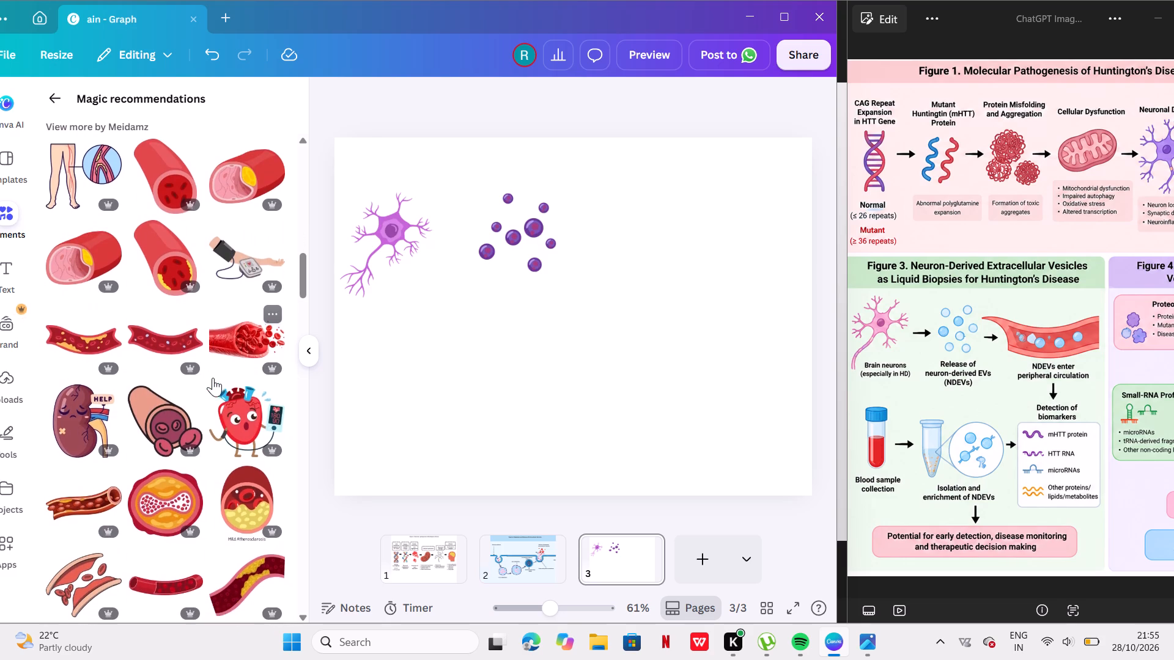
{"action": "scroll", "coordinate": [213, 378], "scroll_direction": "down", "scroll_amount": 4}
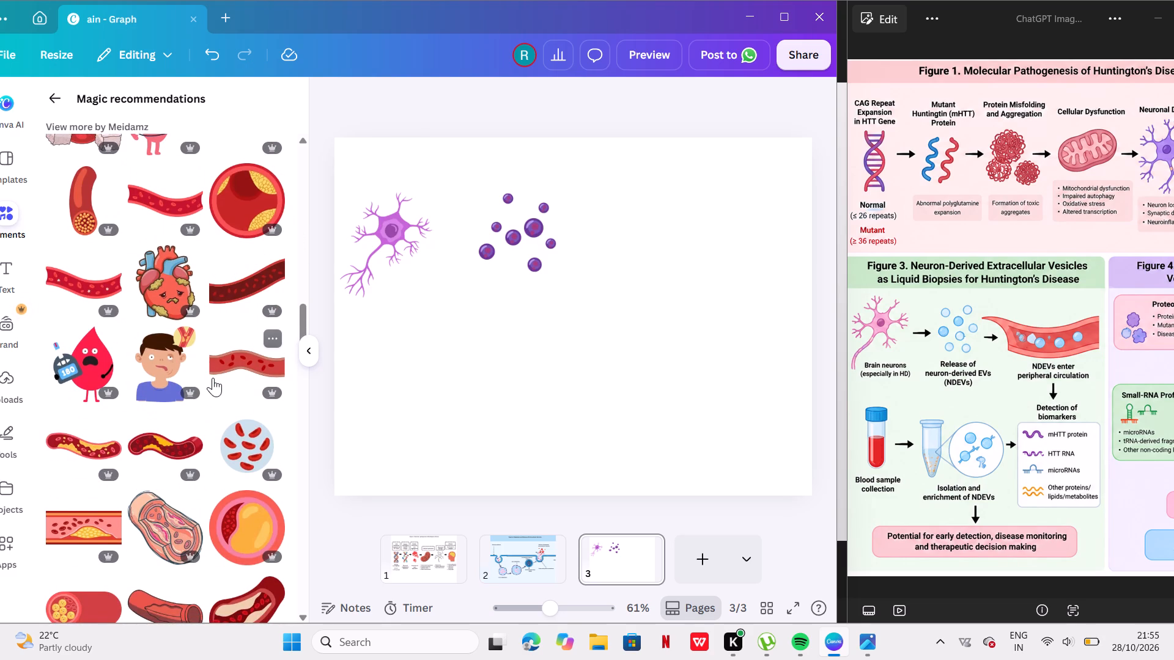
{"action": "scroll", "coordinate": [213, 378], "scroll_direction": "down", "scroll_amount": 4}
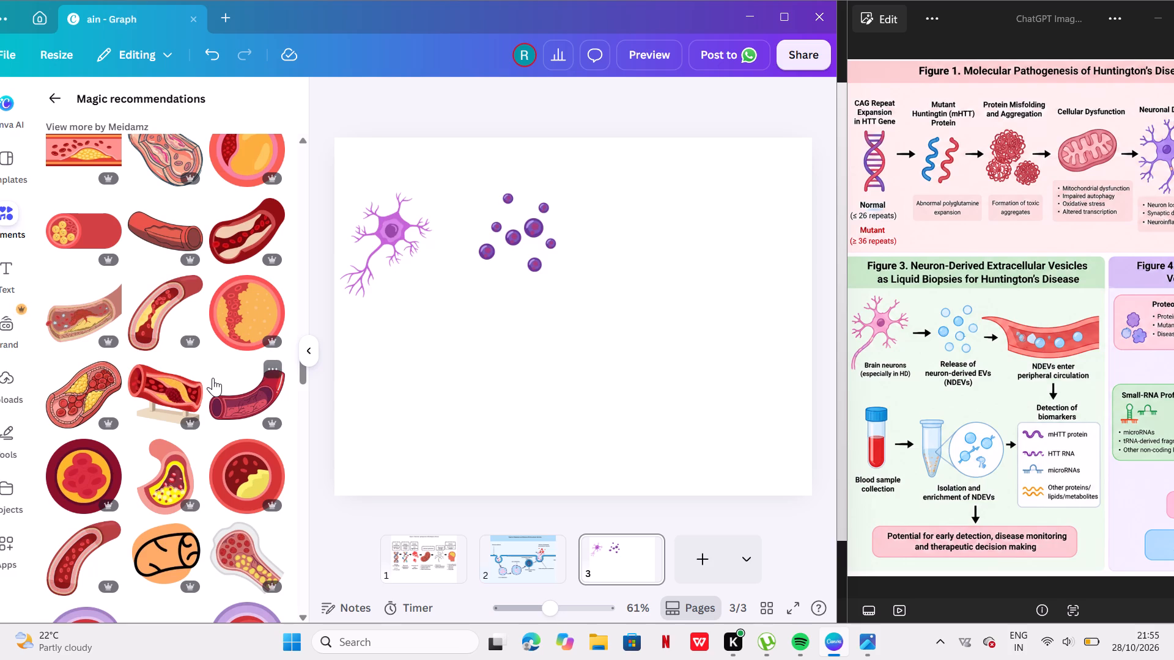
{"action": "scroll", "coordinate": [213, 378], "scroll_direction": "down", "scroll_amount": 2}
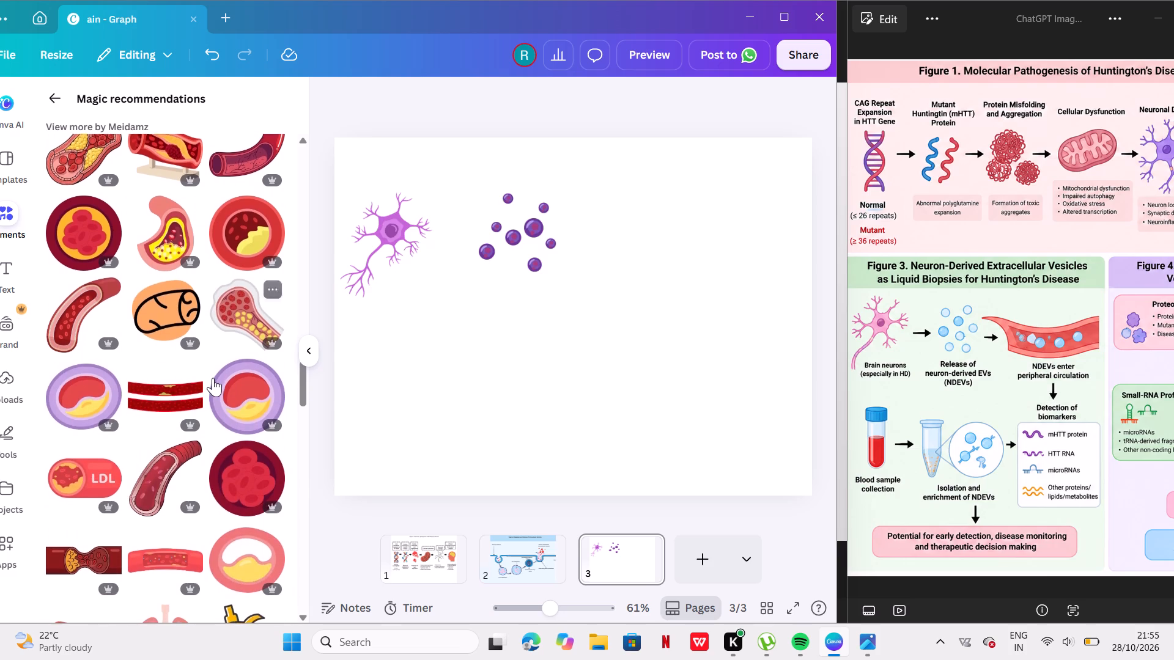
{"action": "scroll", "coordinate": [213, 378], "scroll_direction": "down", "scroll_amount": 7}
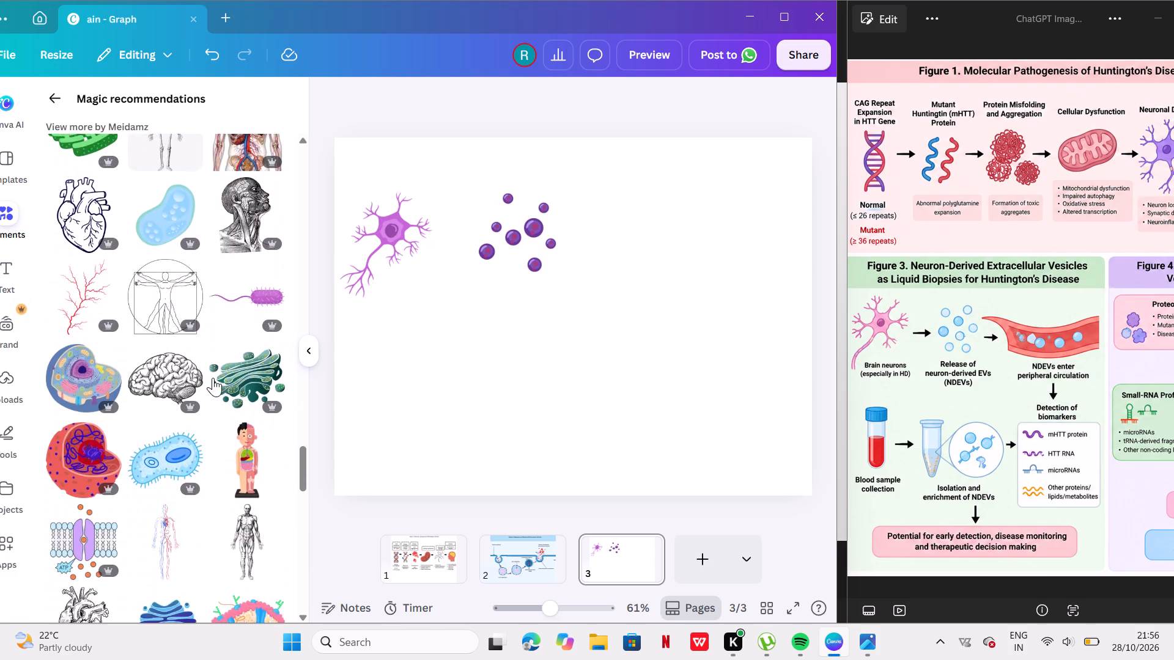
{"action": "scroll", "coordinate": [213, 378], "scroll_direction": "up", "scroll_amount": 11}
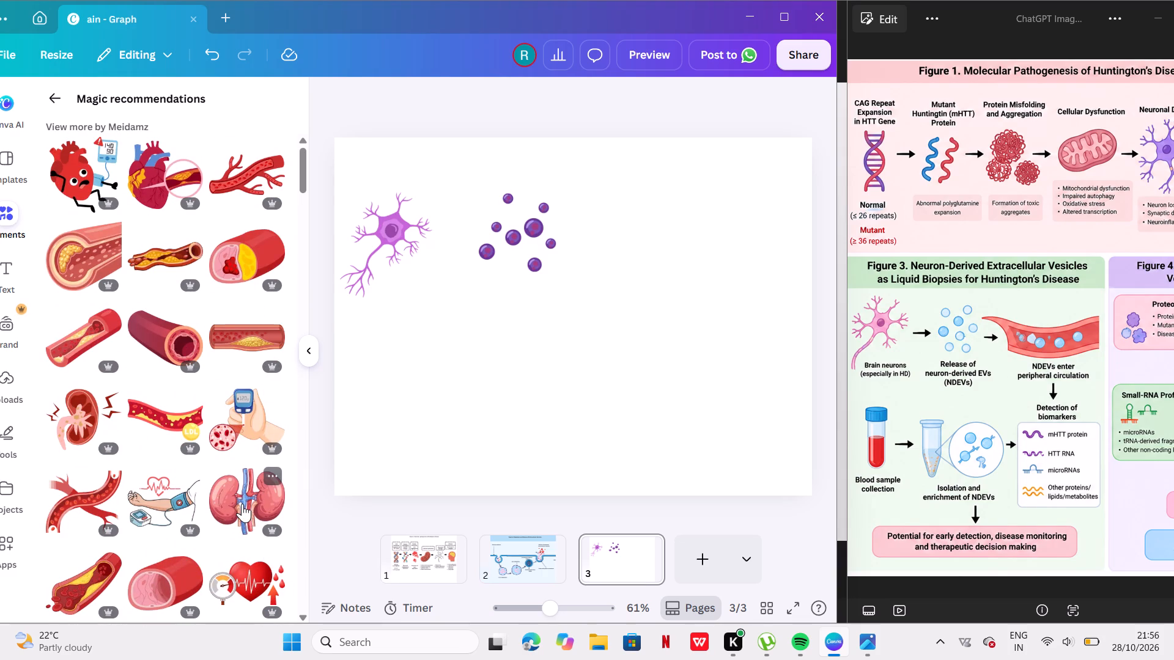
Go through the Magic recommendations again from the beginning, comparing the blood vessel graphics with the vessel in Figure 3.
{"action": "scroll", "coordinate": [242, 504], "scroll_direction": "down", "scroll_amount": 1}
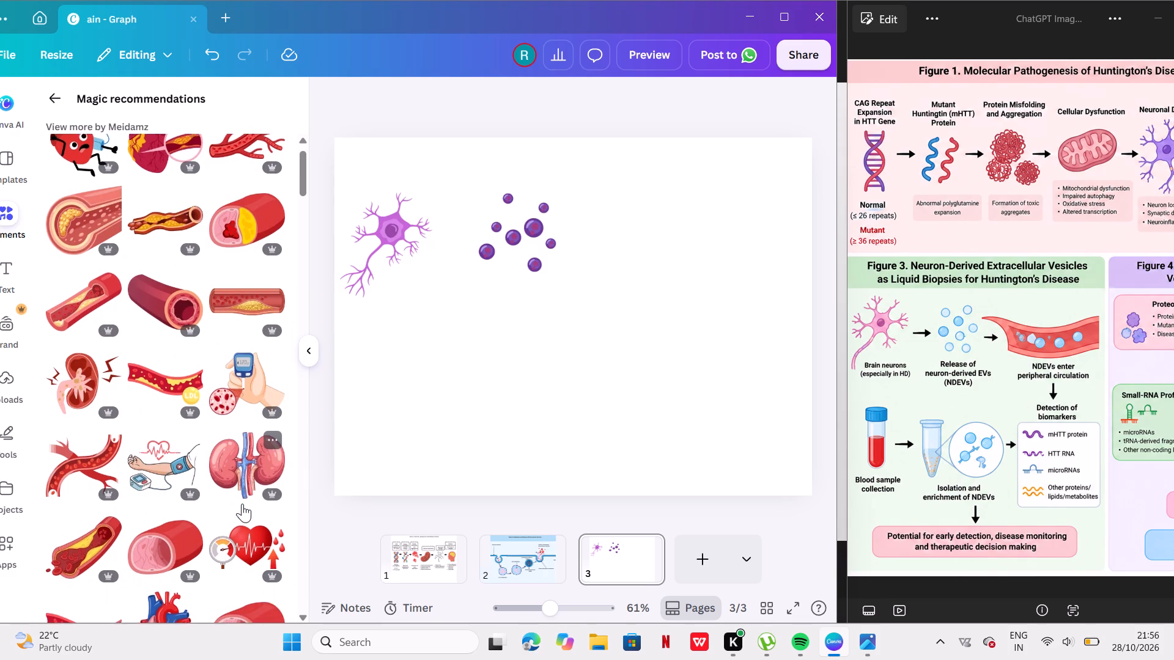
{"action": "scroll", "coordinate": [242, 504], "scroll_direction": "down", "scroll_amount": 3}
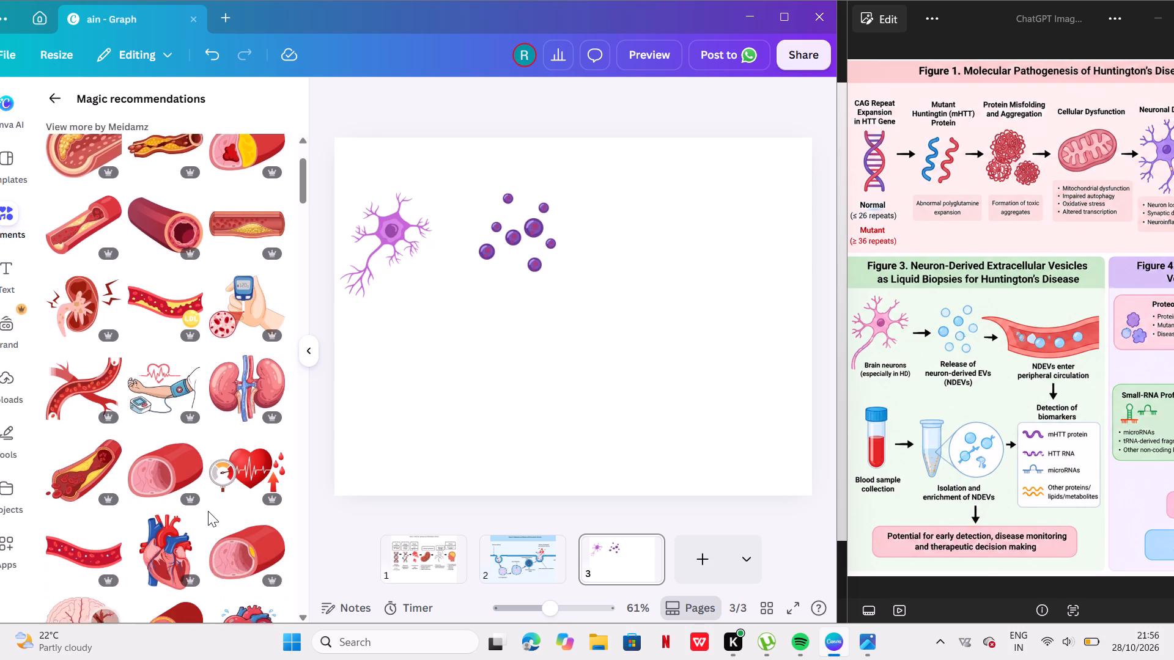
{"action": "scroll", "coordinate": [208, 511], "scroll_direction": "down", "scroll_amount": 1}
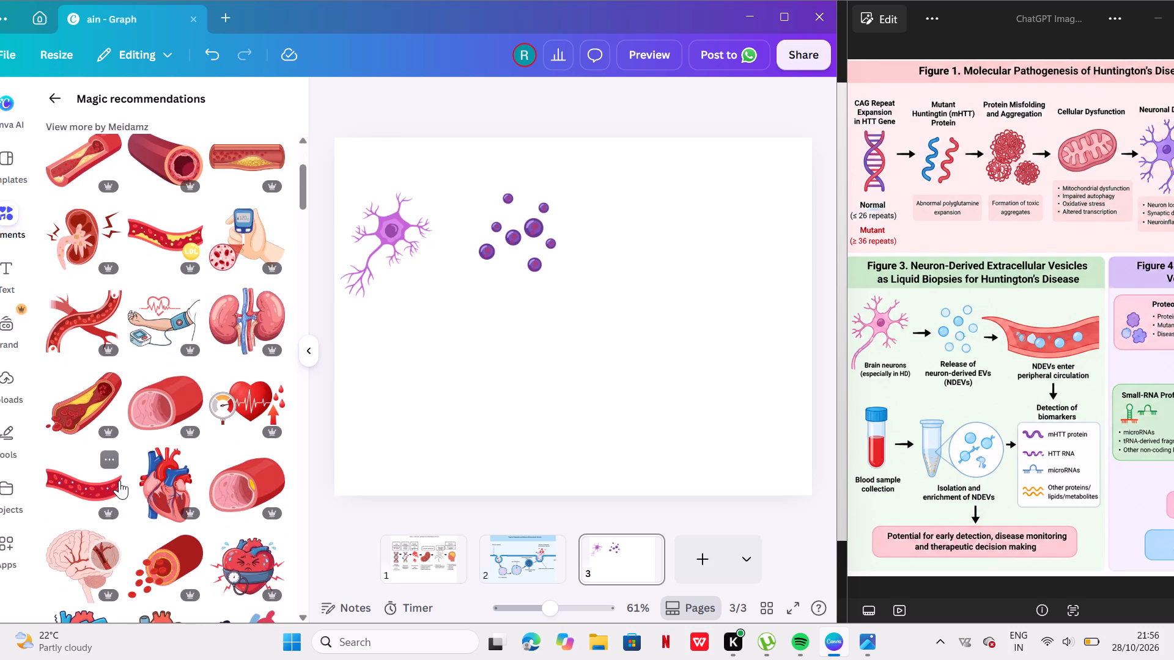
{"action": "scroll", "coordinate": [119, 480], "scroll_direction": "down", "scroll_amount": 5}
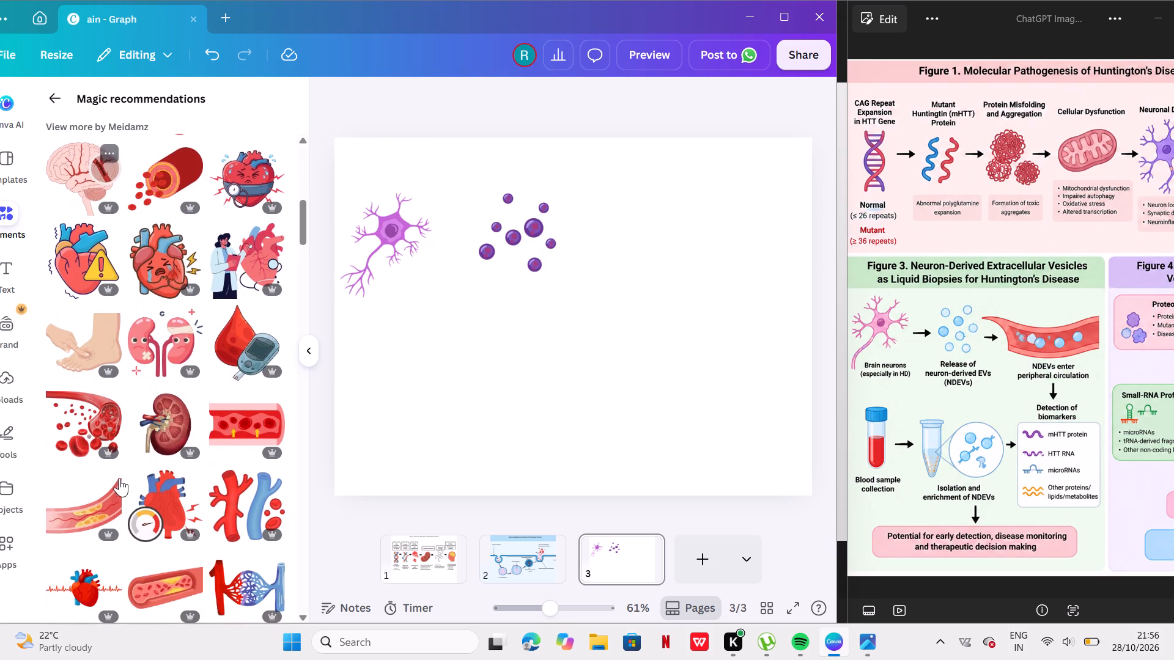
{"action": "scroll", "coordinate": [119, 478], "scroll_direction": "down", "scroll_amount": 5}
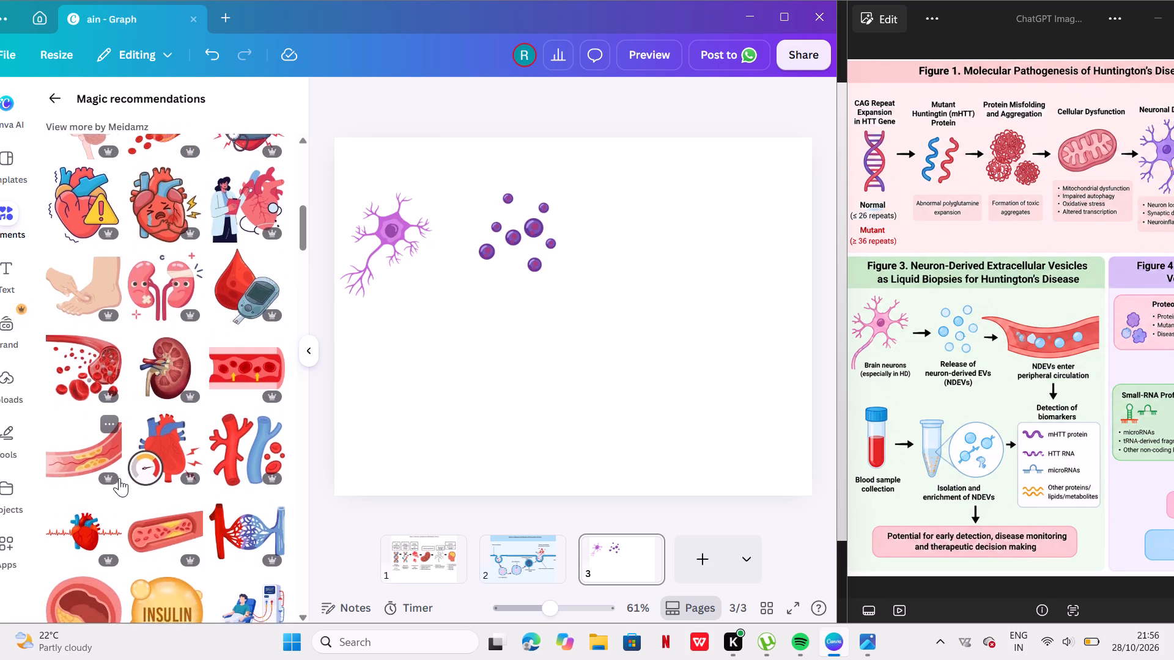
{"action": "scroll", "coordinate": [119, 478], "scroll_direction": "down", "scroll_amount": 4}
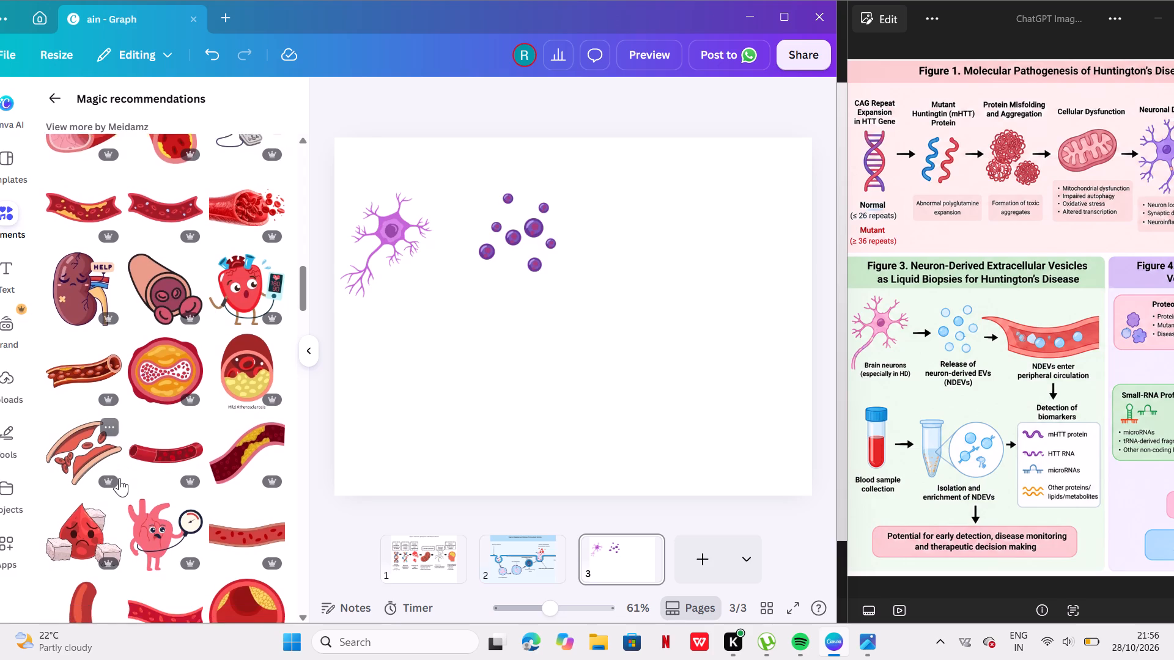
{"action": "scroll", "coordinate": [119, 478], "scroll_direction": "down", "scroll_amount": 4}
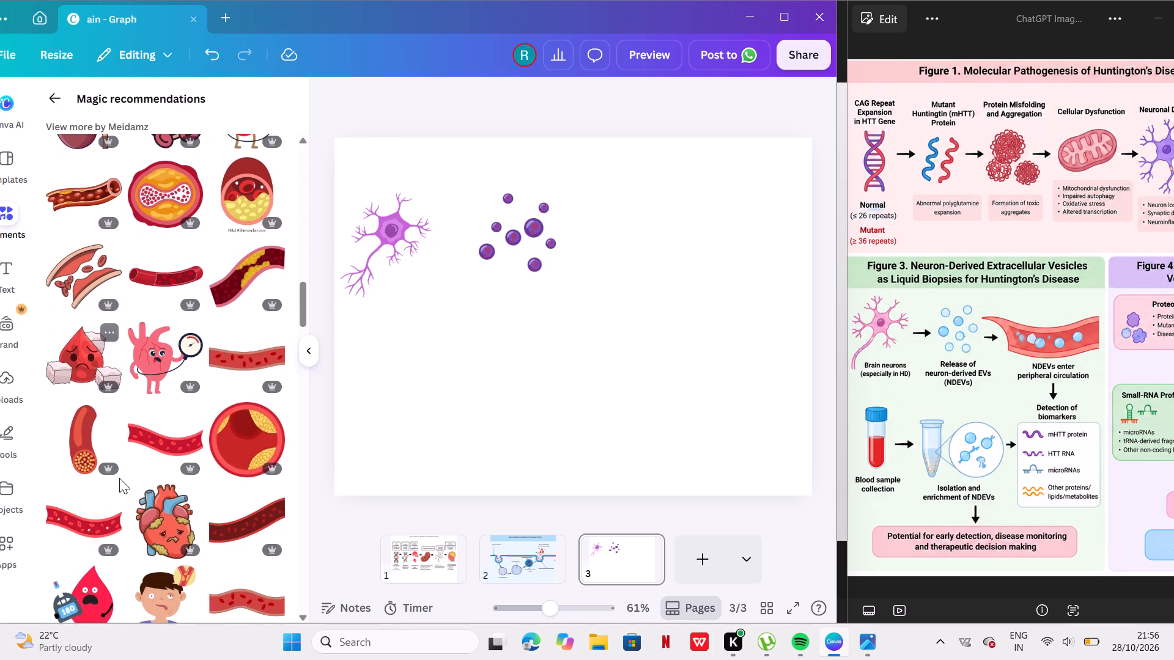
{"action": "scroll", "coordinate": [119, 478], "scroll_direction": "down", "scroll_amount": 6}
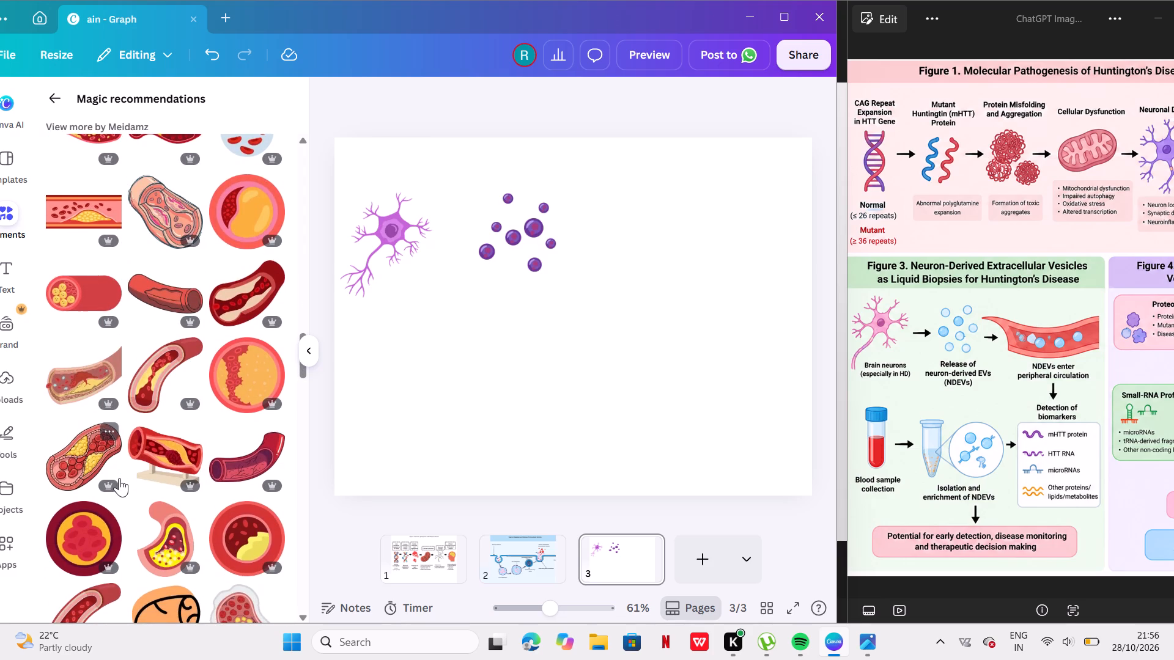
{"action": "scroll", "coordinate": [119, 478], "scroll_direction": "down", "scroll_amount": 5}
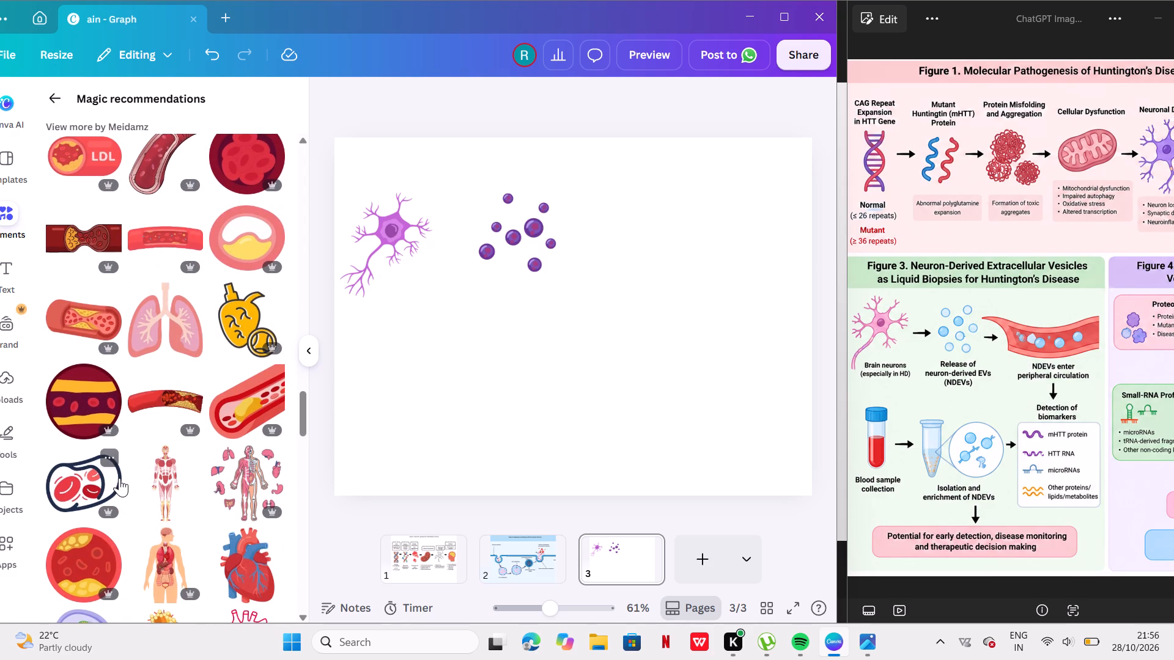
{"action": "scroll", "coordinate": [119, 478], "scroll_direction": "down", "scroll_amount": 5}
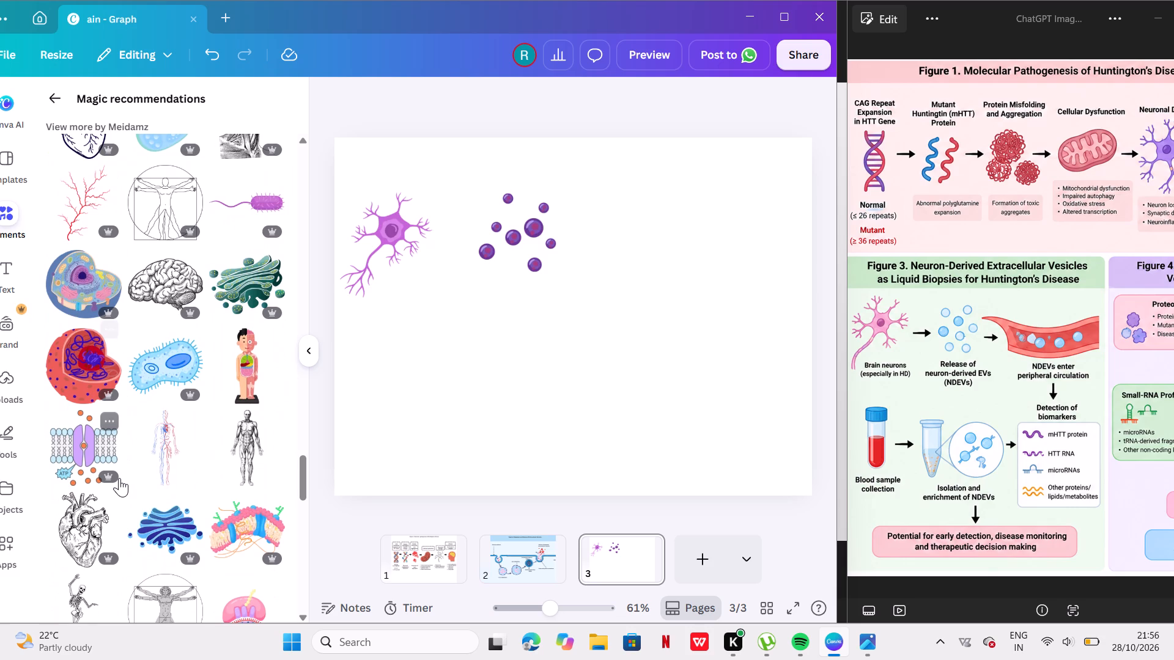
{"action": "scroll", "coordinate": [119, 478], "scroll_direction": "down", "scroll_amount": 6}
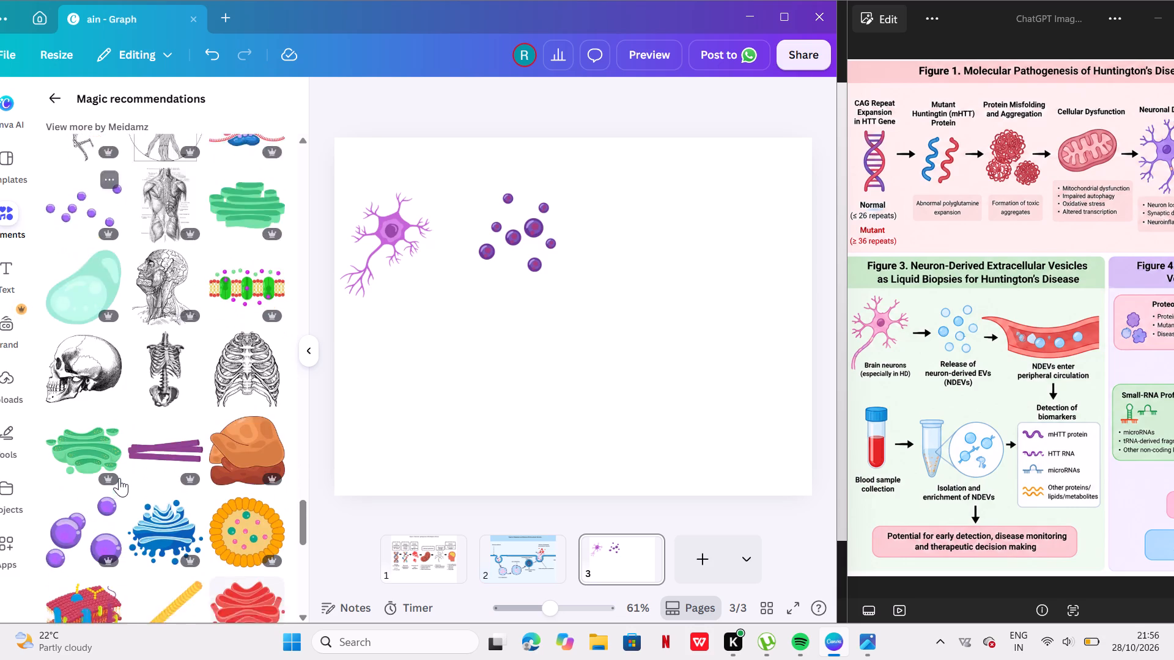
{"action": "scroll", "coordinate": [119, 478], "scroll_direction": "down", "scroll_amount": 5}
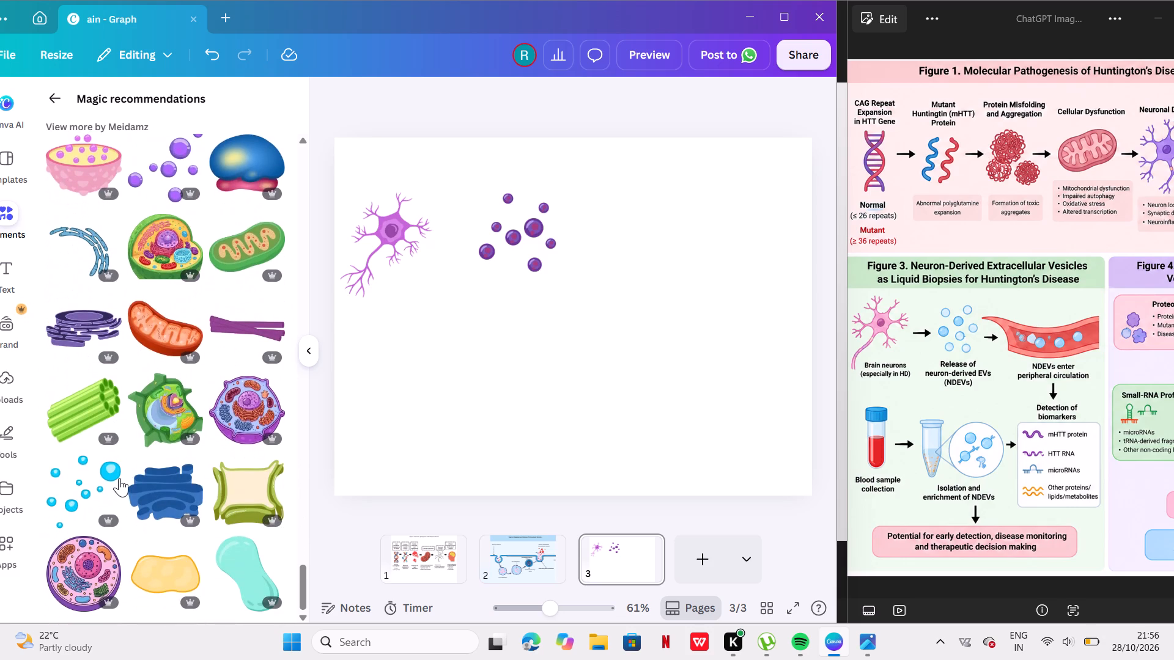
{"action": "scroll", "coordinate": [119, 478], "scroll_direction": "down", "scroll_amount": 9}
{"action": "scroll", "coordinate": [119, 478], "scroll_direction": "up", "scroll_amount": 7}
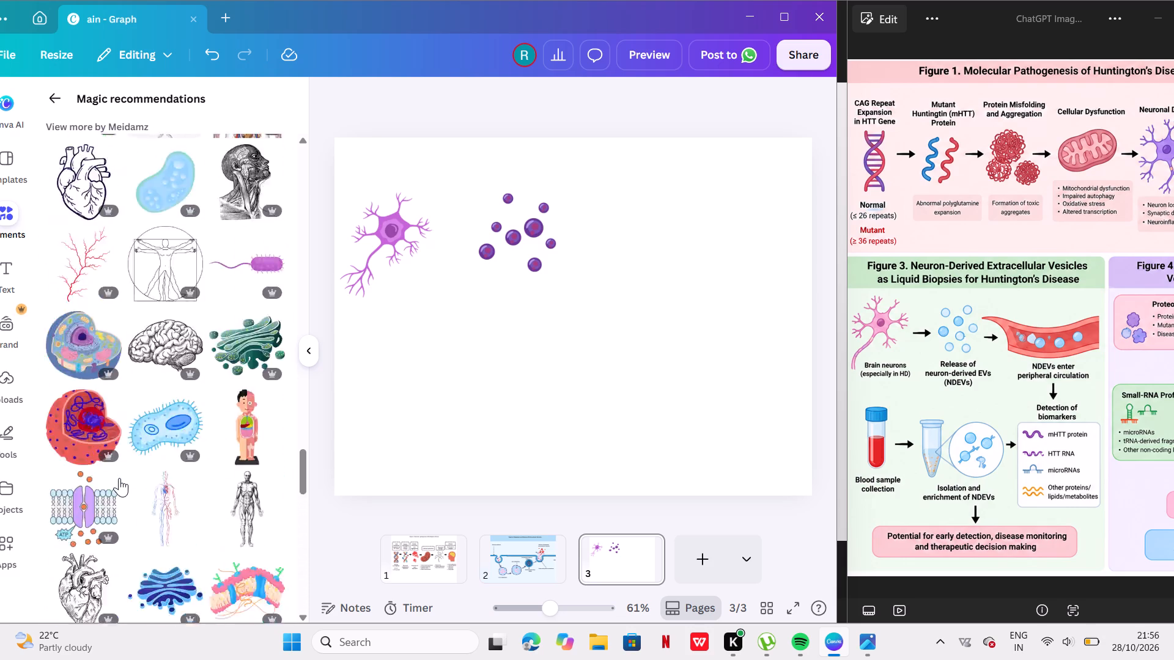
{"action": "scroll", "coordinate": [119, 478], "scroll_direction": "up", "scroll_amount": 7}
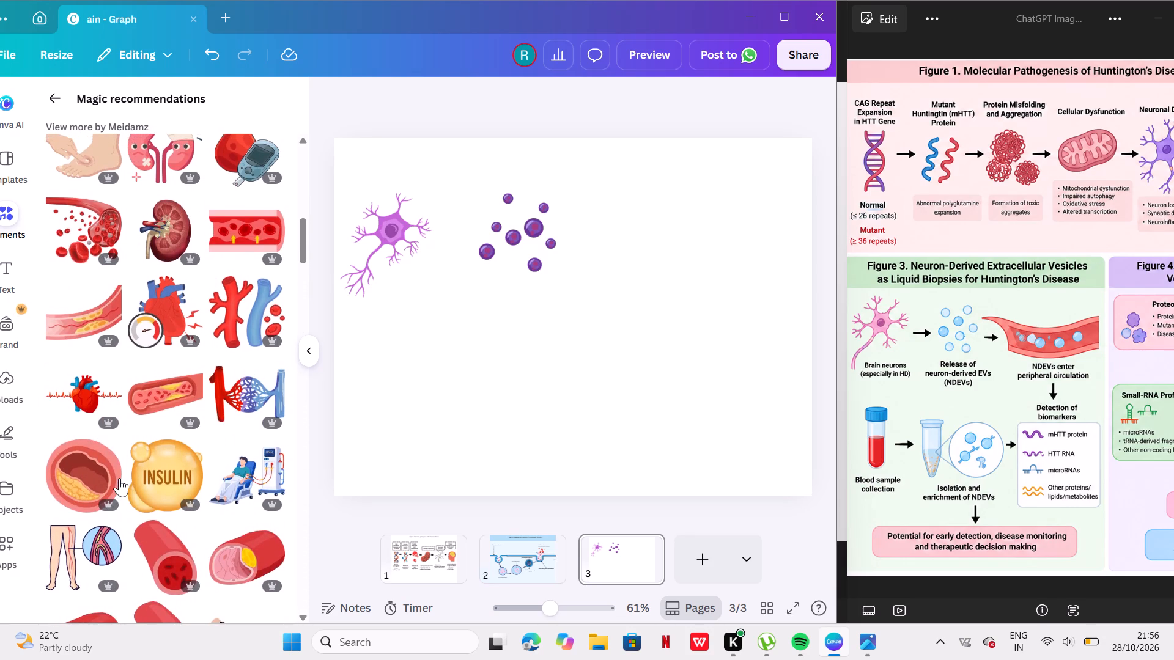
{"action": "scroll", "coordinate": [155, 290], "scroll_direction": "up", "scroll_amount": 5}
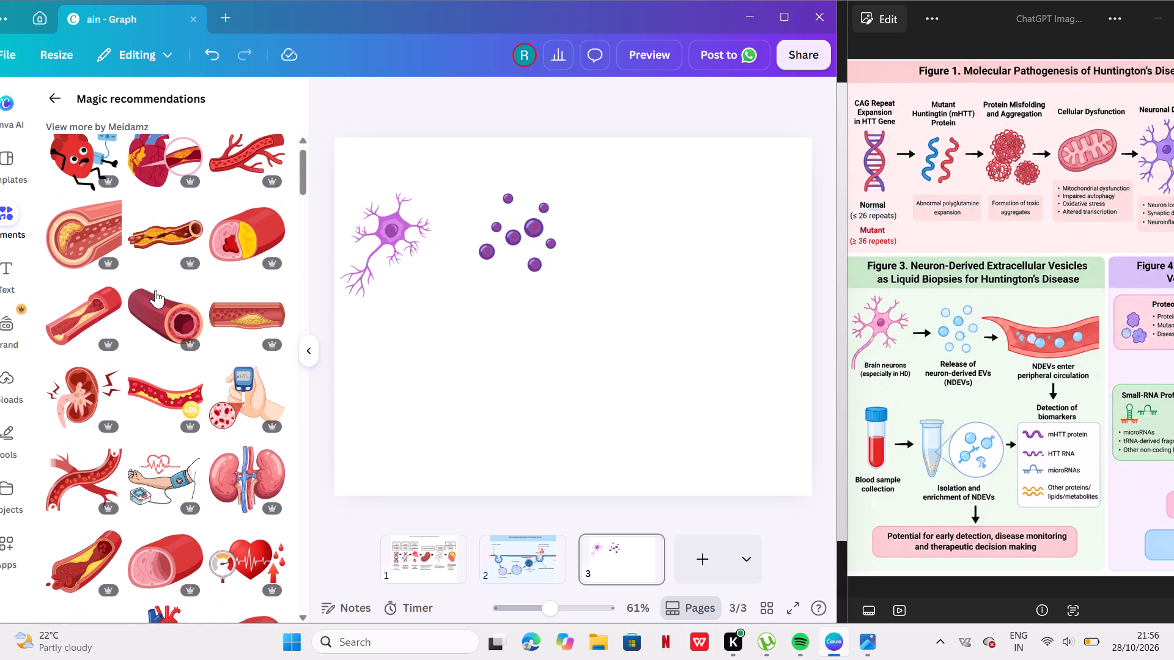
{"action": "scroll", "coordinate": [155, 290], "scroll_direction": "up", "scroll_amount": 3}
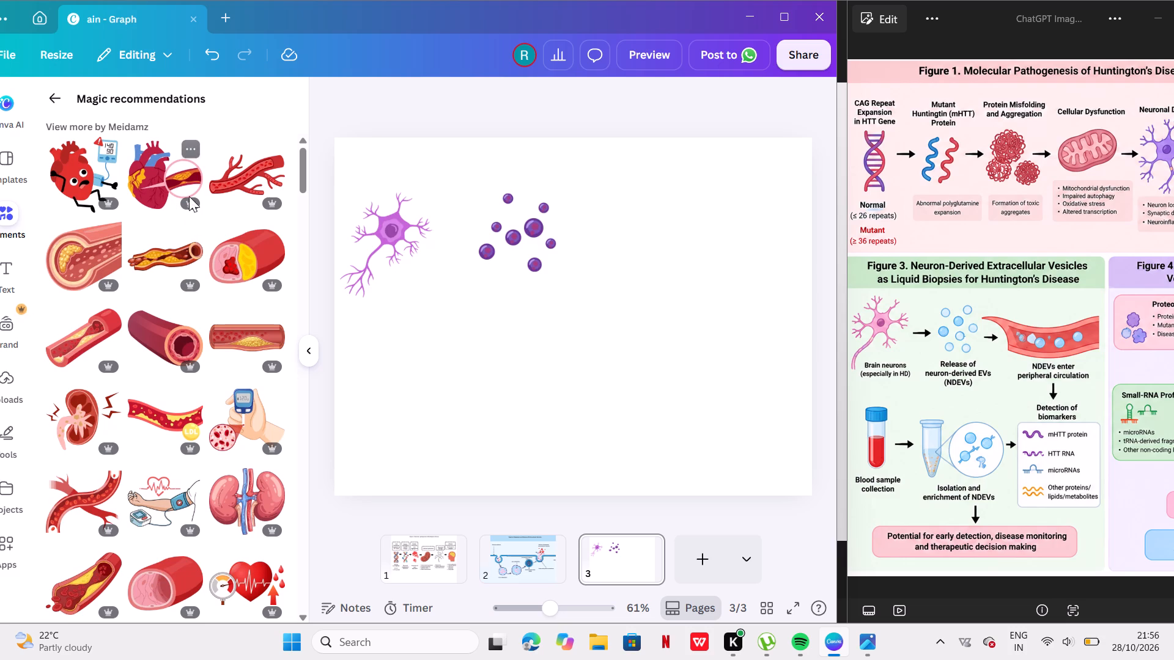
Insert the red branching blood vessel graphic on page 3, shrink it, and place it to the right of the purple spheres.
{"action": "left_click", "coordinate": [242, 164]}
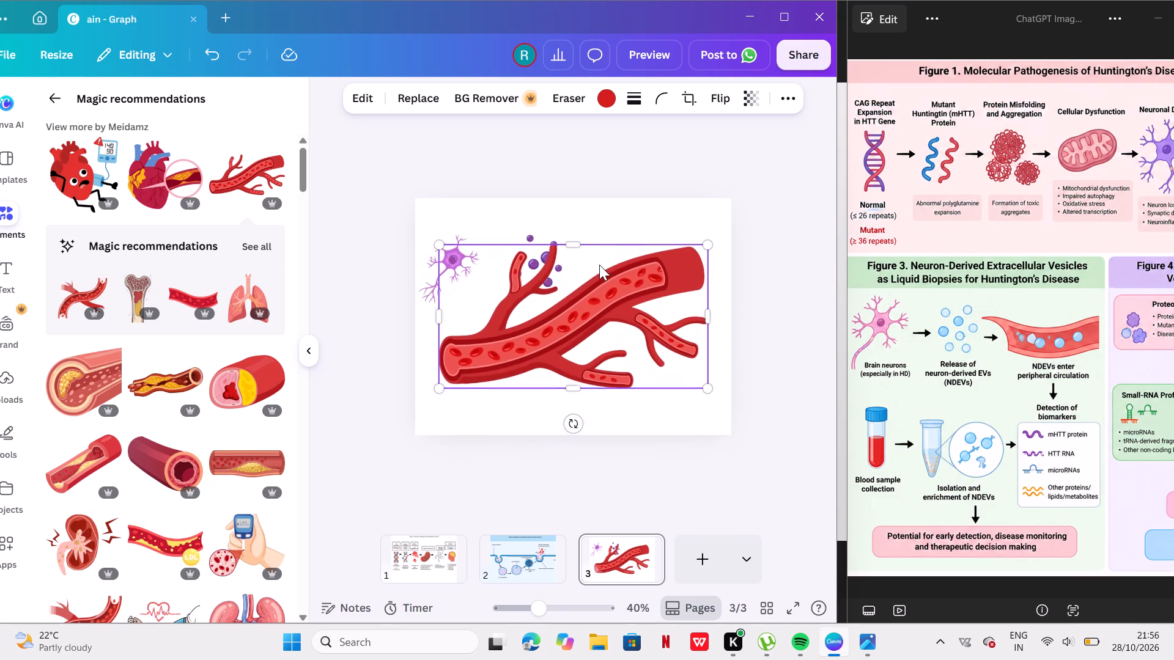
{"action": "scroll", "coordinate": [600, 249], "scroll_direction": "down", "scroll_amount": 1}
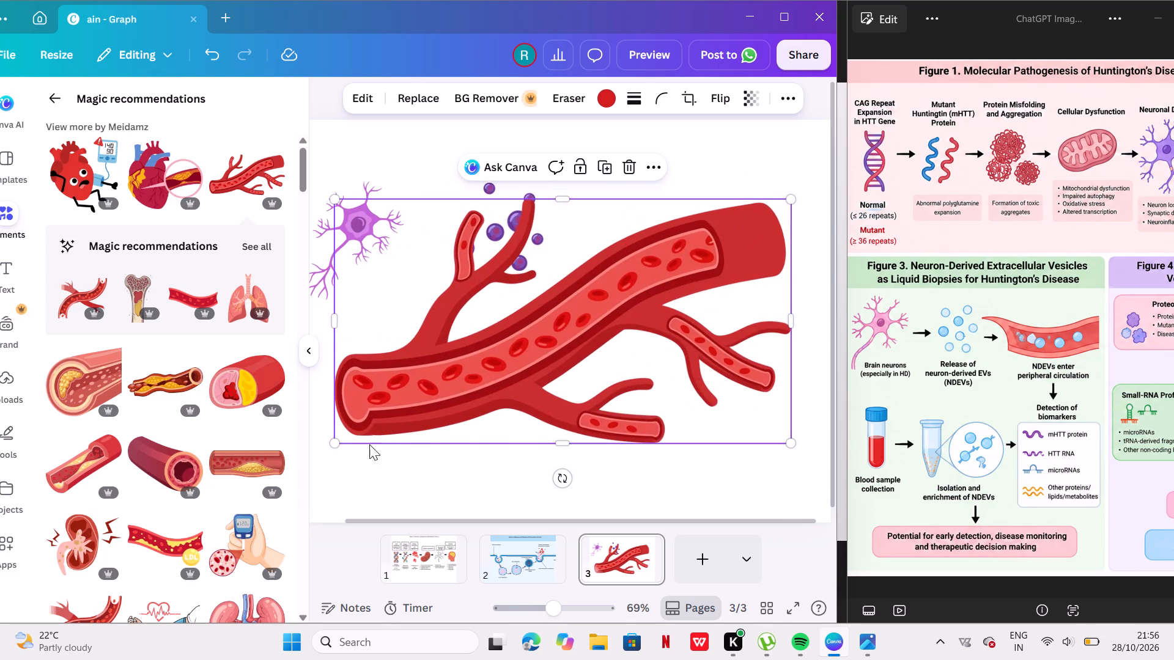
{"action": "left_click_drag", "start_coordinate": [330, 447], "coordinate": [610, 312]}
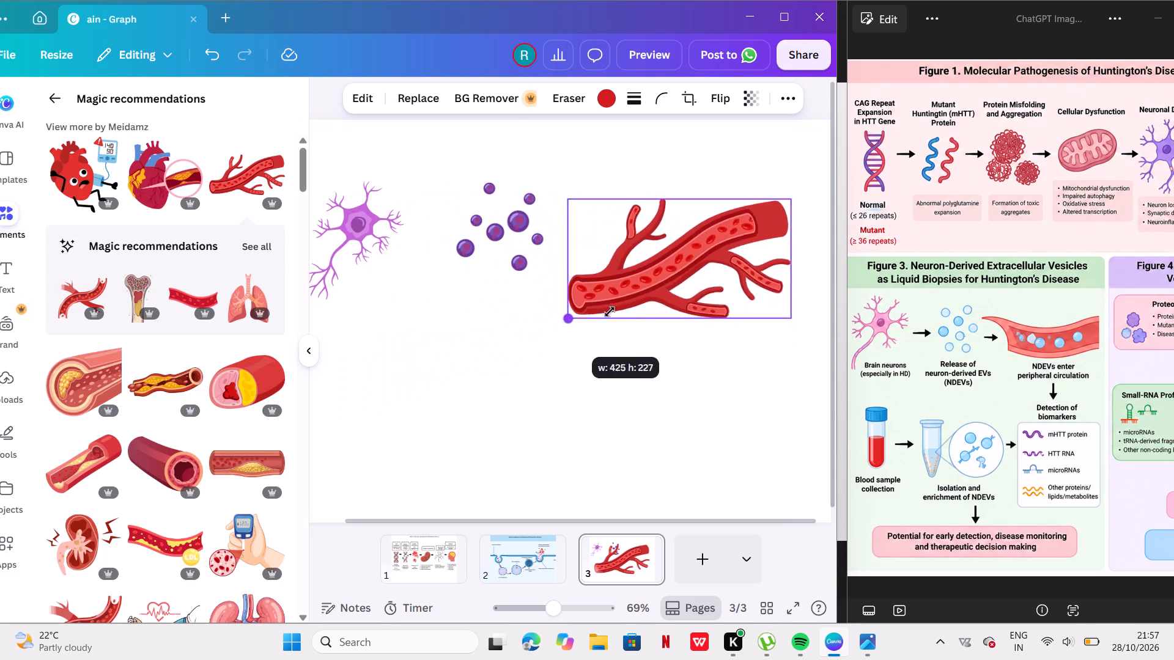
{"action": "left_click_drag", "start_coordinate": [610, 312], "coordinate": [630, 294]}
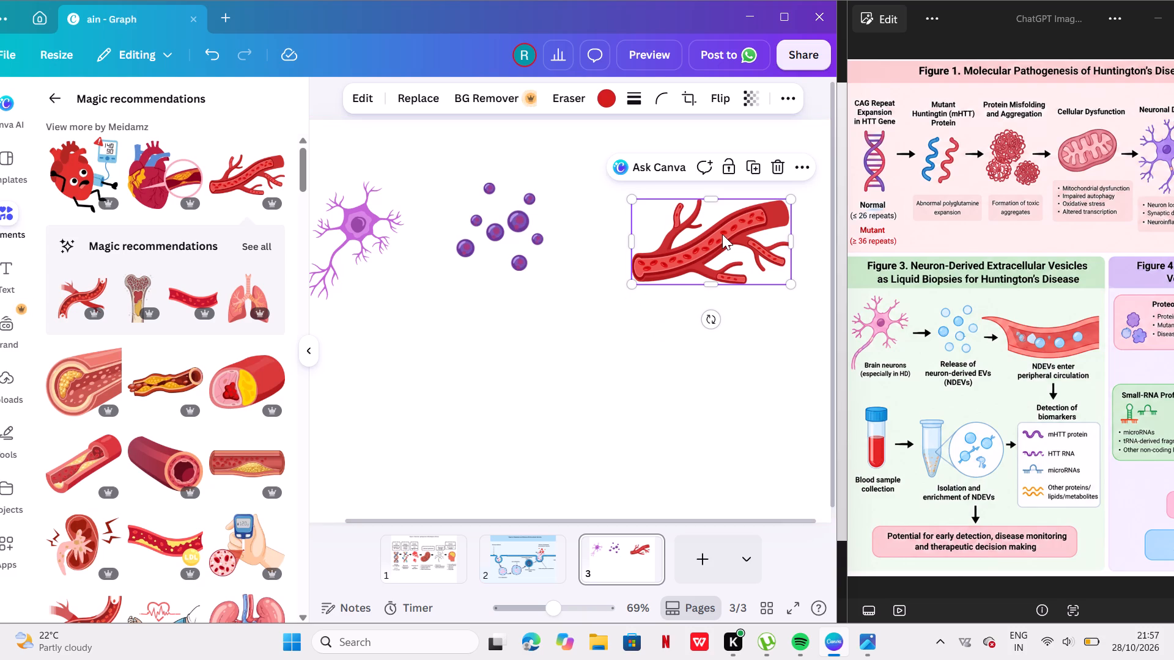
{"action": "left_click_drag", "start_coordinate": [722, 234], "coordinate": [707, 218]}
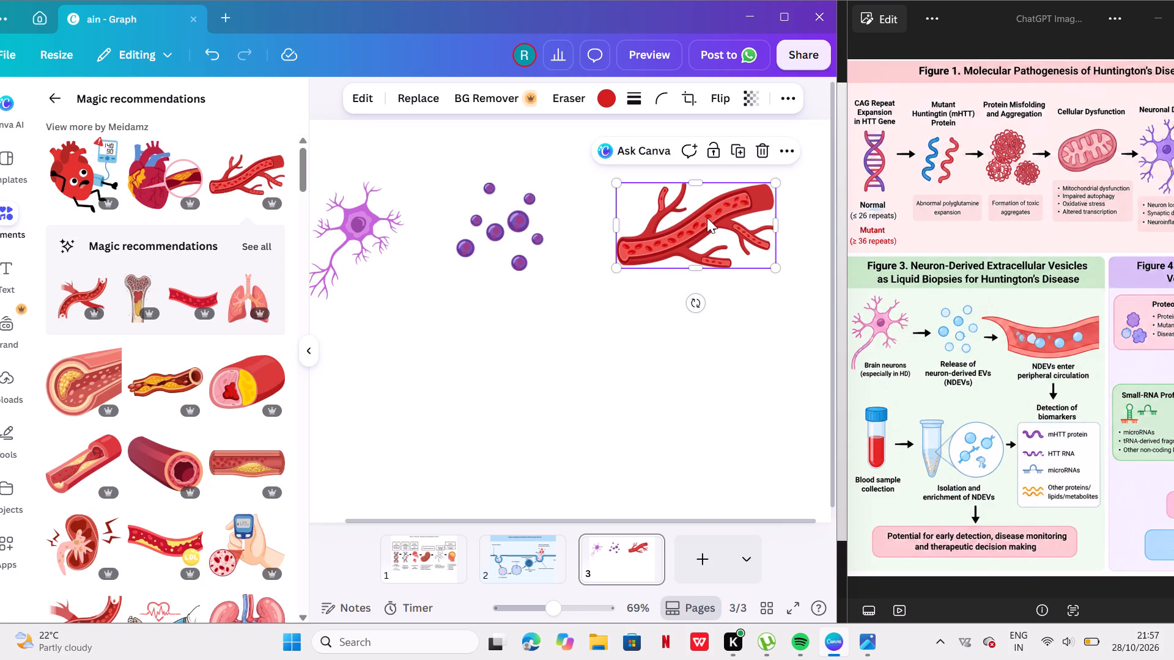
{"action": "left_click", "coordinate": [718, 218]}
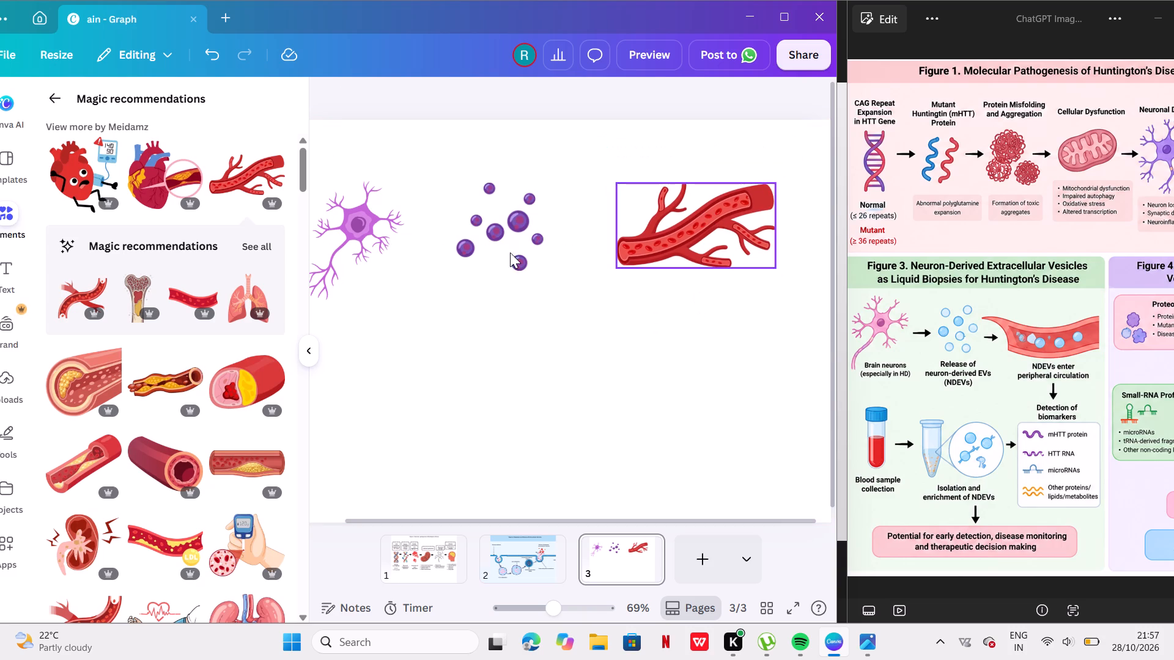
Look further through the Magic recommendations, comparing the remaining blood vessel graphics with the vessel in Figure 3.
{"action": "scroll", "coordinate": [118, 326], "scroll_direction": "down", "scroll_amount": 4}
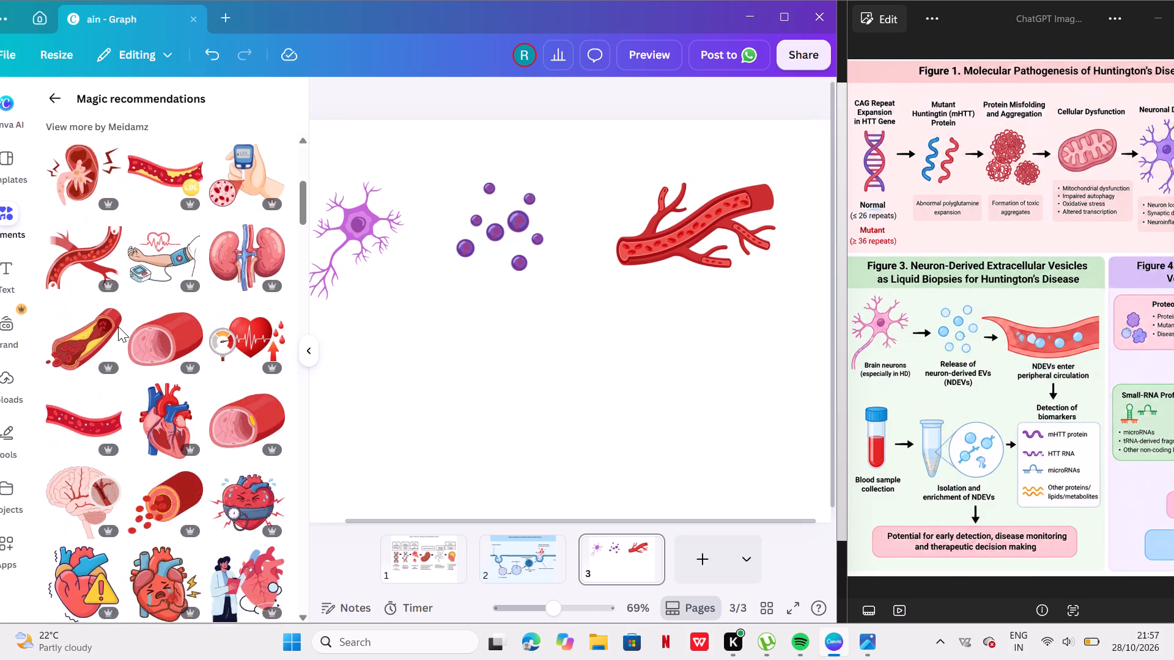
{"action": "scroll", "coordinate": [118, 326], "scroll_direction": "down", "scroll_amount": 3}
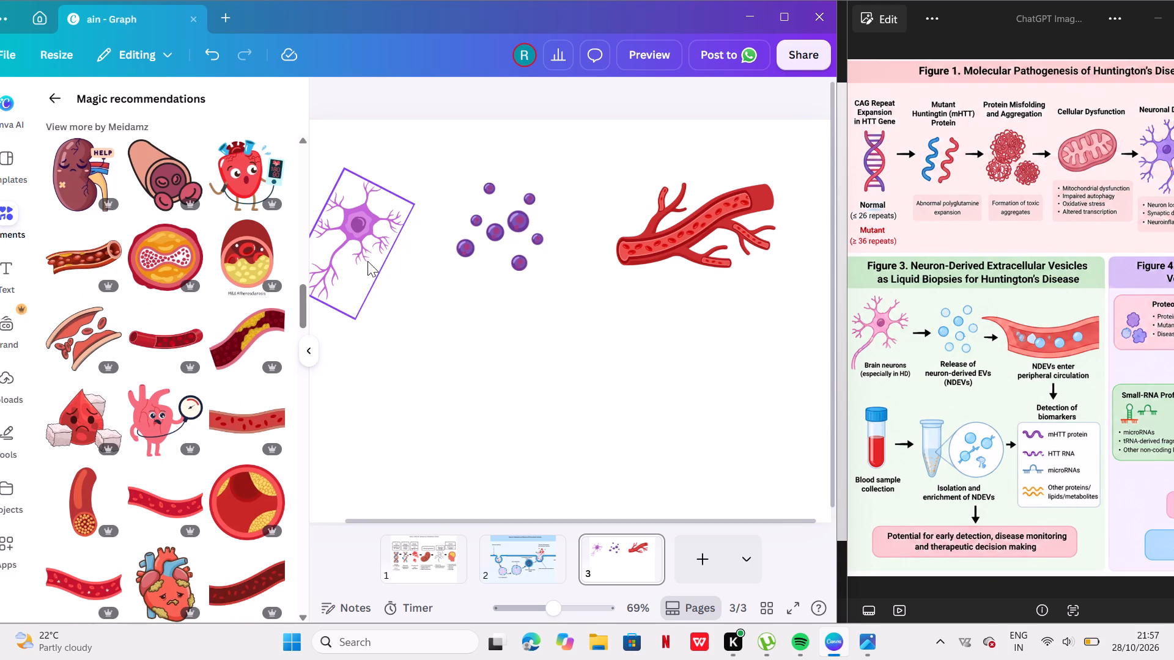
{"action": "left_click", "coordinate": [4, 242]}
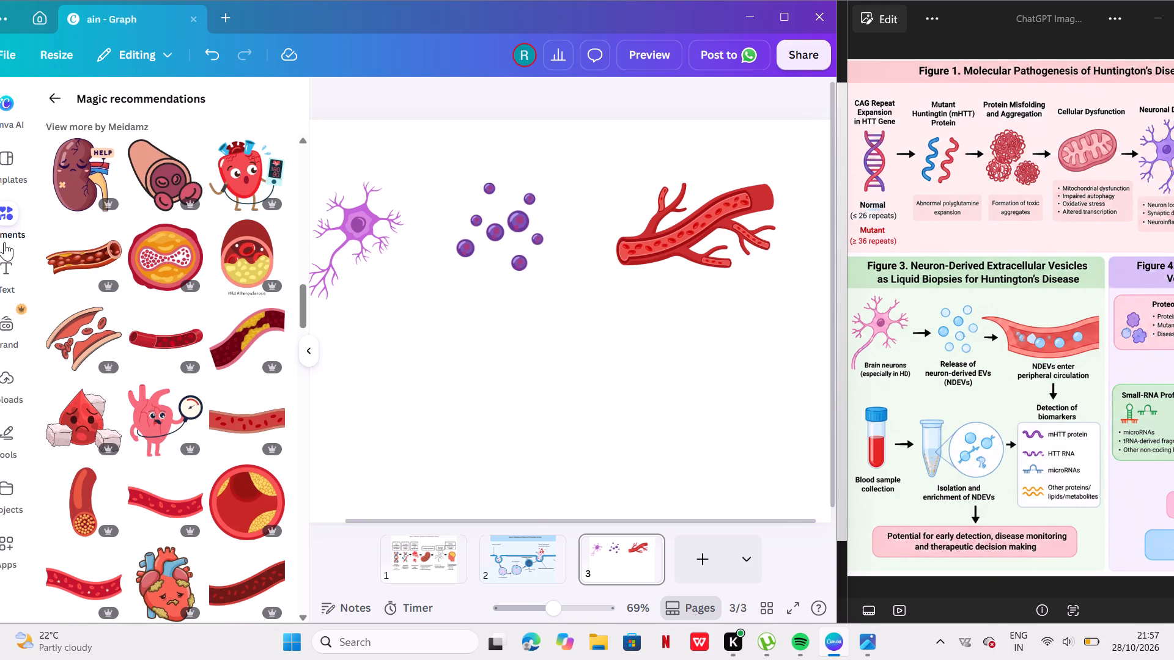
{"action": "left_click", "coordinate": [4, 242]}
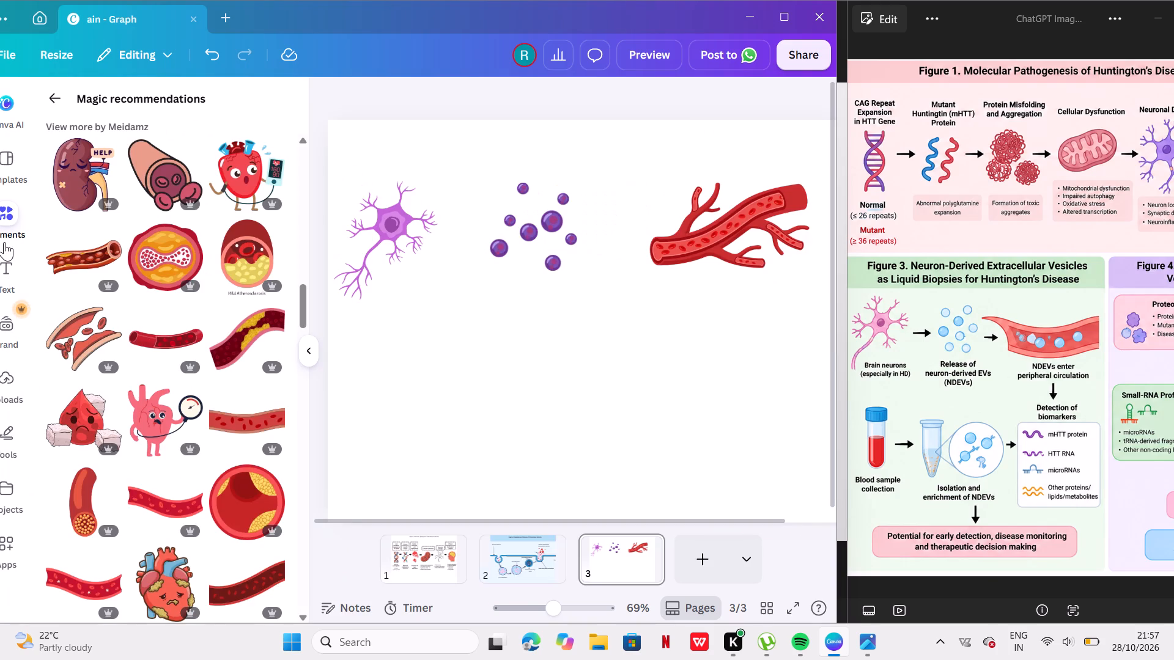
{"action": "scroll", "coordinate": [63, 405], "scroll_direction": "up", "scroll_amount": 1}
{"action": "scroll", "coordinate": [63, 405], "scroll_direction": "down", "scroll_amount": 5}
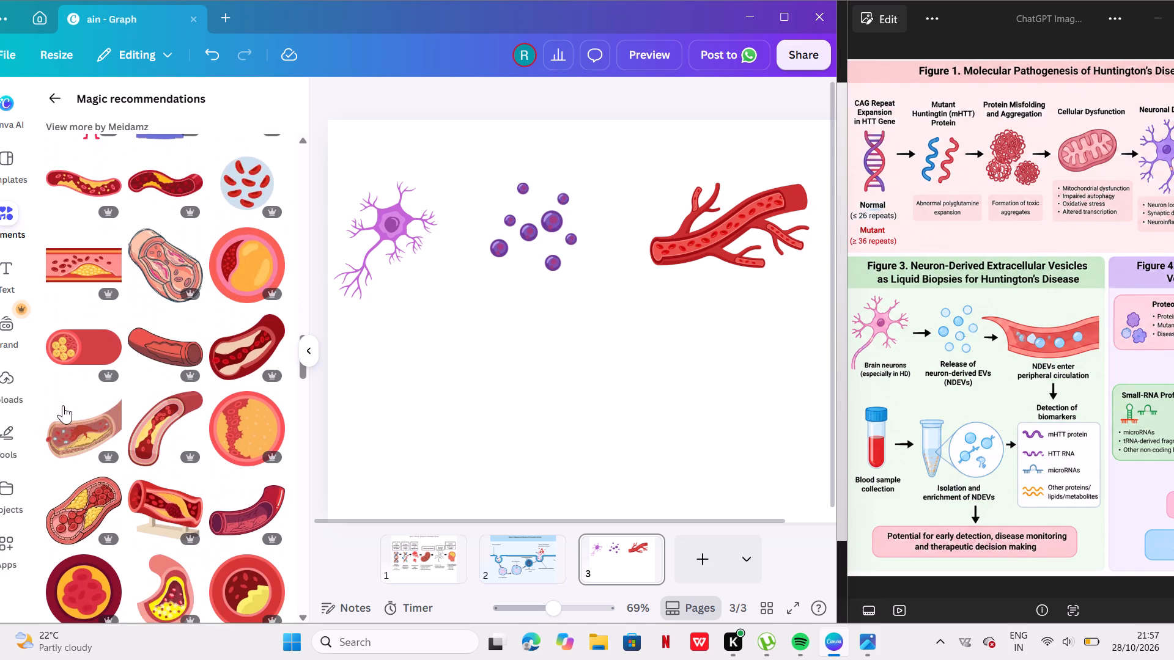
{"action": "scroll", "coordinate": [63, 405], "scroll_direction": "down", "scroll_amount": 3}
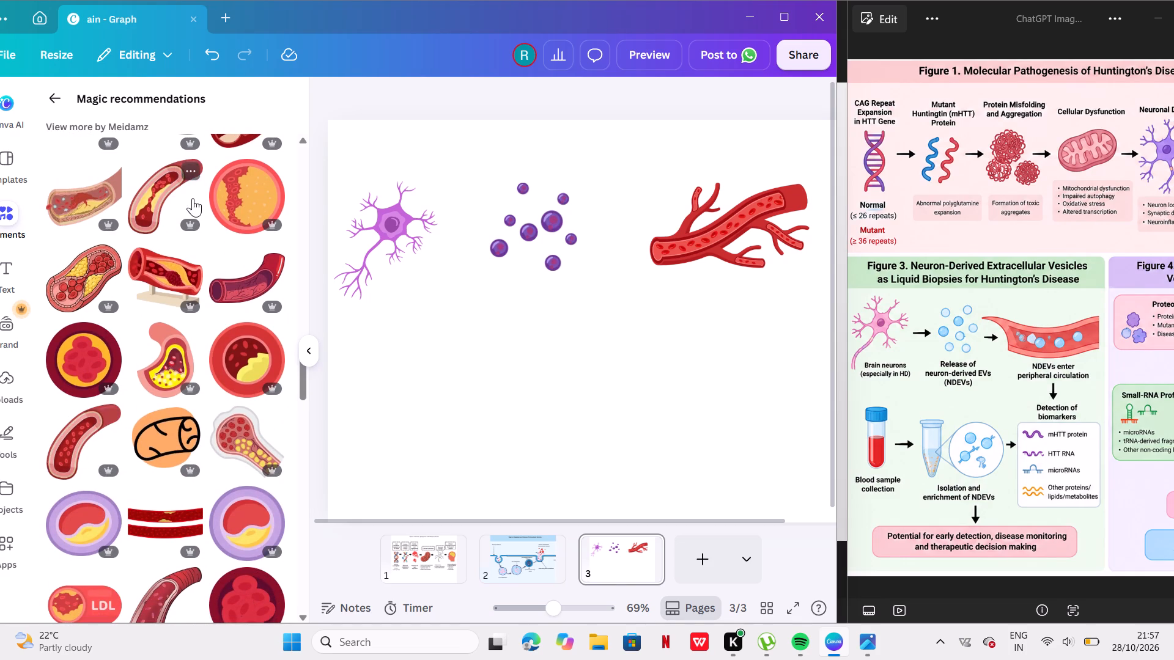
Leave the recommendations, replace the old element search with "blue bubble", and show all matching graphics.
{"action": "left_click", "coordinate": [54, 100]}
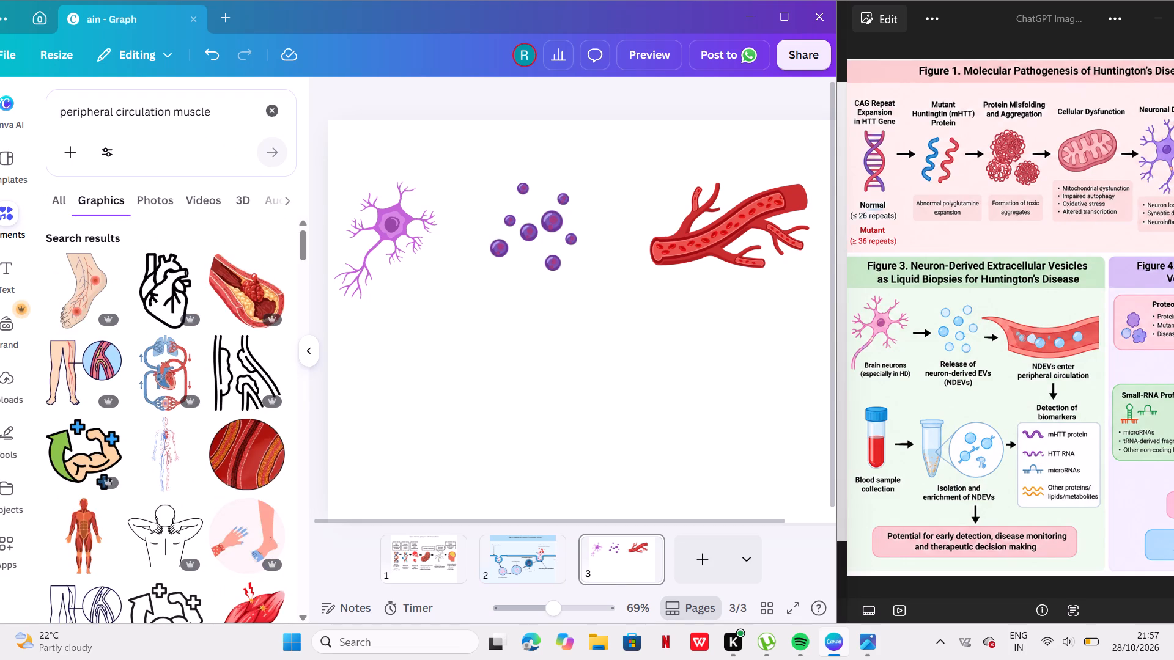
{"action": "left_click", "coordinate": [277, 111]}
{"action": "left_click", "coordinate": [226, 103]}
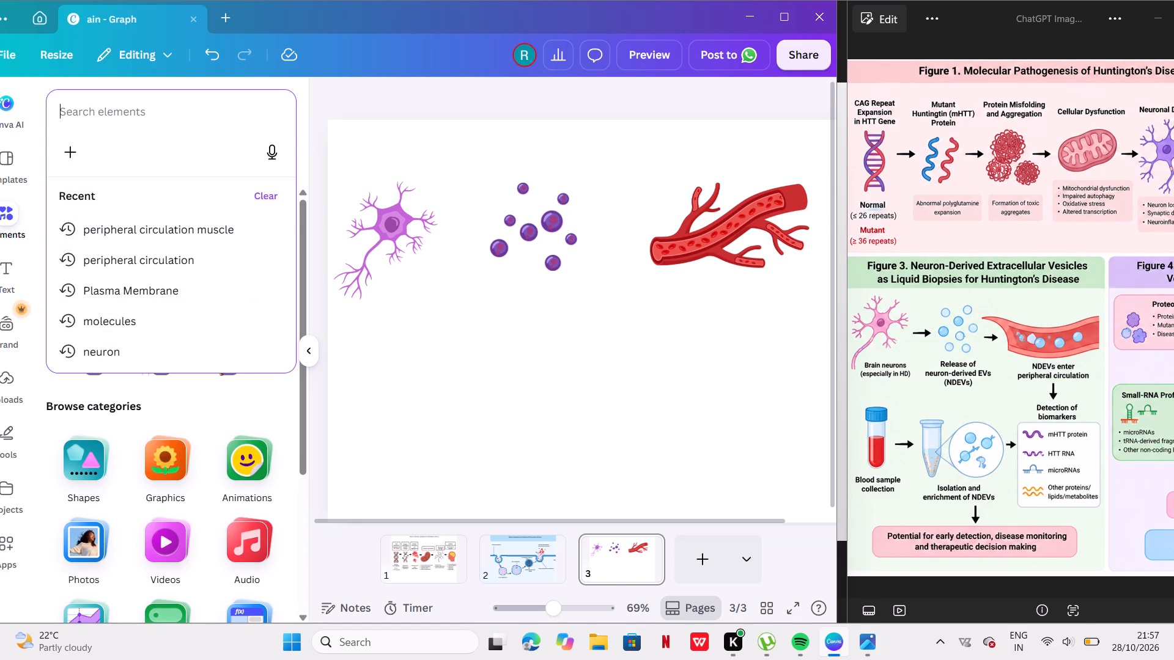
{"action": "type", "text": "bl"}
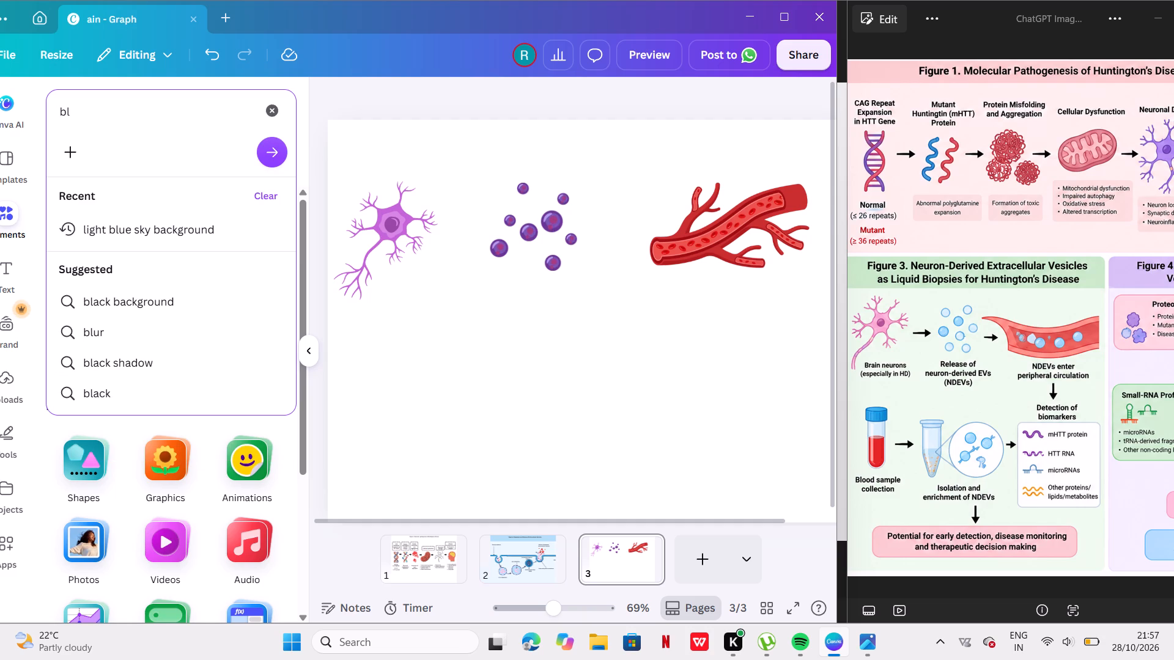
{"action": "type", "text": "ue"}
{"action": "key", "text": "space"}
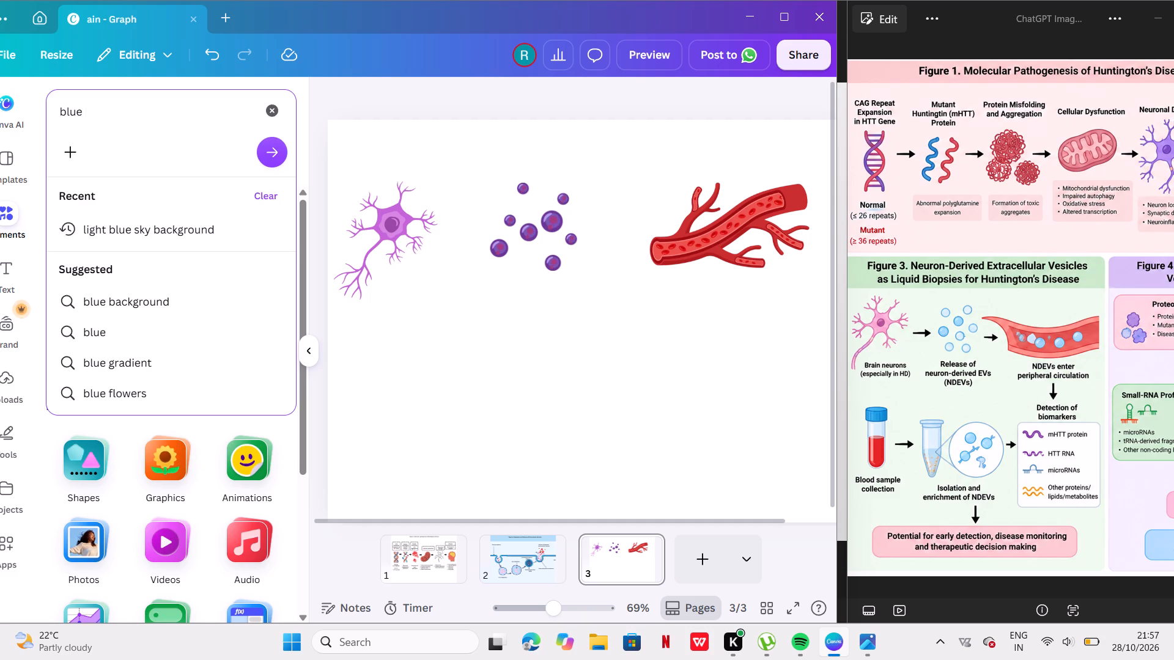
{"action": "type", "text": "bubble"}
{"action": "key", "text": "Return"}
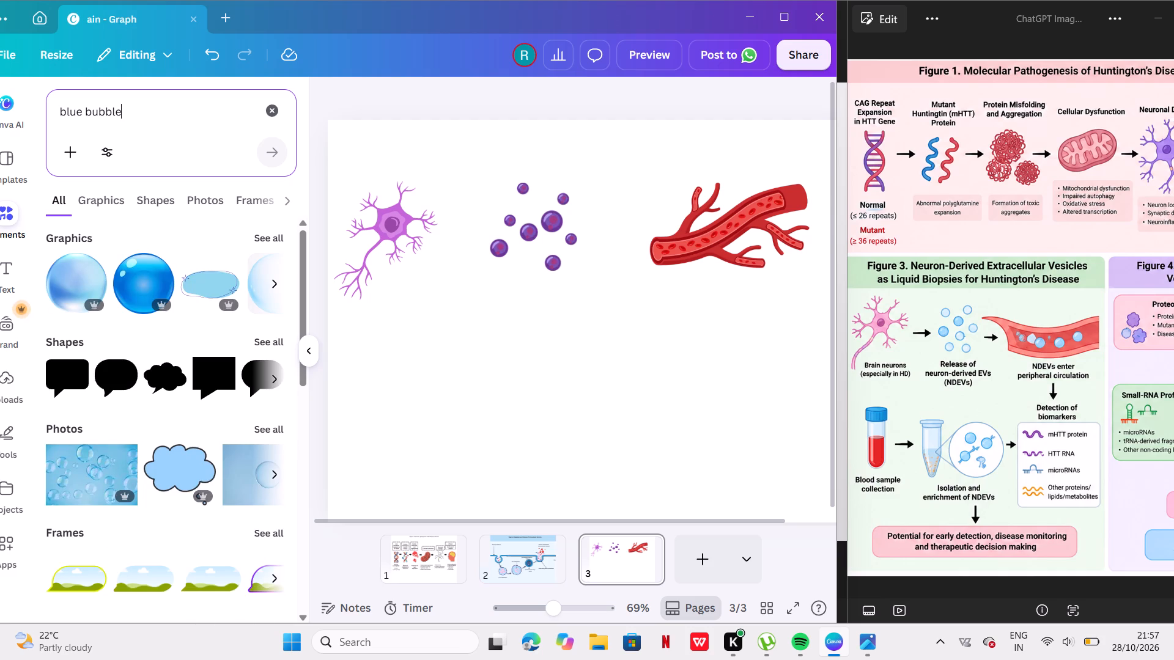
{"action": "left_click", "coordinate": [275, 241]}
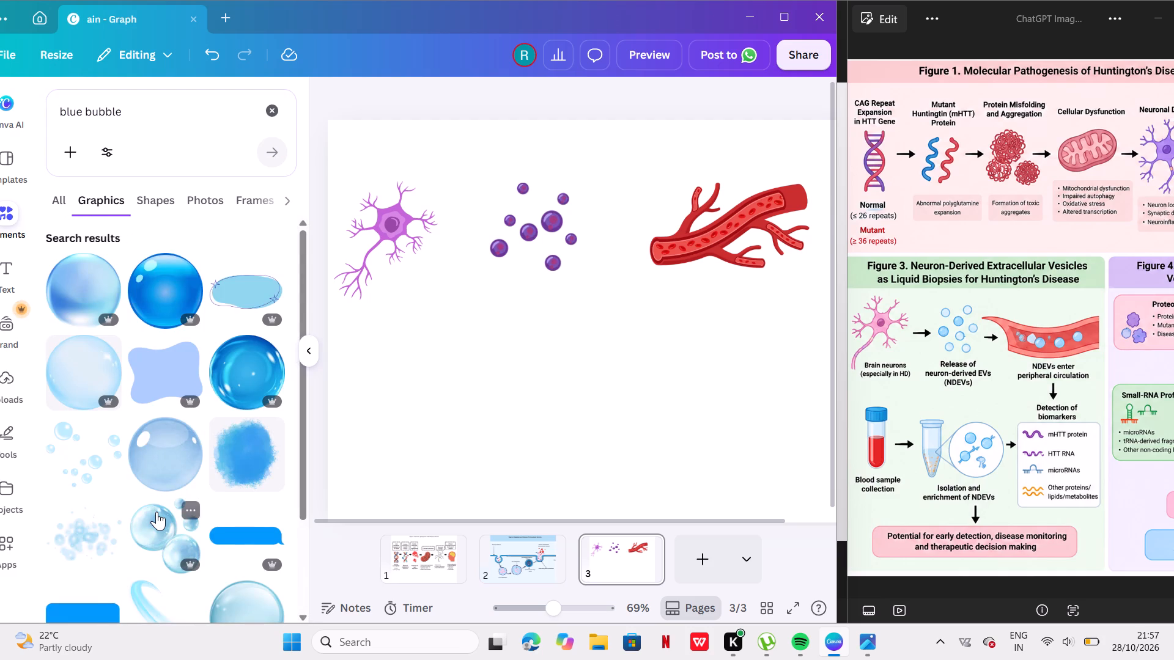
Insert the light blue bubble cluster graphic on page 3, tilt it clockwise, and shrink it to a small size.
{"action": "scroll", "coordinate": [157, 512], "scroll_direction": "down", "scroll_amount": 4}
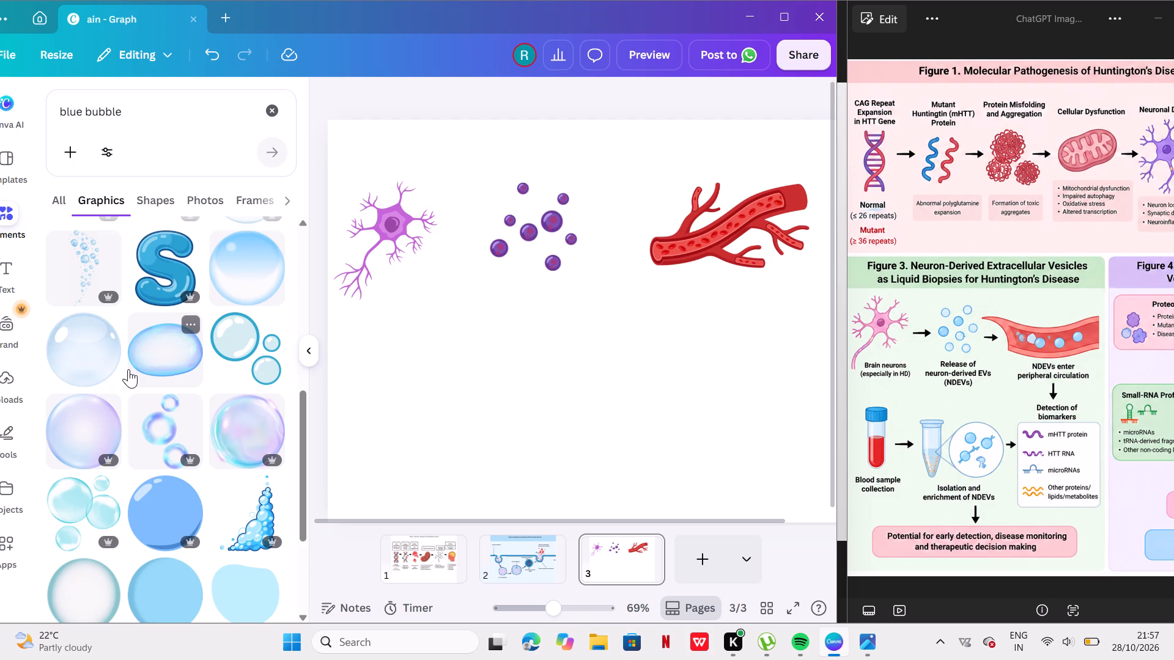
{"action": "scroll", "coordinate": [128, 369], "scroll_direction": "down", "scroll_amount": 3}
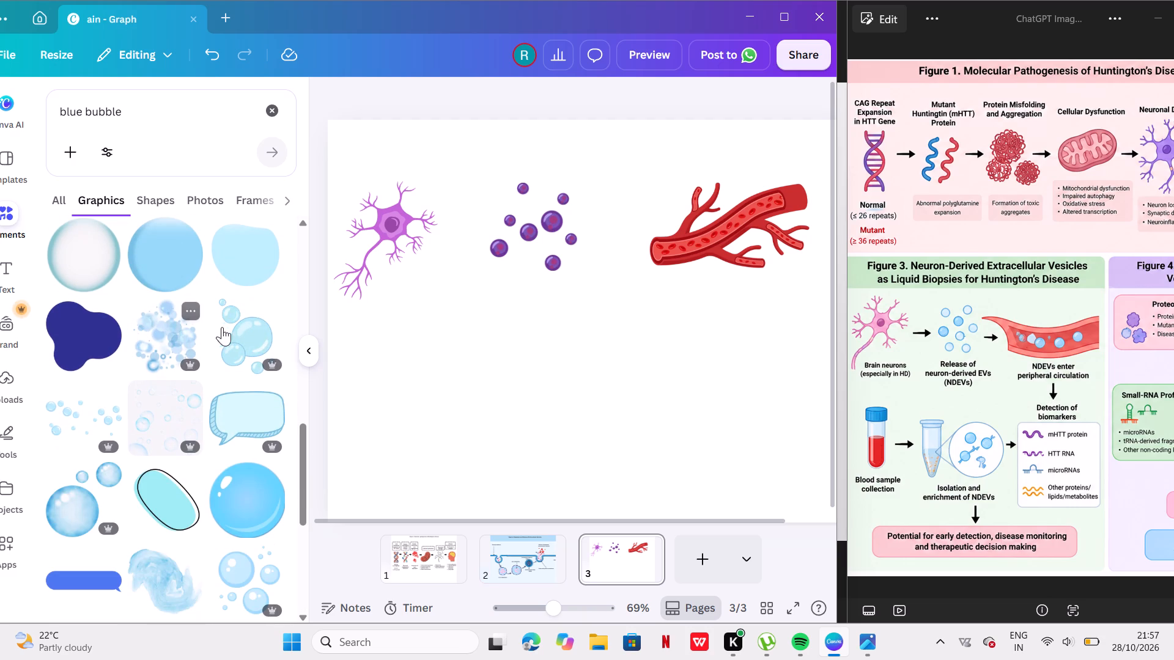
{"action": "left_click", "coordinate": [234, 331]}
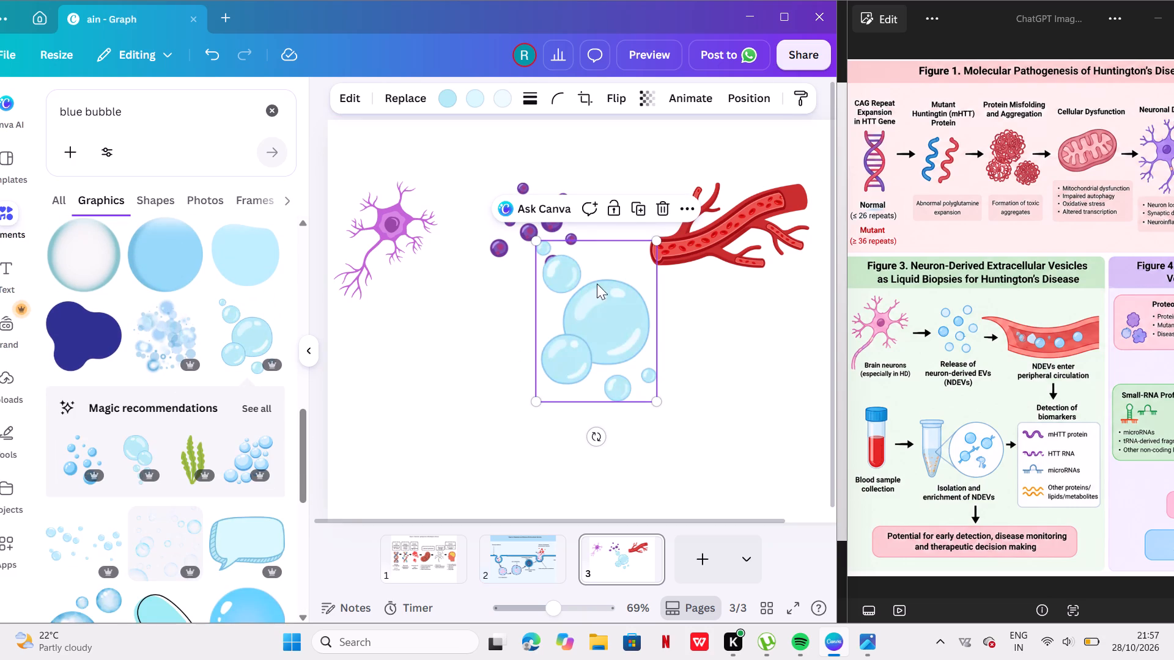
{"action": "left_click_drag", "start_coordinate": [655, 238], "coordinate": [590, 332]}
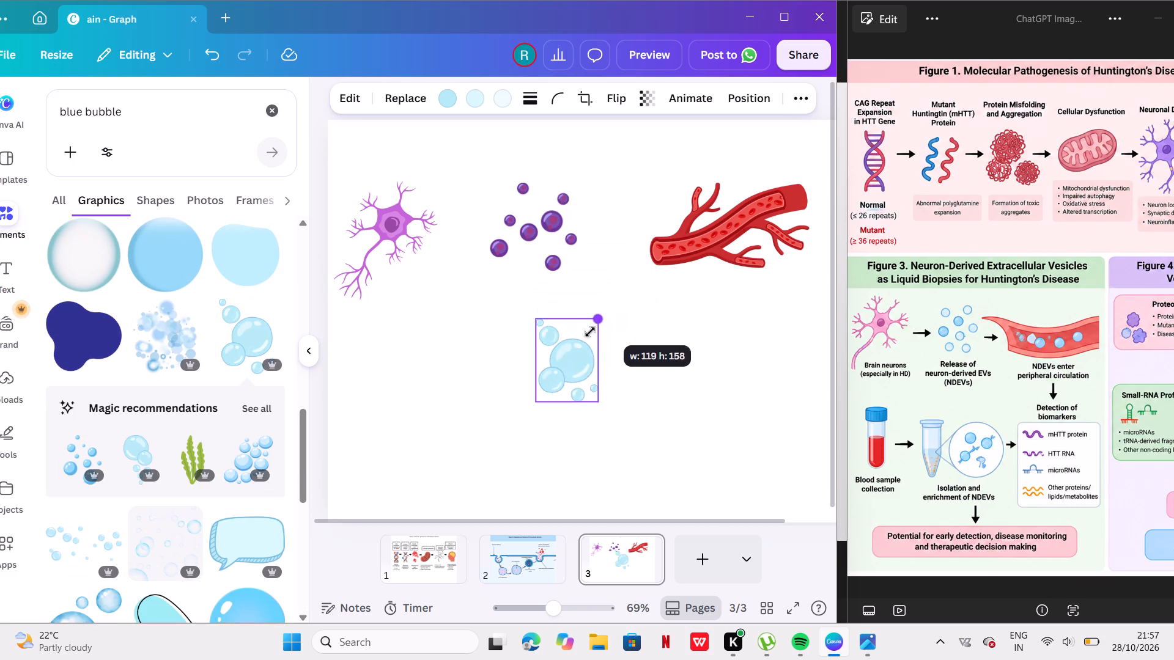
{"action": "left_click_drag", "start_coordinate": [590, 332], "coordinate": [580, 343]}
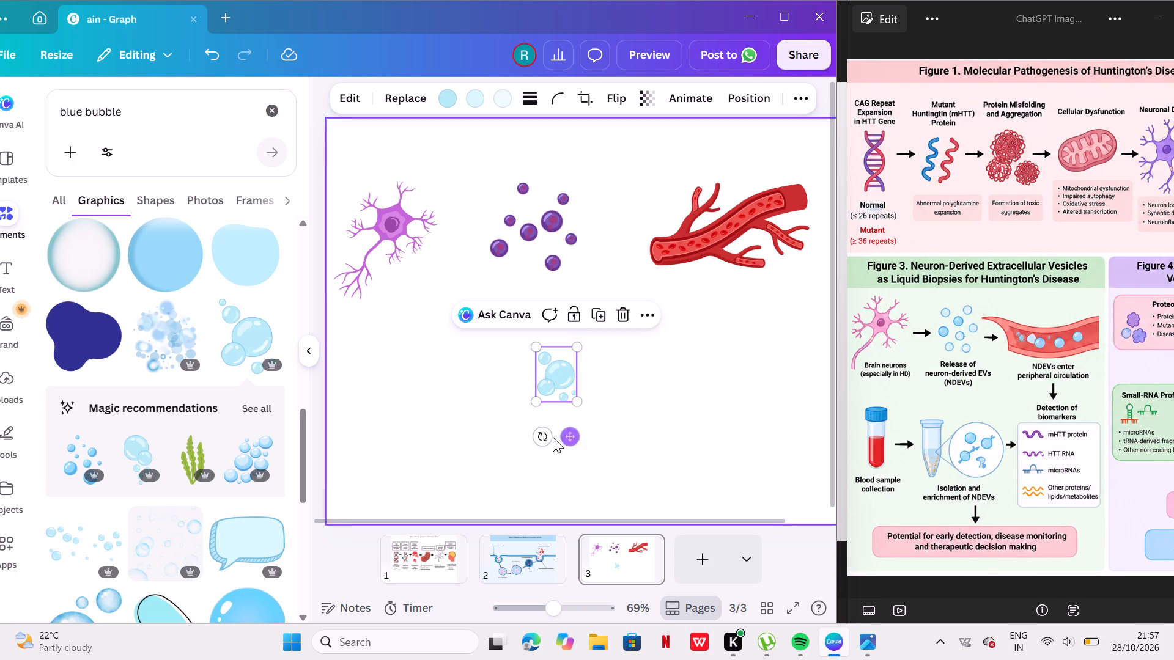
{"action": "left_click_drag", "start_coordinate": [542, 439], "coordinate": [485, 378]}
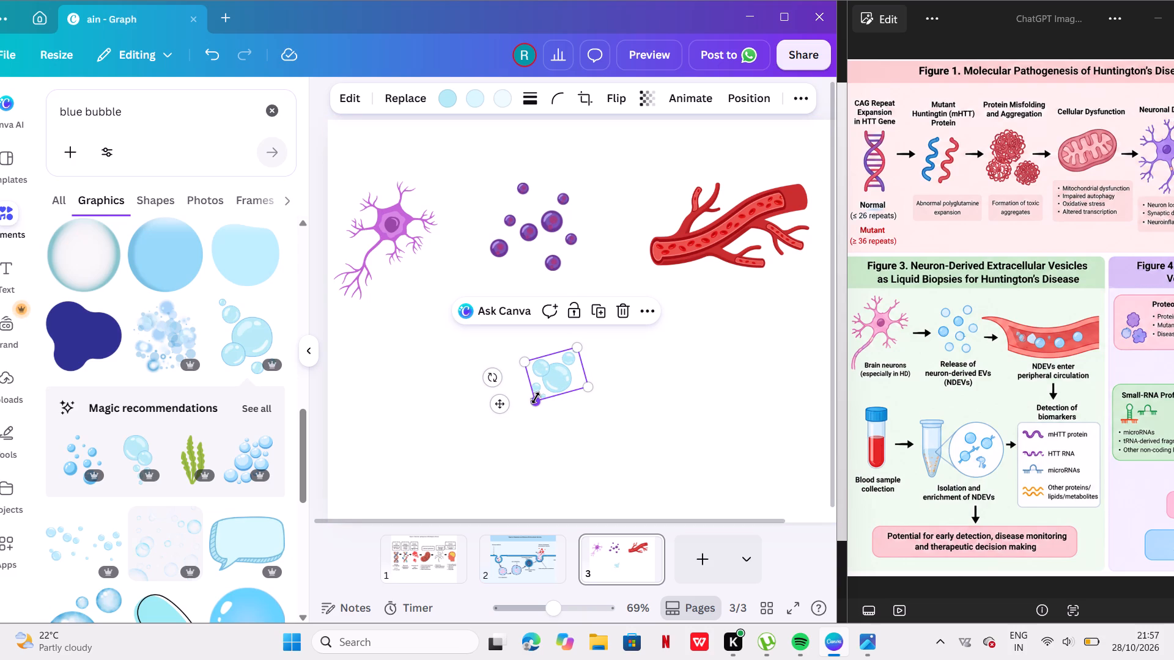
{"action": "left_click_drag", "start_coordinate": [536, 398], "coordinate": [461, 424]}
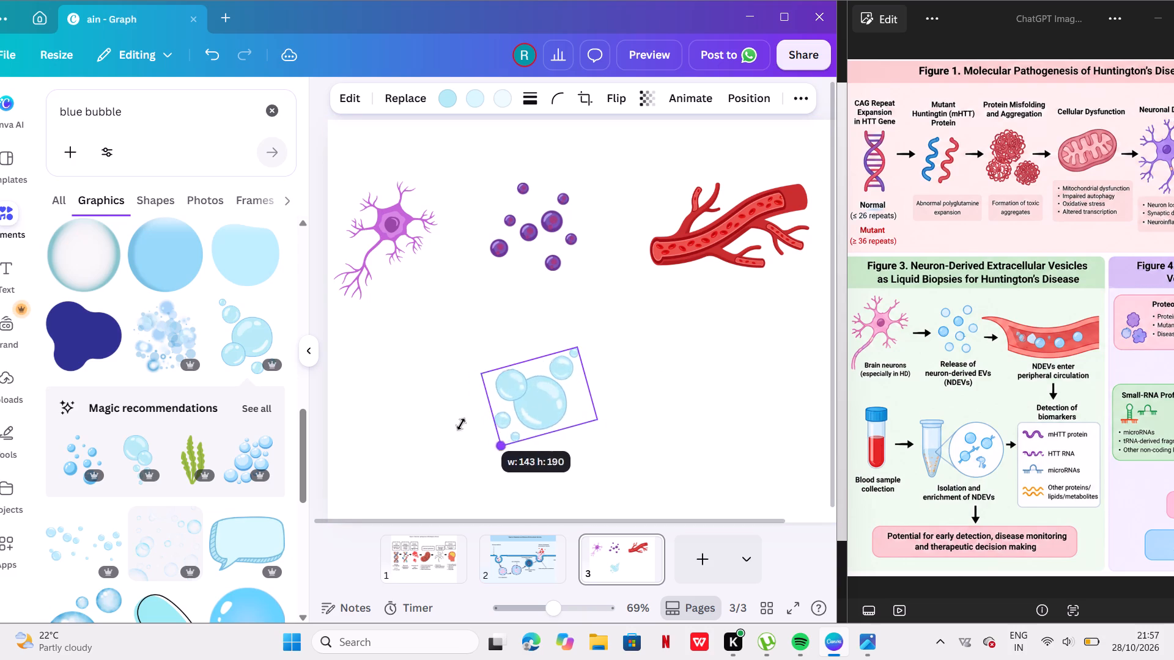
{"action": "left_click_drag", "start_coordinate": [461, 424], "coordinate": [536, 353]}
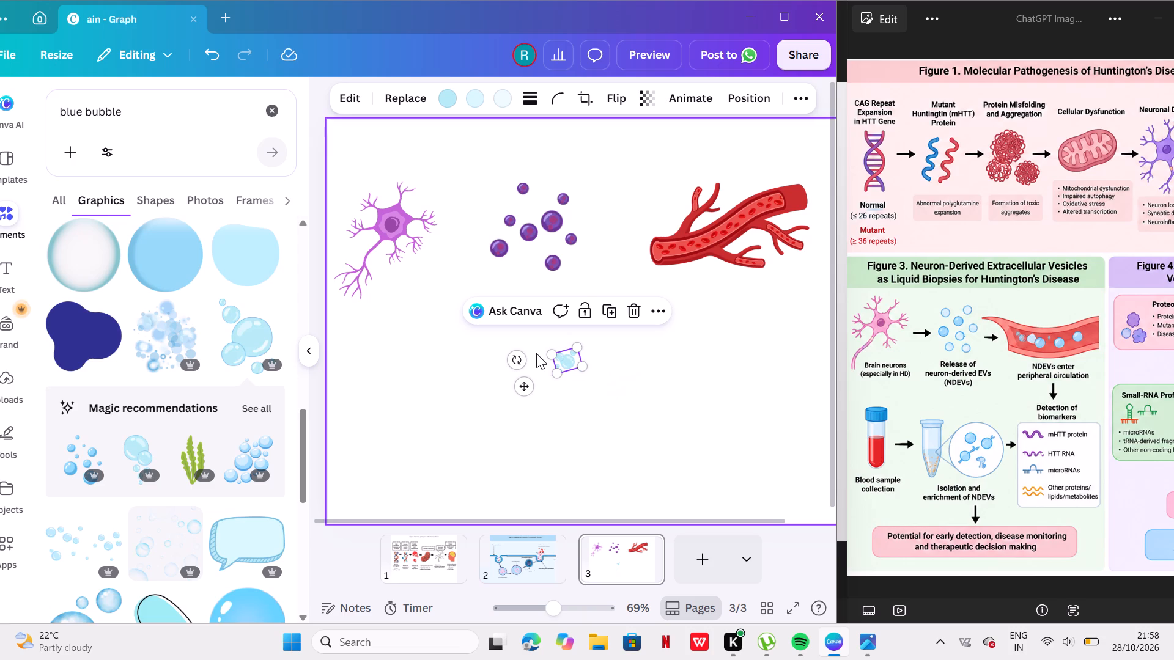
Place the light blue bubbles inside the lower-left end of the red blood vessel and shrink them to about 33 by 44.
{"action": "left_click_drag", "start_coordinate": [568, 355], "coordinate": [688, 252]}
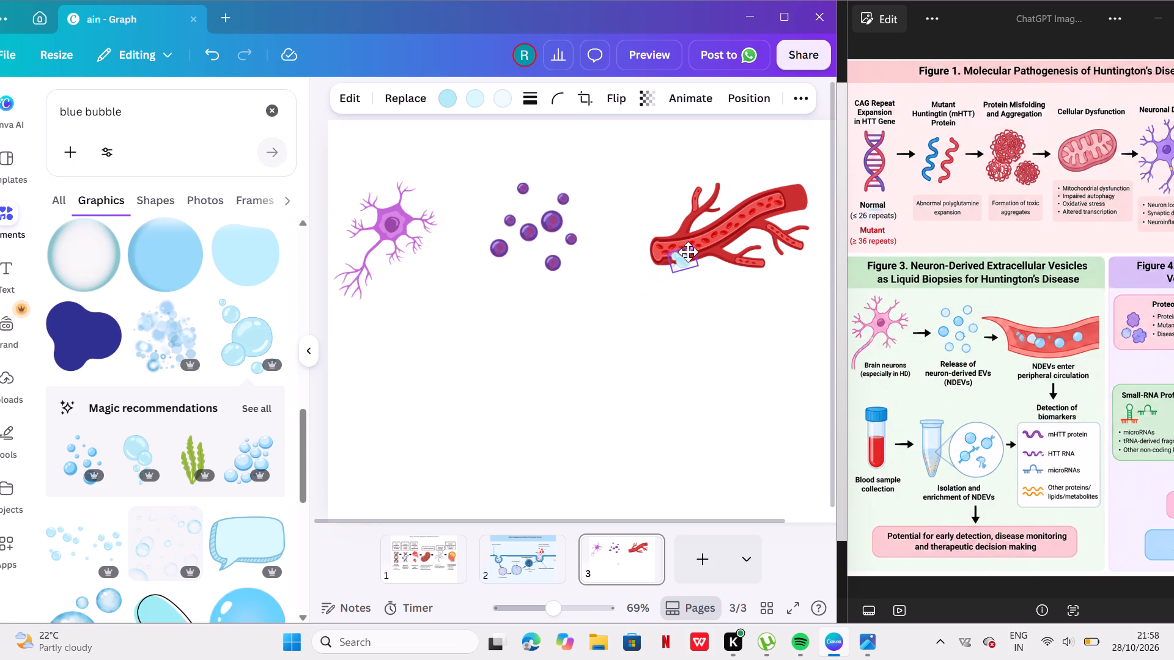
{"action": "left_click_drag", "start_coordinate": [688, 252], "coordinate": [696, 237]}
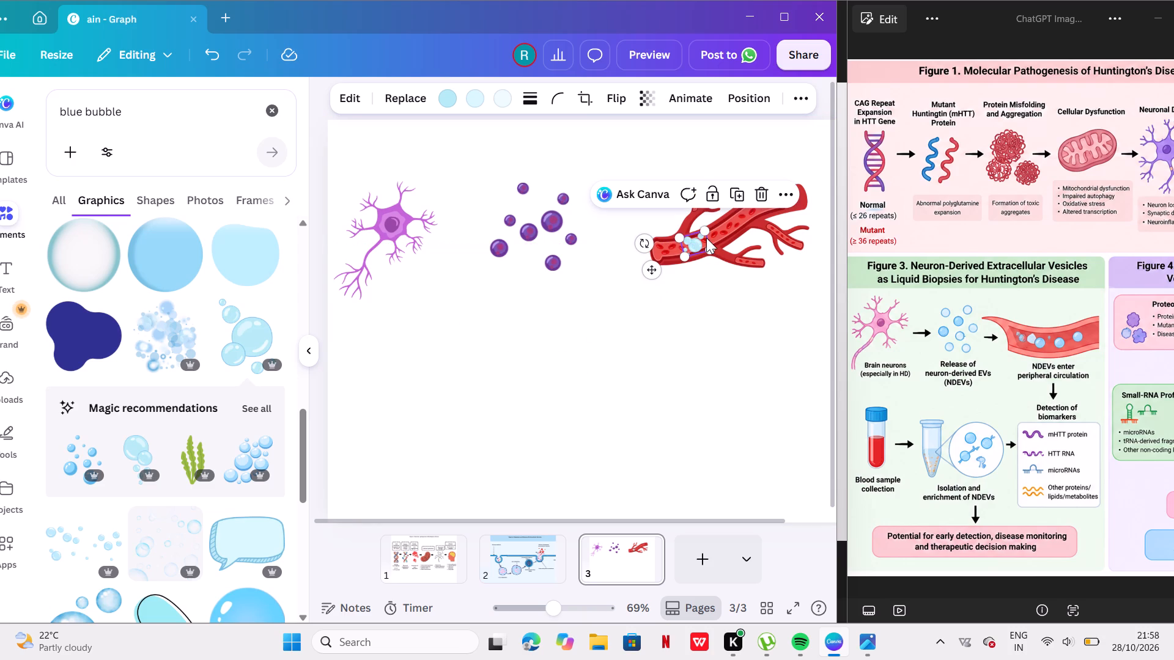
{"action": "left_click", "coordinate": [709, 245]}
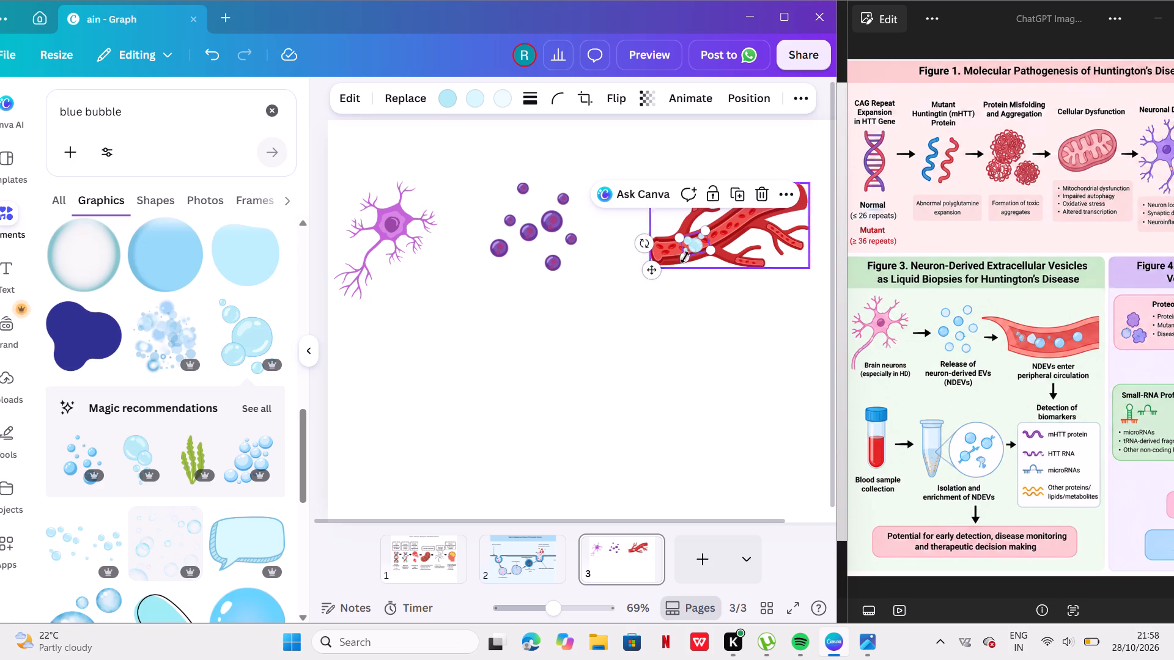
{"action": "left_click", "coordinate": [689, 256]}
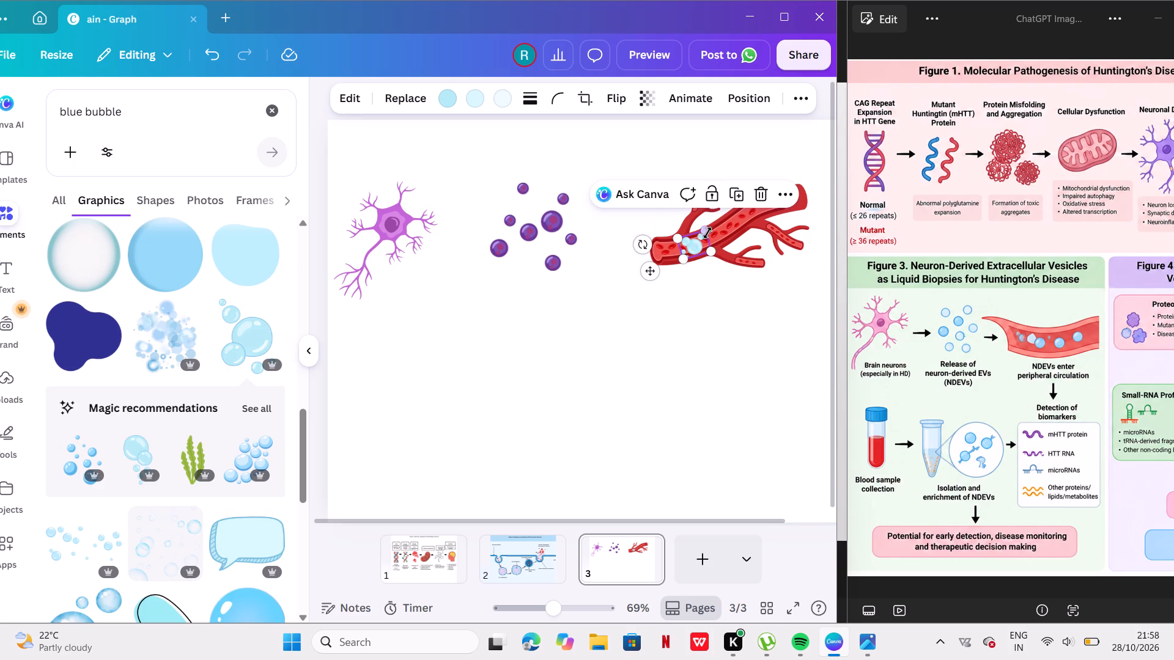
{"action": "left_click", "coordinate": [705, 230]}
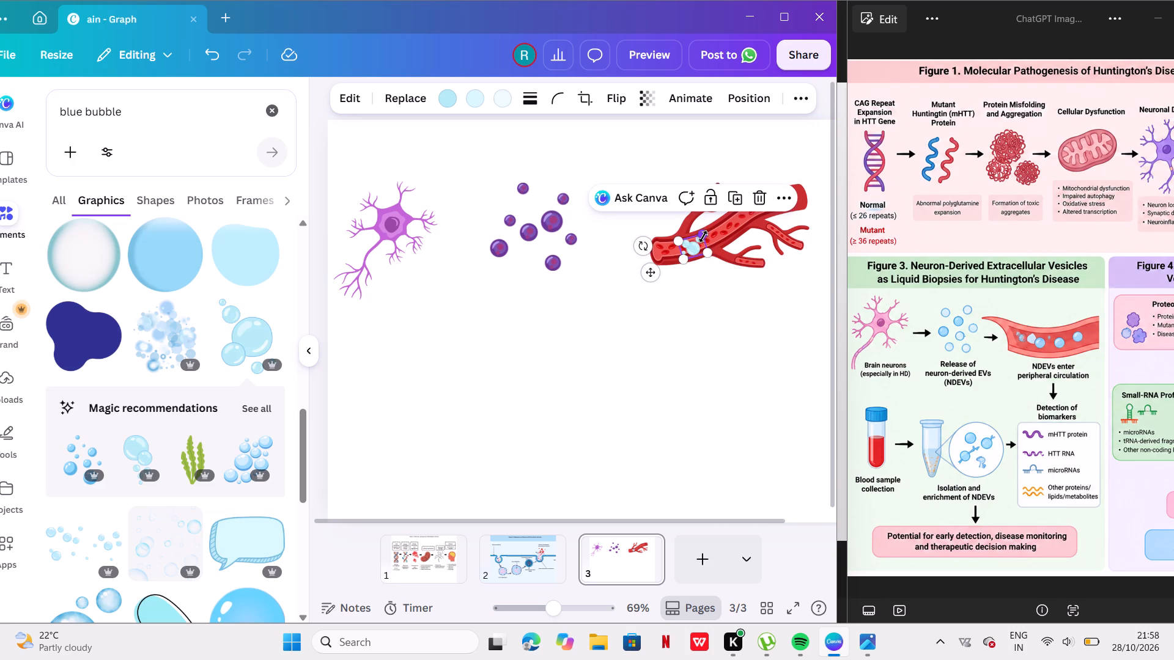
{"action": "left_click", "coordinate": [706, 248]}
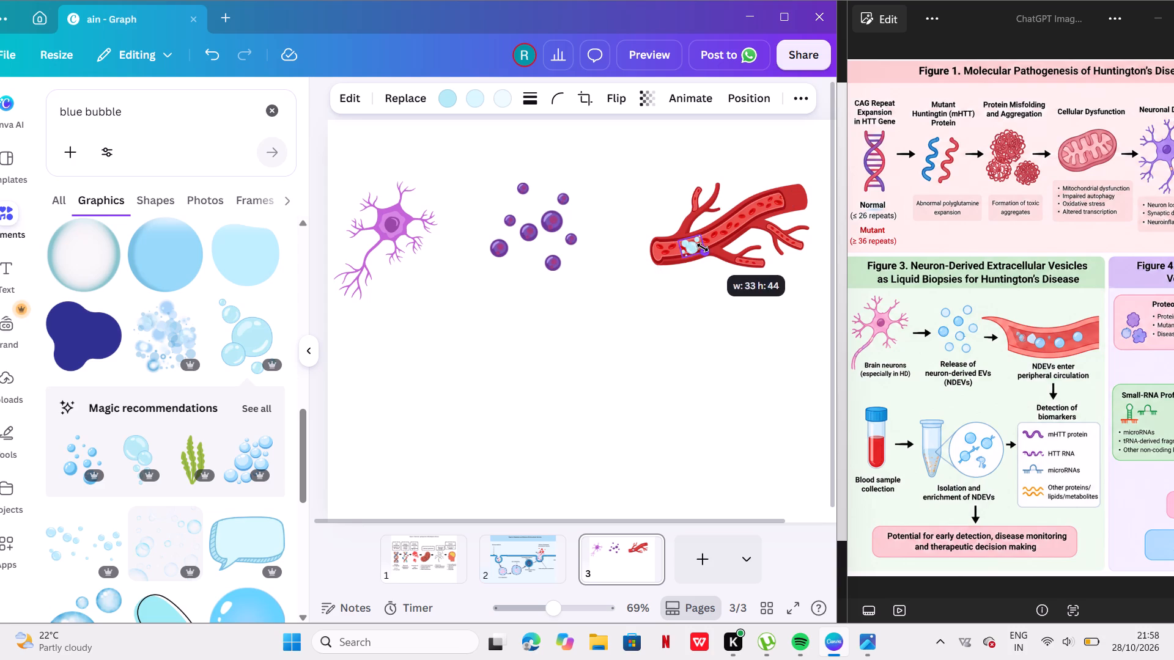
{"action": "left_click", "coordinate": [665, 299]}
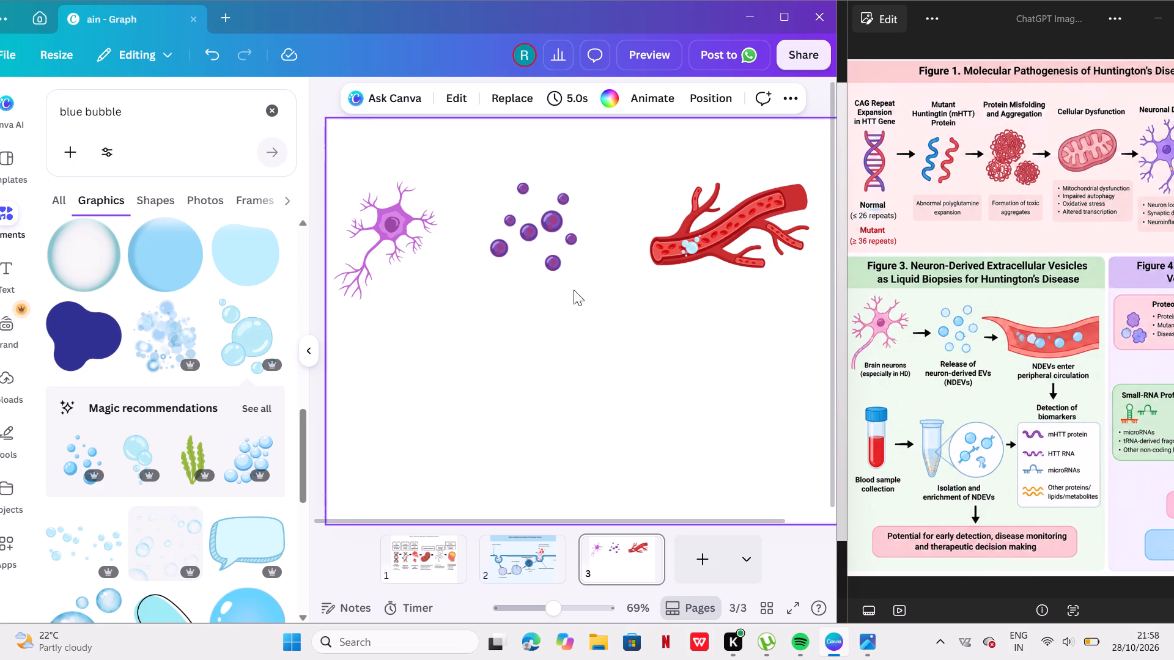
Show all Magic recommendations for the bubble cluster, insert the tall column of teal bubbles, and rotate it clockwise to nearly horizontal.
{"action": "left_click", "coordinate": [268, 401]}
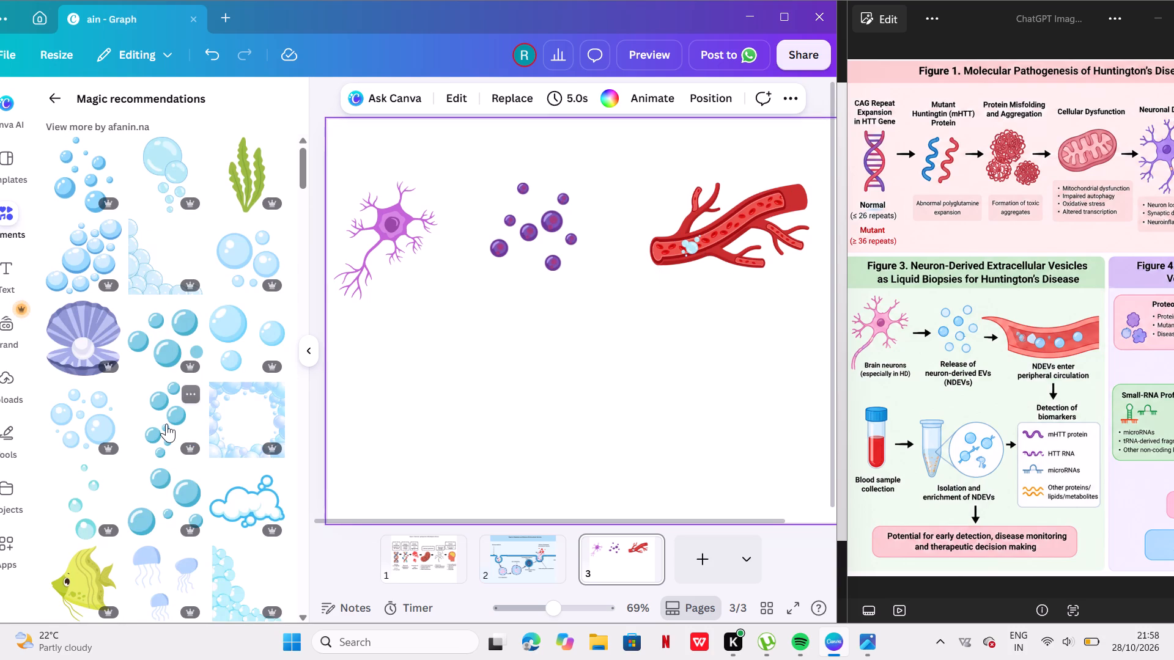
{"action": "left_click", "coordinate": [166, 424]}
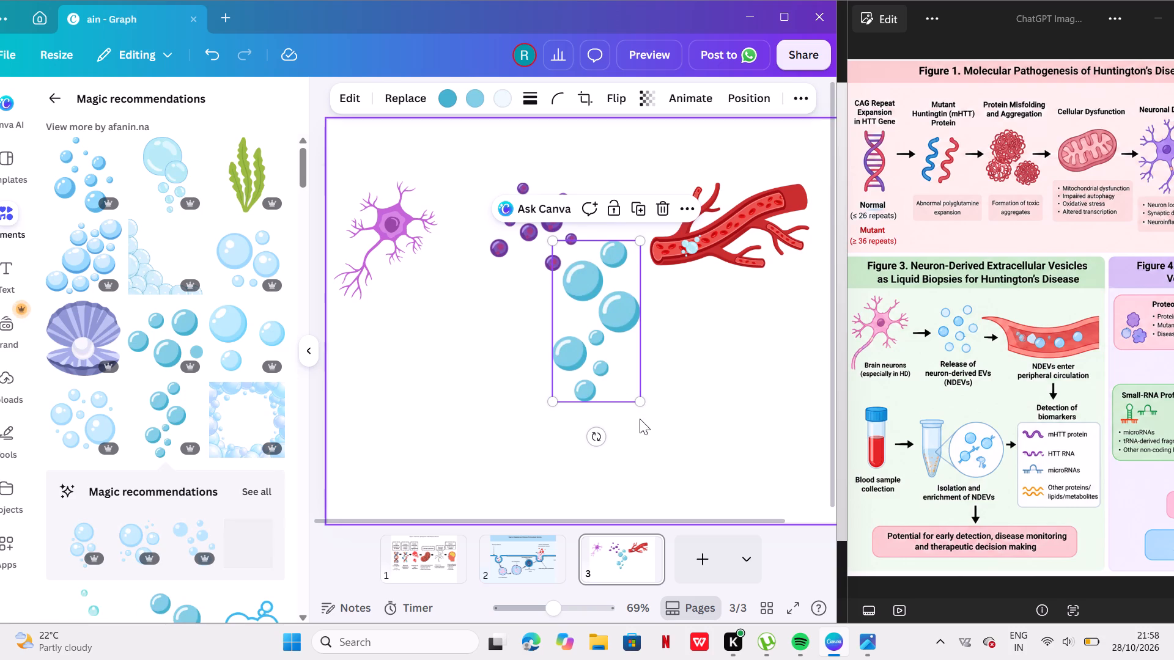
{"action": "left_click_drag", "start_coordinate": [597, 433], "coordinate": [474, 406]}
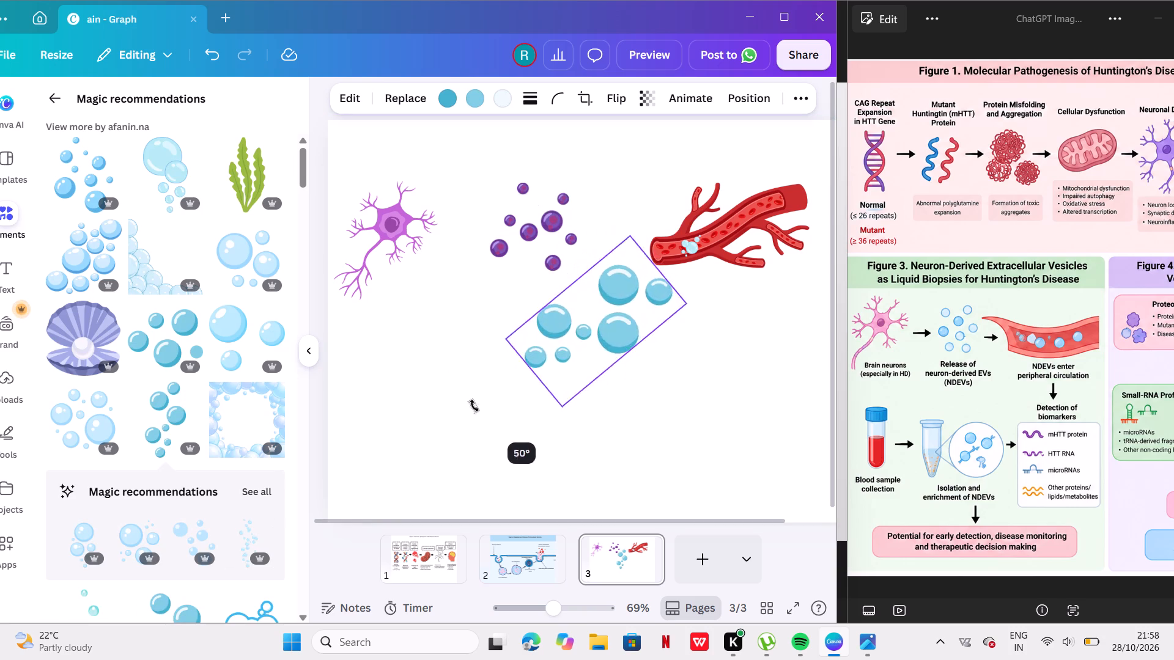
{"action": "left_click_drag", "start_coordinate": [474, 406], "coordinate": [451, 366]}
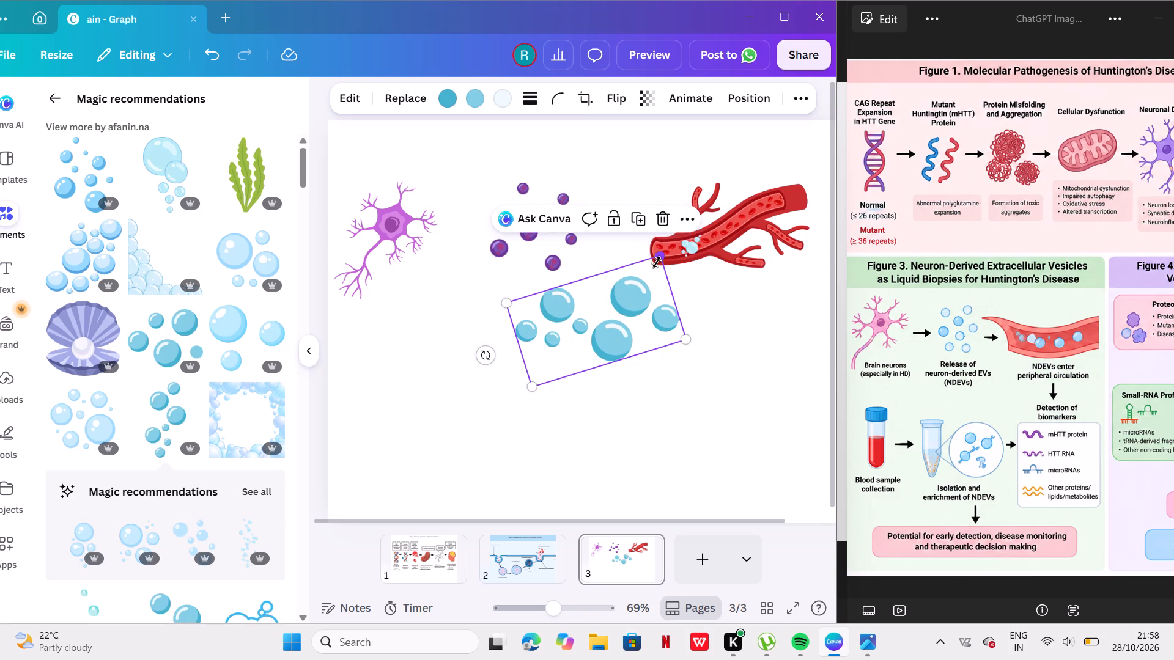
Shrink the teal bubbles and place them along the middle of the red blood vessel, next to the light blue bubbles.
{"action": "left_click_drag", "start_coordinate": [657, 262], "coordinate": [567, 361]}
{"action": "left_click_drag", "start_coordinate": [495, 395], "coordinate": [594, 327]}
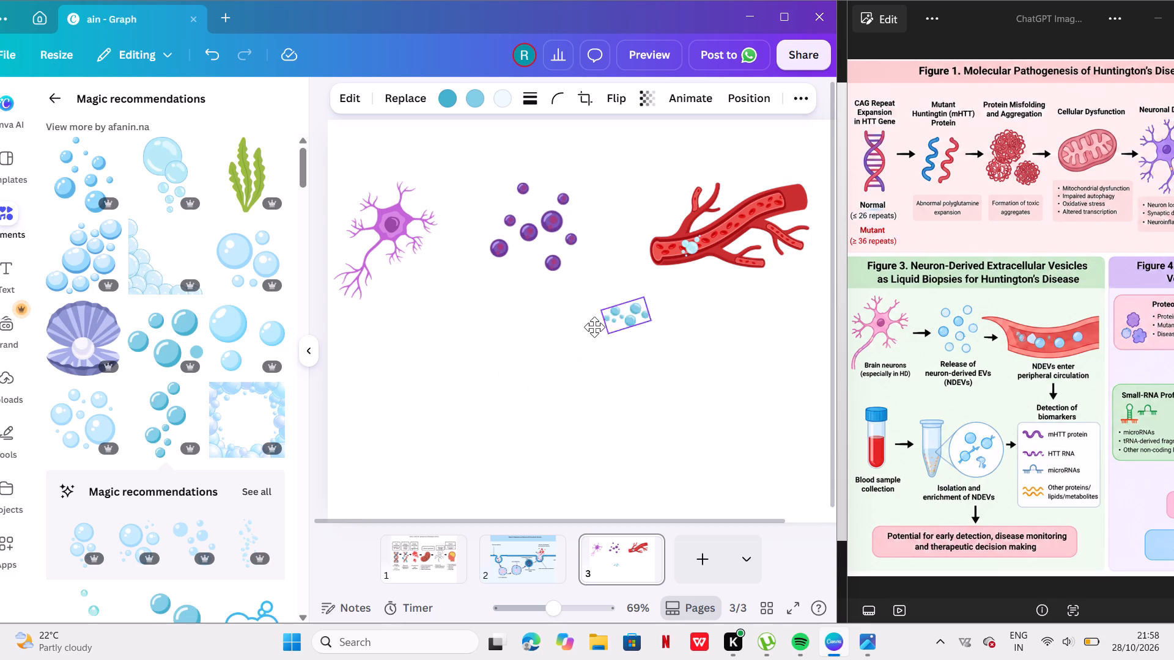
{"action": "left_click_drag", "start_coordinate": [594, 327], "coordinate": [676, 256]}
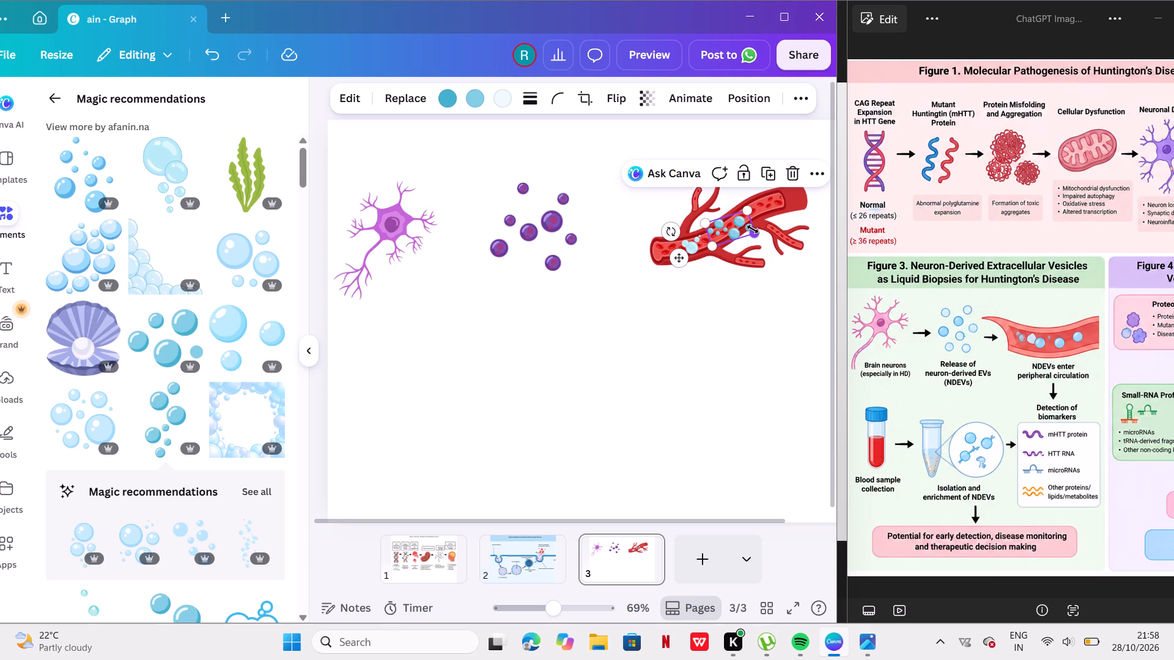
{"action": "left_click_drag", "start_coordinate": [753, 229], "coordinate": [745, 225]}
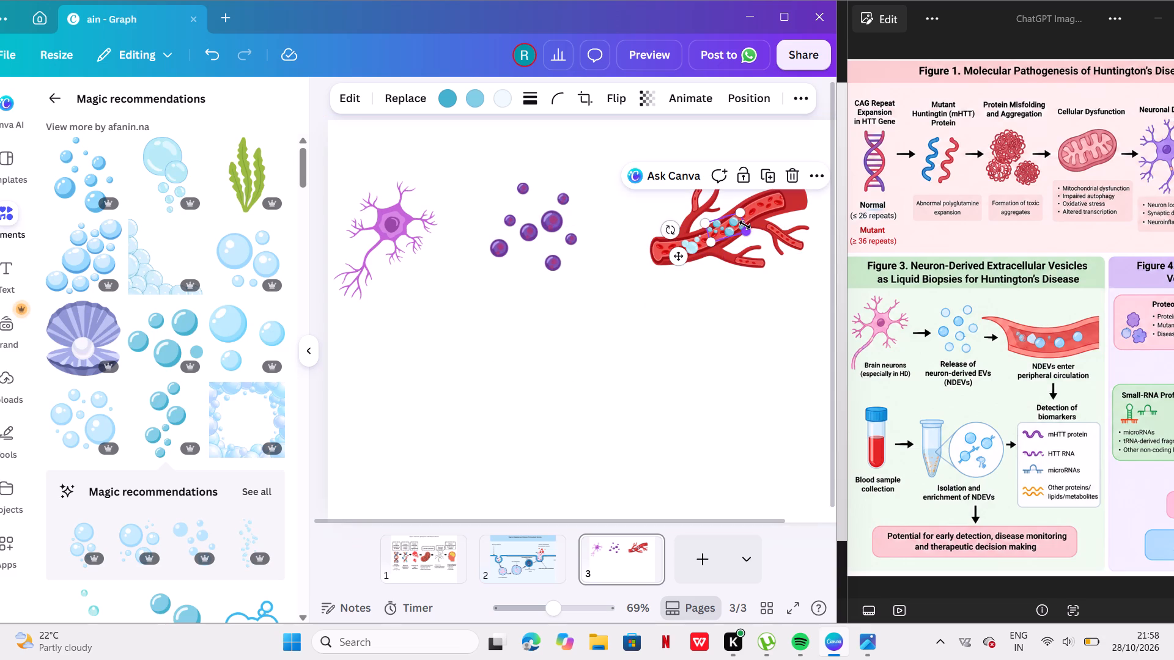
{"action": "double_click", "coordinate": [677, 258]}
Rotate the teal bubbles to follow the slope of the red blood vessel and nudge them into the centre of its channel.
{"action": "left_click_drag", "start_coordinate": [670, 231], "coordinate": [671, 240]}
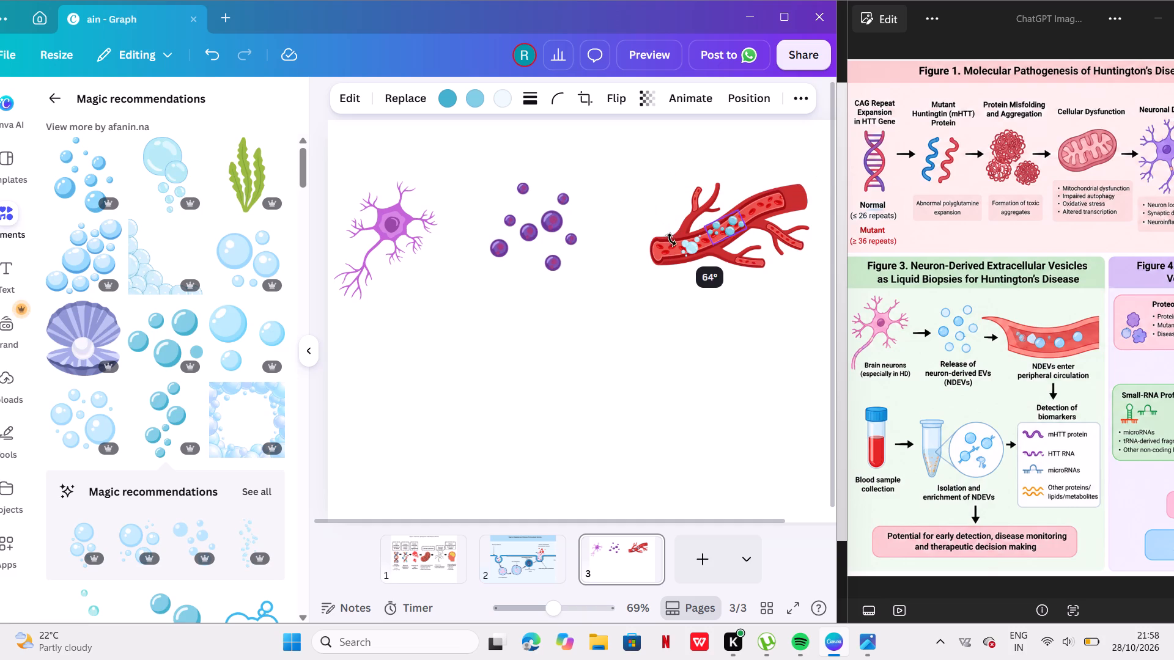
{"action": "left_click_drag", "start_coordinate": [671, 240], "coordinate": [677, 248]}
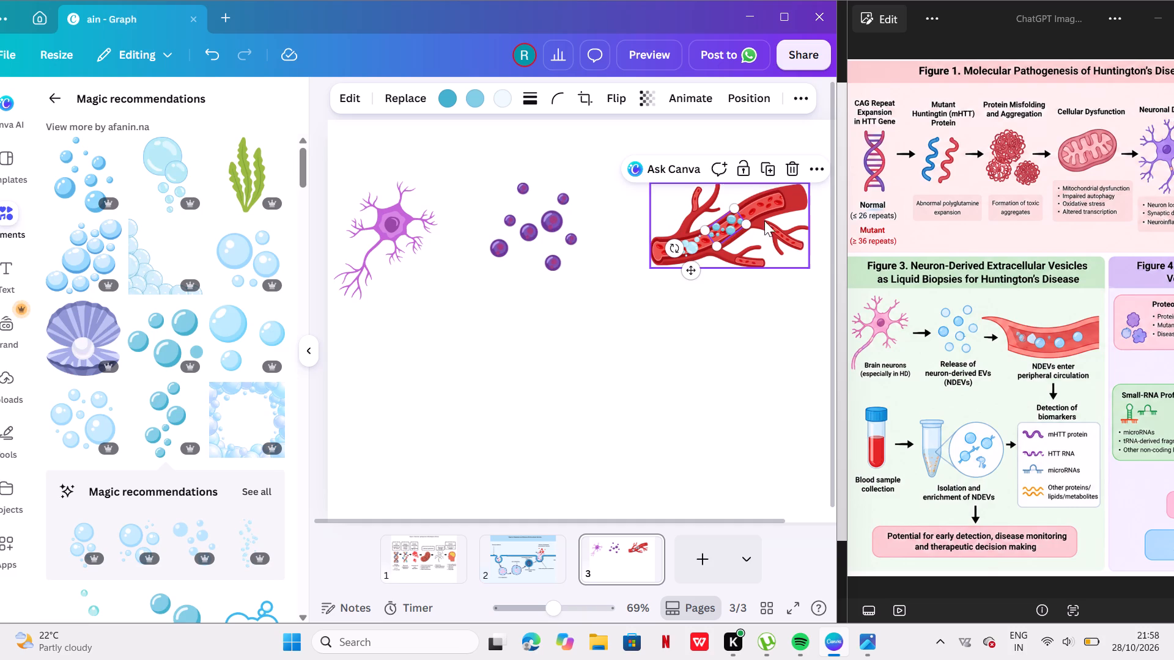
{"action": "left_click_drag", "start_coordinate": [730, 226], "coordinate": [737, 219]}
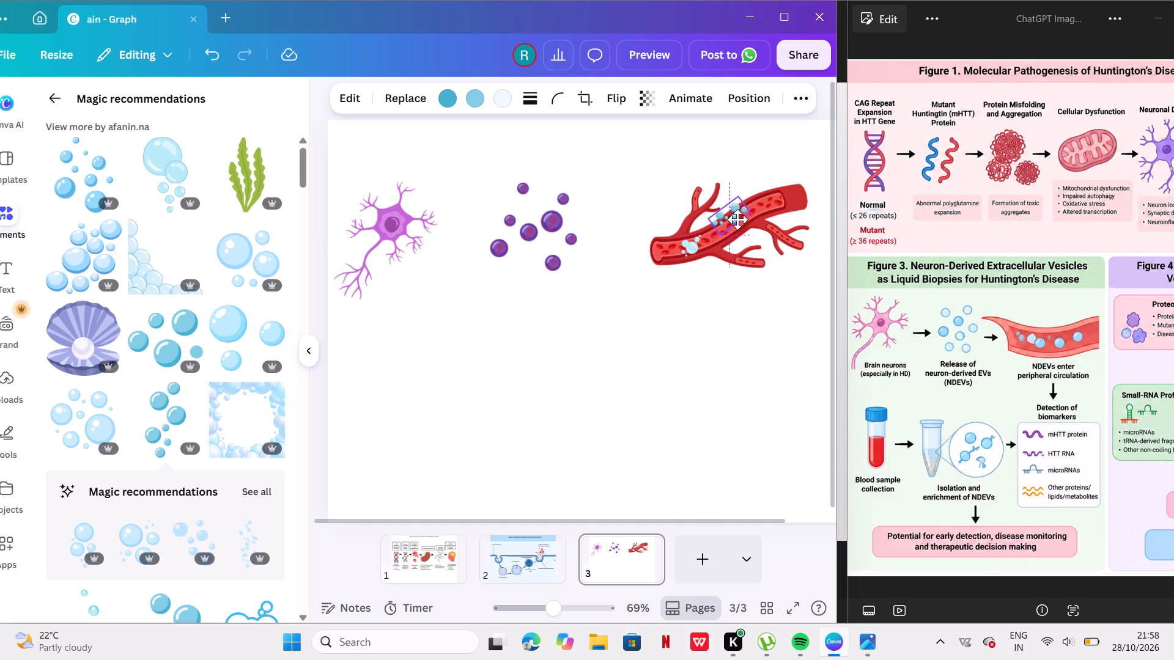
{"action": "left_click_drag", "start_coordinate": [737, 219], "coordinate": [737, 224]}
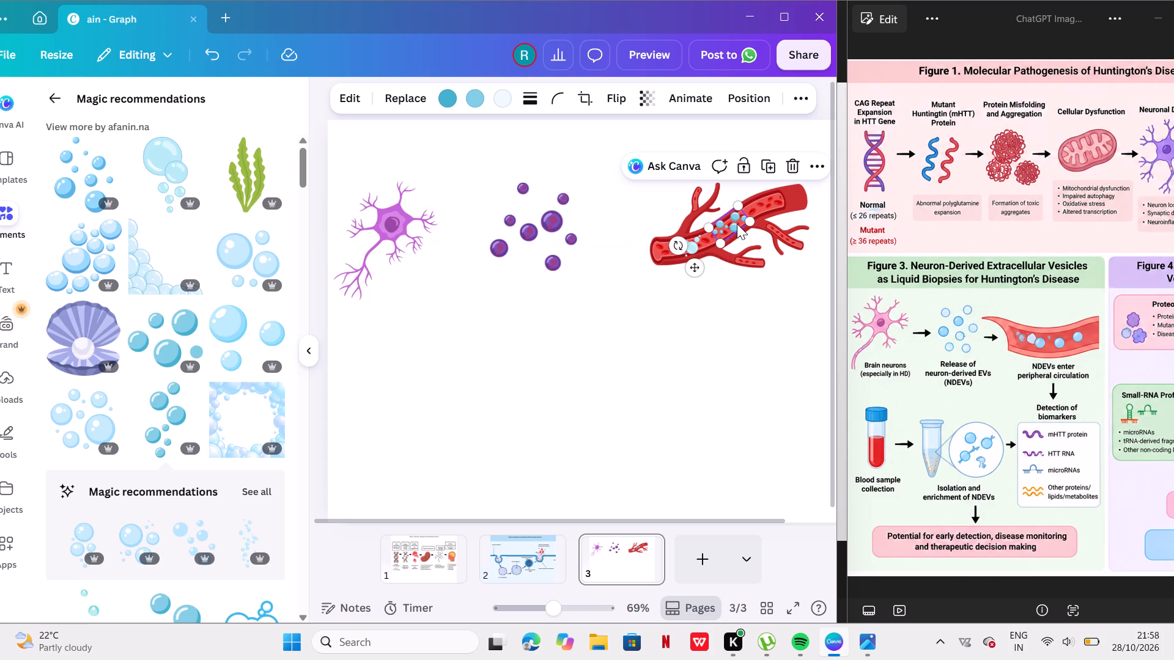
{"action": "left_click", "coordinate": [712, 311]}
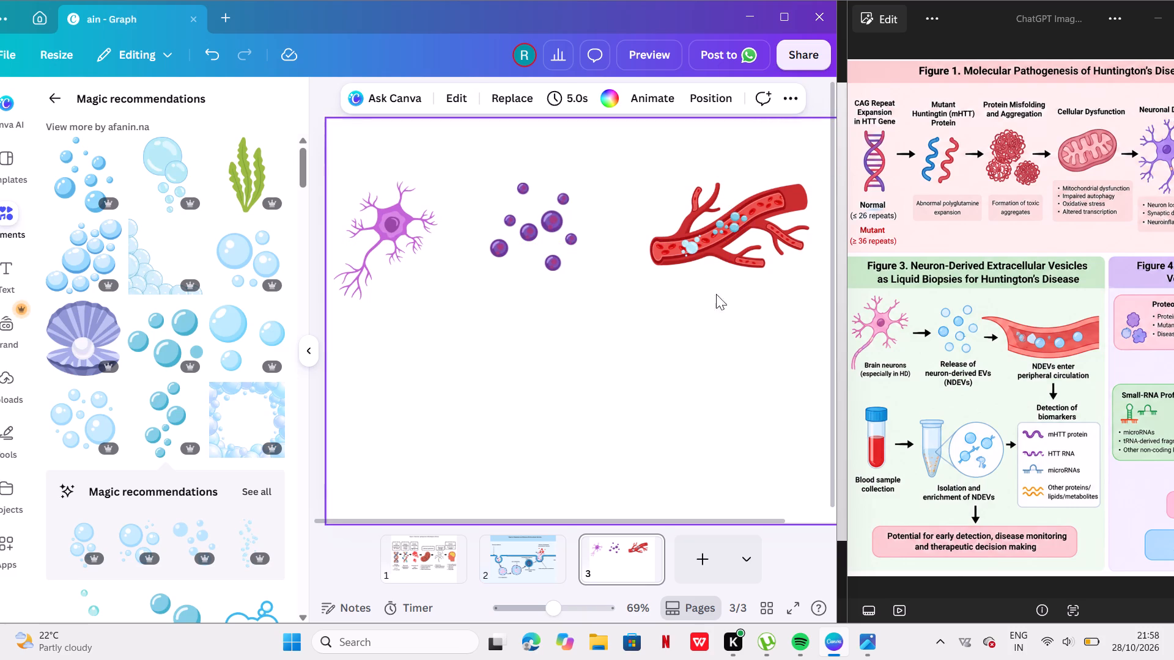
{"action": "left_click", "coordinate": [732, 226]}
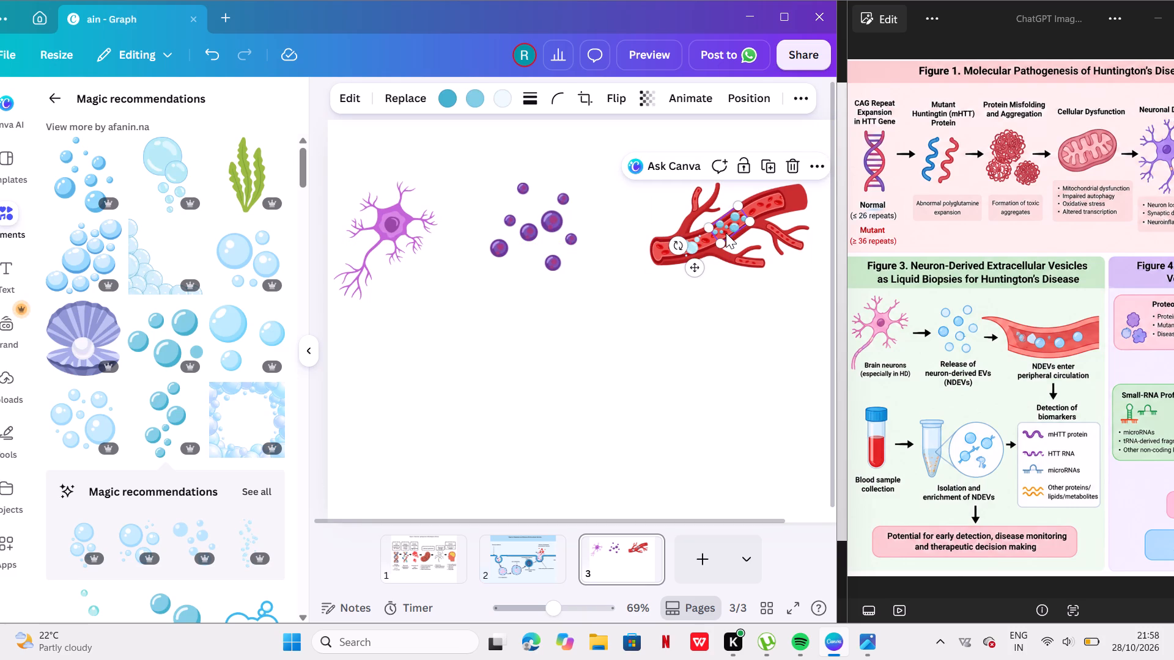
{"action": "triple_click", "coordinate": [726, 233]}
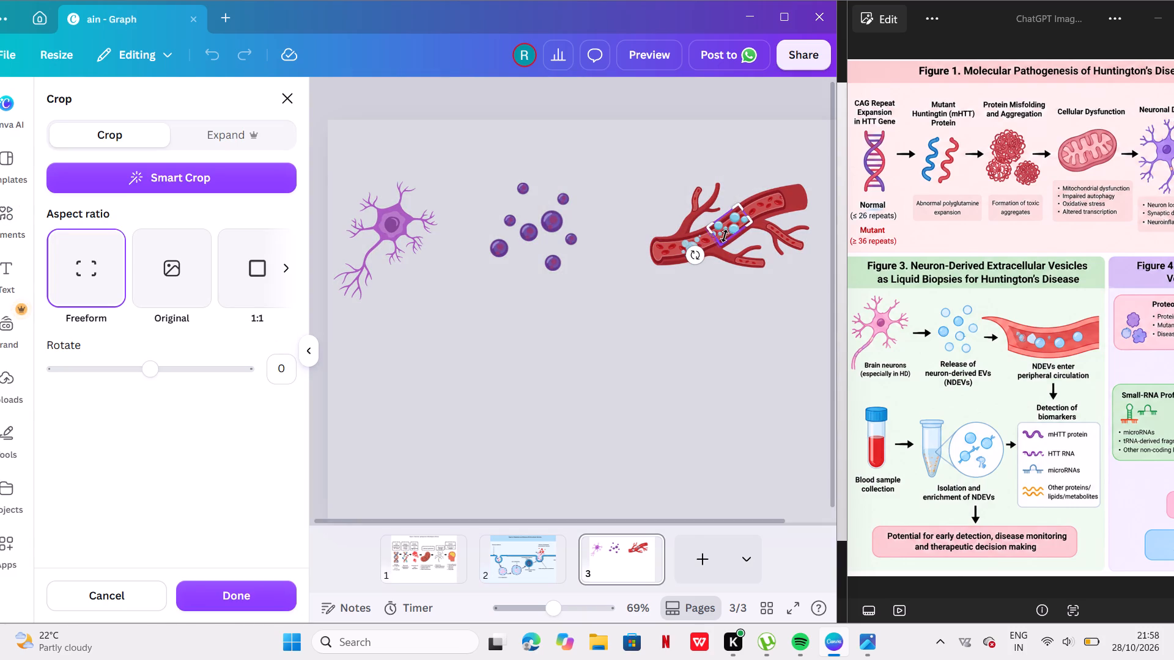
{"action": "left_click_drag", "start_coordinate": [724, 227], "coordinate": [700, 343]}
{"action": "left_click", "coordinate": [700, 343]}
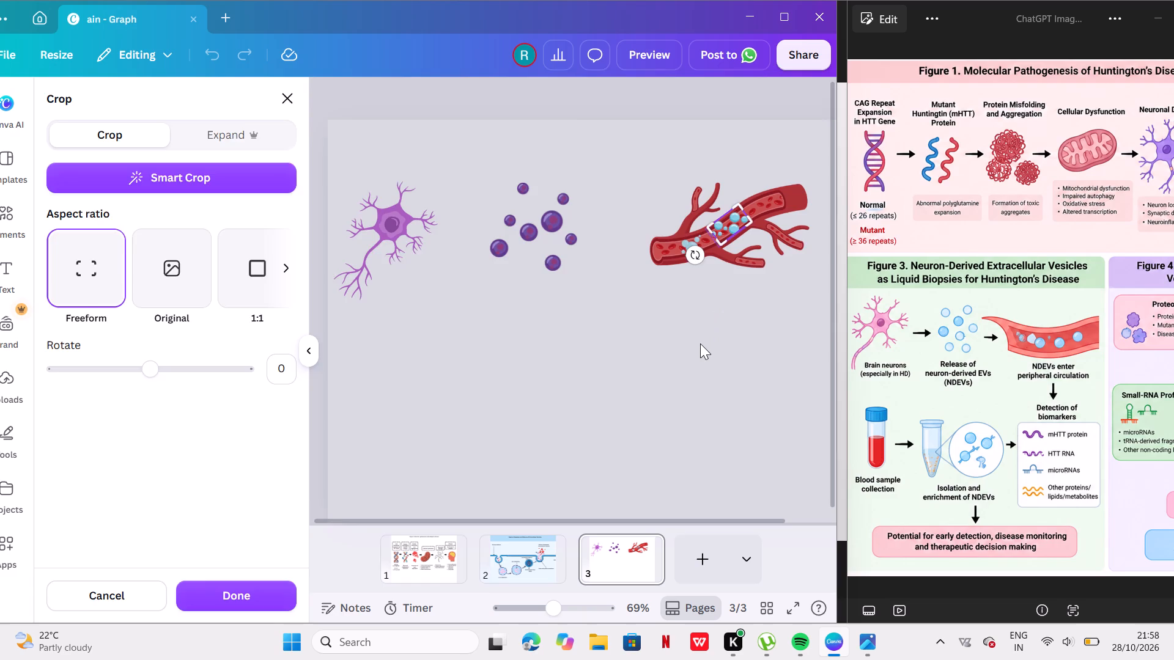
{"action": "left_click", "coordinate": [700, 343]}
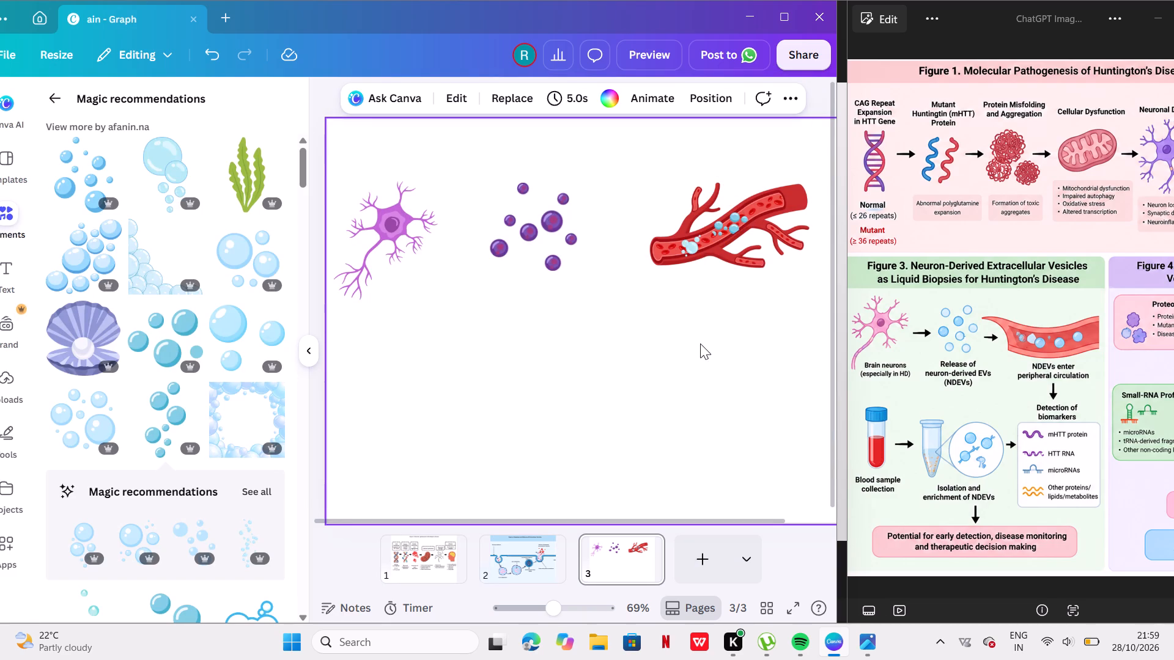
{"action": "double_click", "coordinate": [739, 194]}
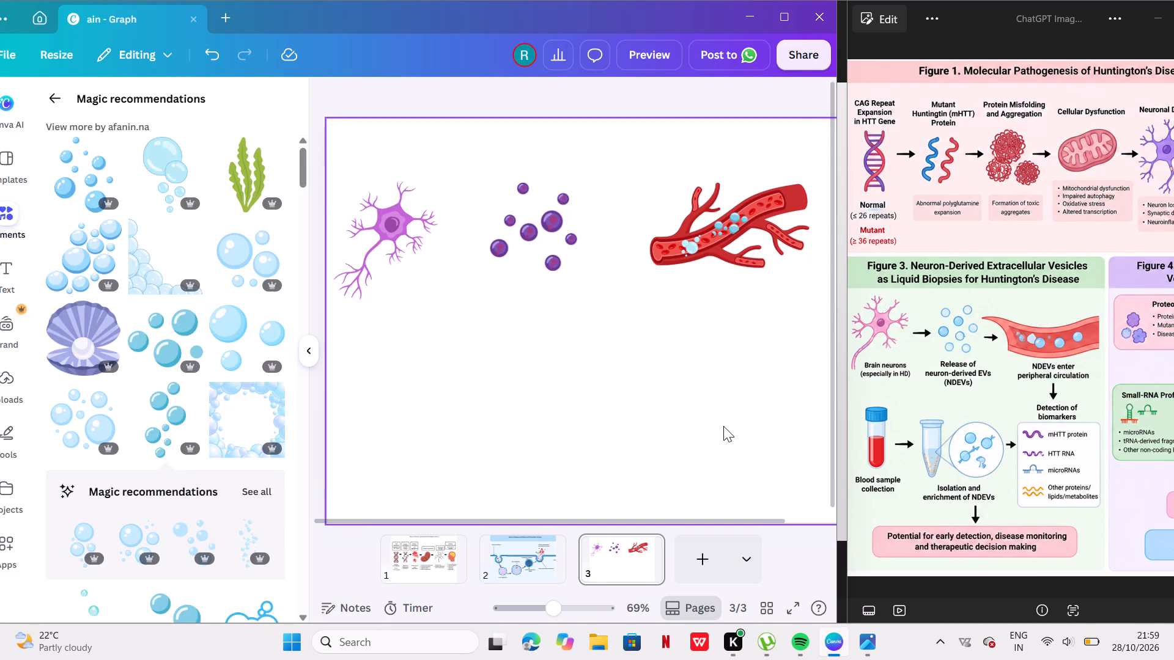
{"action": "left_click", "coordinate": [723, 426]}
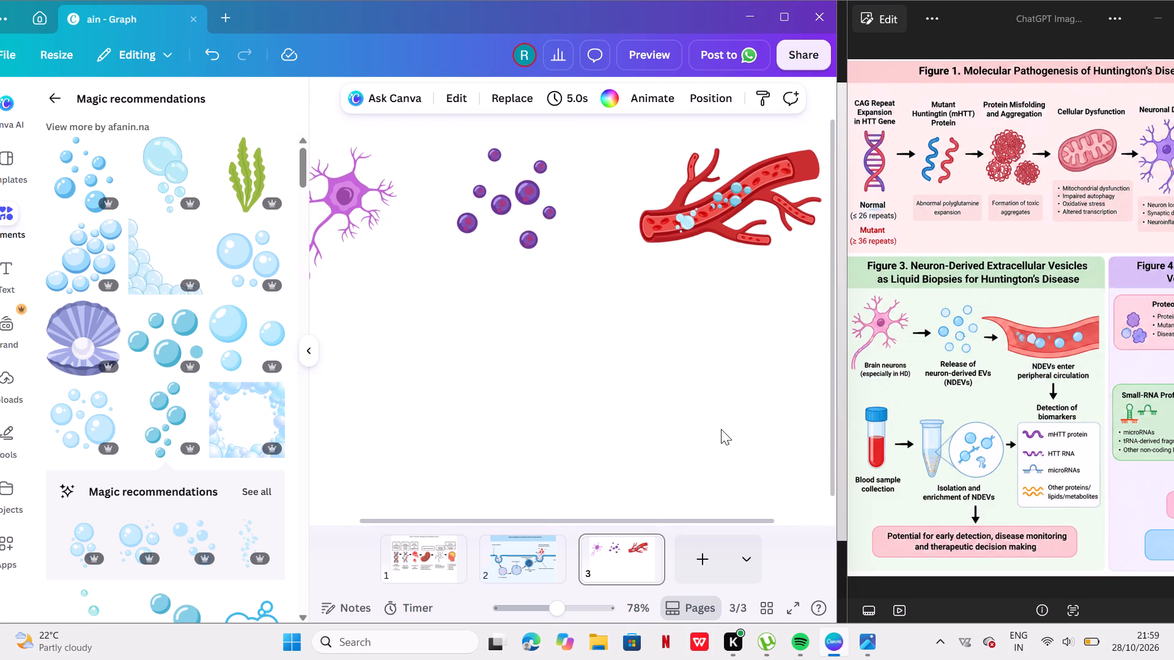
Examine the Figure 3 panel of the reference image against the graphics already placed on page 3.
{"action": "scroll", "coordinate": [956, 413], "scroll_direction": "up", "scroll_amount": 6, "text": "ctrl"}
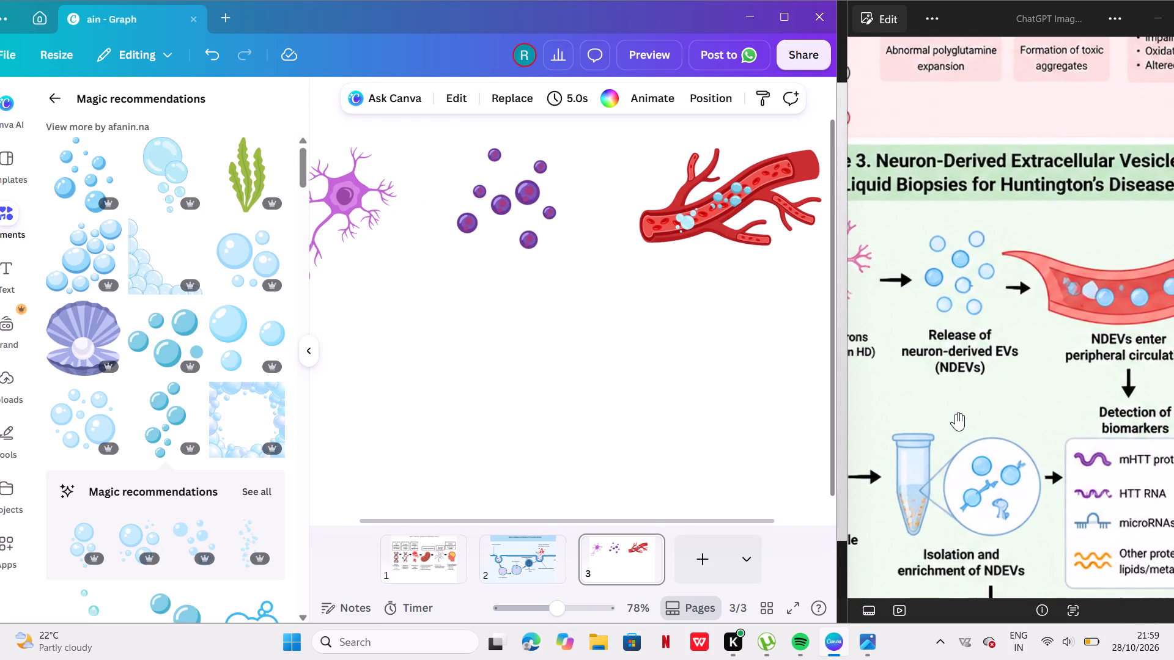
{"action": "scroll", "coordinate": [956, 413], "scroll_direction": "down", "scroll_amount": 3, "text": "ctrl"}
{"action": "scroll", "coordinate": [956, 413], "scroll_direction": "down", "scroll_amount": 1}
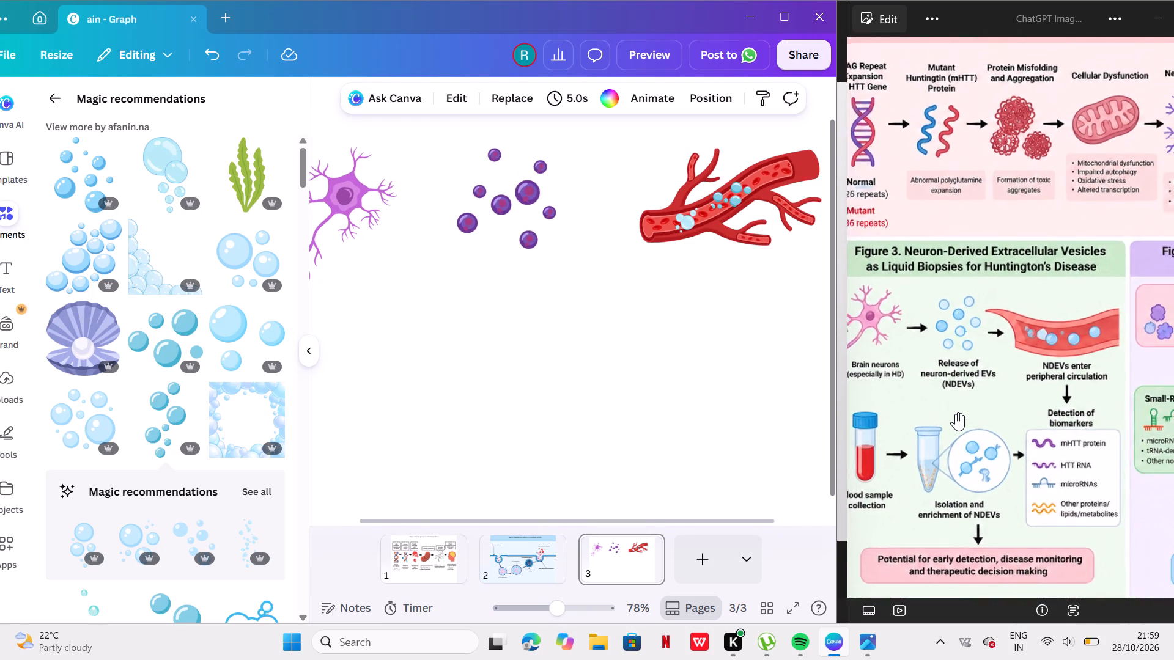
{"action": "scroll", "coordinate": [956, 413], "scroll_direction": "down", "scroll_amount": 1}
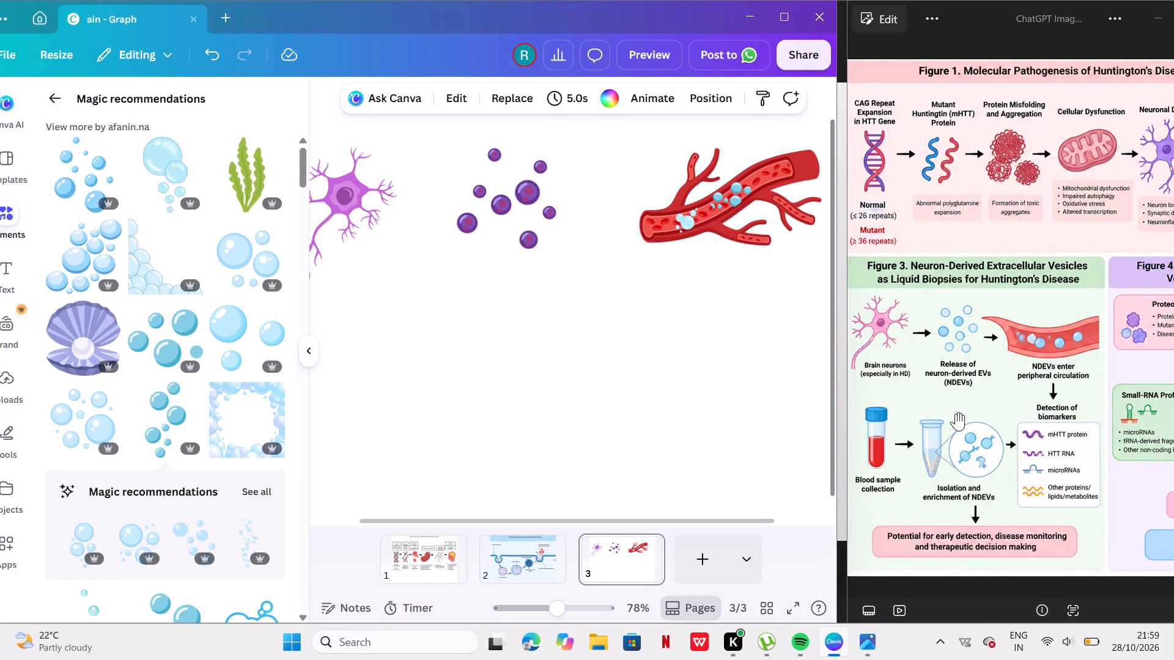
{"action": "scroll", "coordinate": [956, 413], "scroll_direction": "up", "scroll_amount": 2, "text": "ctrl"}
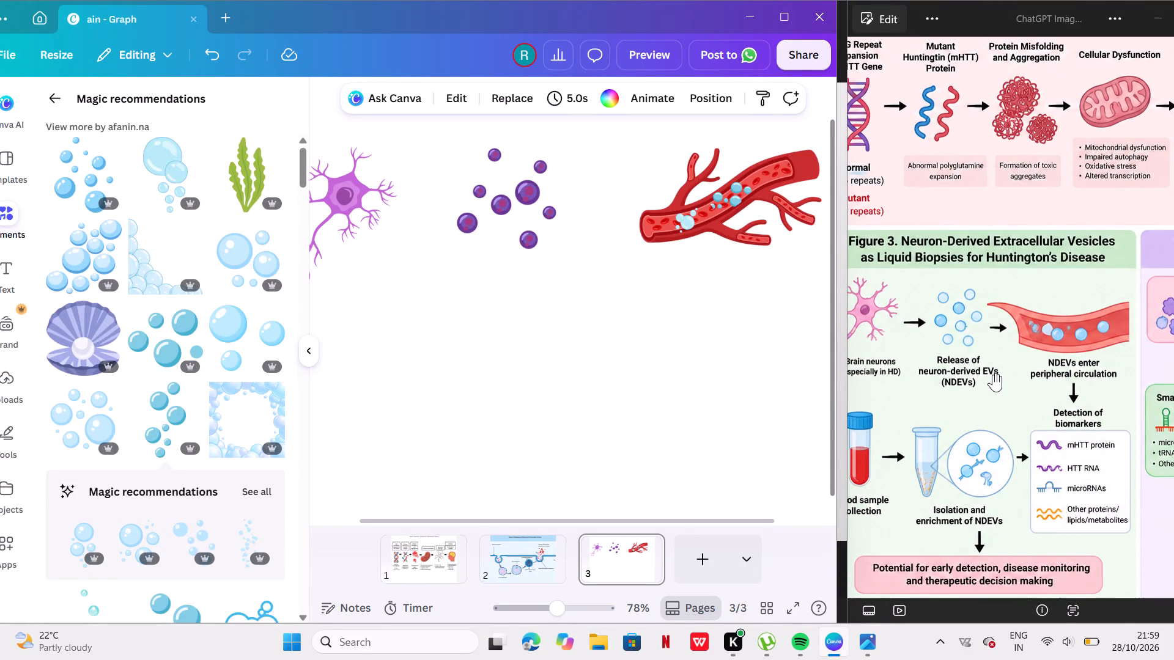
{"action": "scroll", "coordinate": [560, 308], "scroll_direction": "up", "scroll_amount": 3}
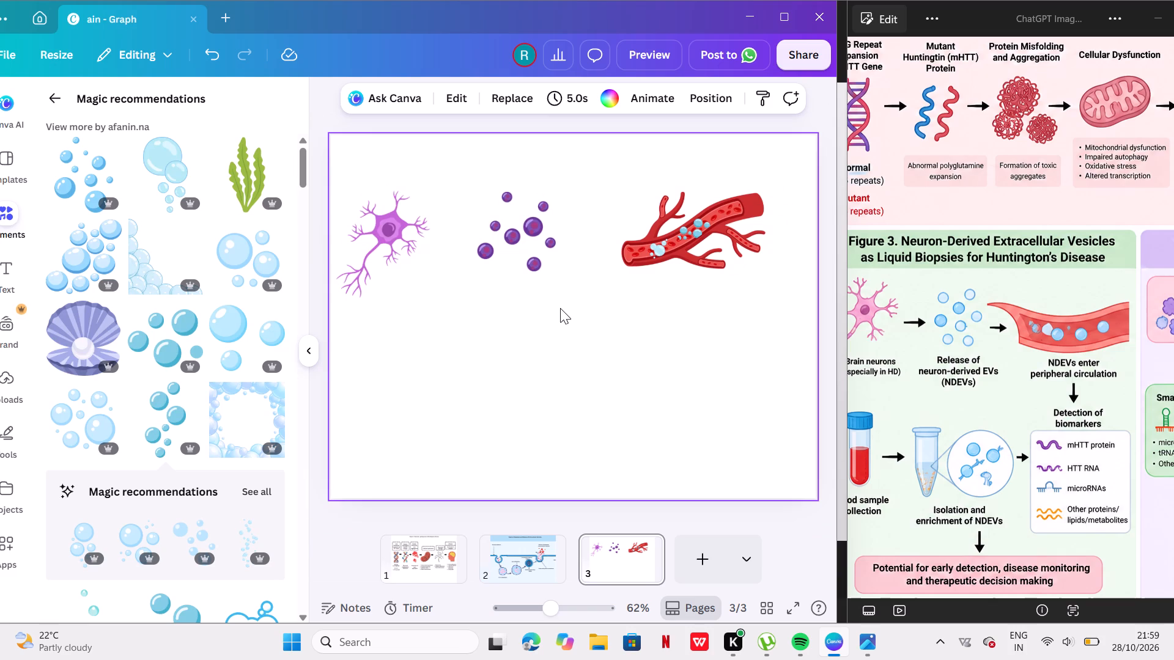
{"action": "scroll", "coordinate": [365, 145], "scroll_direction": "left", "scroll_amount": 1}
Replace the blue bubble search with a graphics search for "blood sample collection".
{"action": "left_click", "coordinate": [60, 93]}
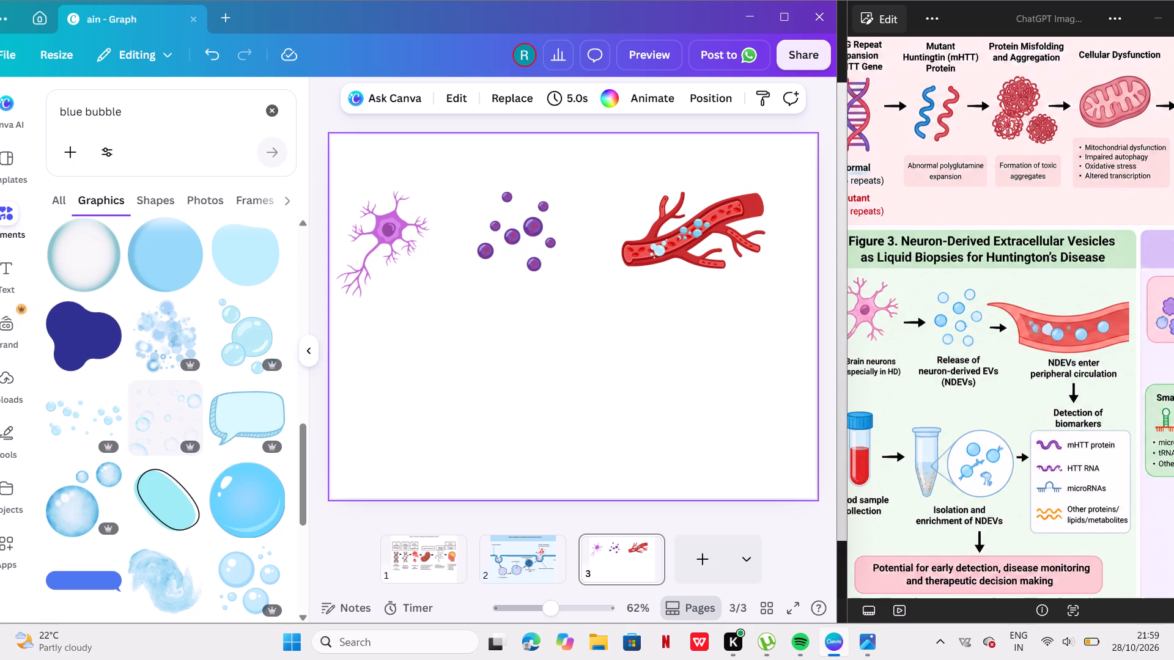
{"action": "left_click", "coordinate": [124, 106]}
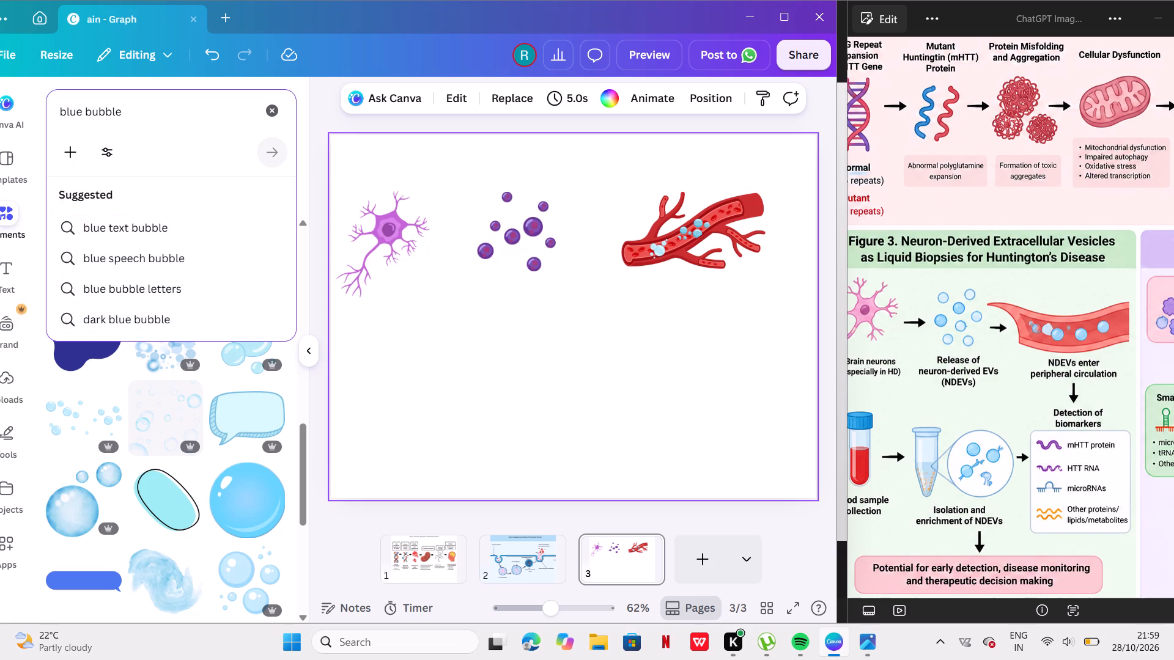
{"action": "key", "text": "BackSpace"}
{"action": "key", "text": "BackSpace"}
{"action": "key", "text": "BackSpace"}
{"action": "key", "text": "BackSpace"}
{"action": "key", "text": "BackSpace"}
{"action": "key", "text": "BackSpace"}
{"action": "key", "text": "BackSpace"}
{"action": "key", "text": "BackSpace"}
{"action": "key", "text": "BackSpace"}
{"action": "key", "text": "BackSpace"}
{"action": "key", "text": "BackSpace"}
{"action": "key", "text": "BackSpace"}
{"action": "key", "text": "BackSpace"}
{"action": "key", "text": "BackSpace"}
{"action": "key", "text": "BackSpace"}
{"action": "key", "text": "BackSpace"}
{"action": "key", "text": "BackSpace"}
{"action": "key", "text": "BackSpace"}
{"action": "key", "text": "BackSpace"}
{"action": "key", "text": "BackSpace"}
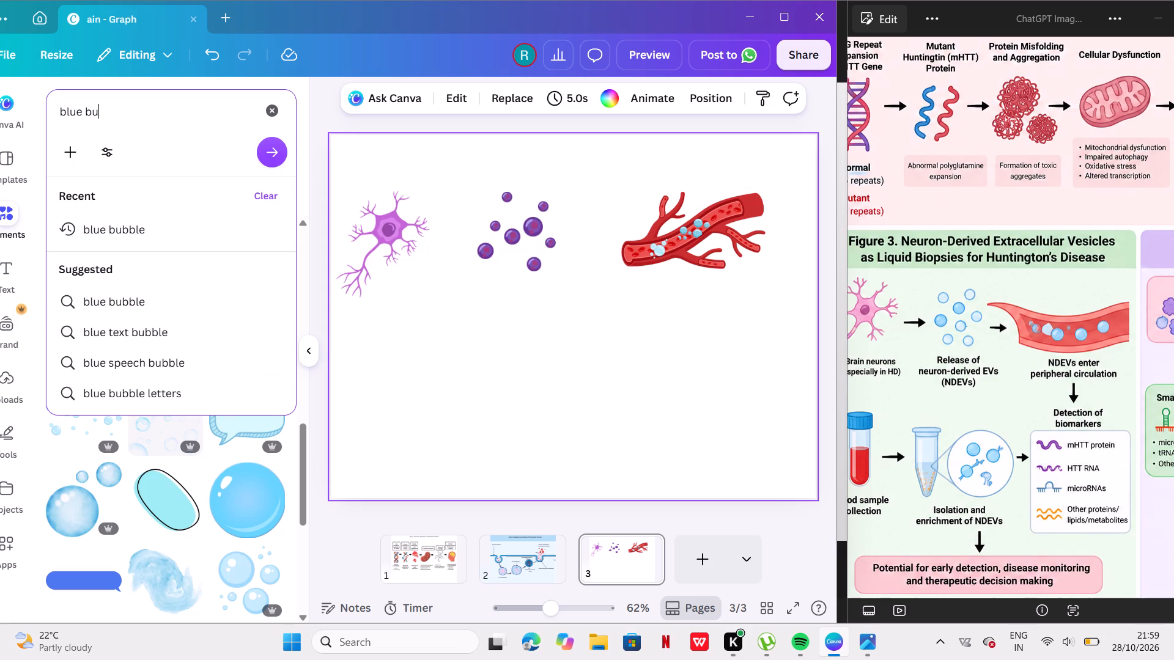
{"action": "type", "text": "blood"}
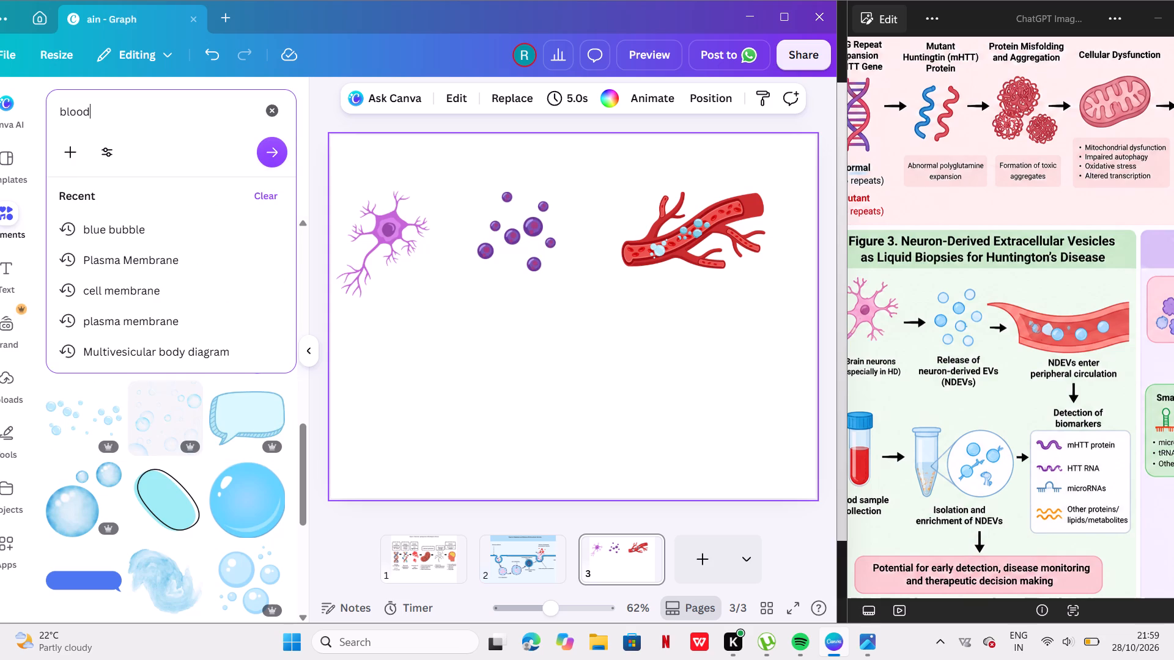
{"action": "key", "text": "space"}
{"action": "type", "text": "sa"}
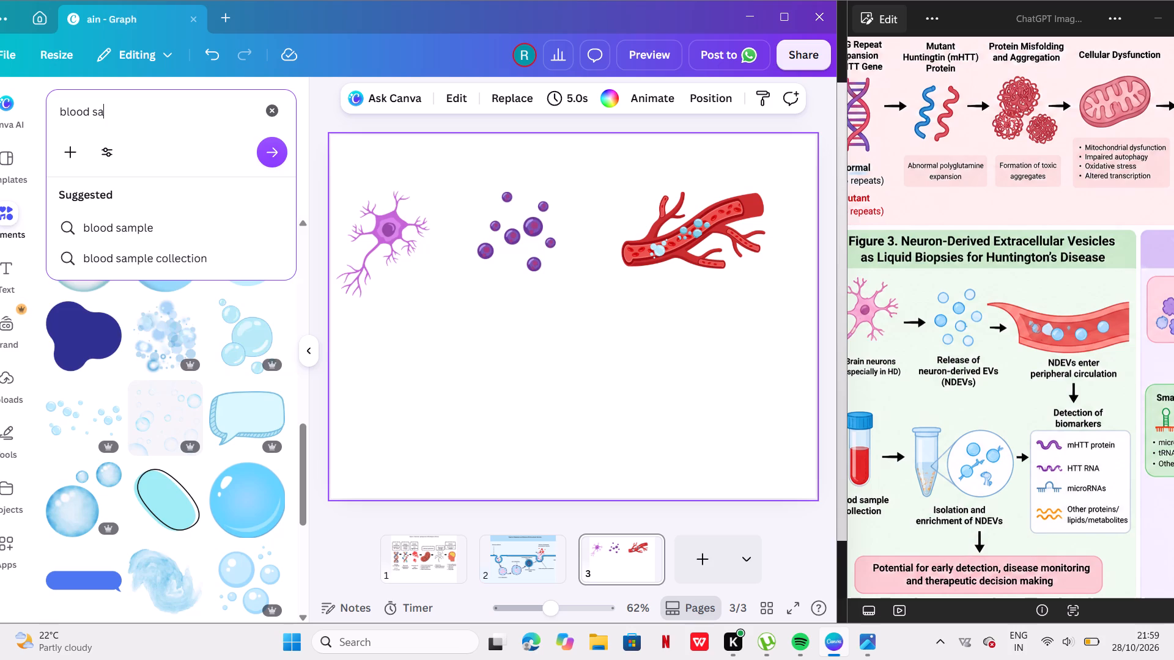
{"action": "key", "text": "m"}
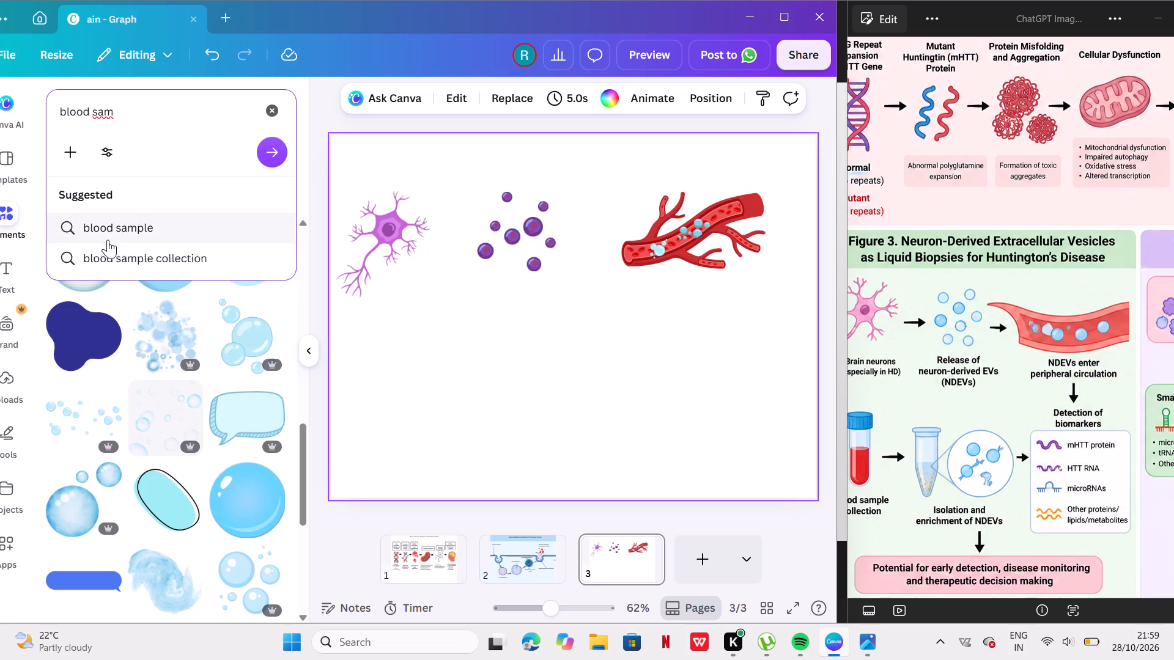
{"action": "left_click", "coordinate": [113, 254]}
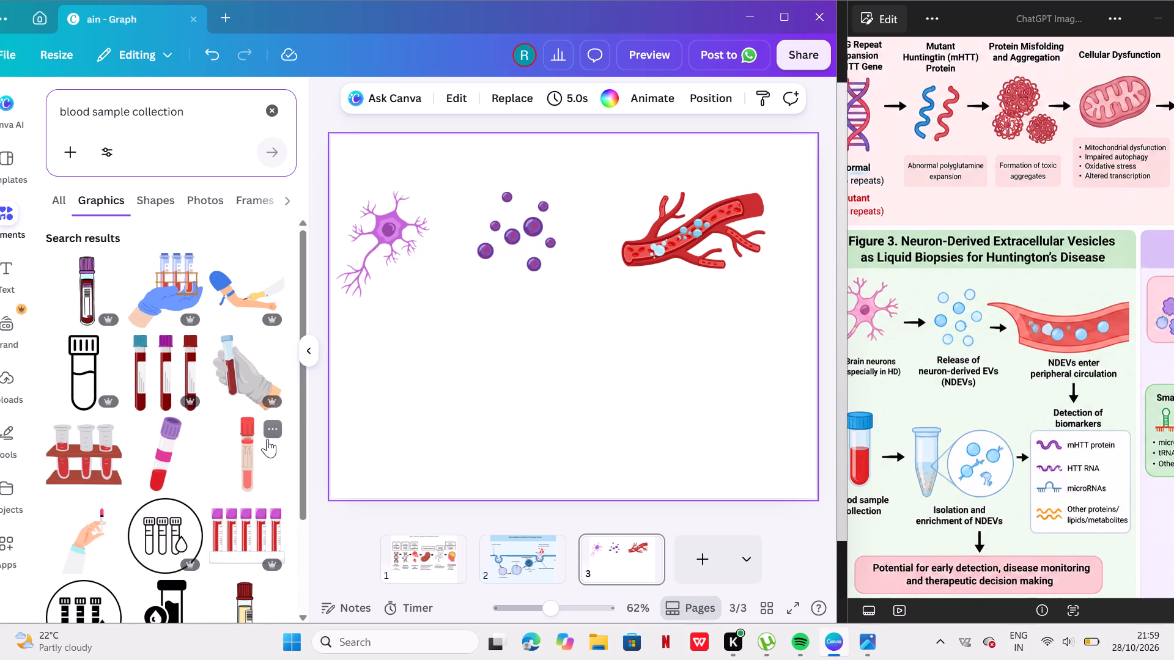
Insert the tilted purple-capped blood tube graphic, shrink it to about 105 by 243, and place it below the neuron.
{"action": "scroll", "coordinate": [267, 439], "scroll_direction": "down", "scroll_amount": 6}
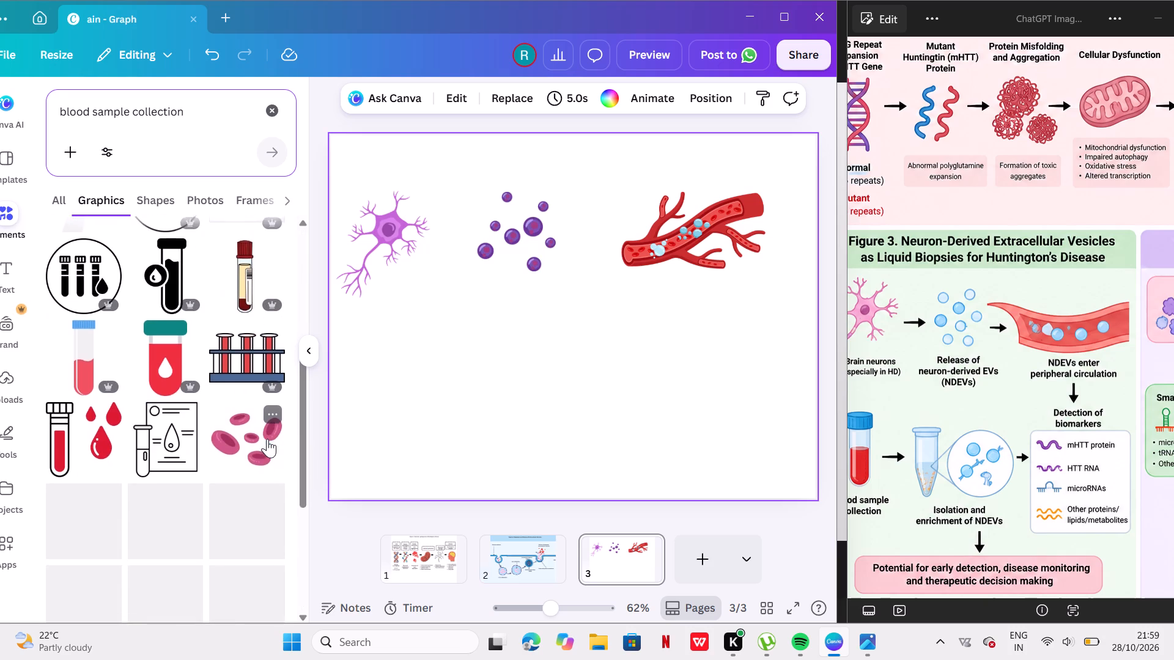
{"action": "scroll", "coordinate": [267, 439], "scroll_direction": "down", "scroll_amount": 8}
{"action": "scroll", "coordinate": [267, 439], "scroll_direction": "up", "scroll_amount": 3}
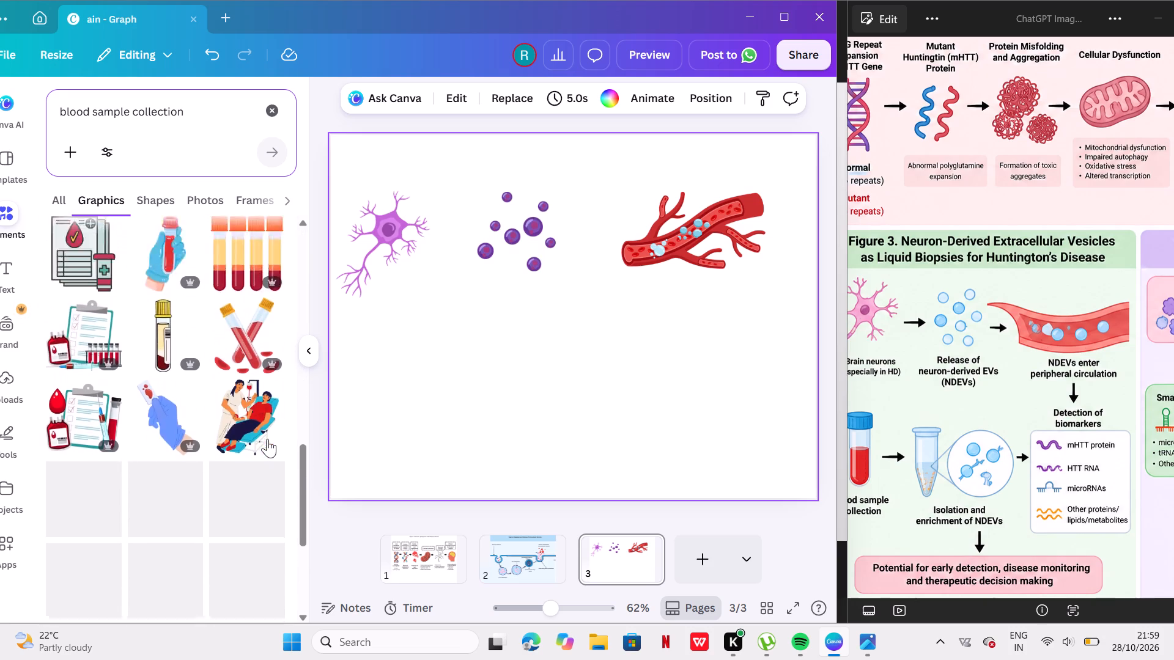
{"action": "scroll", "coordinate": [267, 439], "scroll_direction": "up", "scroll_amount": 2}
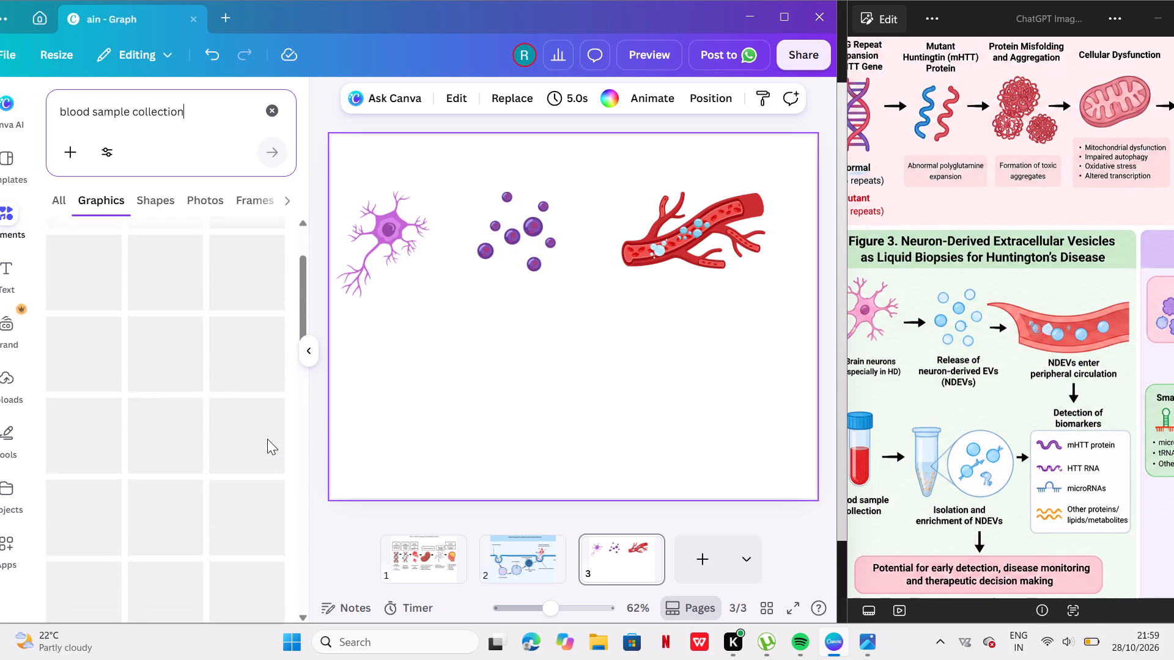
{"action": "scroll", "coordinate": [267, 439], "scroll_direction": "up", "scroll_amount": 6}
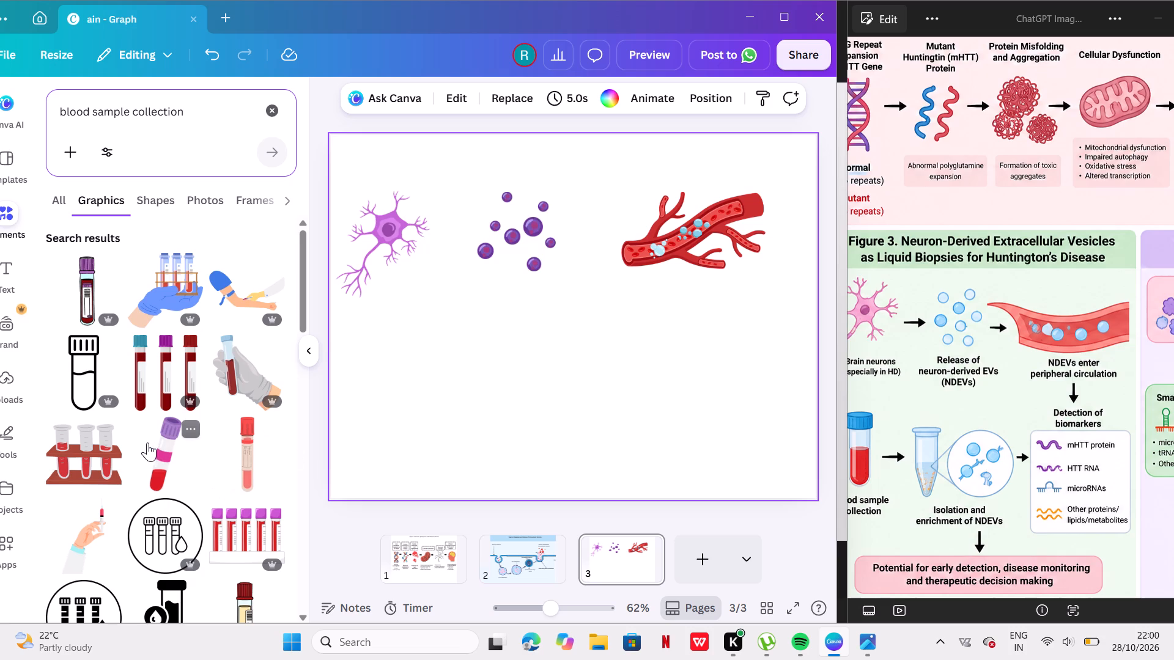
{"action": "left_click", "coordinate": [161, 463]}
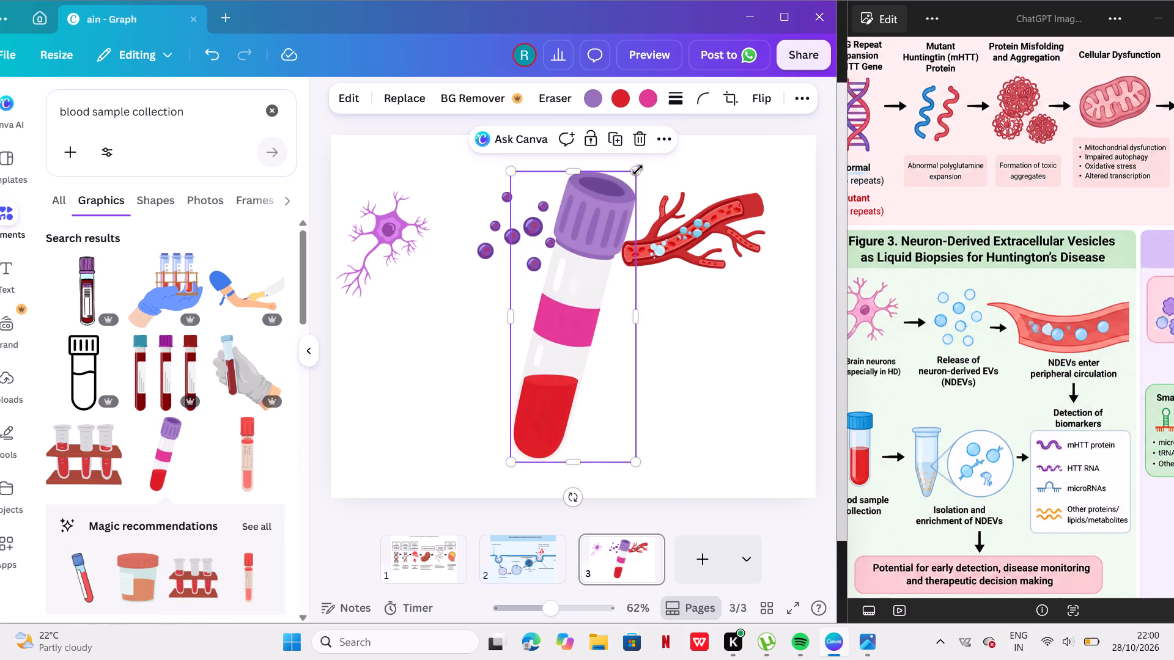
{"action": "left_click_drag", "start_coordinate": [633, 175], "coordinate": [548, 348]}
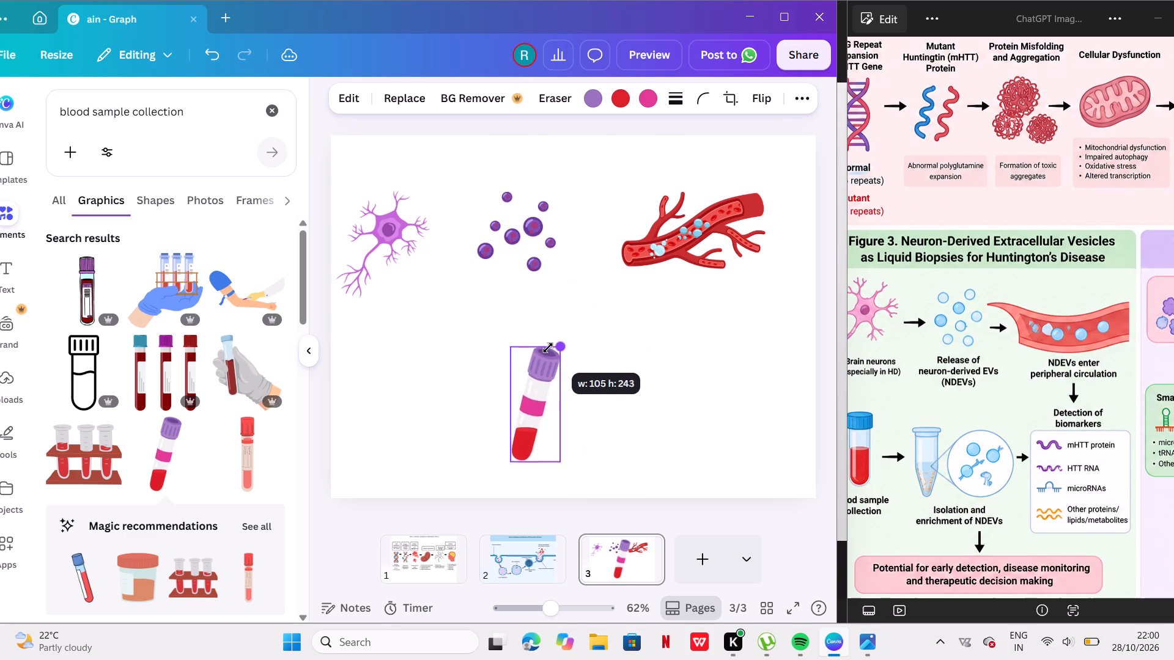
{"action": "left_click_drag", "start_coordinate": [548, 348], "coordinate": [548, 348]}
{"action": "left_click_drag", "start_coordinate": [532, 372], "coordinate": [381, 355]}
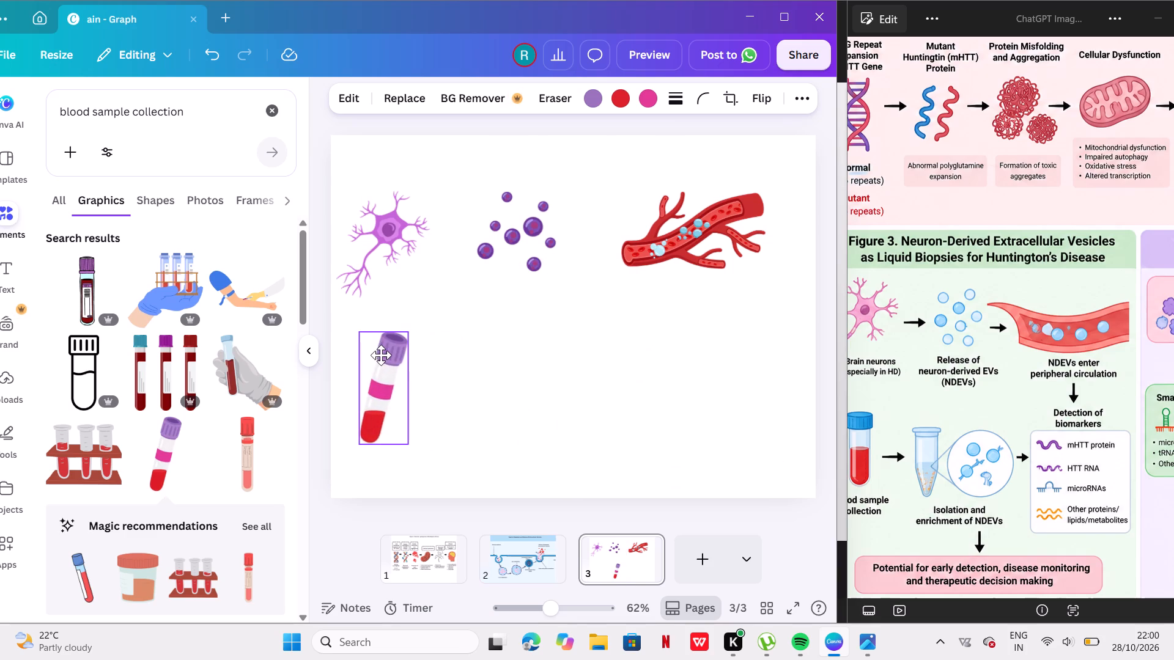
{"action": "left_click_drag", "start_coordinate": [381, 355], "coordinate": [380, 355]}
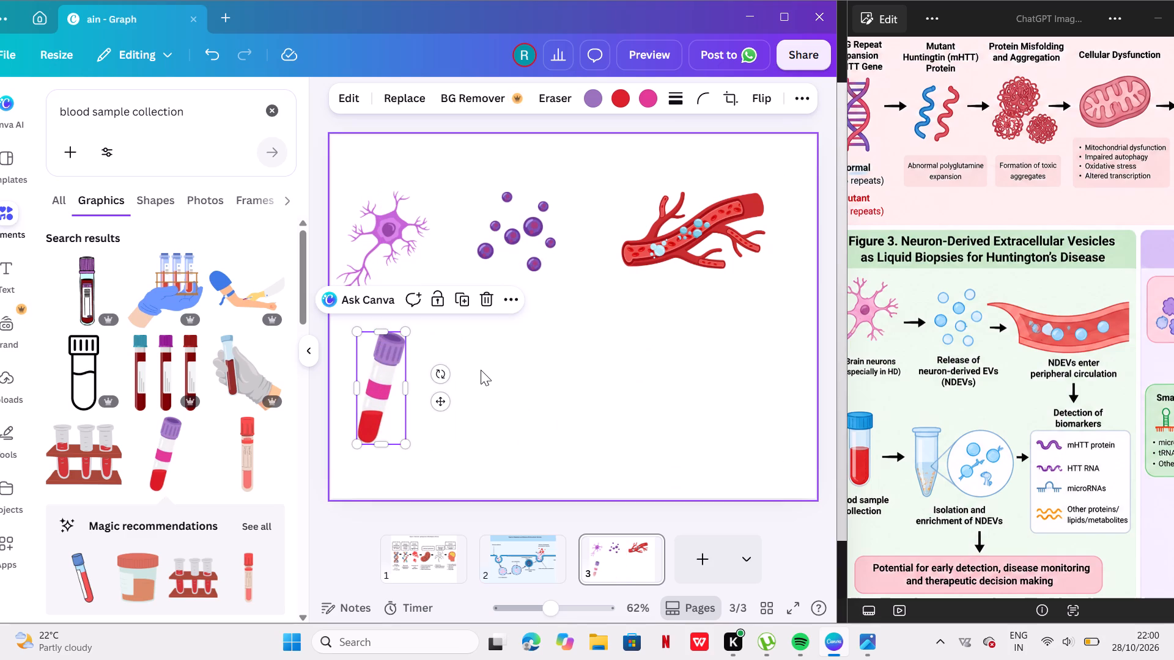
{"action": "left_click", "coordinate": [481, 370]}
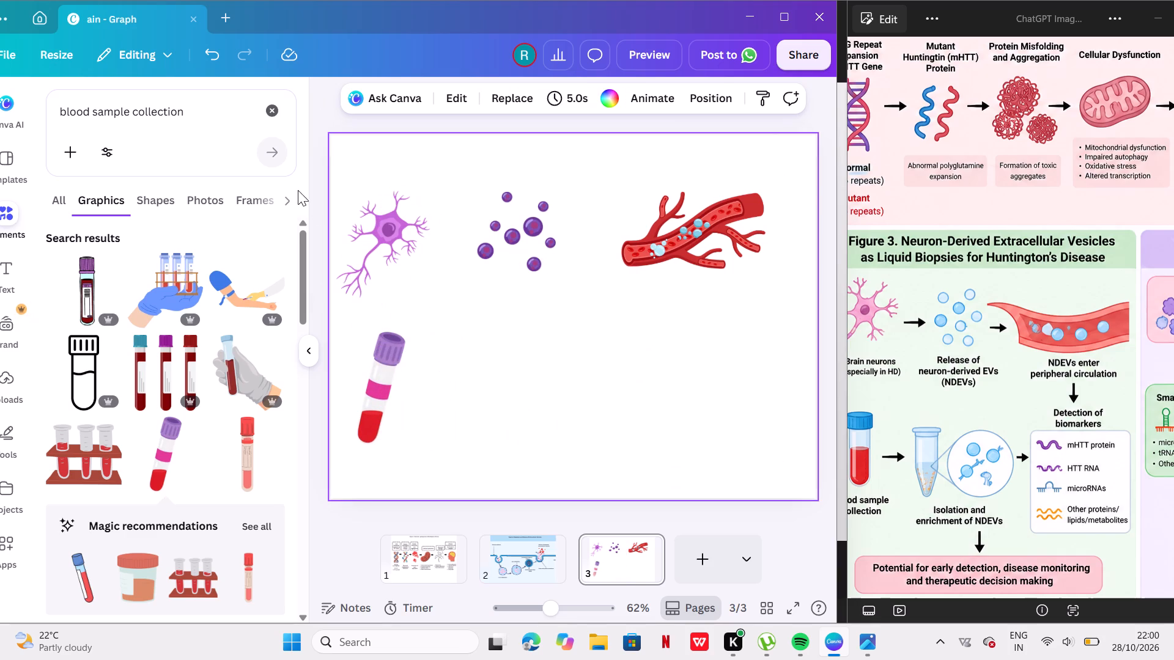
Replace the blood sample collection search with a graphics search for "isolation and enrichment".
{"action": "left_click", "coordinate": [246, 106]}
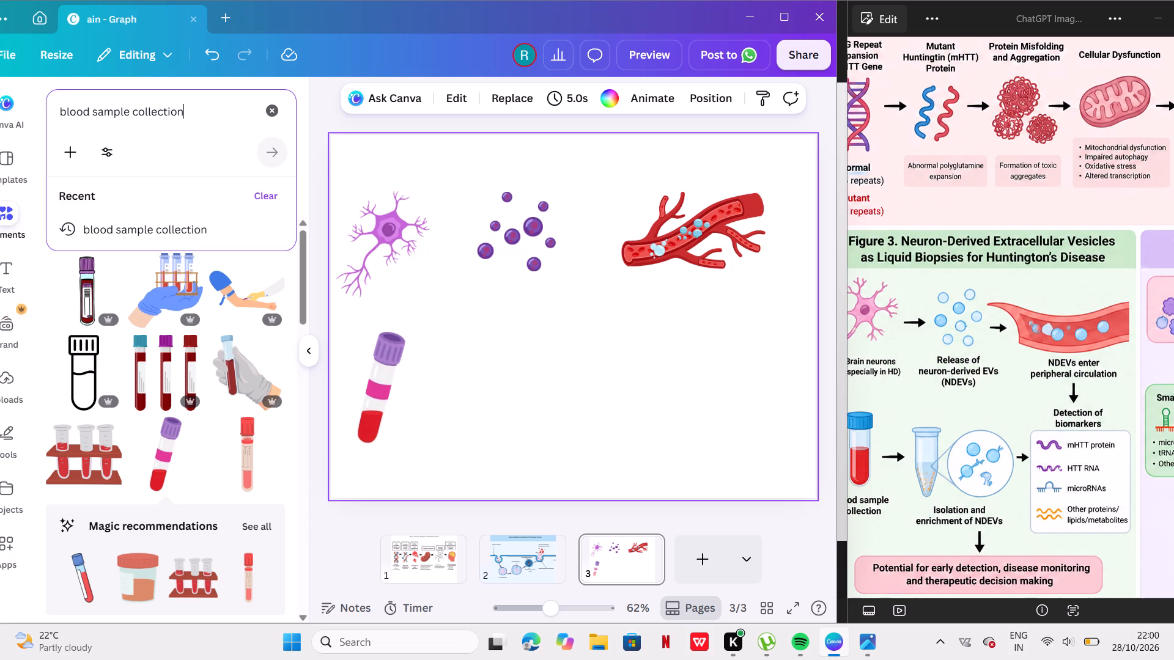
{"action": "key", "text": "BackSpace"}
{"action": "key", "text": "BackSpace"}
{"action": "key", "text": "BackSpace"}
{"action": "key", "text": "BackSpace"}
{"action": "key", "text": "BackSpace"}
{"action": "key", "text": "BackSpace"}
{"action": "key", "text": "BackSpace"}
{"action": "key", "text": "BackSpace"}
{"action": "key", "text": "BackSpace"}
{"action": "key", "text": "BackSpace"}
{"action": "key", "text": "BackSpace"}
{"action": "key", "text": "BackSpace"}
{"action": "key", "text": "BackSpace"}
{"action": "key", "text": "BackSpace"}
{"action": "key", "text": "BackSpace"}
{"action": "key", "text": "BackSpace"}
{"action": "key", "text": "BackSpace"}
{"action": "key", "text": "BackSpace"}
{"action": "key", "text": "BackSpace"}
{"action": "key", "text": "BackSpace"}
{"action": "key", "text": "BackSpace"}
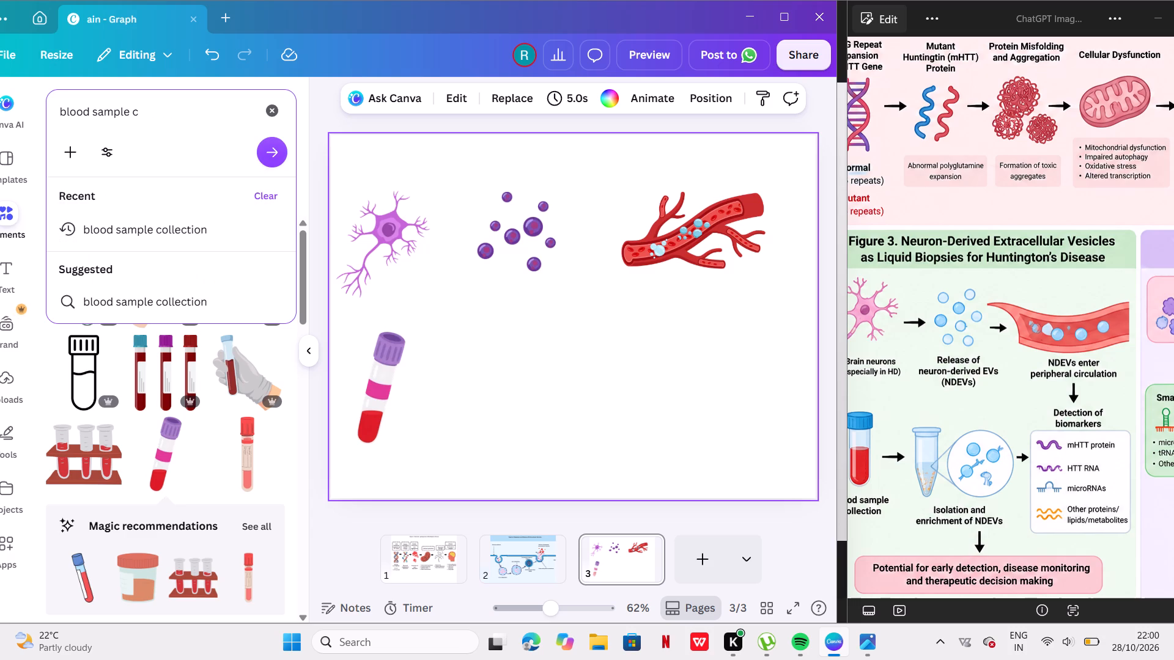
{"action": "key", "text": "BackSpace"}
{"action": "key", "text": "BackSpace"}
{"action": "key", "text": "BackSpace"}
{"action": "key", "text": "BackSpace"}
{"action": "key", "text": "BackSpace"}
{"action": "key", "text": "BackSpace"}
{"action": "key", "text": "BackSpace"}
{"action": "key", "text": "BackSpace"}
{"action": "key", "text": "BackSpace"}
{"action": "key", "text": "BackSpace"}
{"action": "key", "text": "BackSpace"}
{"action": "key", "text": "BackSpace"}
{"action": "key", "text": "BackSpace"}
{"action": "key", "text": "BackSpace"}
{"action": "key", "text": "BackSpace"}
{"action": "key", "text": "BackSpace"}
{"action": "key", "text": "BackSpace"}
{"action": "key", "text": "BackSpace"}
{"action": "key", "text": "BackSpace"}
{"action": "key", "text": "BackSpace"}
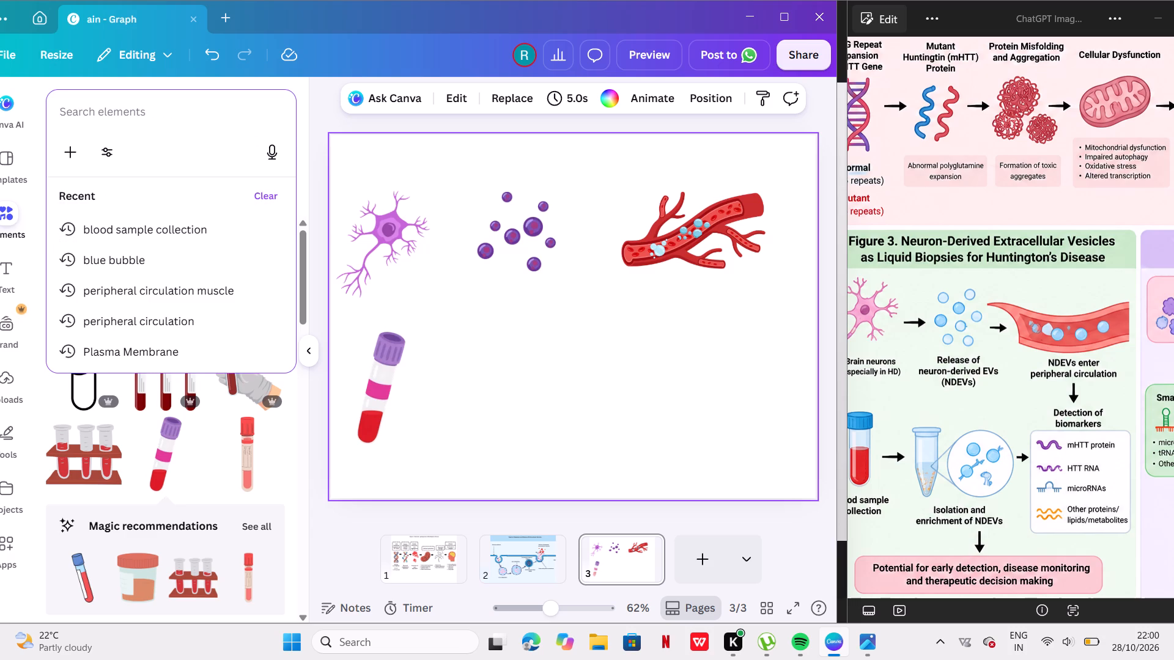
{"action": "type", "text": "isolation"}
{"action": "key", "text": "space"}
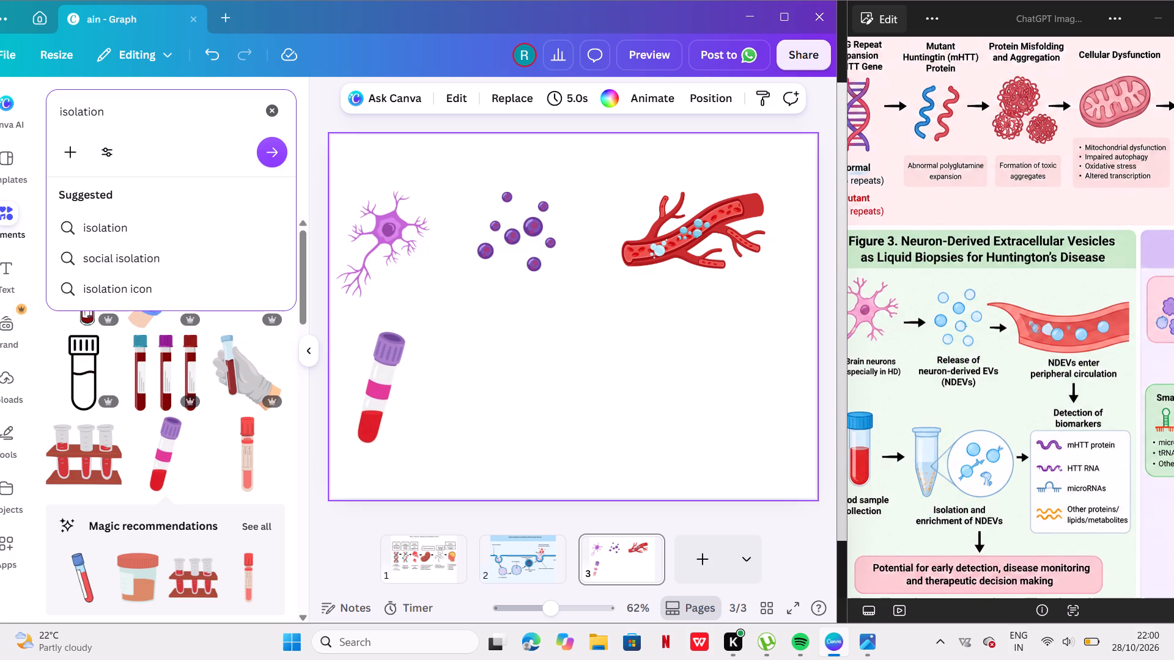
{"action": "type", "text": "and"}
{"action": "key", "text": "space"}
{"action": "type", "text": "enr"}
{"action": "type", "text": "ichm"}
{"action": "type", "text": "ent"}
{"action": "key", "text": "space"}
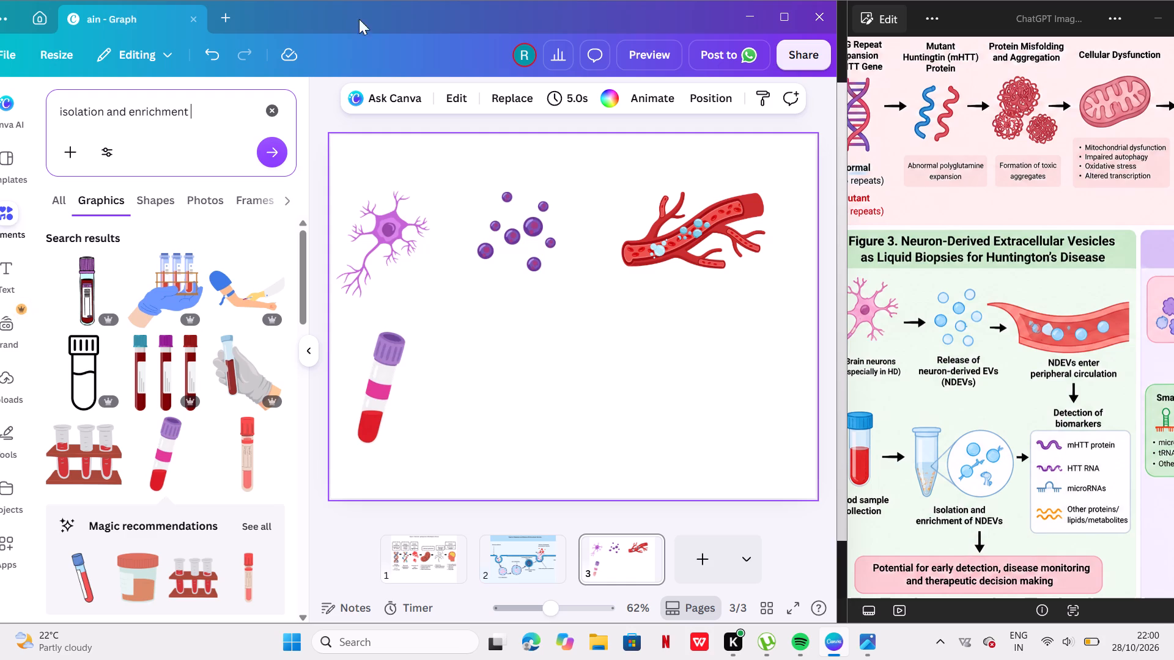
{"action": "key", "text": "Return"}
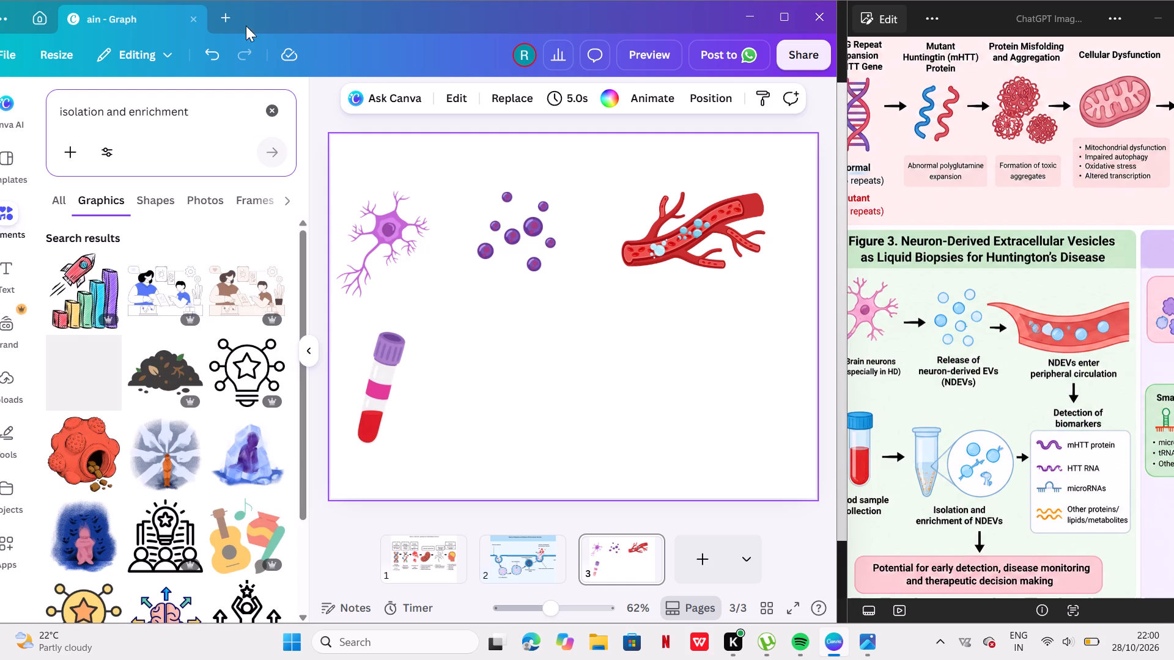
Extend the graphics search to "isolation and enrichment plasma".
{"action": "left_click", "coordinate": [219, 91]}
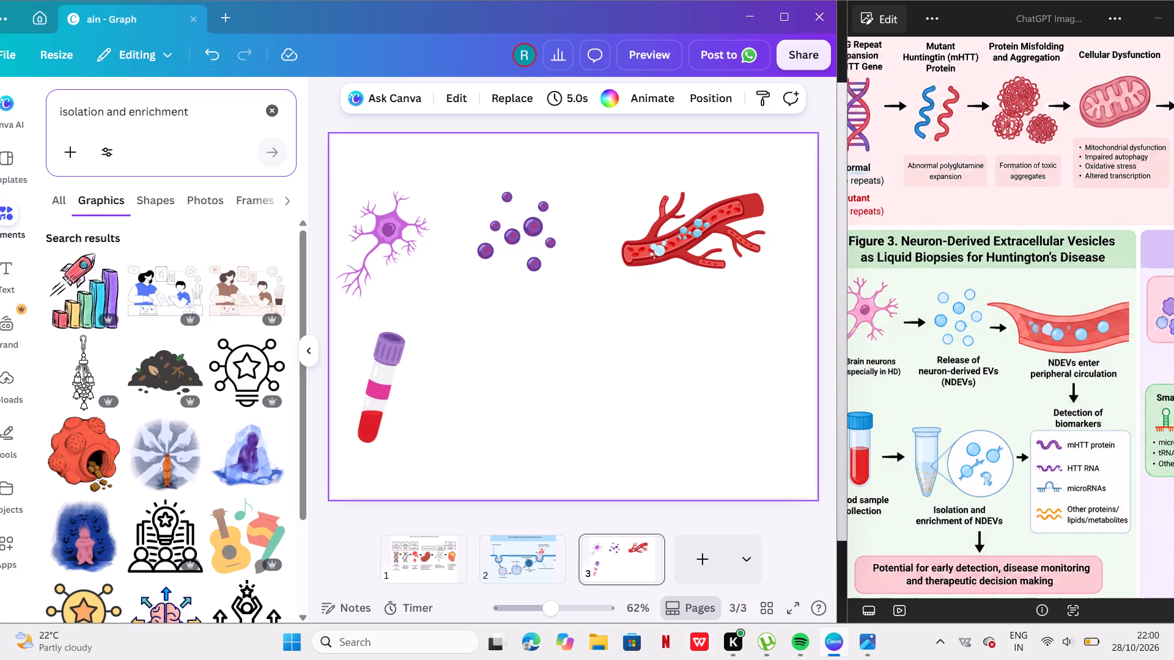
{"action": "type", "text": "pa"}
{"action": "left_click", "coordinate": [213, 102]}
{"action": "type", "text": "plasma"}
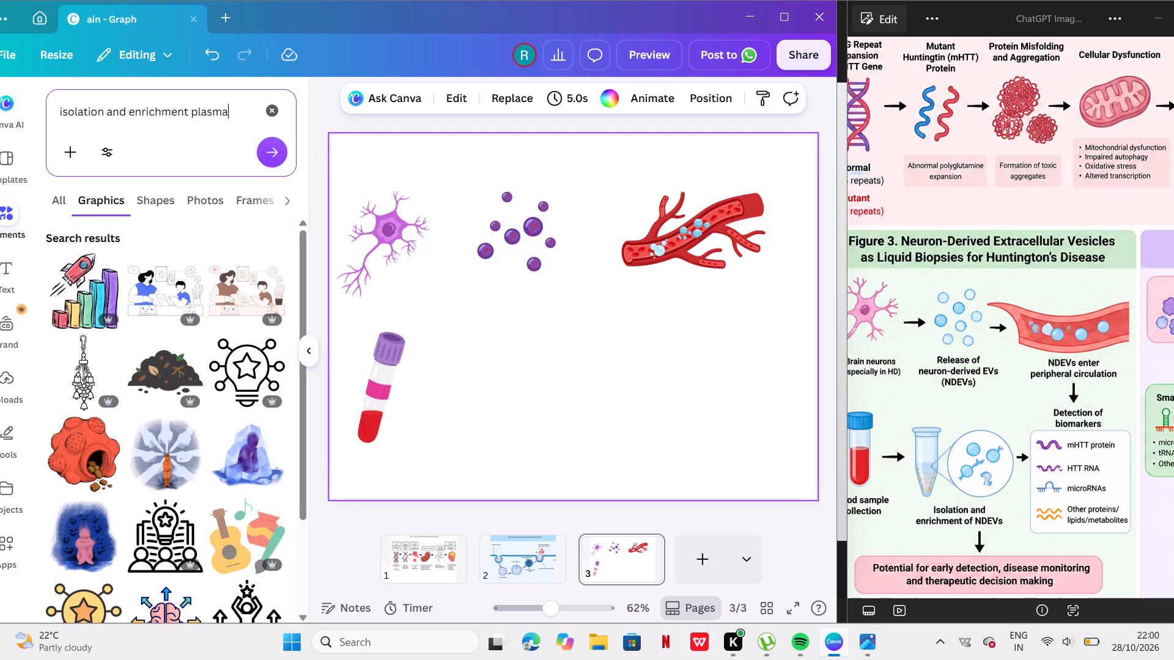
{"action": "key", "text": "Return"}
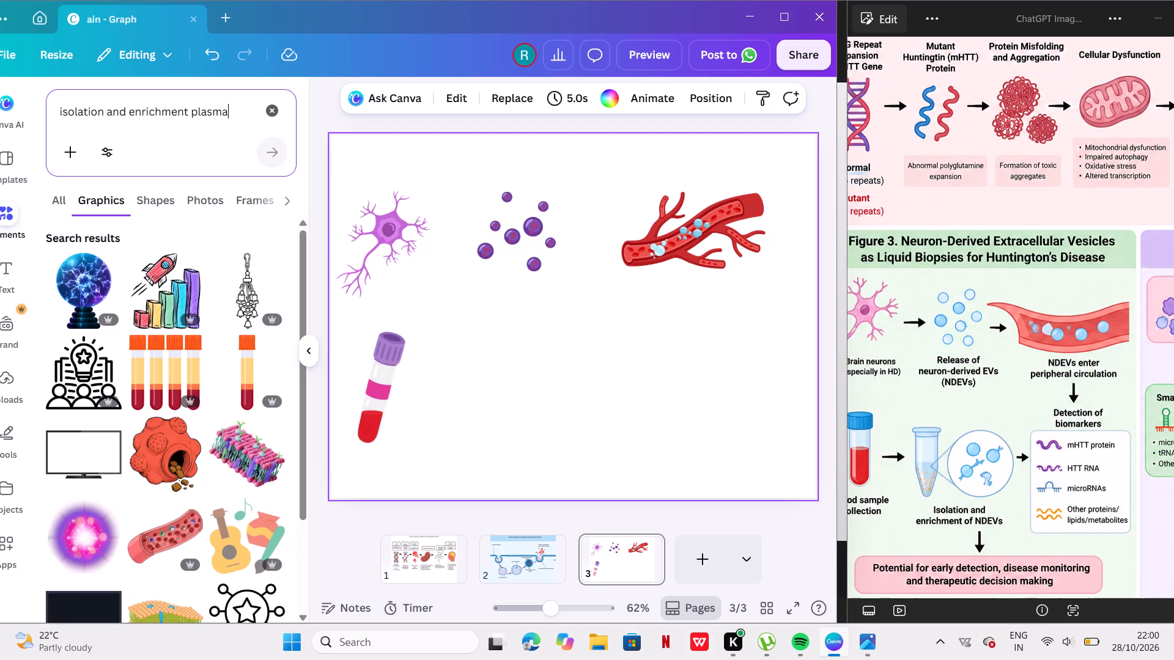
Insert the cut-open blood vessel graphic filled with blood cells, move it over the page's top edge above the neuron, and shrink it to about half the page width.
{"action": "scroll", "coordinate": [163, 275], "scroll_direction": "down", "scroll_amount": 2}
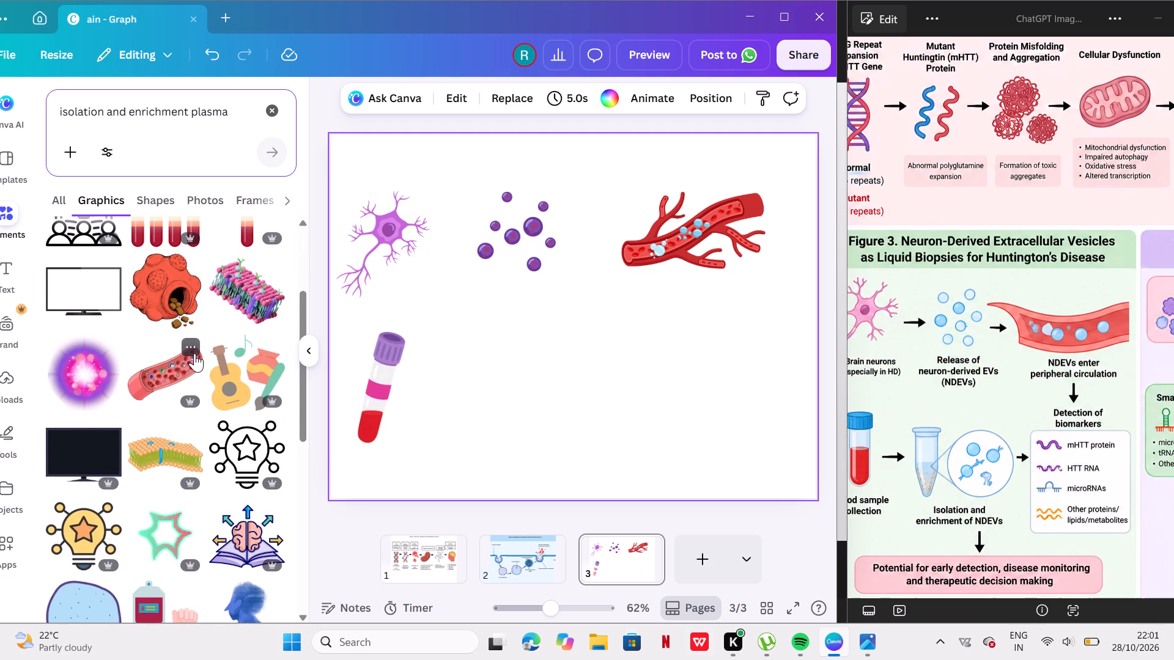
{"action": "scroll", "coordinate": [193, 353], "scroll_direction": "down", "scroll_amount": 2}
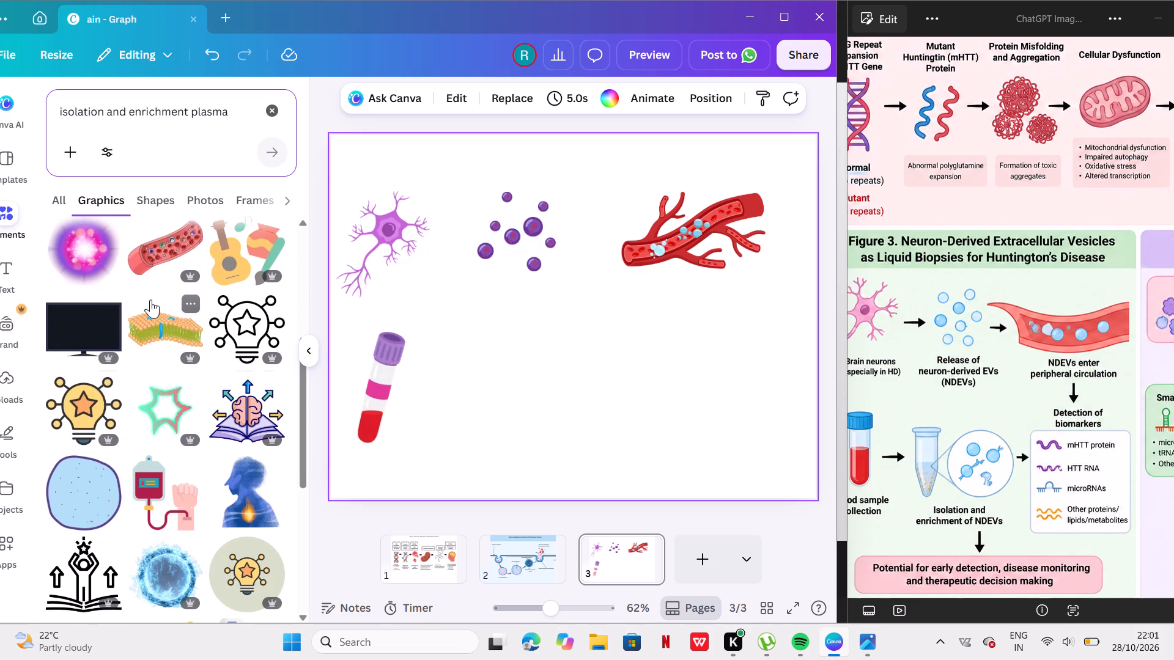
{"action": "left_click", "coordinate": [155, 254]}
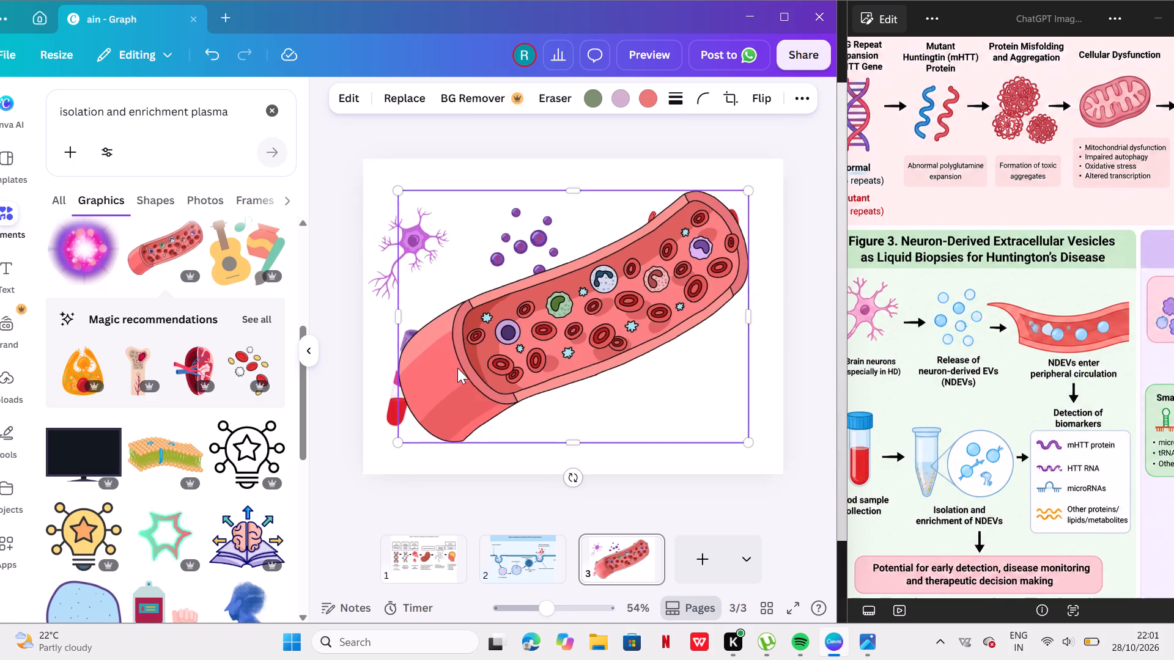
{"action": "left_click_drag", "start_coordinate": [495, 354], "coordinate": [465, 232]}
{"action": "left_click", "coordinate": [637, 249]}
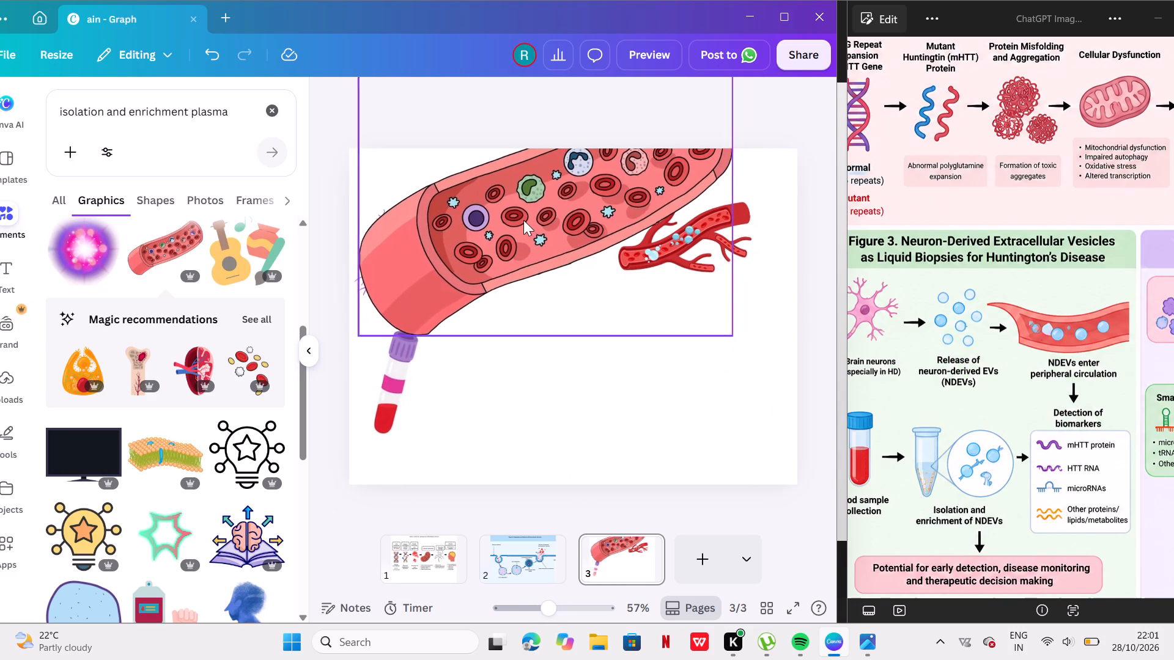
{"action": "left_click", "coordinate": [728, 325]}
{"action": "left_click_drag", "start_coordinate": [729, 337], "coordinate": [707, 325]}
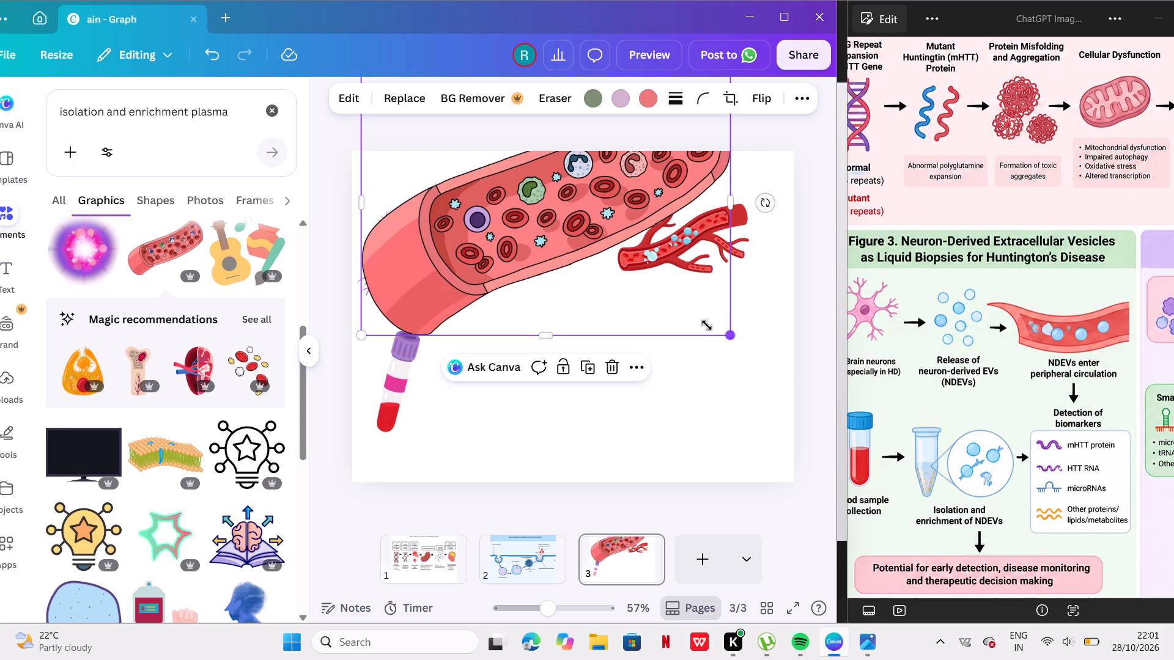
{"action": "left_click_drag", "start_coordinate": [707, 325], "coordinate": [542, 278]}
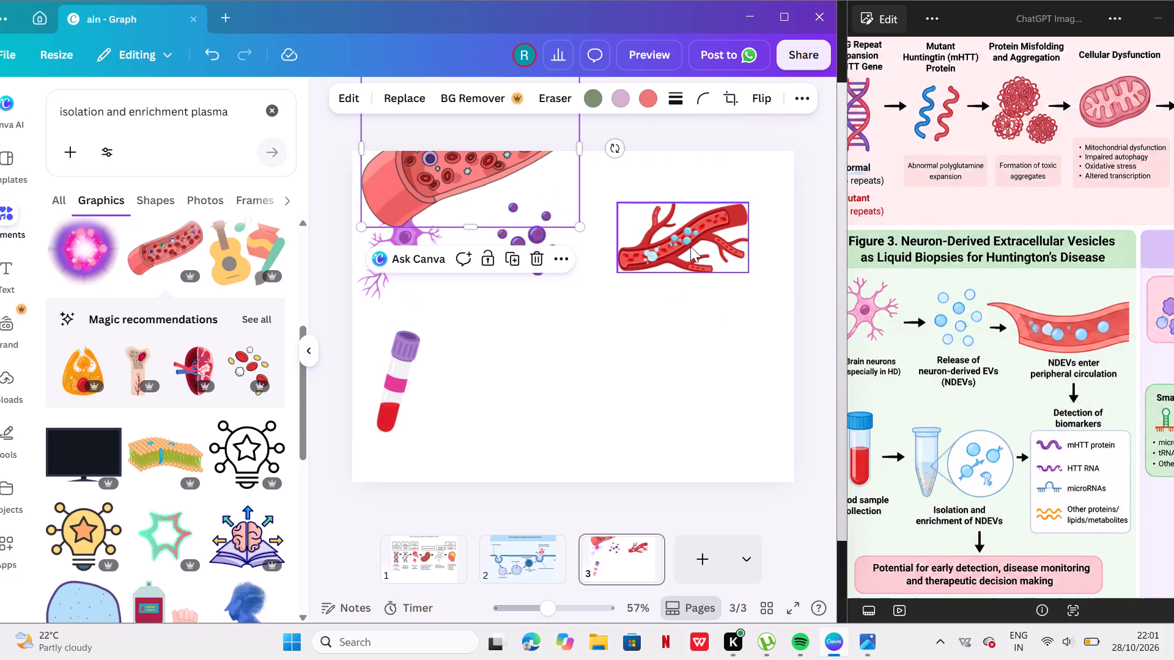
Delete the branching red blood vessel and the two teal bubble clusters that were inside it.
{"action": "left_click_drag", "start_coordinate": [690, 246], "coordinate": [713, 134]}
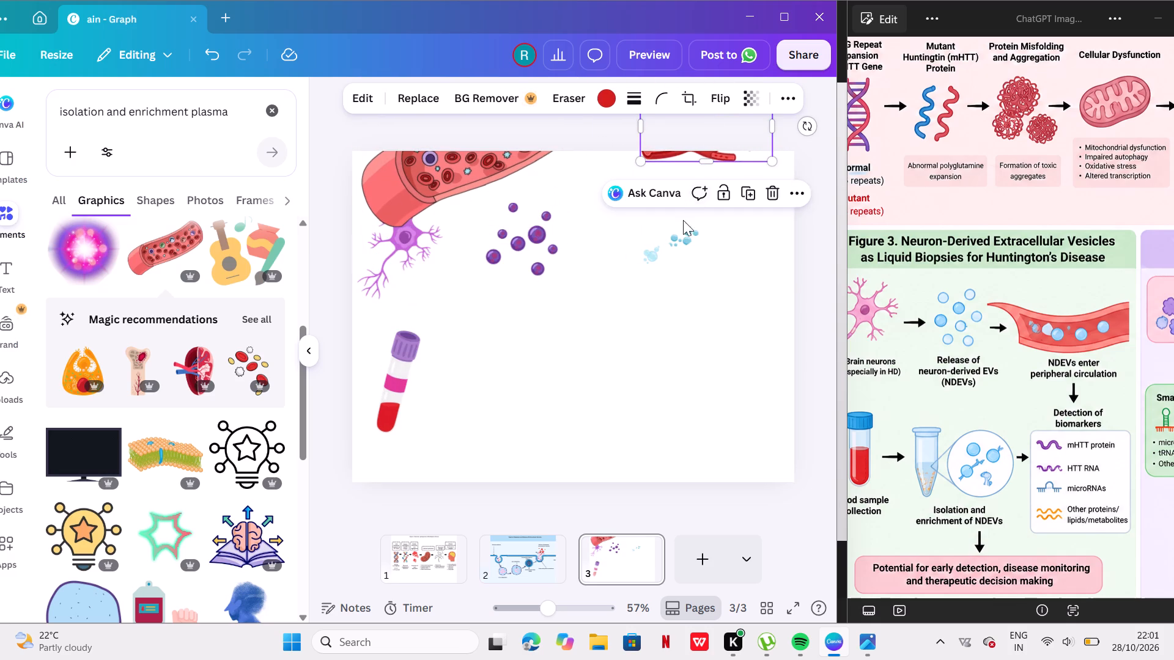
{"action": "left_click", "coordinate": [765, 192]}
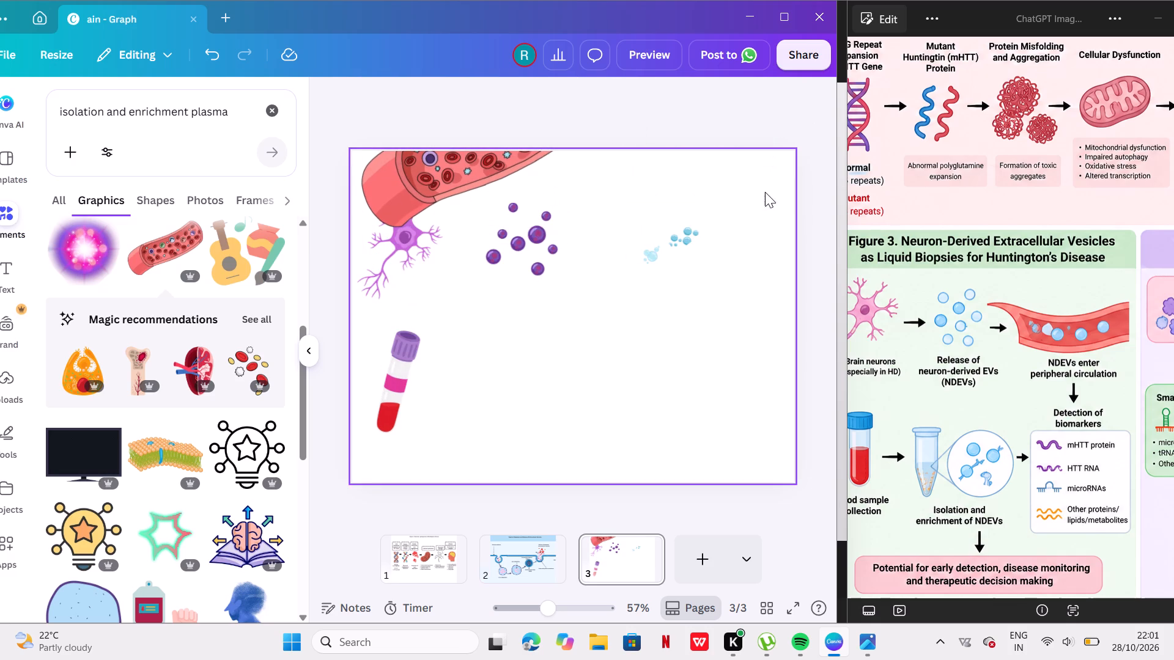
{"action": "left_click", "coordinate": [696, 234]}
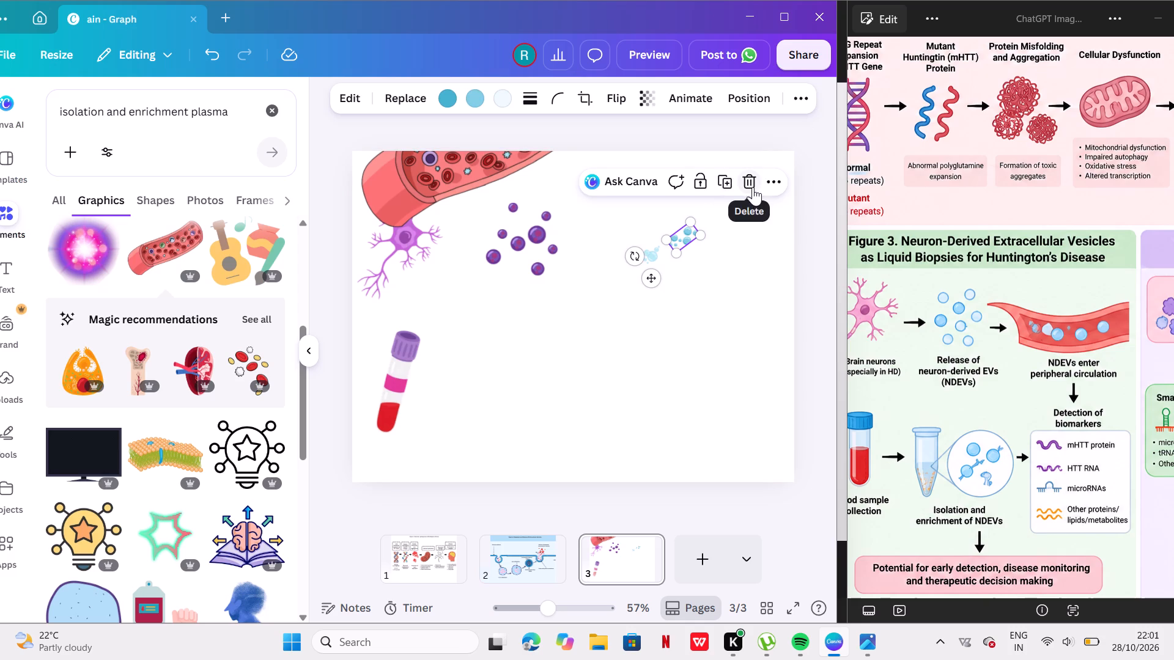
{"action": "left_click", "coordinate": [753, 186]}
{"action": "left_click", "coordinate": [651, 262]}
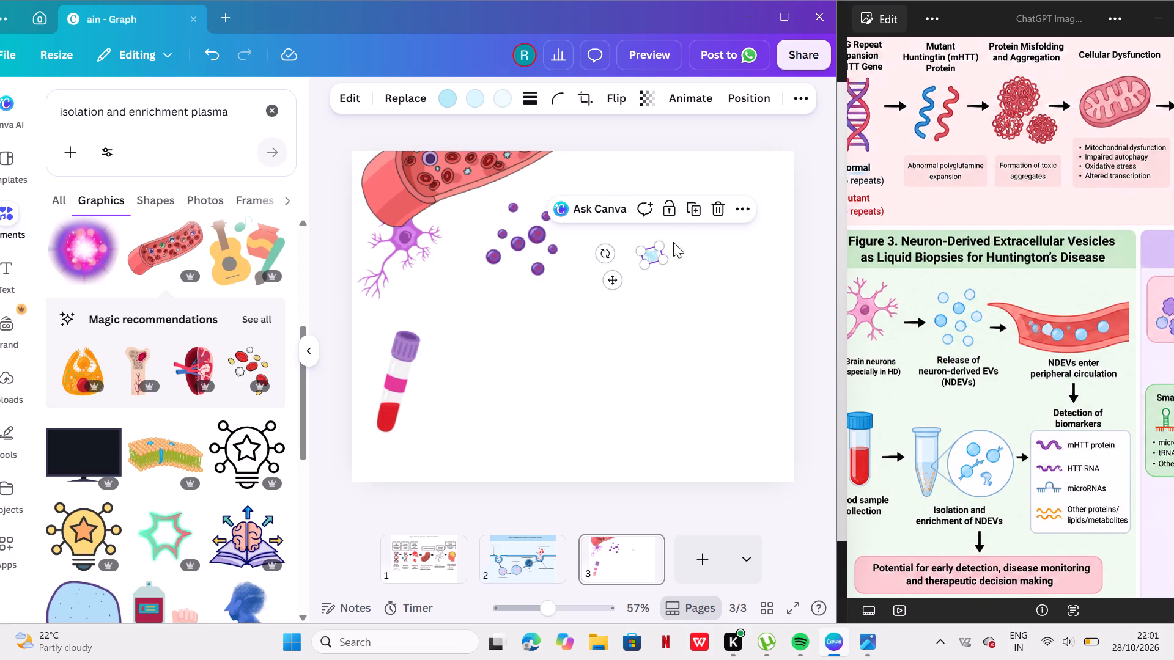
{"action": "left_click", "coordinate": [722, 213]}
Move the cut-open blood vessel to the right of the purple vesicles and shrink it to about a third of the page width.
{"action": "left_click_drag", "start_coordinate": [504, 157], "coordinate": [701, 287]}
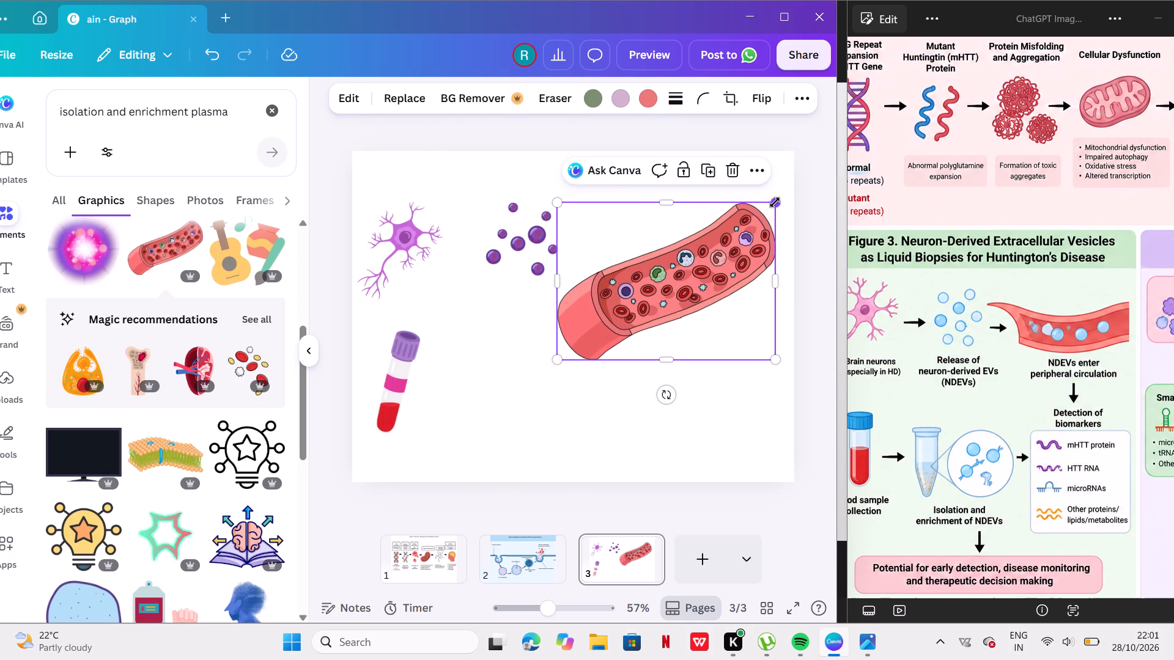
{"action": "left_click_drag", "start_coordinate": [775, 202], "coordinate": [696, 260]}
{"action": "left_click_drag", "start_coordinate": [639, 309], "coordinate": [641, 305]}
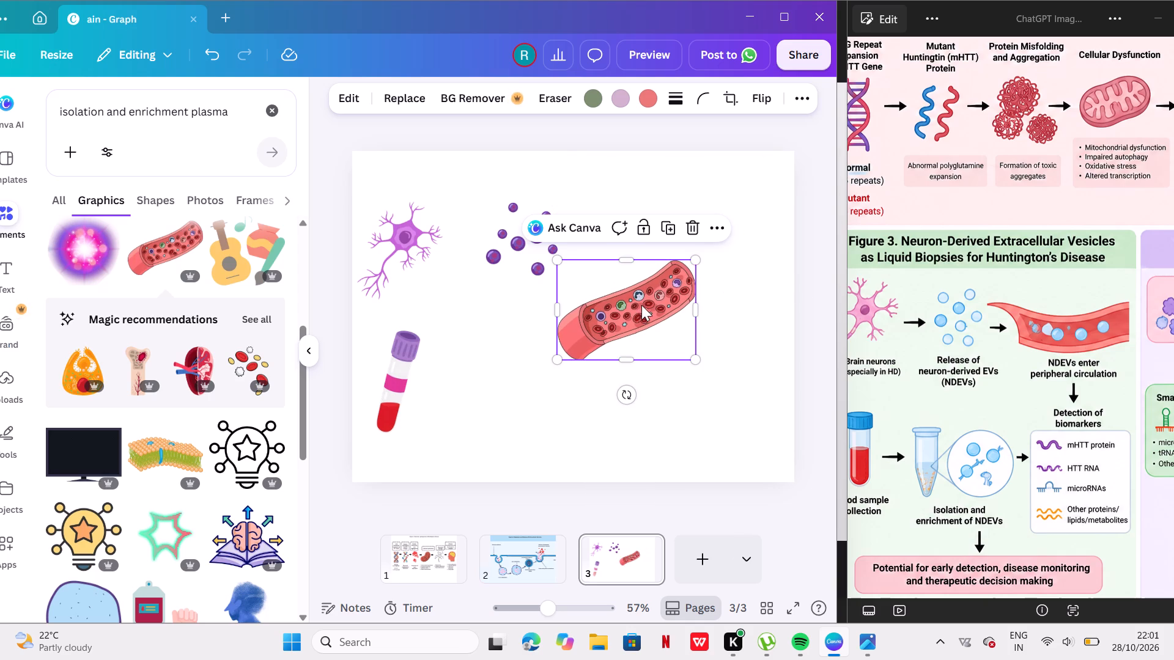
{"action": "left_click_drag", "start_coordinate": [641, 305], "coordinate": [681, 267]}
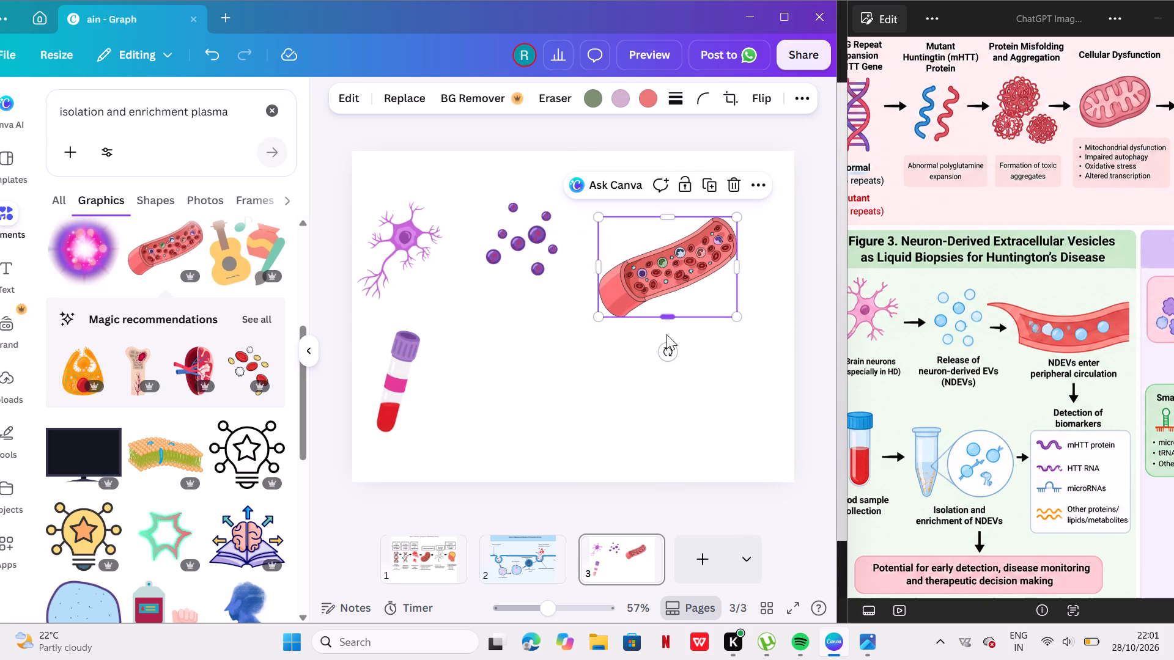
Rotate the cut-open blood vessel to about -166° so it slopes gently upward, and align it in the top row beside the purple vesicles.
{"action": "left_click_drag", "start_coordinate": [671, 362], "coordinate": [637, 343]}
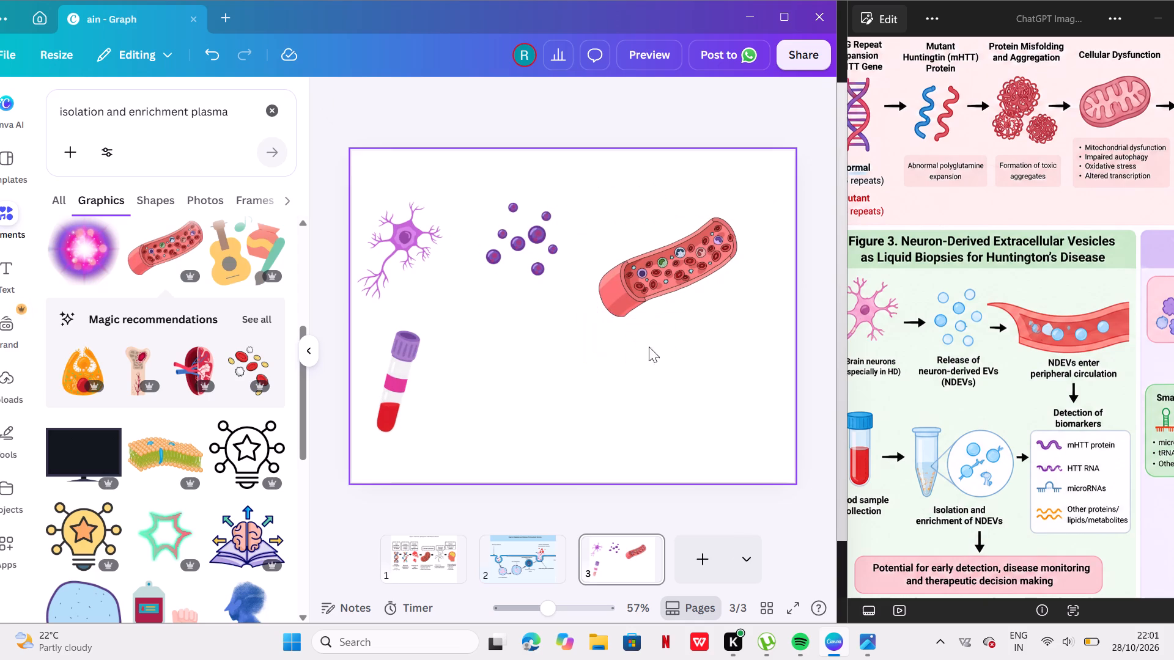
{"action": "left_click", "coordinate": [658, 264]}
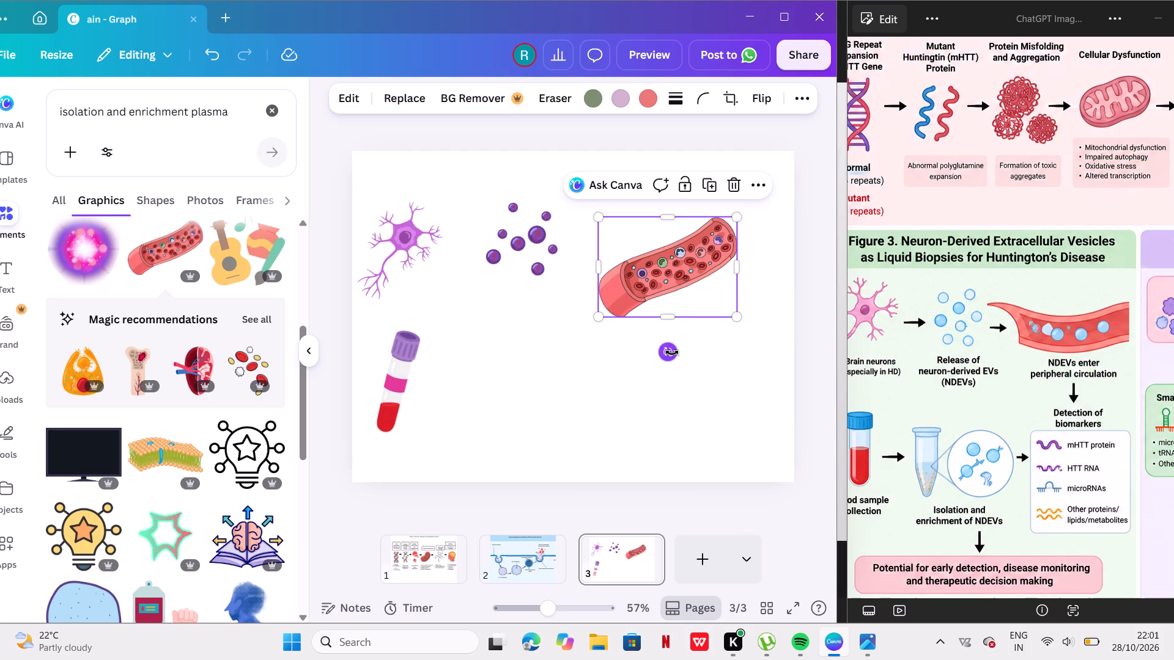
{"action": "left_click_drag", "start_coordinate": [672, 353], "coordinate": [687, 214]}
{"action": "left_click_drag", "start_coordinate": [688, 257], "coordinate": [711, 240]}
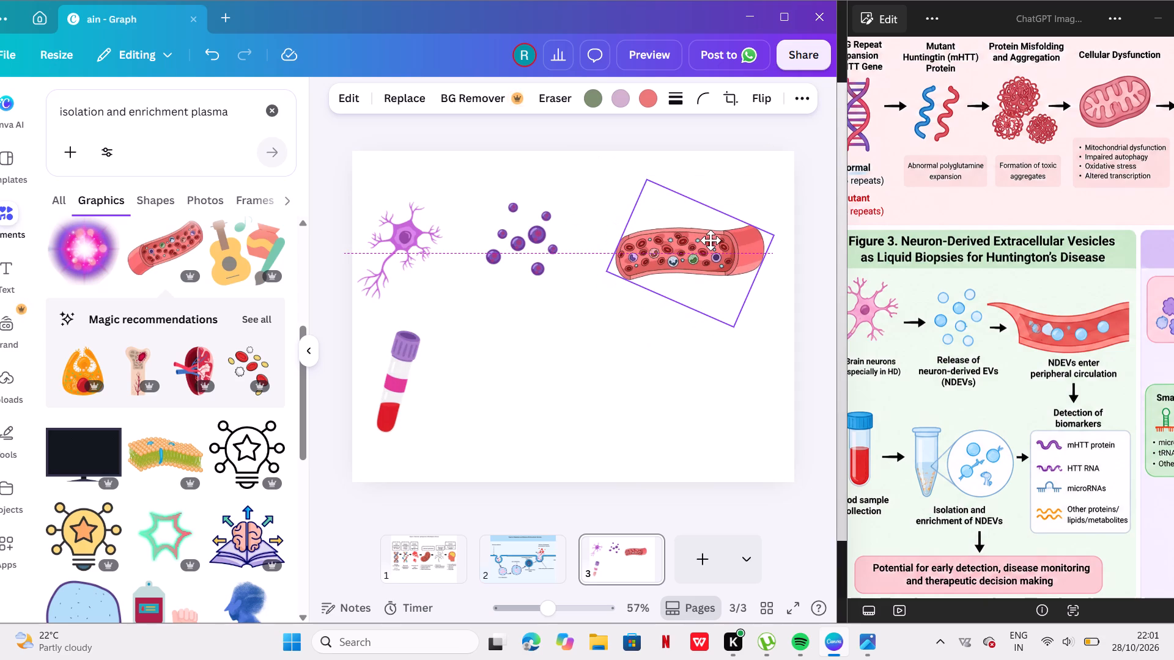
{"action": "left_click_drag", "start_coordinate": [711, 240], "coordinate": [711, 236]}
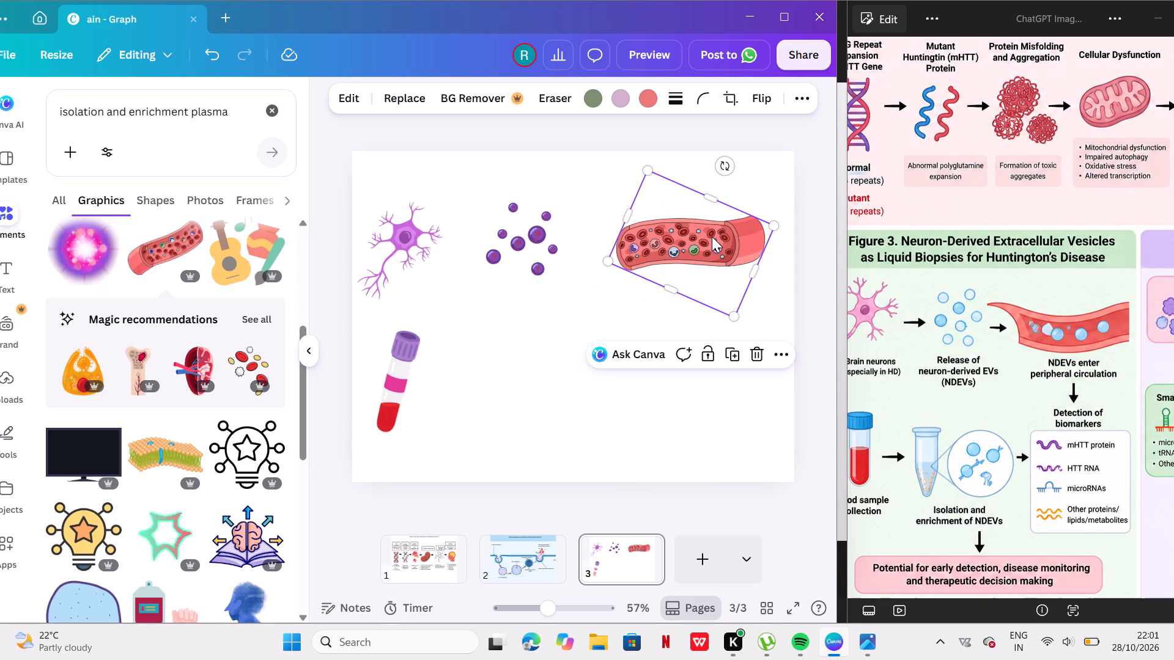
{"action": "left_click_drag", "start_coordinate": [726, 159], "coordinate": [711, 156]}
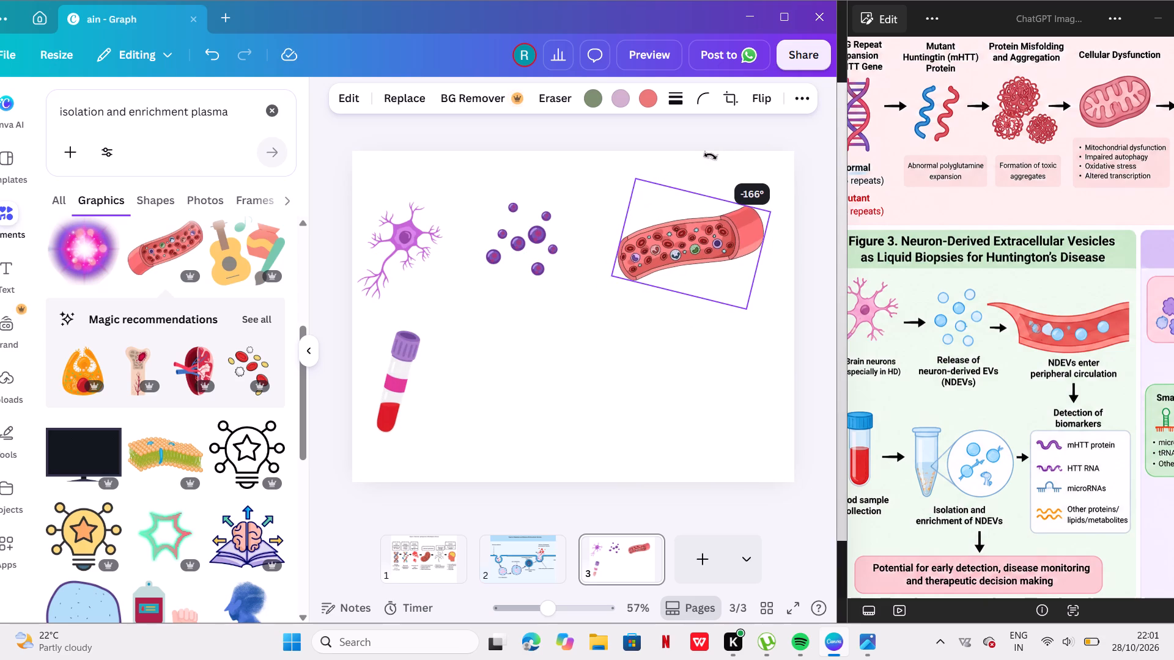
{"action": "left_click_drag", "start_coordinate": [711, 156], "coordinate": [707, 156]}
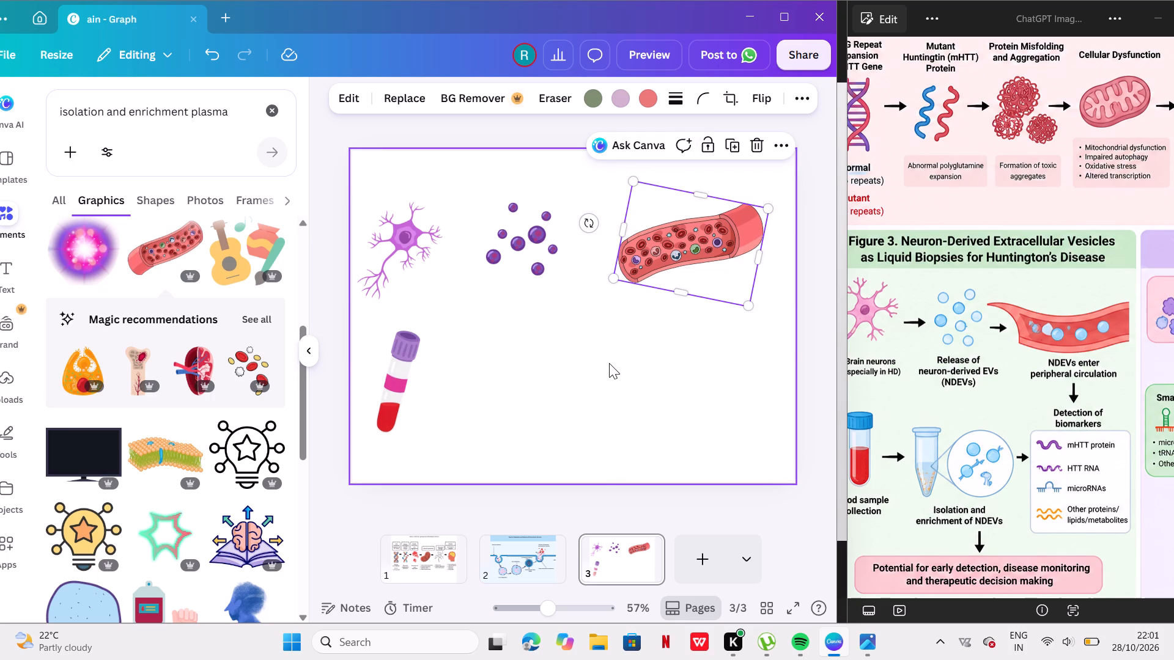
{"action": "left_click", "coordinate": [609, 363]}
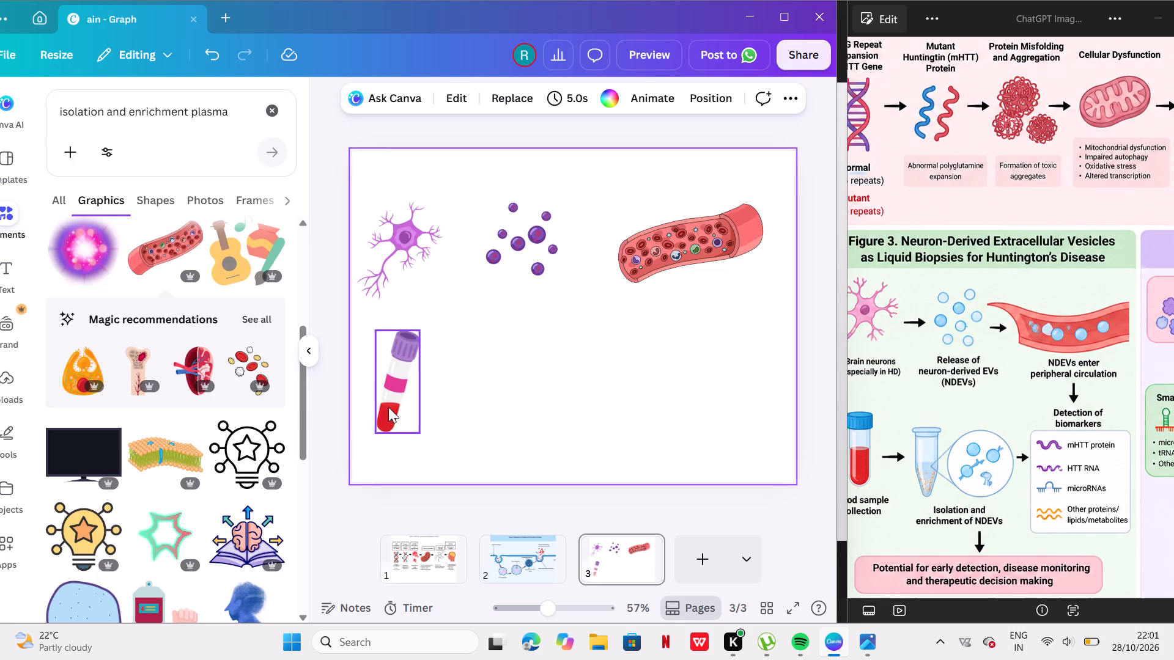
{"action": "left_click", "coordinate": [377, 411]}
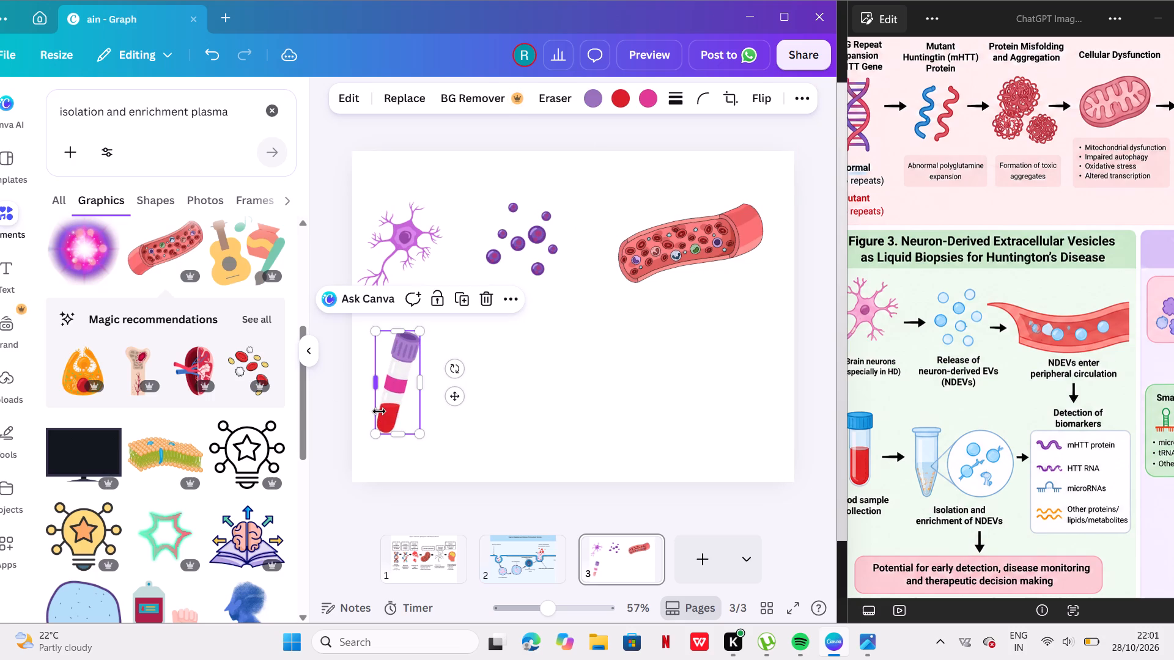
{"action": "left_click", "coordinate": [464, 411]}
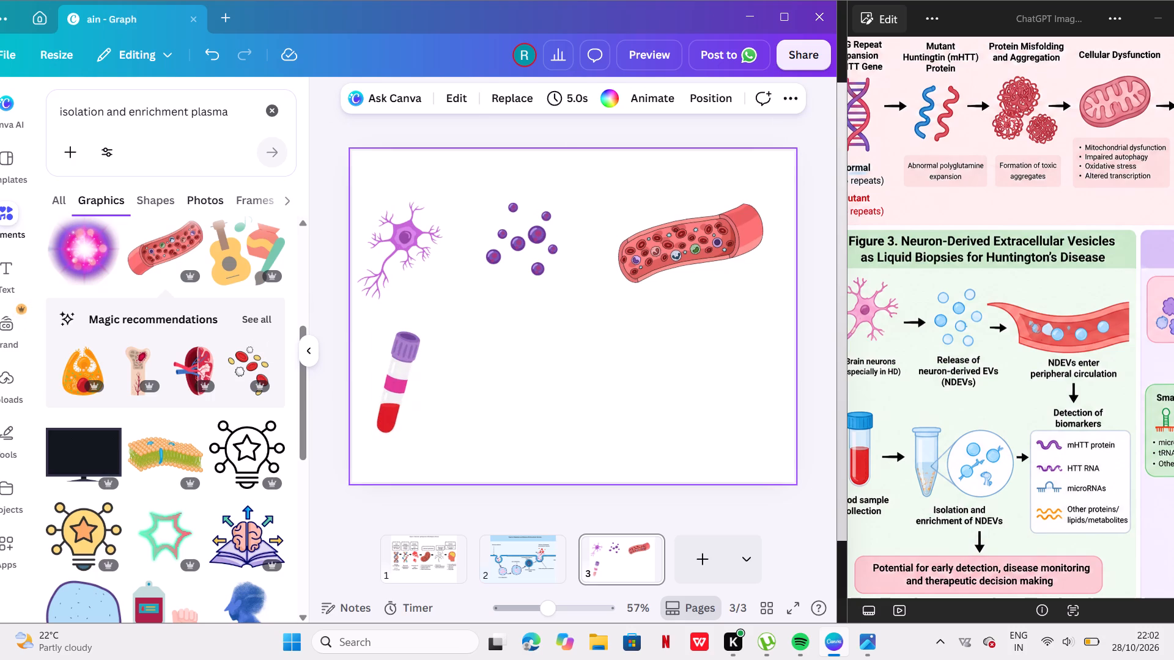
Search the elements library for plasma and look through the results for a suitable isolation-step graphic.
{"action": "left_click", "coordinate": [271, 107]}
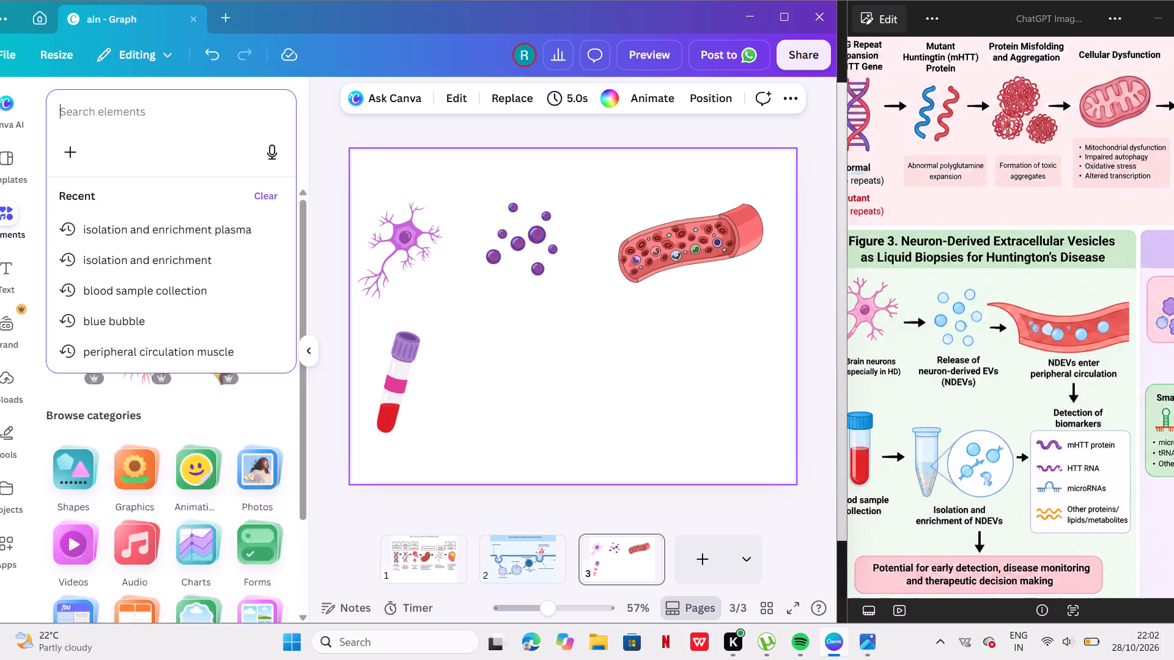
{"action": "left_click", "coordinate": [225, 111]}
{"action": "type", "text": "pal"}
{"action": "key", "text": "BackSpace"}
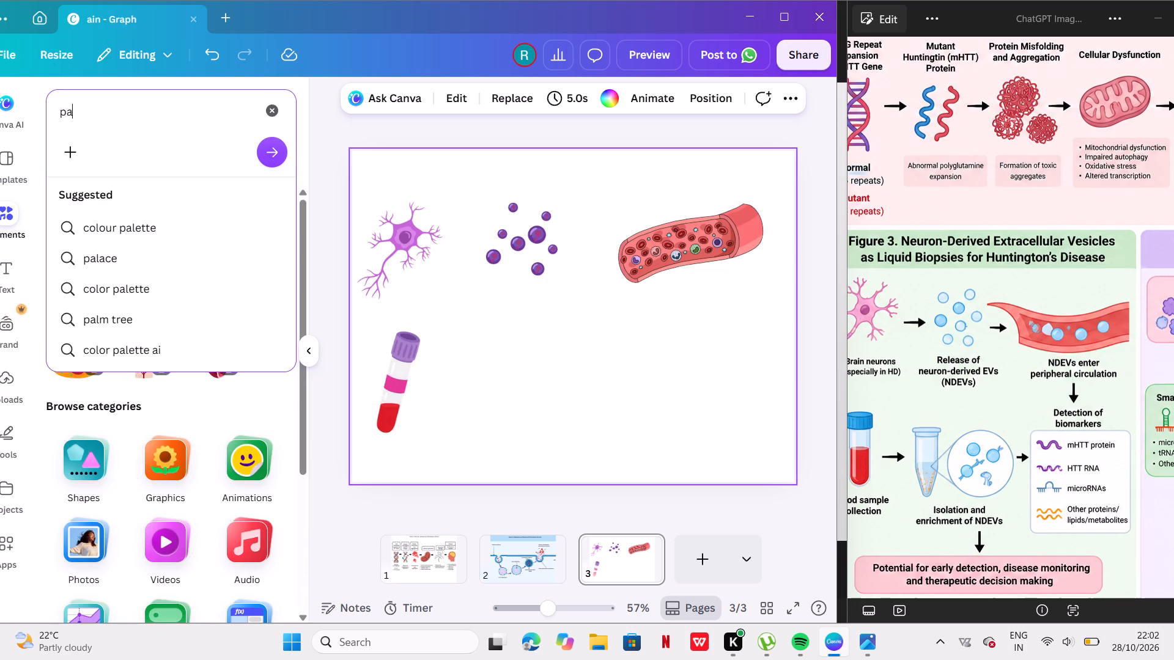
{"action": "type", "text": "lasma"}
{"action": "key", "text": "space"}
{"action": "key", "text": "Return"}
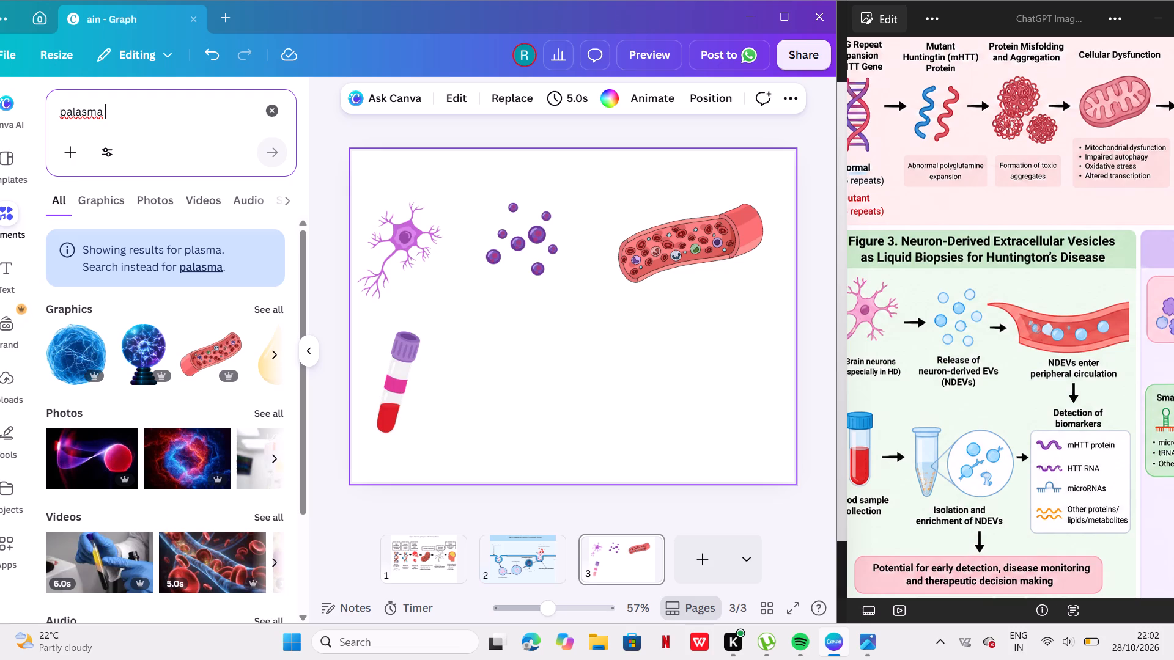
{"action": "scroll", "coordinate": [188, 348], "scroll_direction": "down", "scroll_amount": 4}
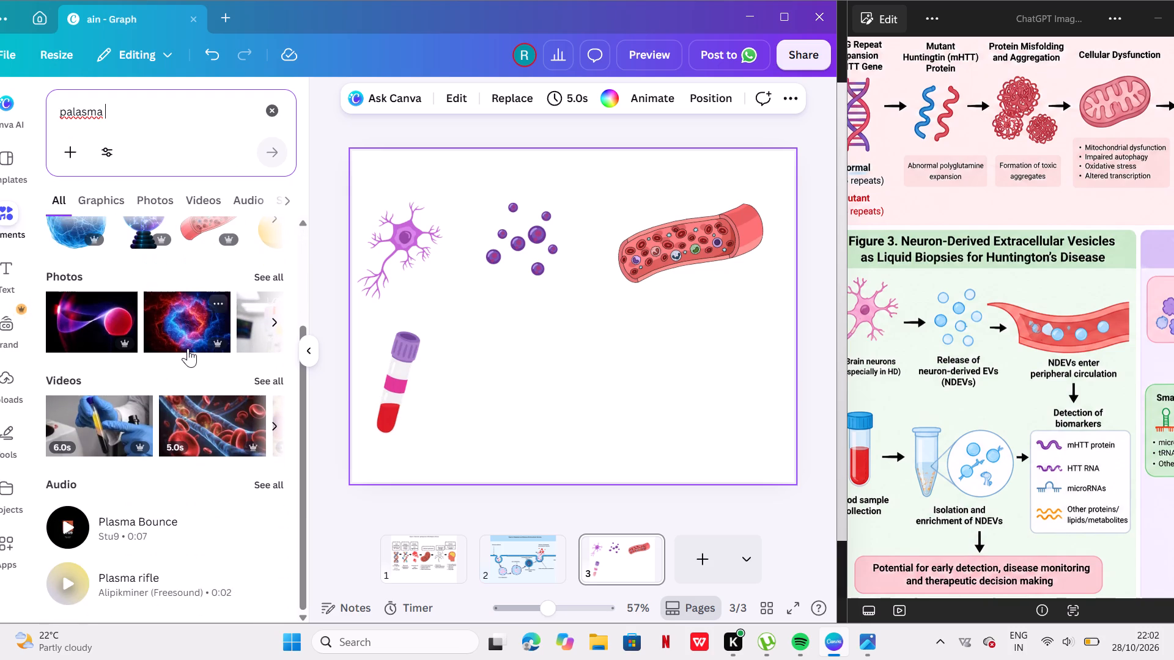
Extend the search to plasma sample and look through the matching graphics.
{"action": "left_click", "coordinate": [191, 118]}
{"action": "type", "text": "smaple"}
{"action": "key", "text": "Return"}
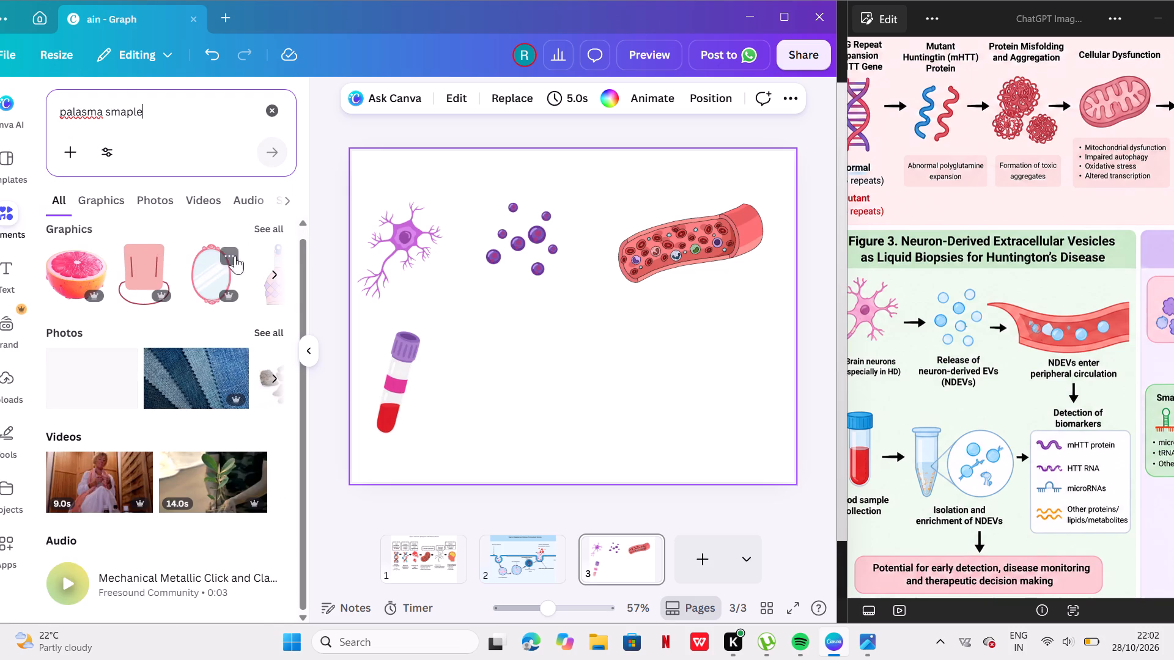
{"action": "left_click", "coordinate": [270, 229]}
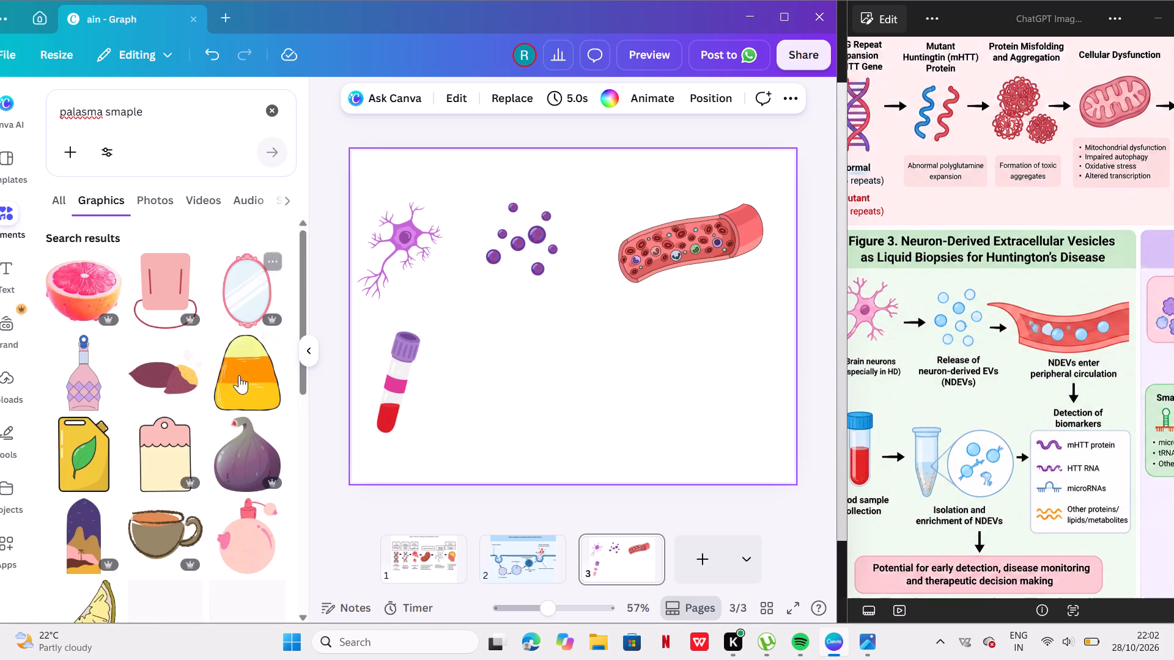
{"action": "scroll", "coordinate": [233, 393], "scroll_direction": "down", "scroll_amount": 3}
{"action": "left_click", "coordinate": [229, 119]}
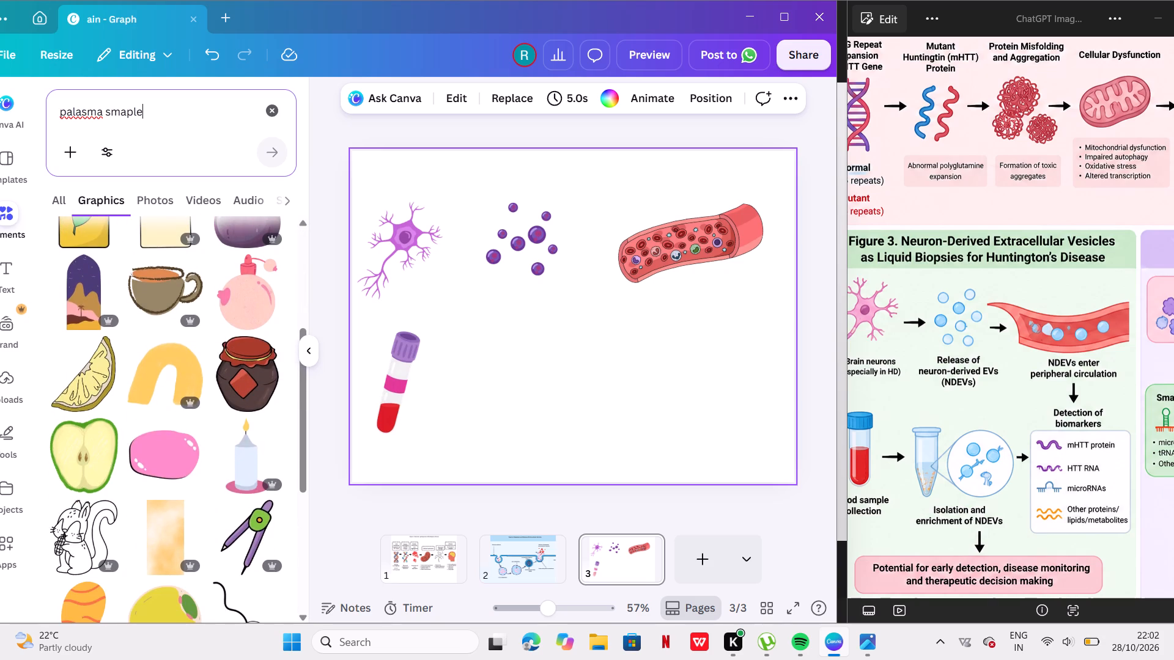
Search the elements library for "centrifugal tube vector" and limit the results to graphics.
{"action": "left_click", "coordinate": [279, 109]}
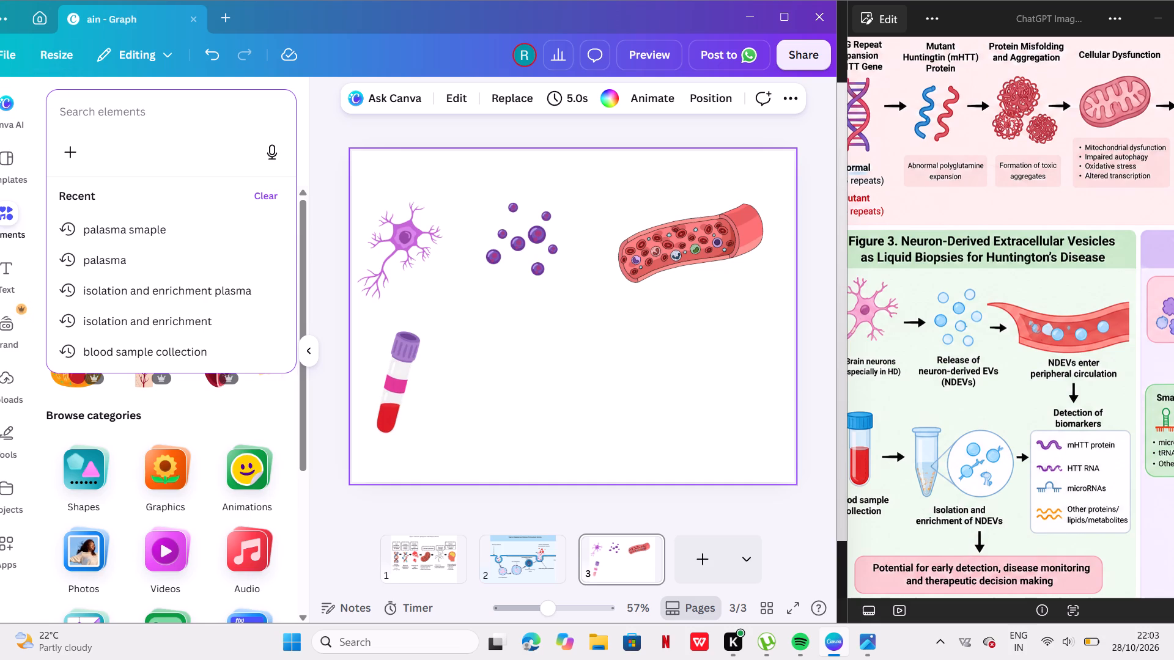
{"action": "left_click", "coordinate": [76, 109]}
{"action": "type", "text": "centri"}
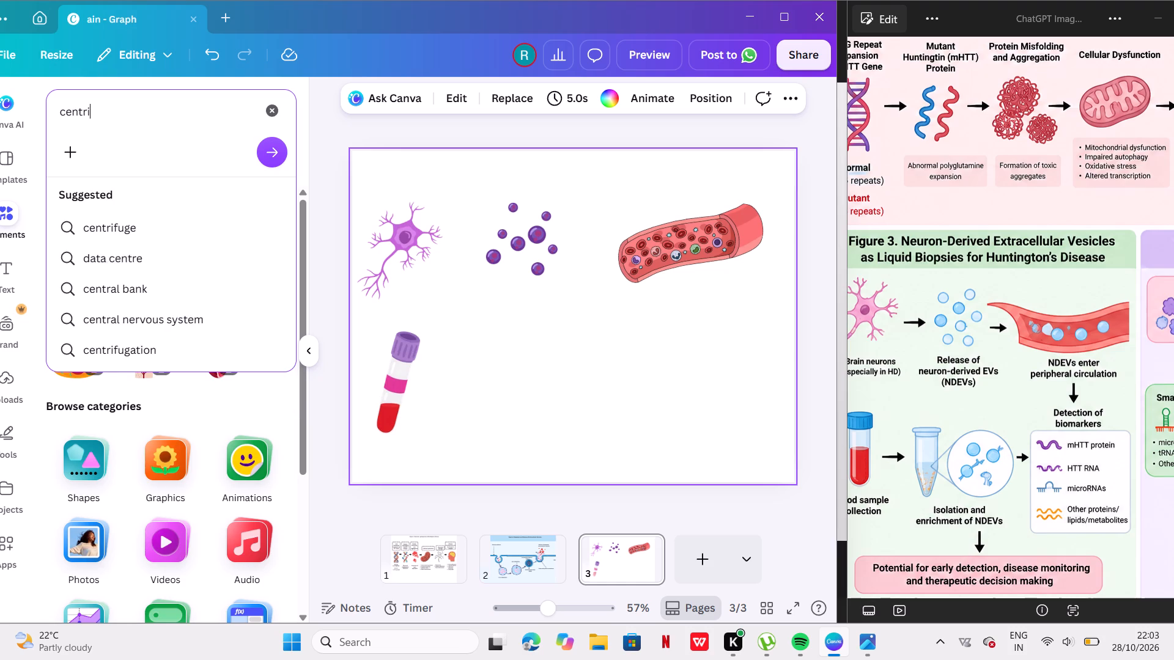
{"action": "type", "text": "fu"}
{"action": "type", "text": "gal t"}
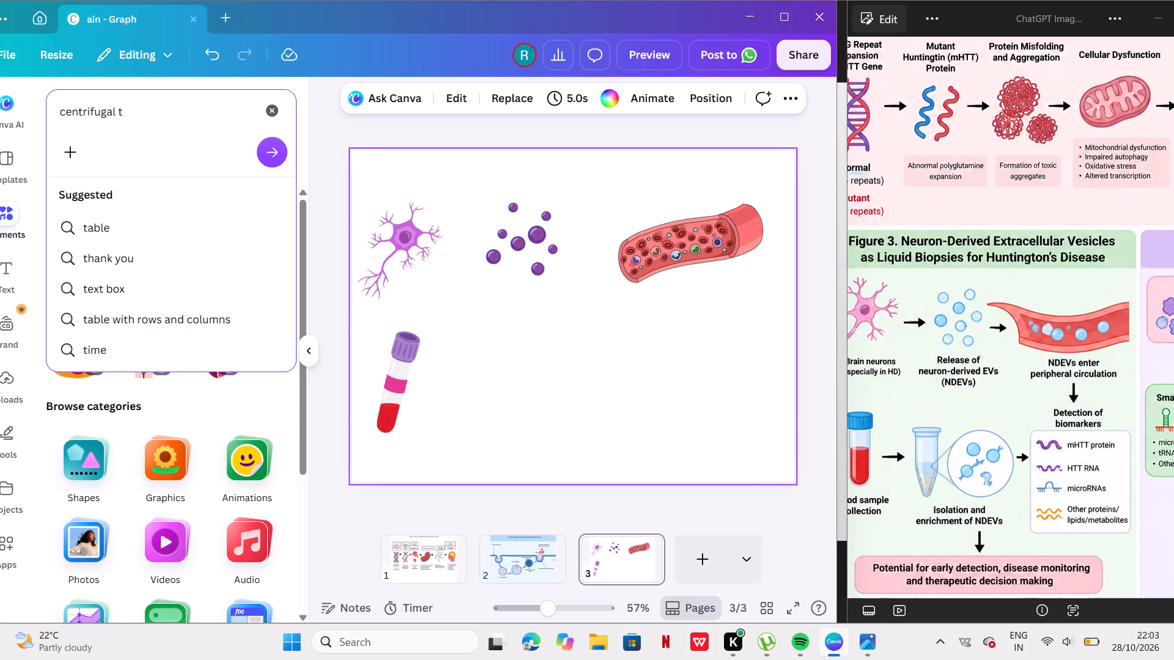
{"action": "type", "text": "ub"}
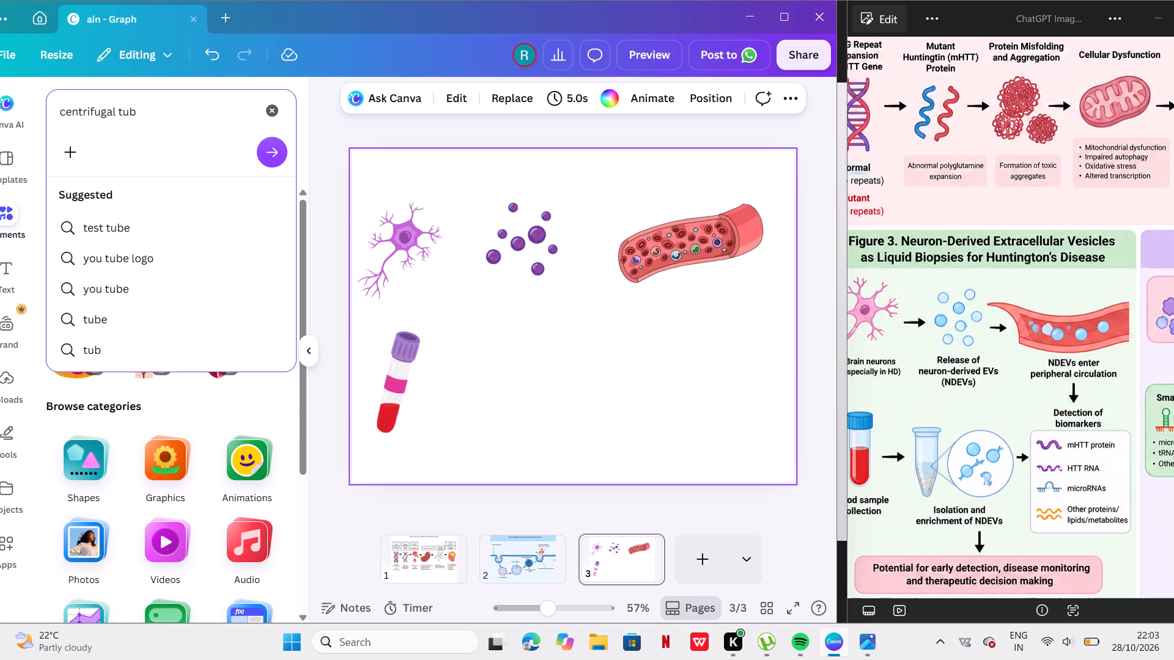
{"action": "type", "text": "e vector"}
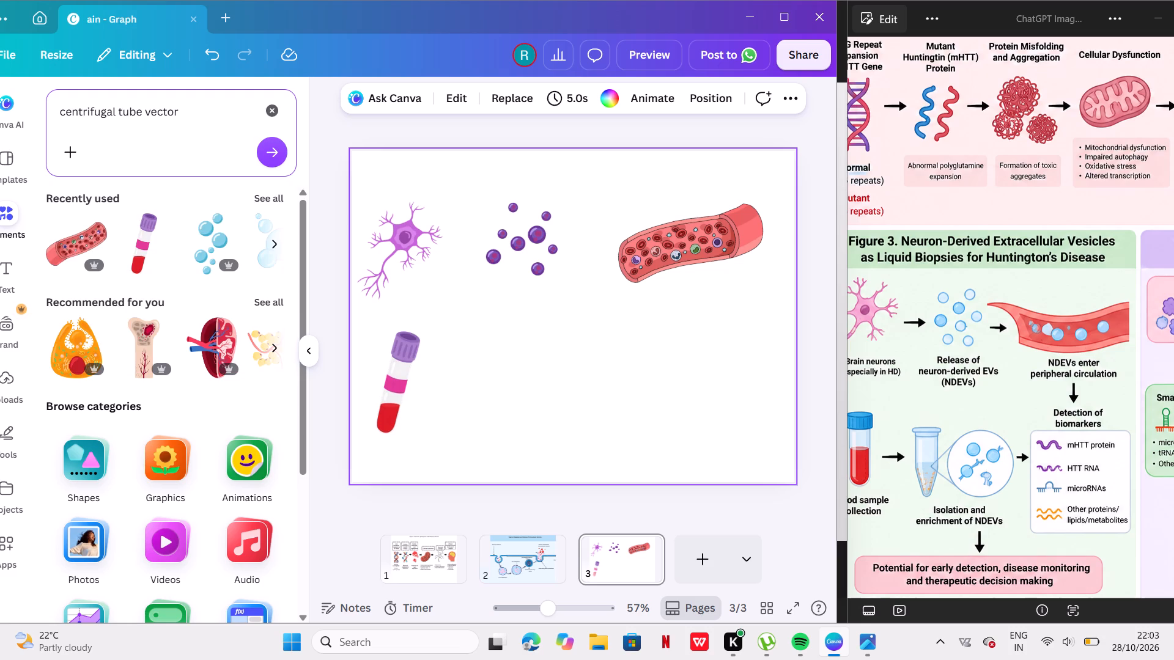
{"action": "key", "text": "Return"}
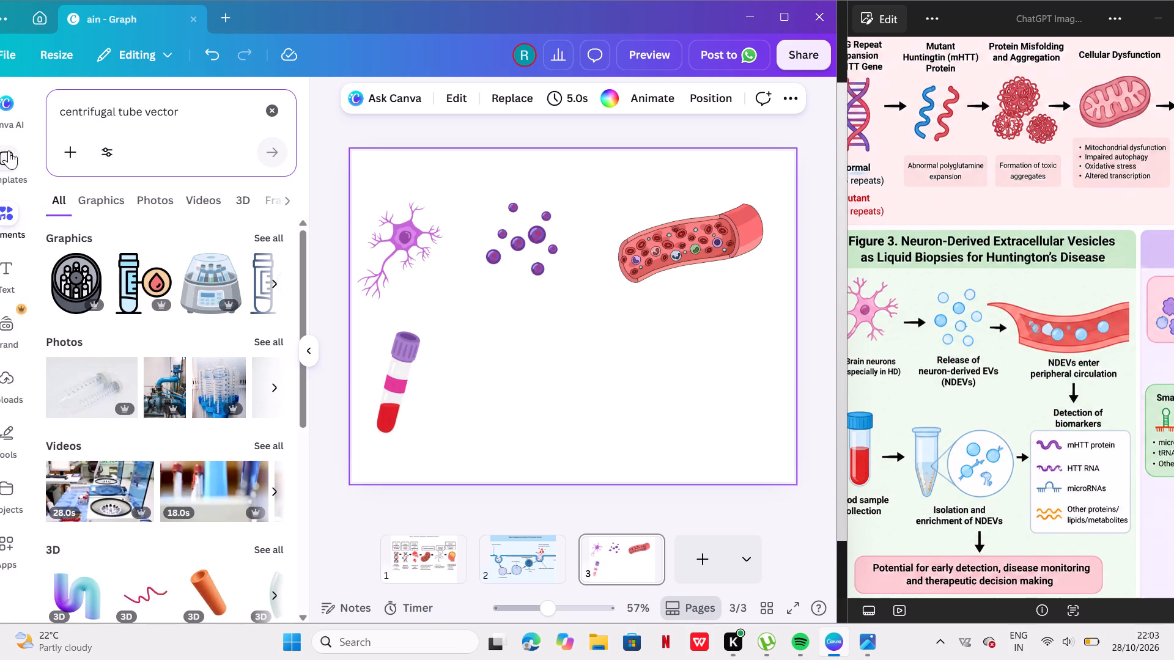
{"action": "scroll", "coordinate": [130, 271], "scroll_direction": "down", "scroll_amount": 5}
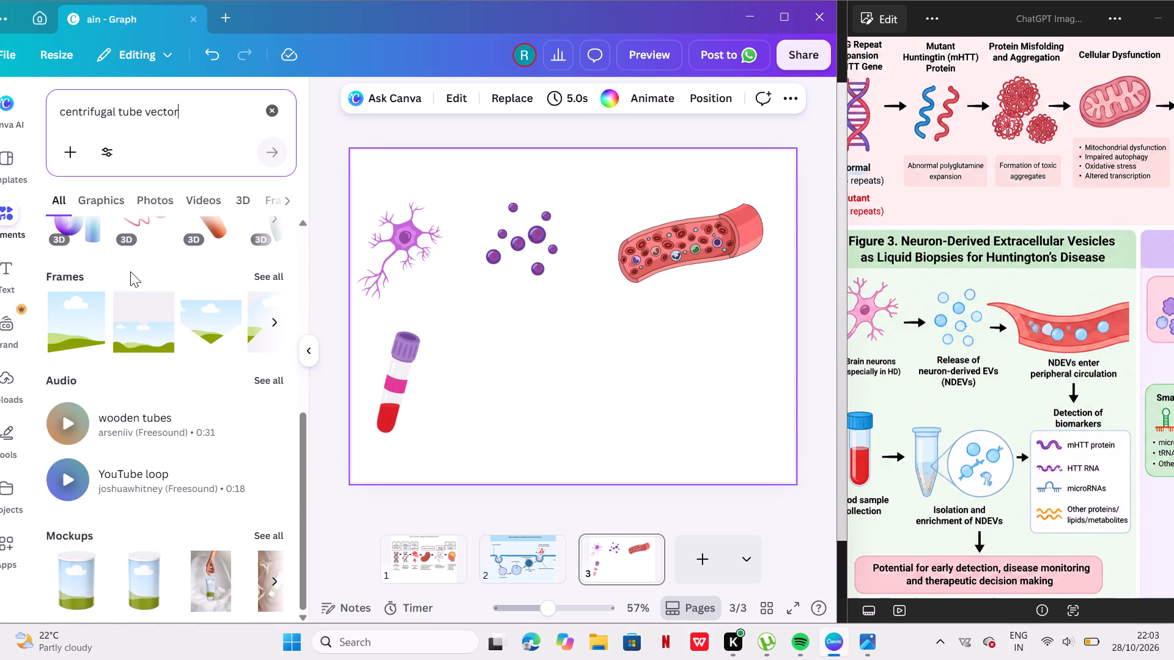
{"action": "left_click", "coordinate": [113, 196]}
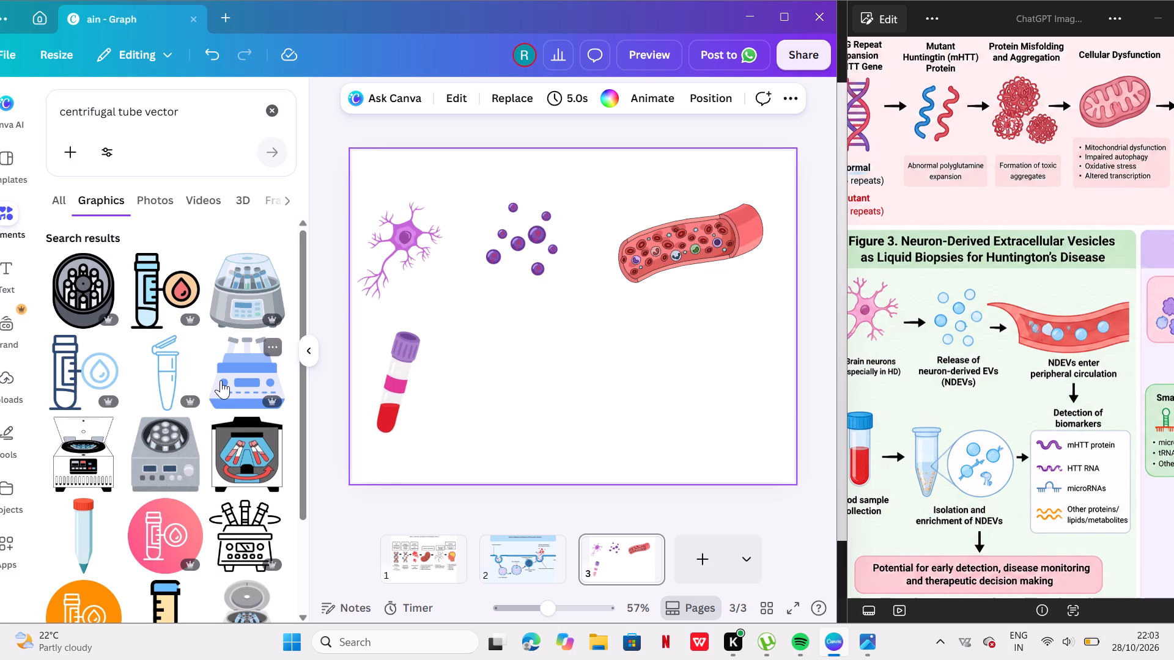
Look through the centrifuge tube graphics and insert the light-blue outlined microcentrifuge tube with the open lid on page 3.
{"action": "scroll", "coordinate": [221, 380], "scroll_direction": "down", "scroll_amount": 5}
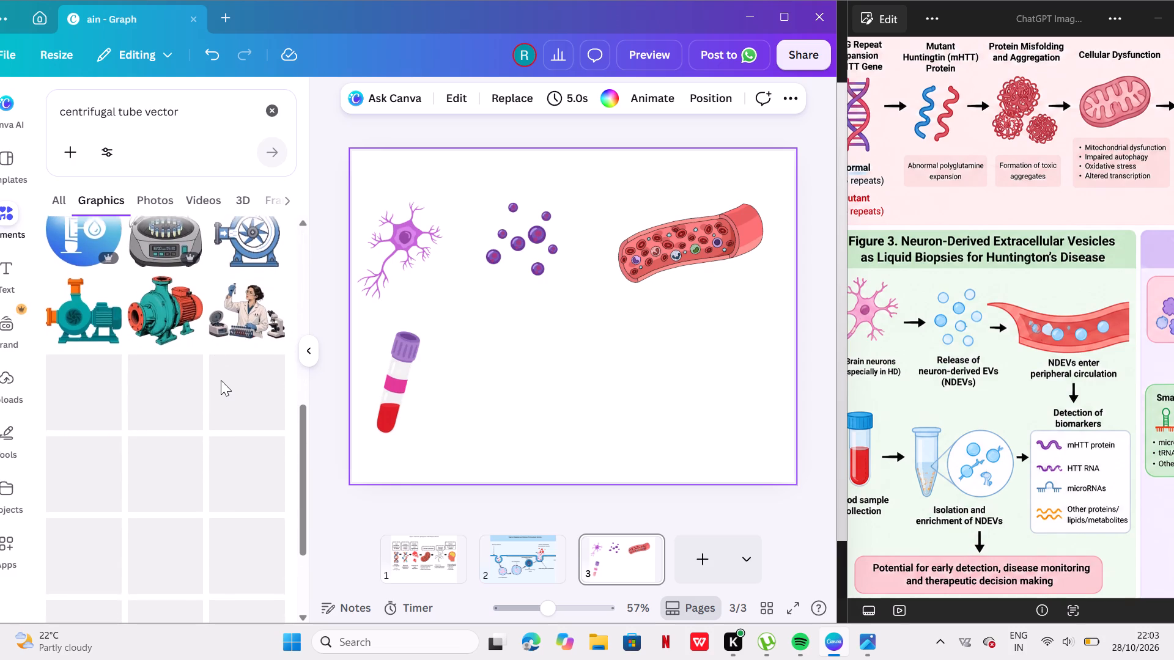
{"action": "scroll", "coordinate": [221, 380], "scroll_direction": "down", "scroll_amount": 1}
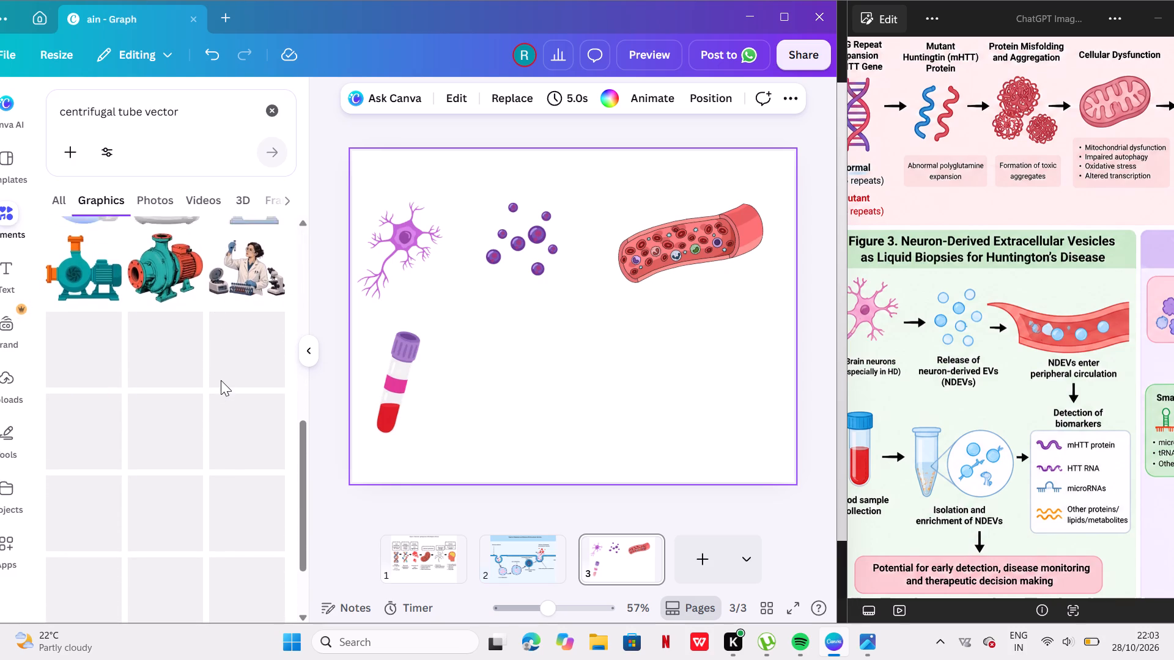
{"action": "scroll", "coordinate": [221, 380], "scroll_direction": "down", "scroll_amount": 1}
{"action": "scroll", "coordinate": [221, 380], "scroll_direction": "up", "scroll_amount": 4}
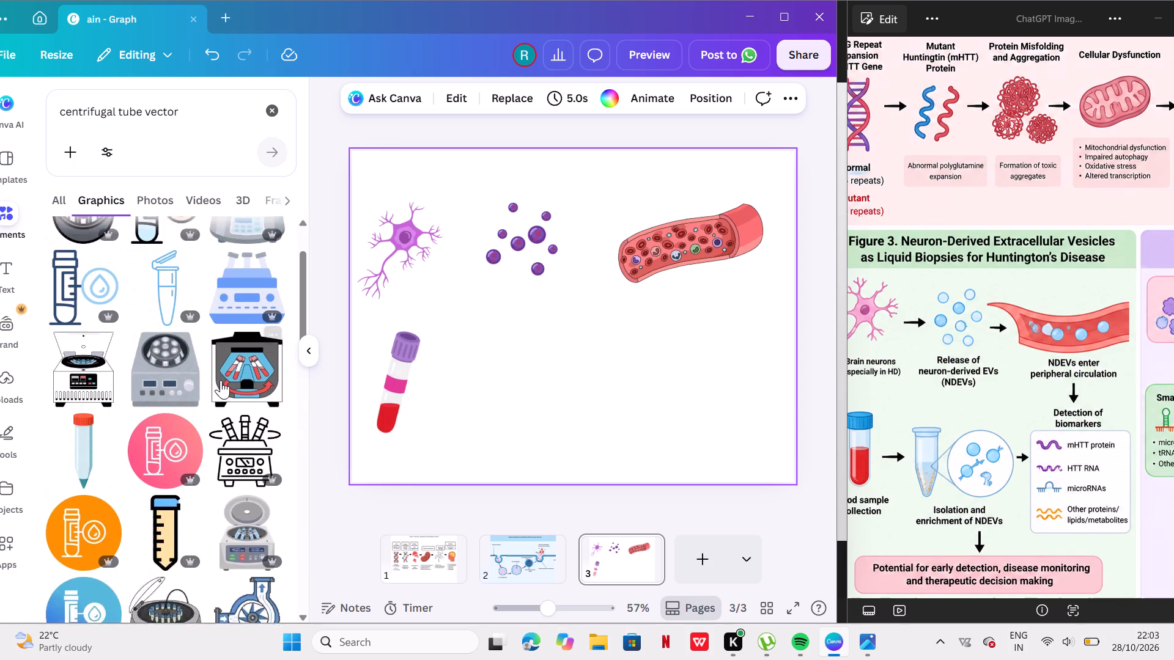
{"action": "scroll", "coordinate": [221, 380], "scroll_direction": "down", "scroll_amount": 3}
{"action": "scroll", "coordinate": [221, 380], "scroll_direction": "up", "scroll_amount": 1}
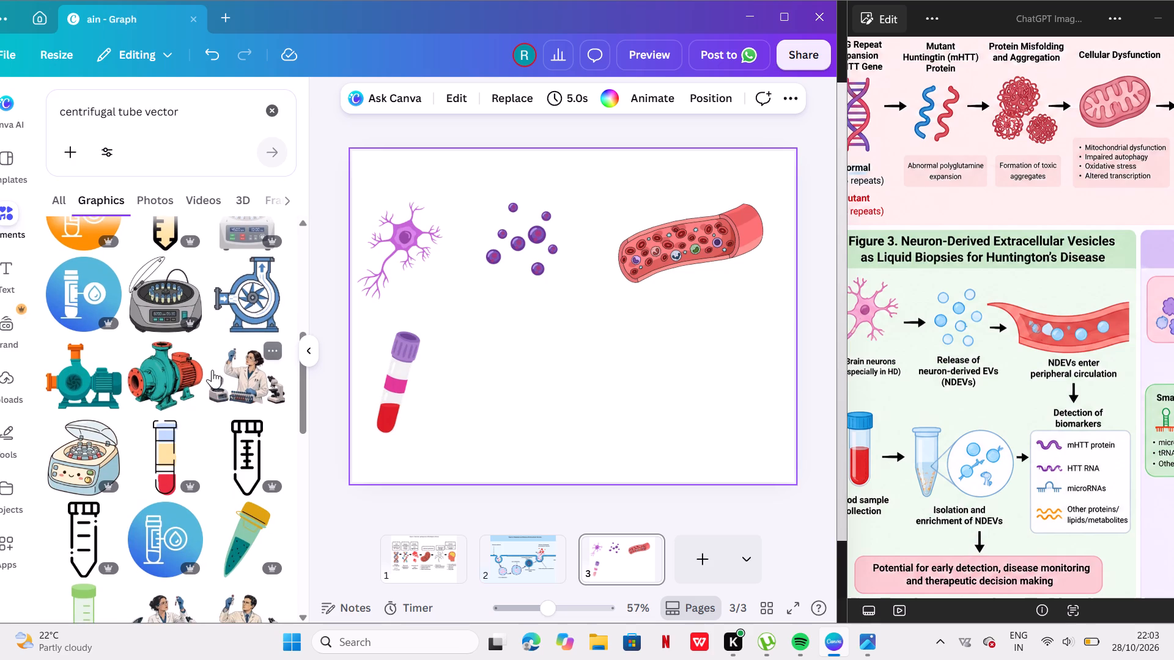
{"action": "scroll", "coordinate": [210, 364], "scroll_direction": "up", "scroll_amount": 6}
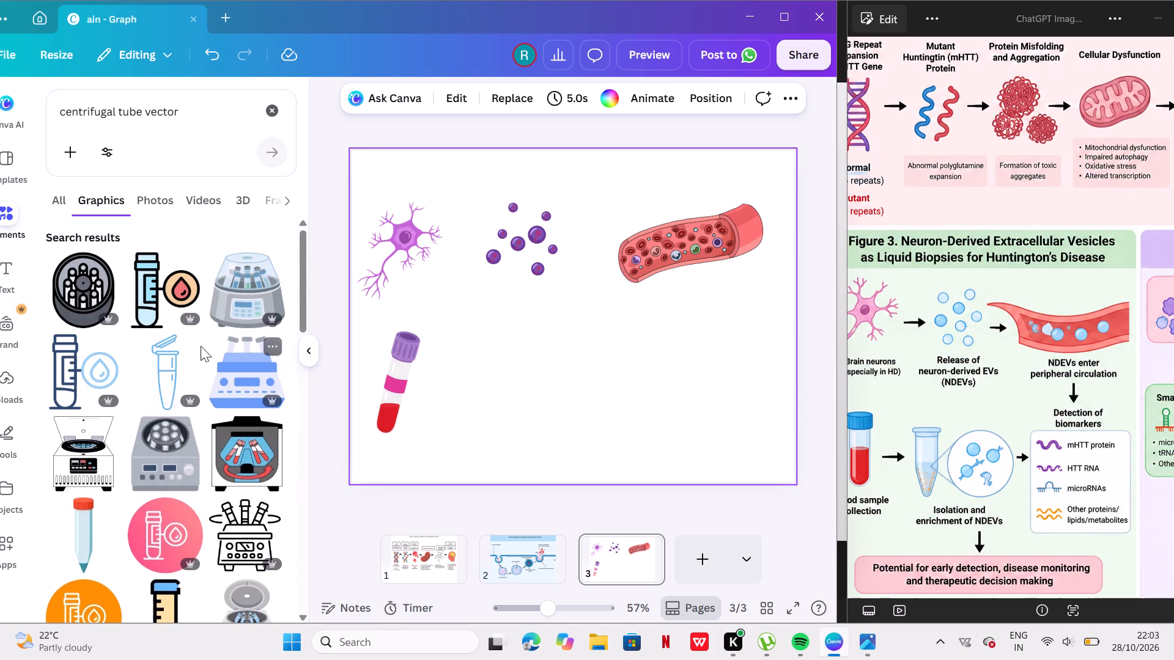
{"action": "left_click", "coordinate": [165, 369]}
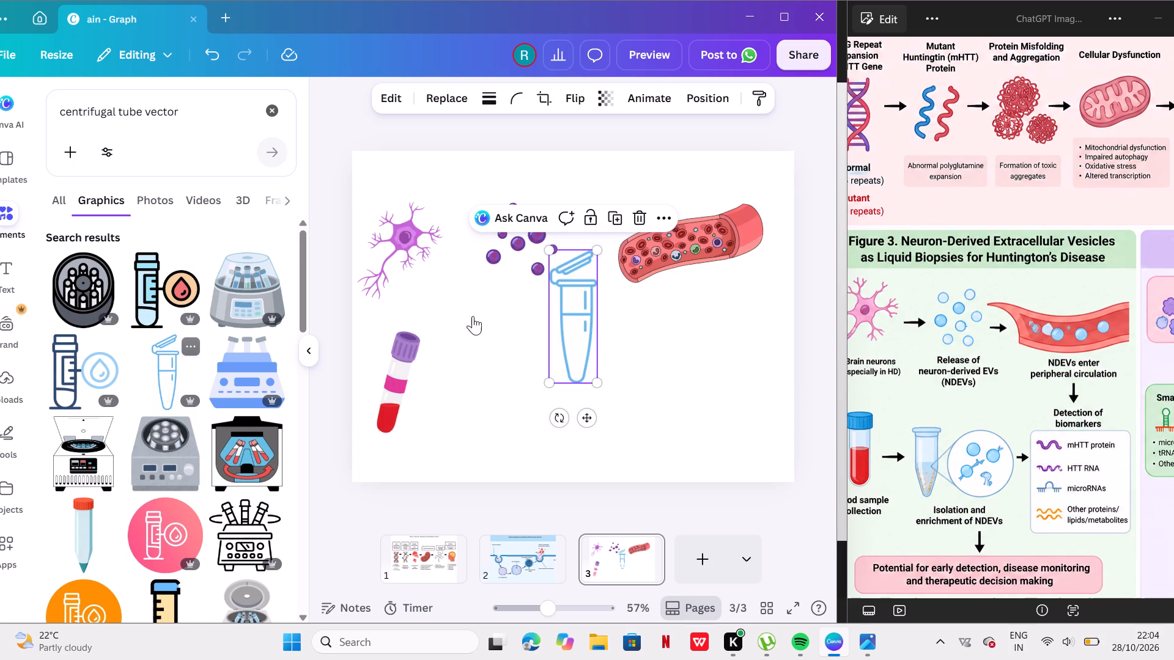
Place the blue microcentrifuge tube beside the blood sample tube in the lower row, shrunk to about the same height as that tube.
{"action": "left_click_drag", "start_coordinate": [566, 323], "coordinate": [517, 370]}
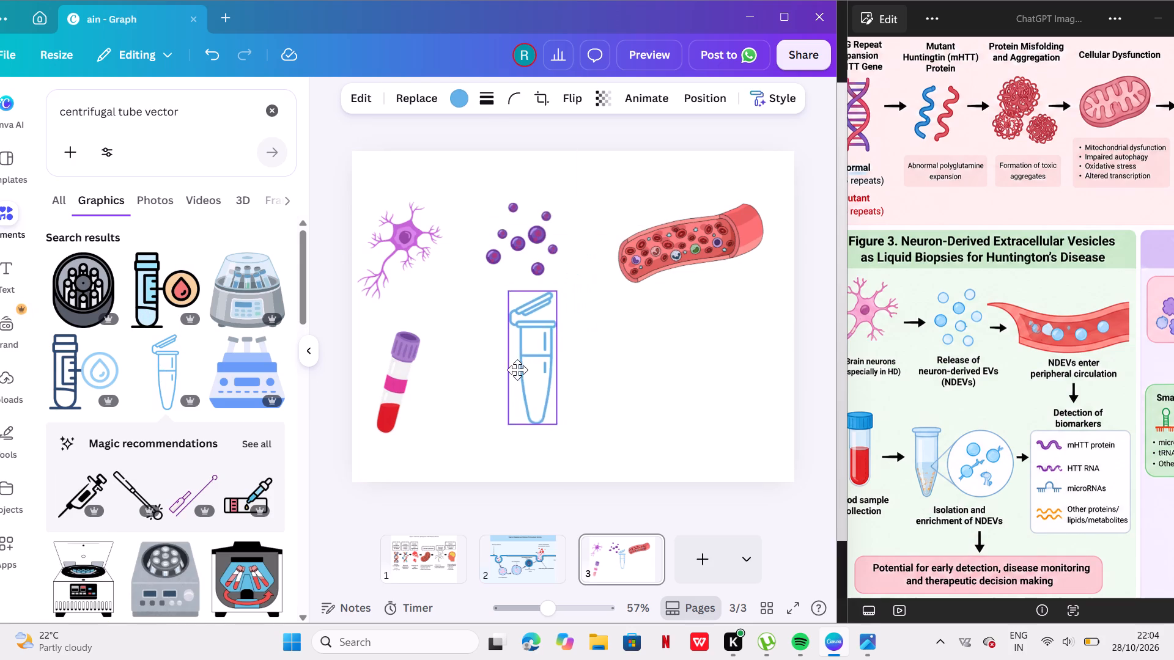
{"action": "left_click_drag", "start_coordinate": [517, 370], "coordinate": [485, 385]}
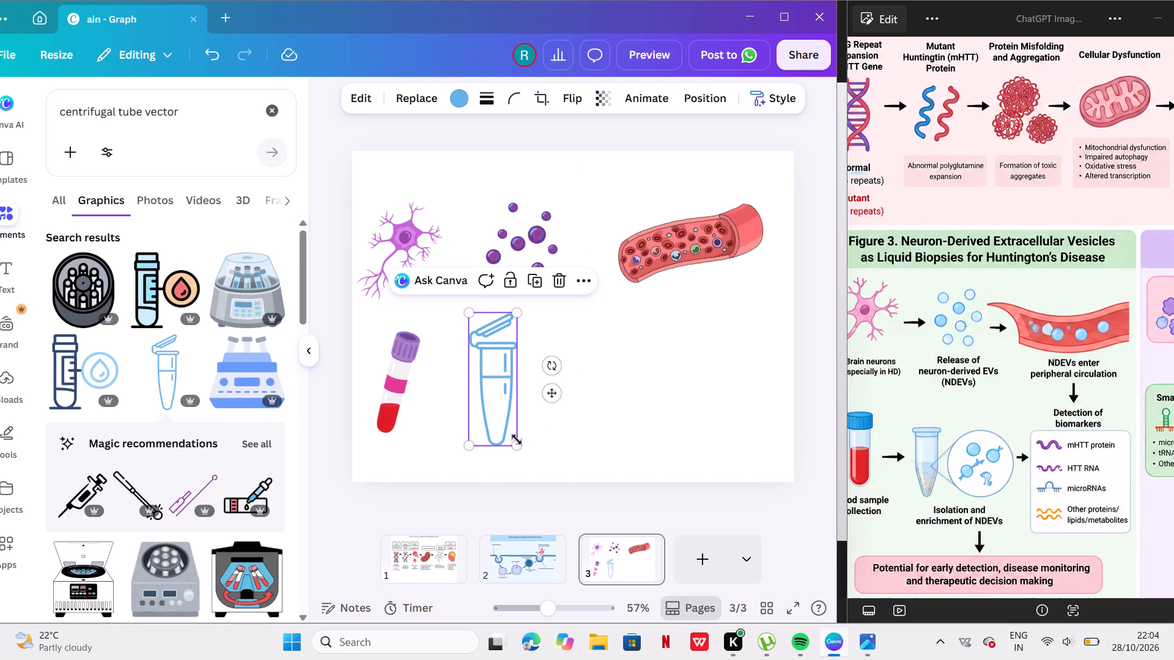
{"action": "left_click_drag", "start_coordinate": [517, 439], "coordinate": [498, 409]}
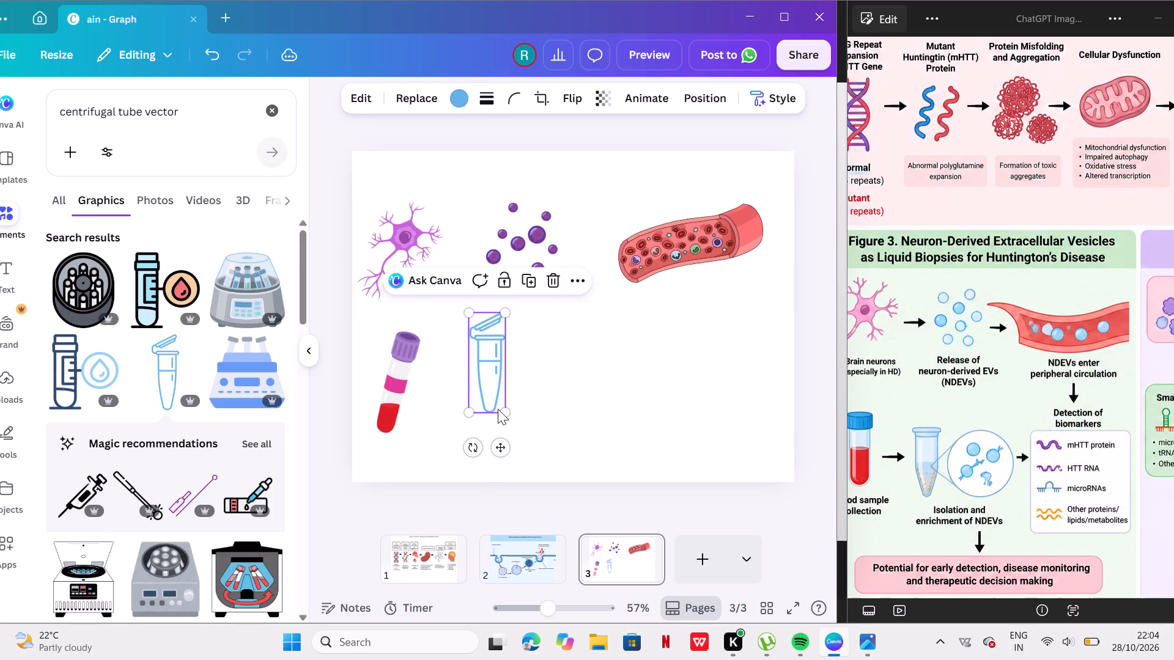
{"action": "left_click_drag", "start_coordinate": [492, 384], "coordinate": [495, 408]}
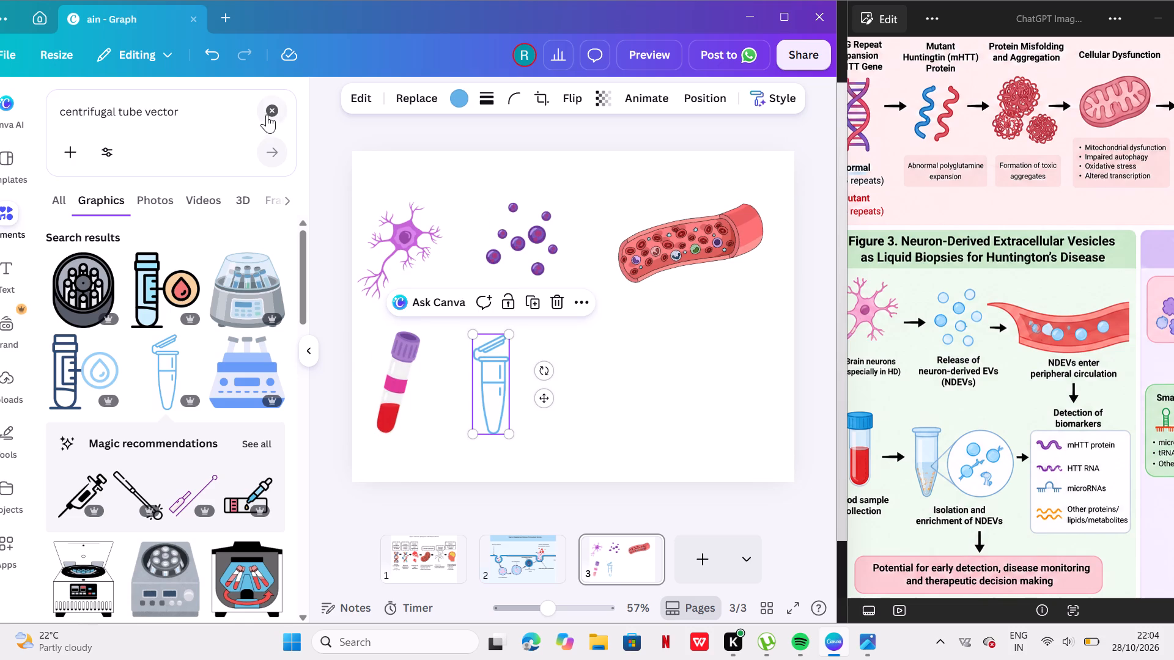
Search the elements library for blue nanoparticles and limit the results to graphics.
{"action": "left_click", "coordinate": [268, 107]}
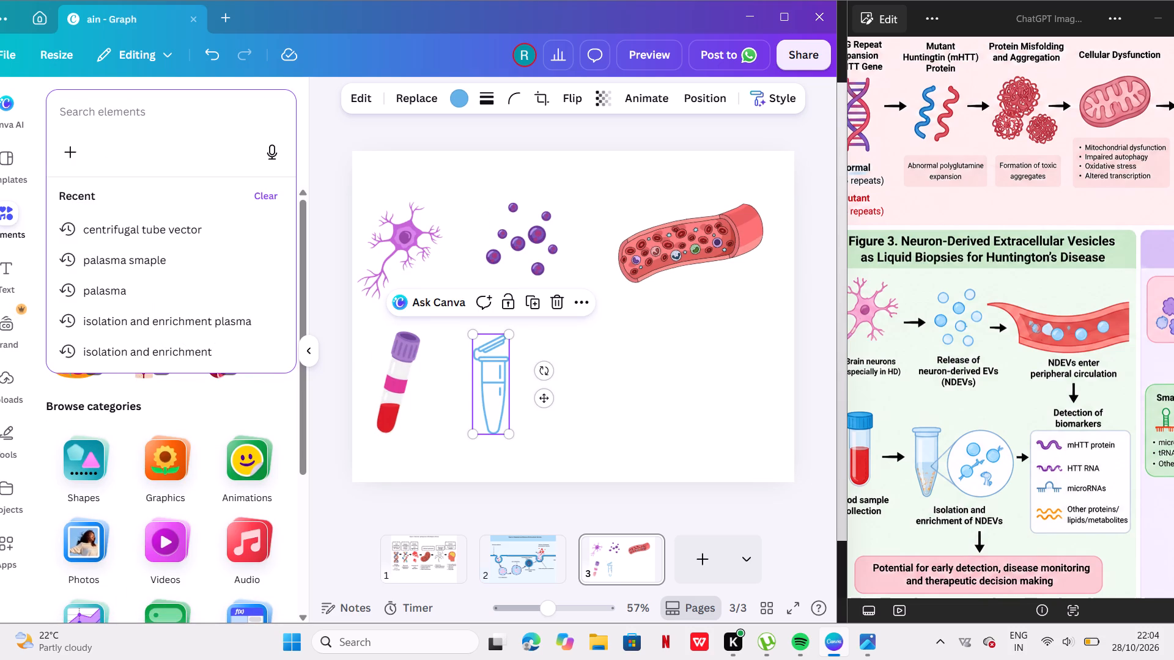
{"action": "left_click", "coordinate": [243, 106]}
{"action": "type", "text": "blue"}
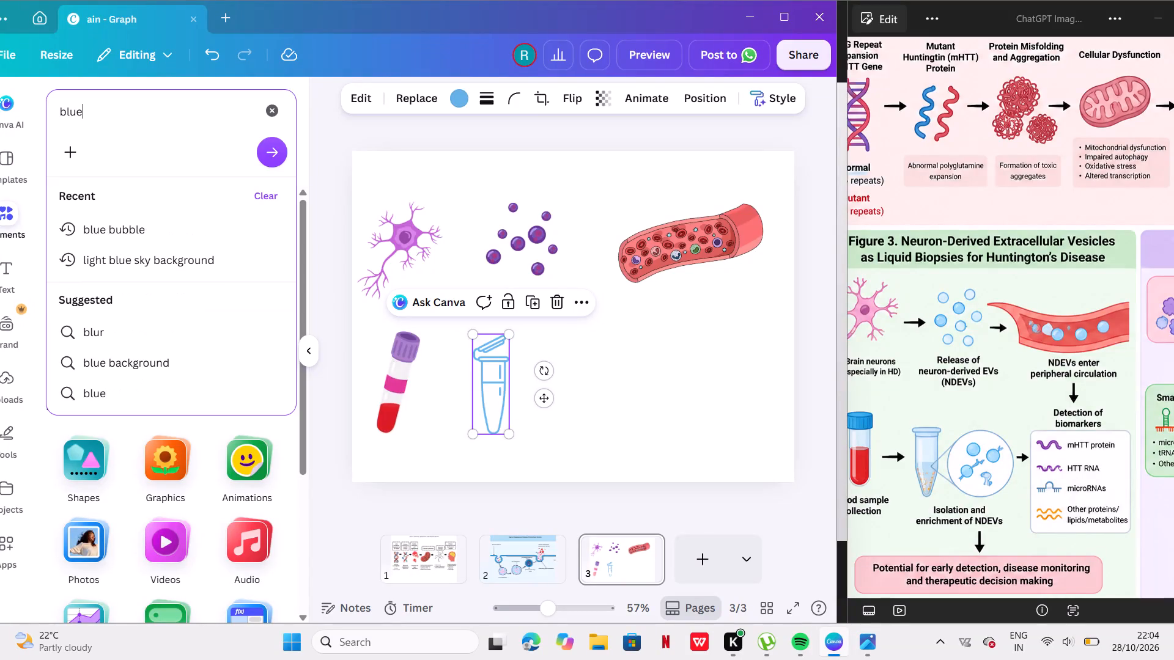
{"action": "key", "text": "space"}
{"action": "type", "text": "nano"}
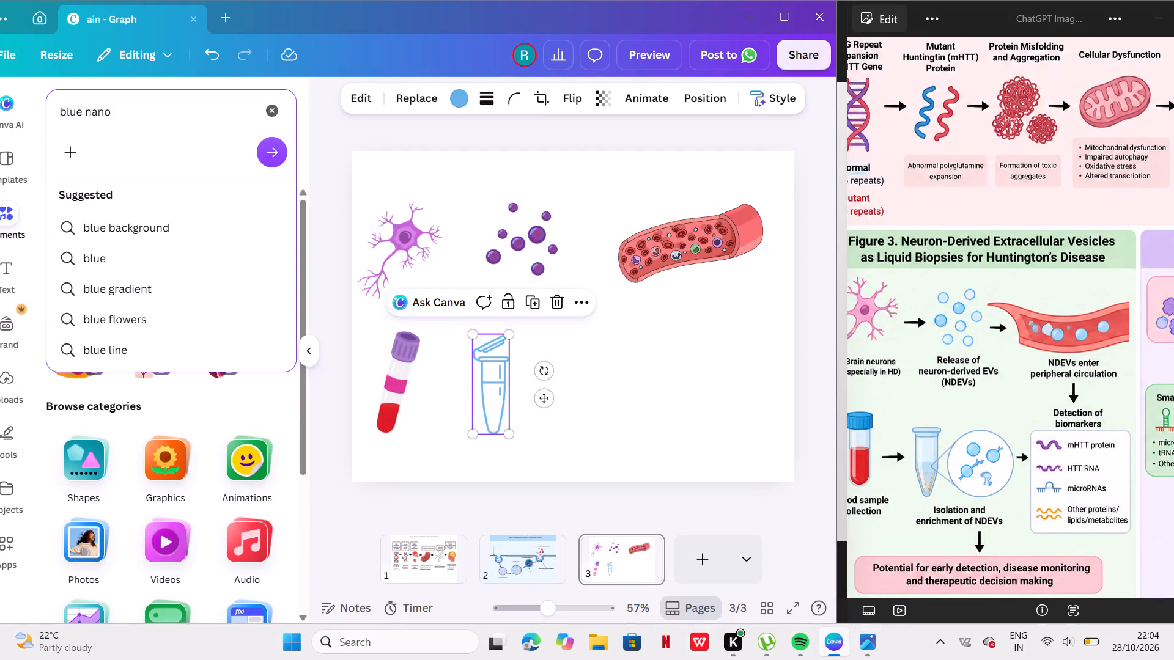
{"action": "type", "text": "par"}
{"action": "type", "text": "icles"}
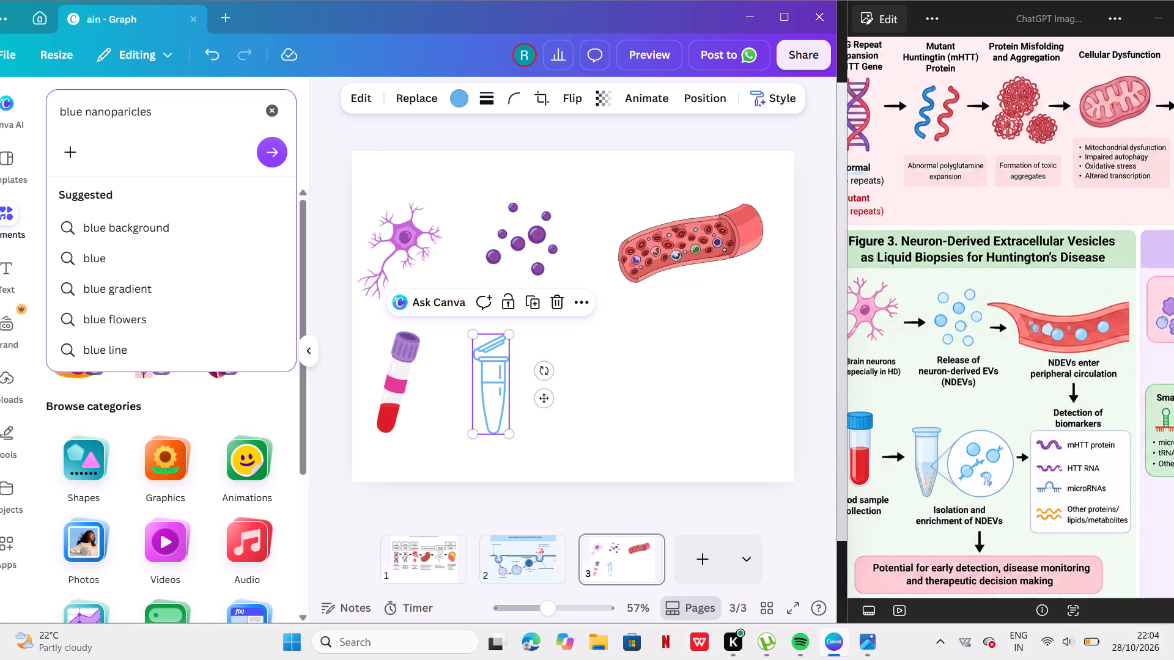
{"action": "key", "text": "Return"}
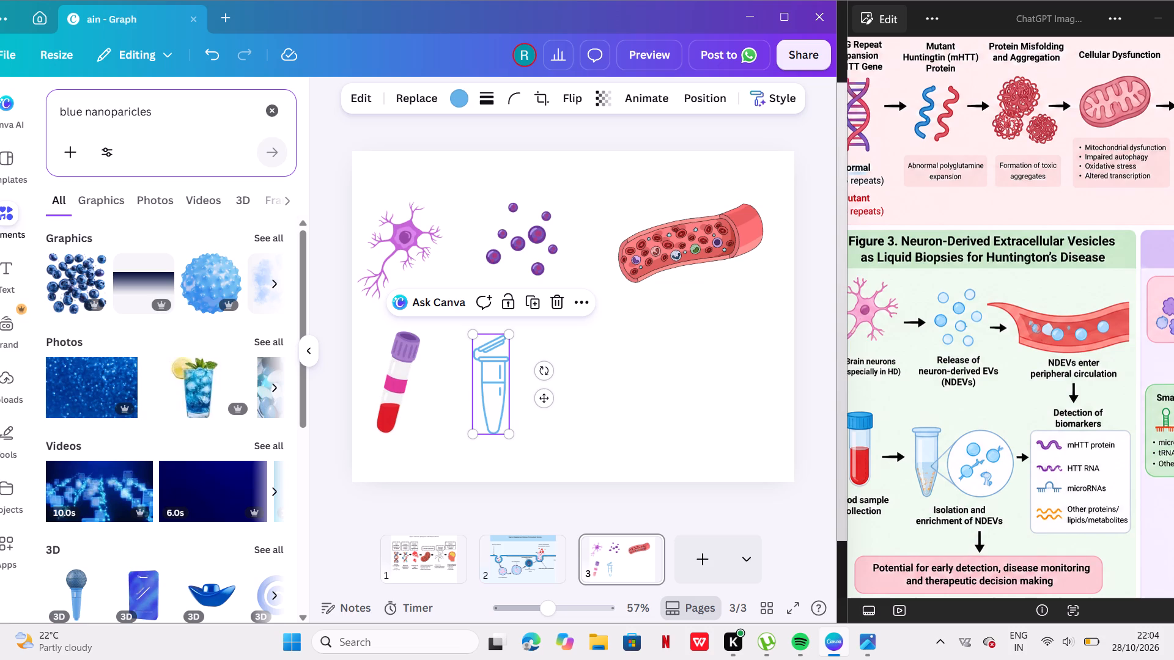
{"action": "left_click", "coordinate": [124, 201]}
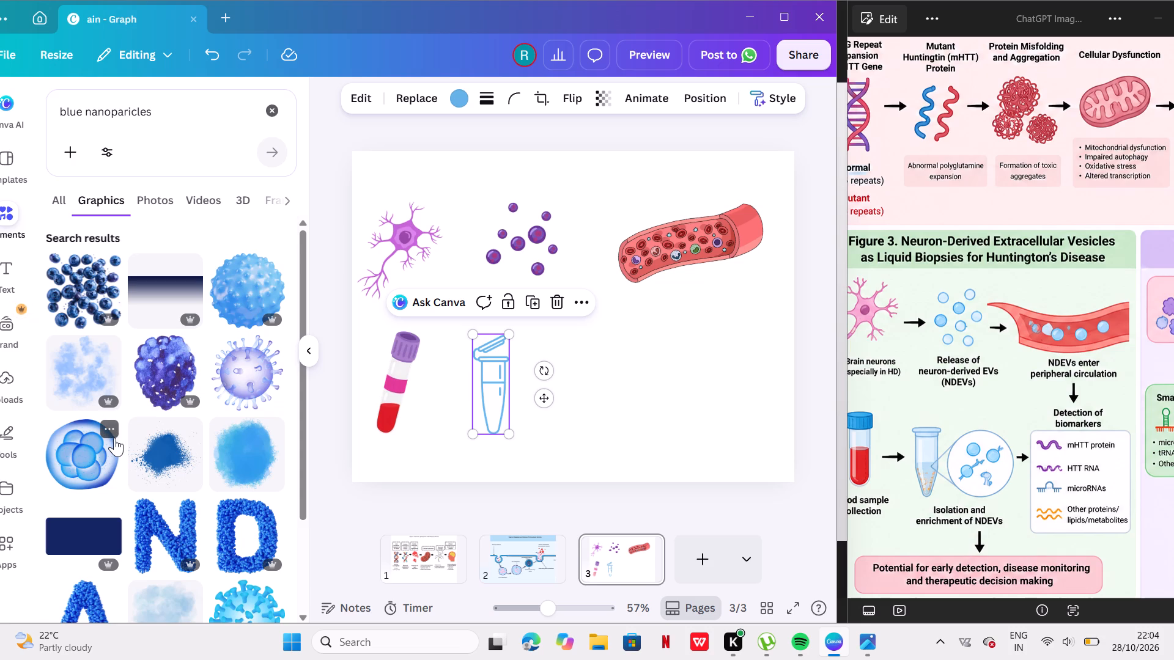
Look through the blue nanoparticle graphics and insert the cluster of translucent teal, blue and purple bubbles on page 3.
{"action": "left_click", "coordinate": [114, 438]}
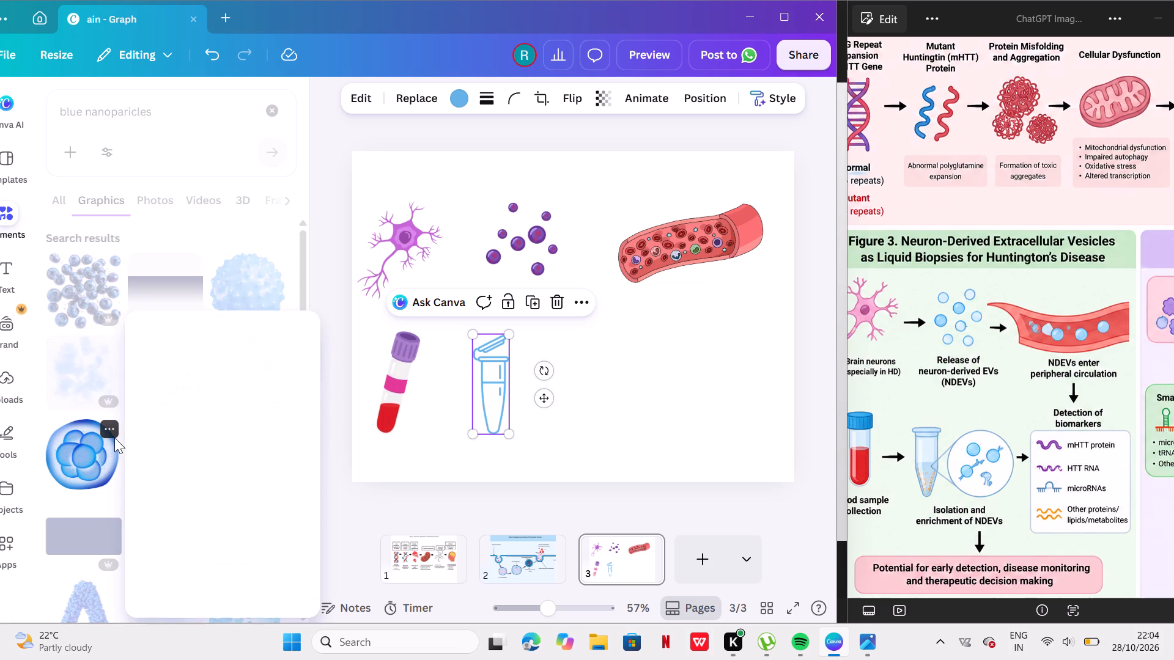
{"action": "left_click", "coordinate": [80, 444]}
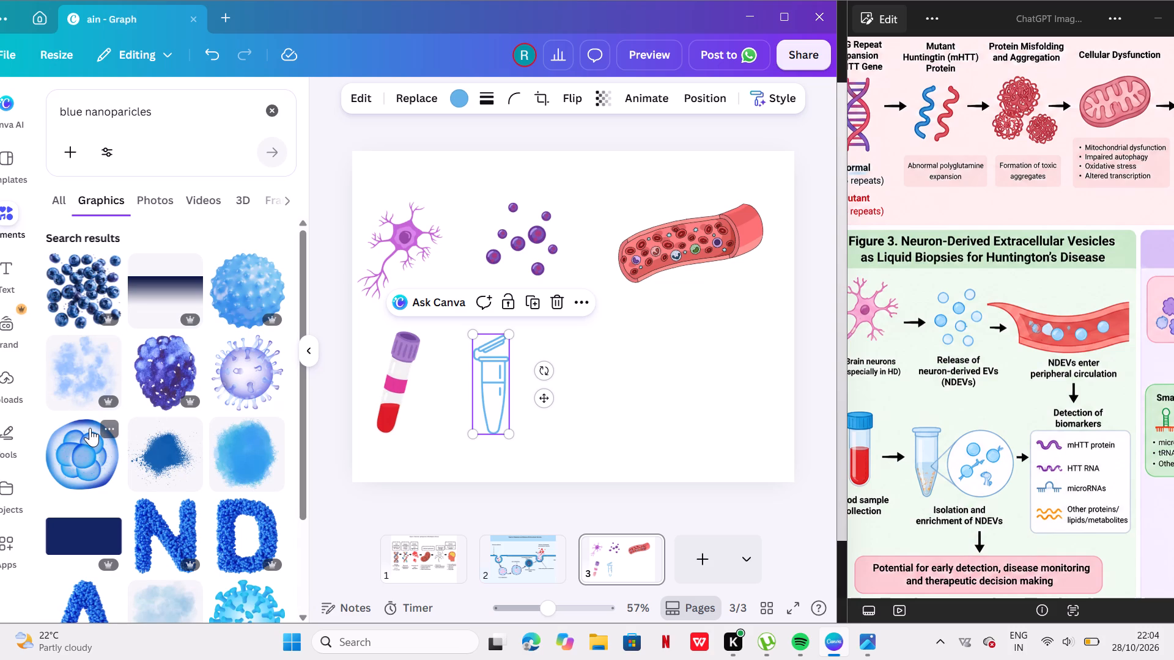
{"action": "scroll", "coordinate": [152, 445], "scroll_direction": "down", "scroll_amount": 3}
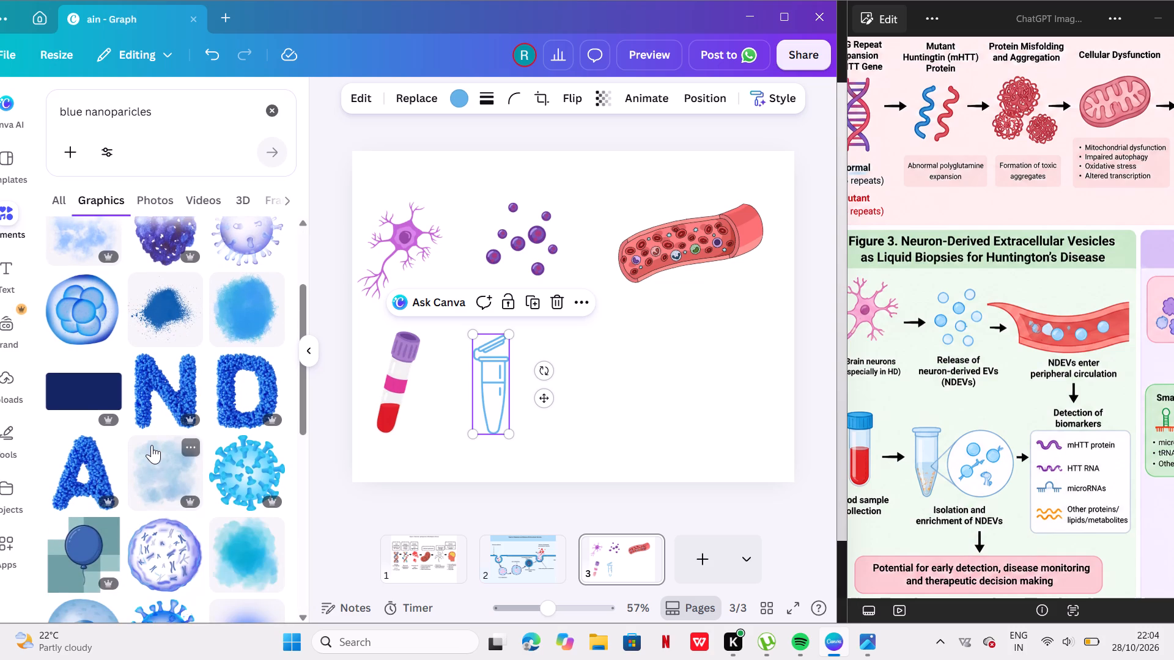
{"action": "scroll", "coordinate": [152, 445], "scroll_direction": "down", "scroll_amount": 1}
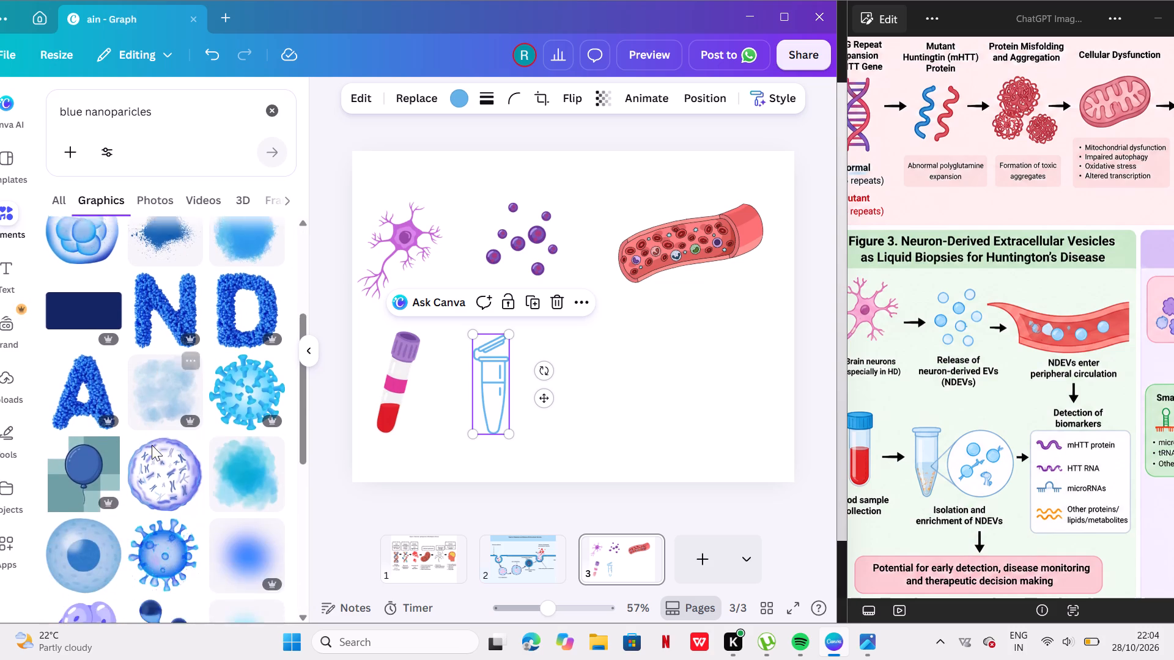
{"action": "scroll", "coordinate": [152, 445], "scroll_direction": "down", "scroll_amount": 1}
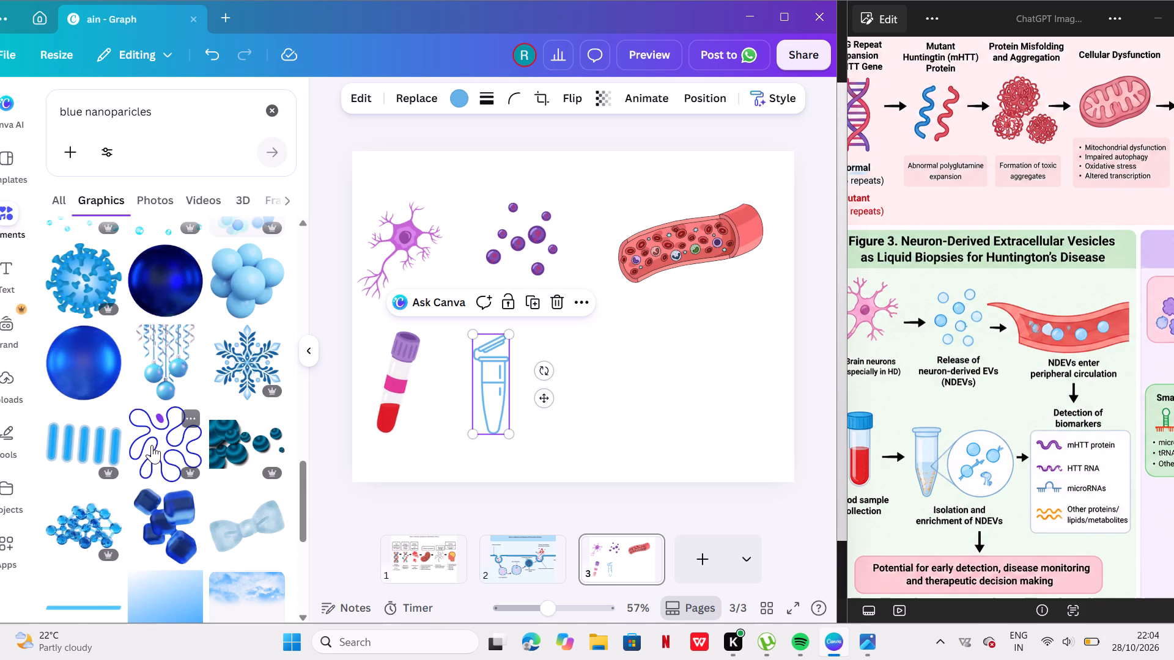
{"action": "scroll", "coordinate": [152, 445], "scroll_direction": "up", "scroll_amount": 1}
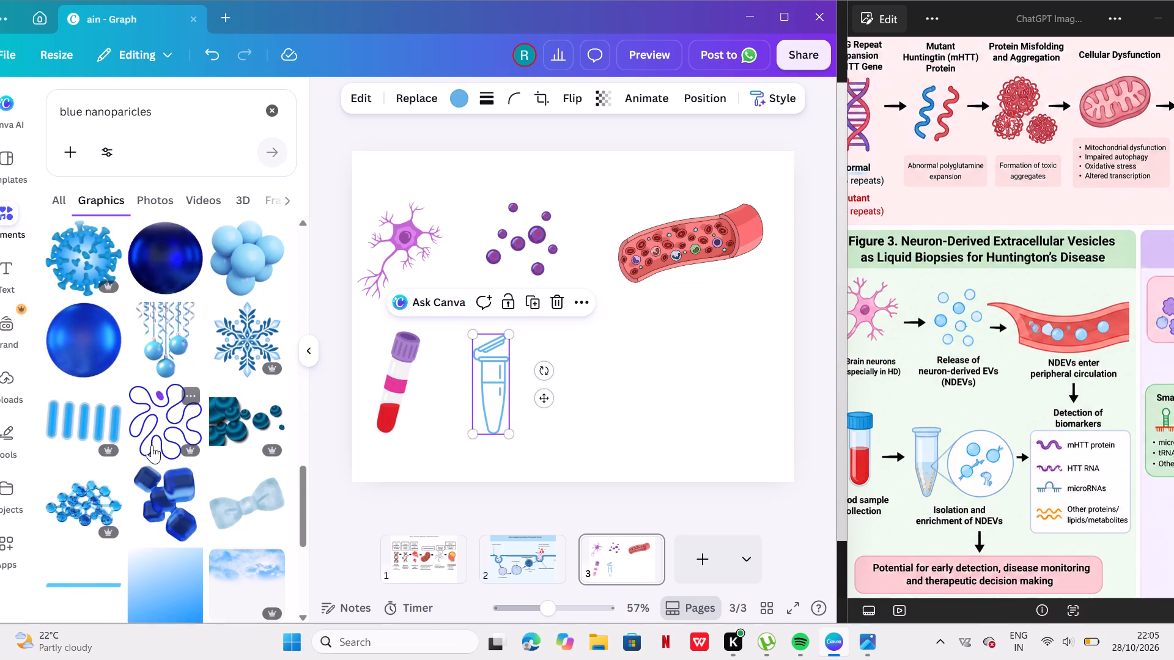
{"action": "scroll", "coordinate": [152, 445], "scroll_direction": "up", "scroll_amount": 1}
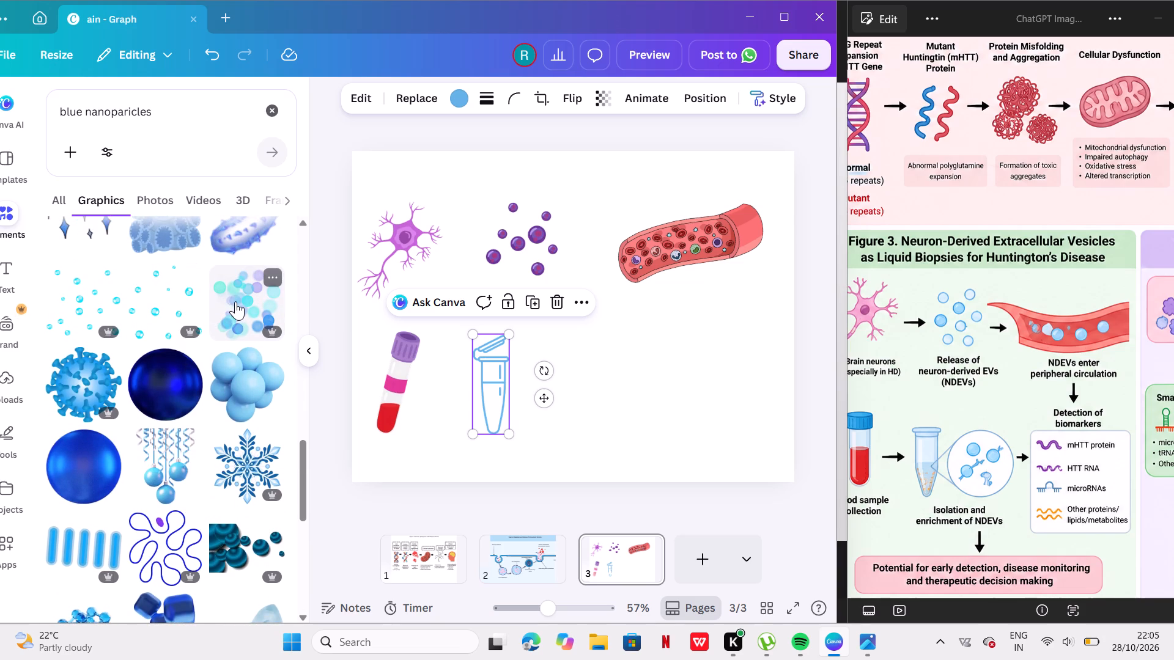
{"action": "scroll", "coordinate": [183, 303], "scroll_direction": "up", "scroll_amount": 1}
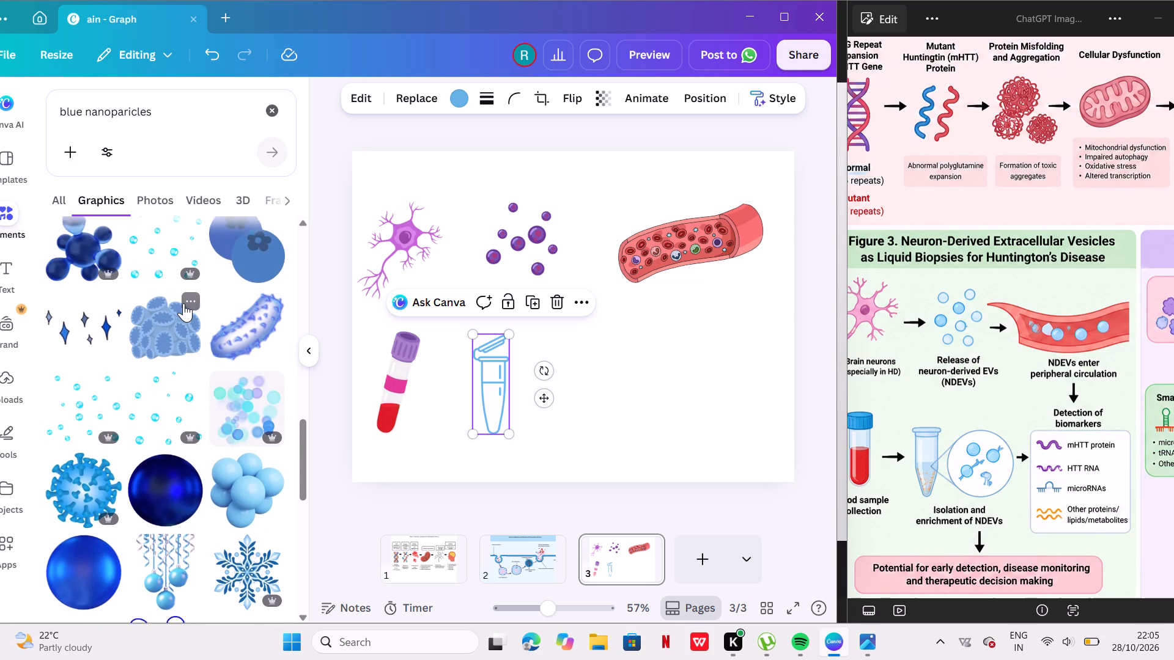
{"action": "scroll", "coordinate": [183, 303], "scroll_direction": "up", "scroll_amount": 1}
{"action": "left_click", "coordinate": [232, 413]}
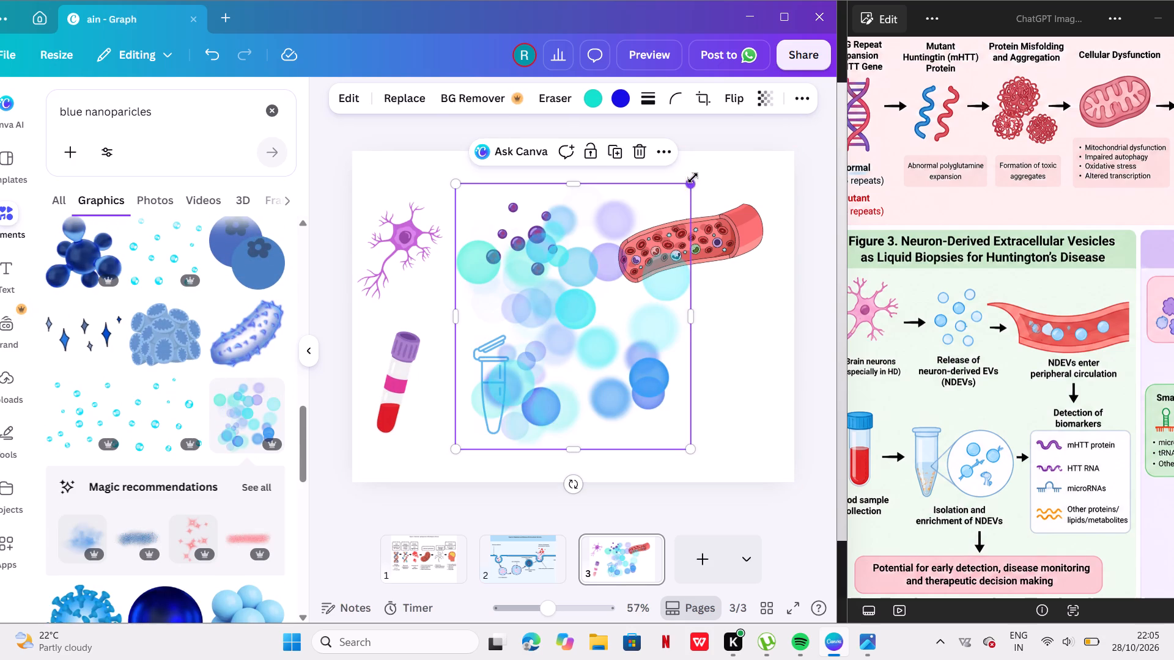
Shrink the bubble cluster to roughly the microcentrifuge tube's width and place it over the lower half of that tube.
{"action": "left_click_drag", "start_coordinate": [693, 176], "coordinate": [698, 198]}
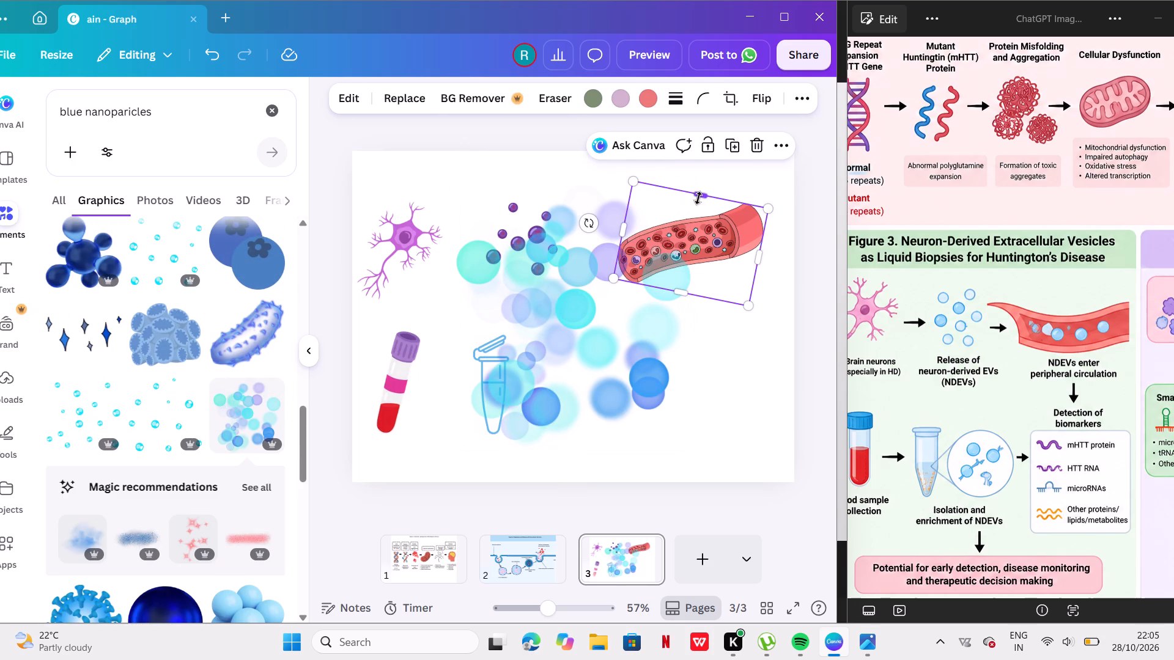
{"action": "left_click_drag", "start_coordinate": [606, 347], "coordinate": [606, 312]}
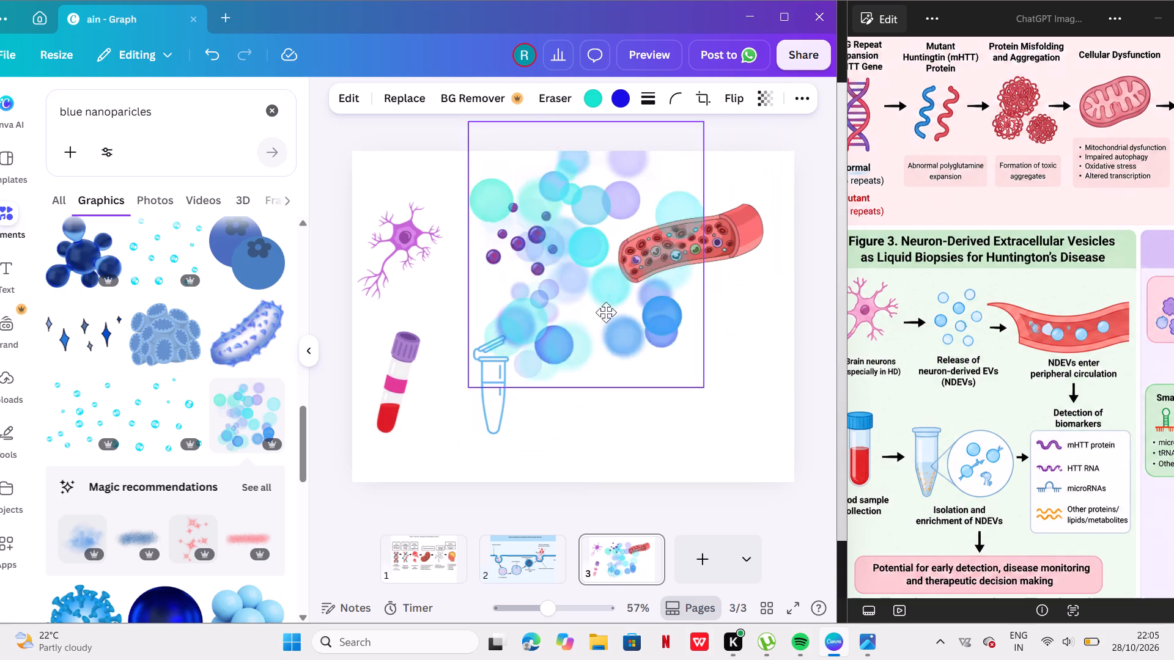
{"action": "left_click_drag", "start_coordinate": [606, 312], "coordinate": [586, 350]}
{"action": "left_click_drag", "start_coordinate": [670, 193], "coordinate": [644, 233]}
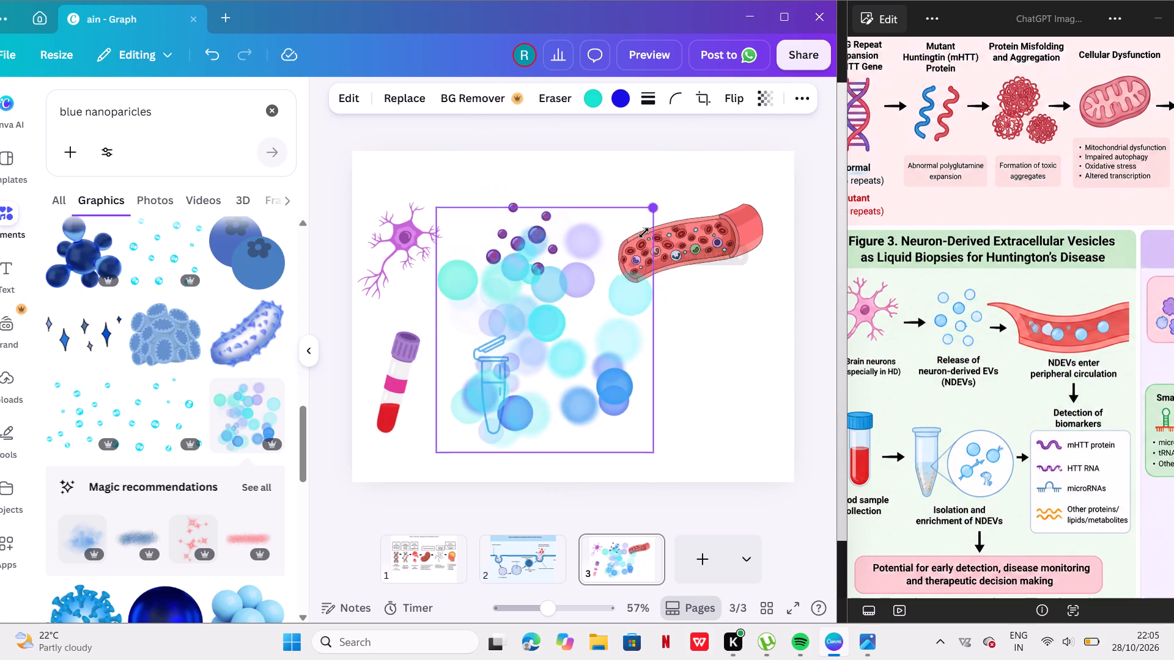
{"action": "left_click_drag", "start_coordinate": [644, 233], "coordinate": [483, 406]}
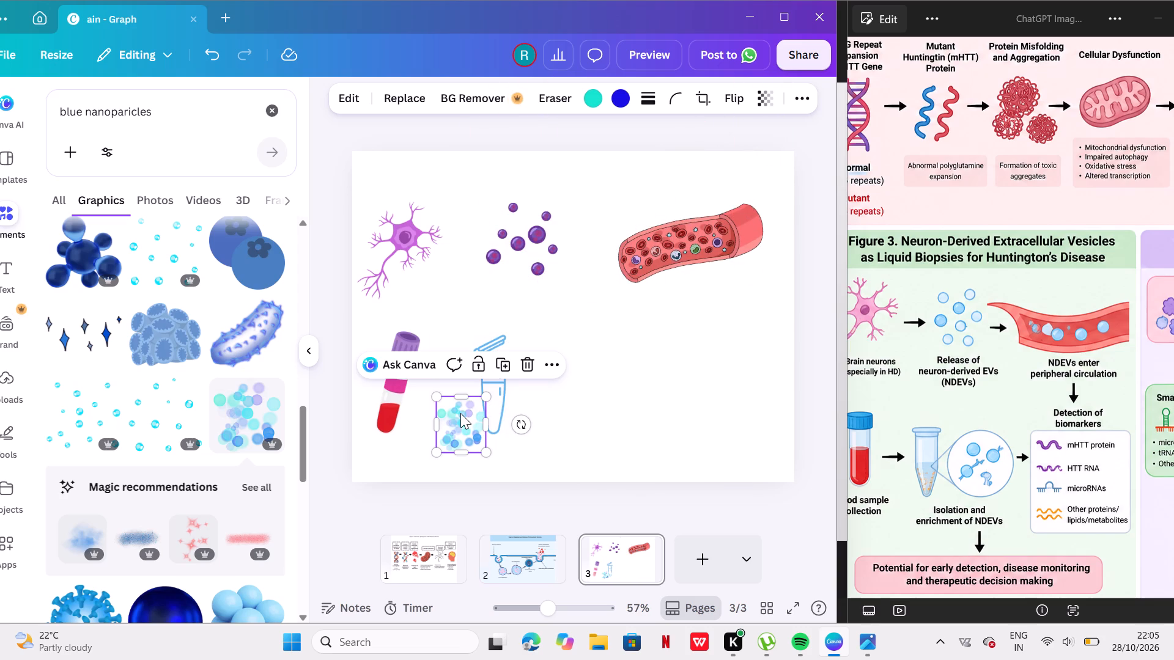
{"action": "left_click_drag", "start_coordinate": [460, 413], "coordinate": [485, 400]}
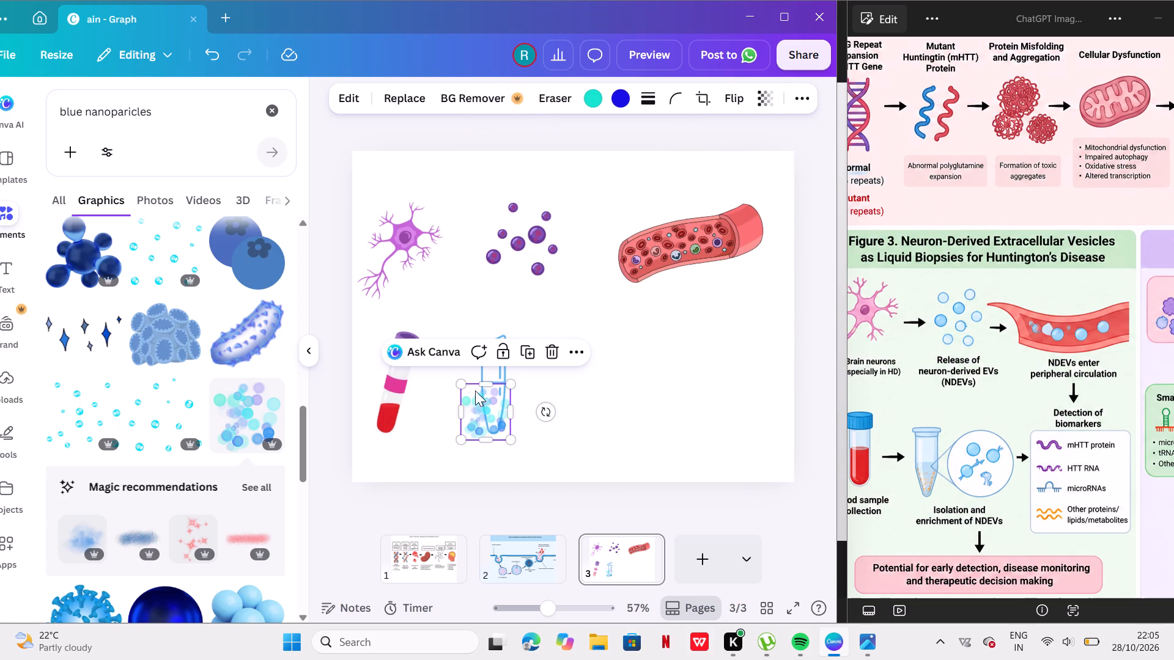
{"action": "left_click_drag", "start_coordinate": [462, 386], "coordinate": [481, 388]}
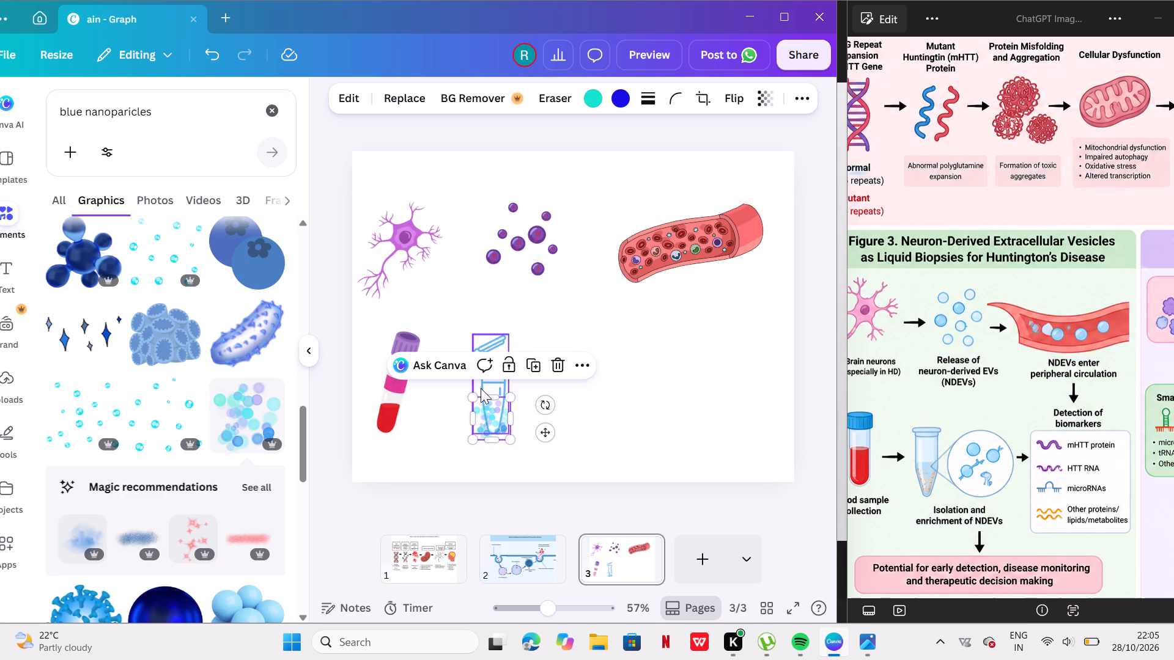
{"action": "left_click_drag", "start_coordinate": [485, 408], "coordinate": [485, 397]}
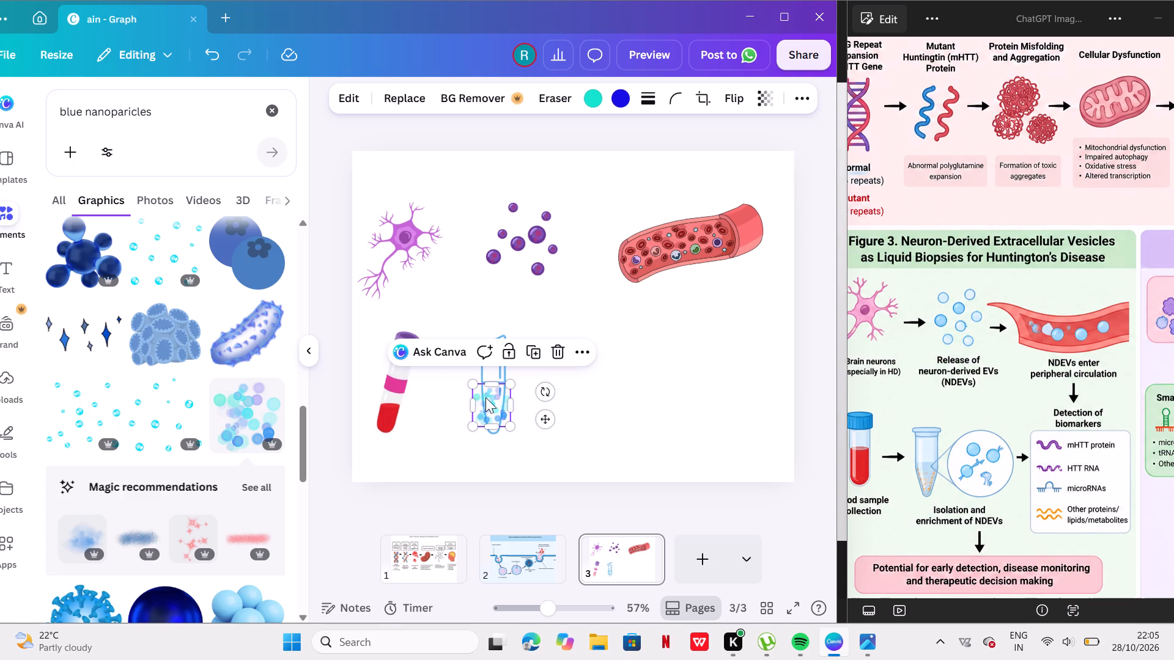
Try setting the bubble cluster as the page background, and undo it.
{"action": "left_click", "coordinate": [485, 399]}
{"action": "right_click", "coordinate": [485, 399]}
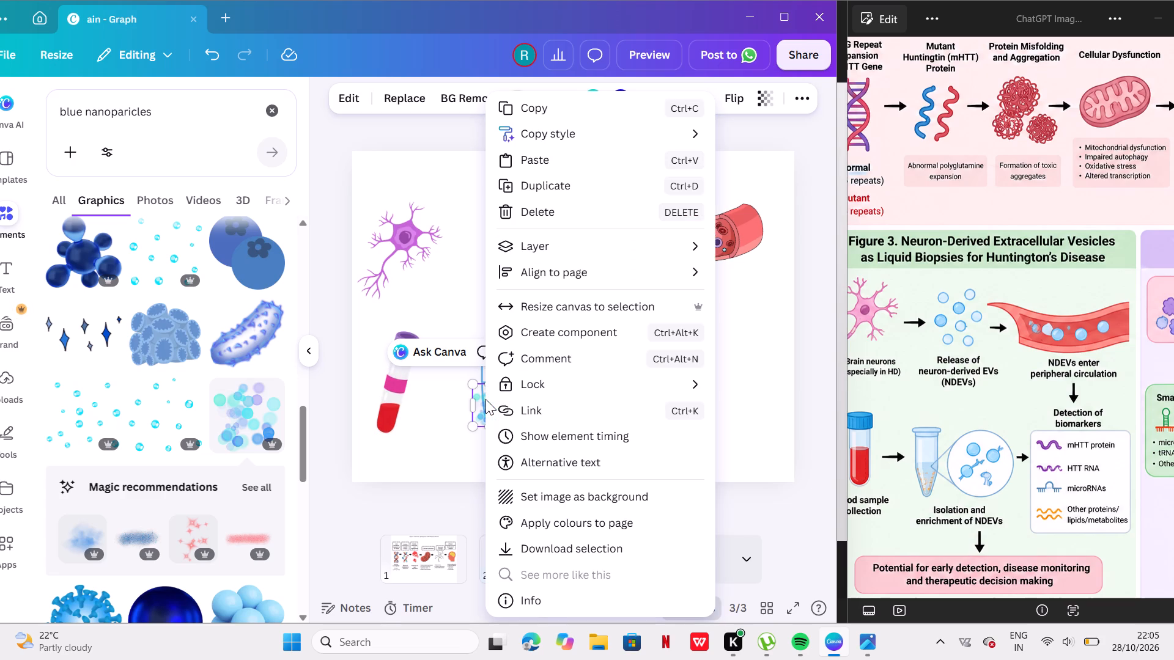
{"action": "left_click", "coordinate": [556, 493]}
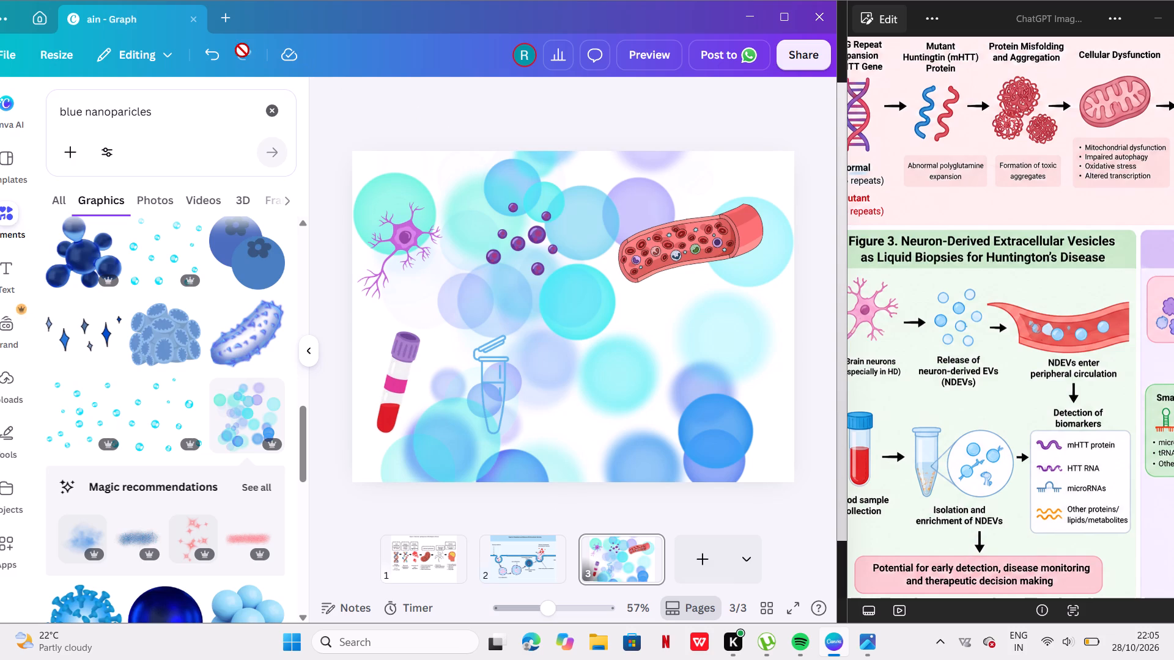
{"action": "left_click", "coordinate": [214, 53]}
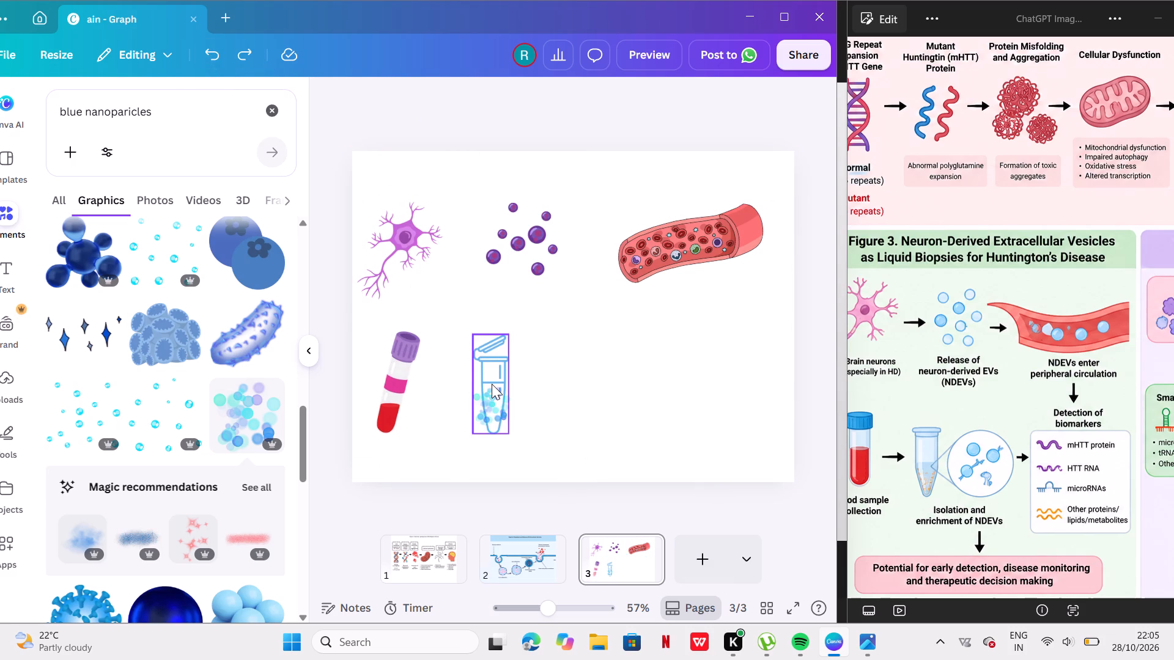
Send the bubble cluster to the back so it lies behind the microcentrifuge tube.
{"action": "left_click", "coordinate": [490, 401]}
{"action": "right_click", "coordinate": [490, 401]}
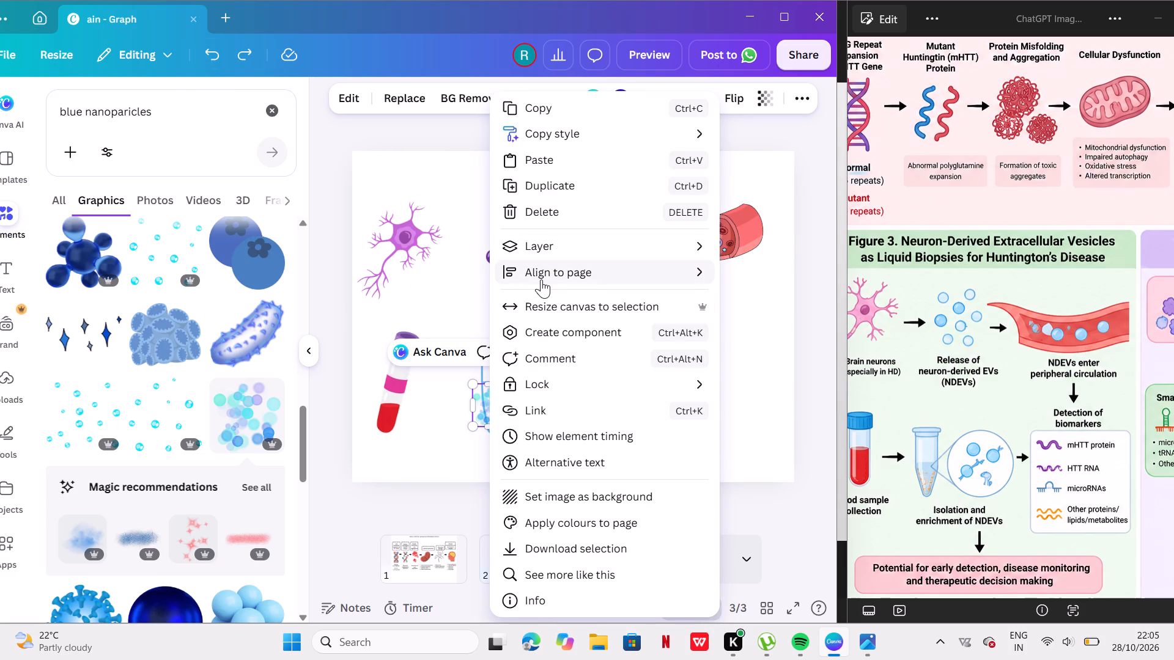
{"action": "left_click", "coordinate": [542, 257]}
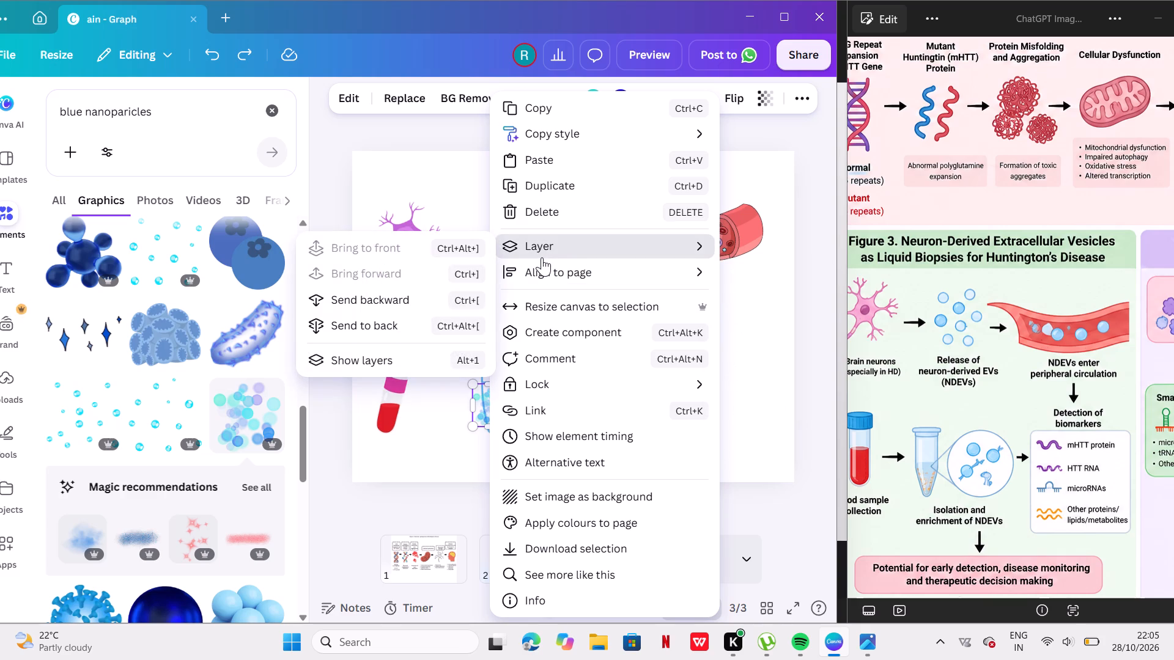
{"action": "left_click", "coordinate": [432, 317]}
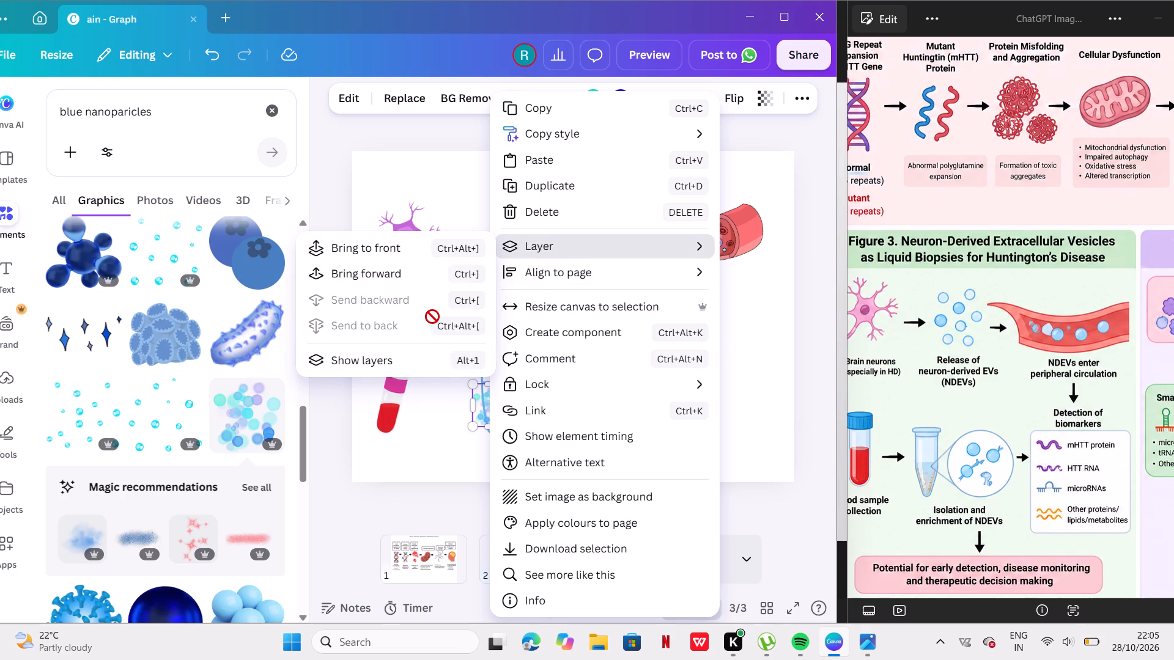
{"action": "left_click", "coordinate": [446, 396]}
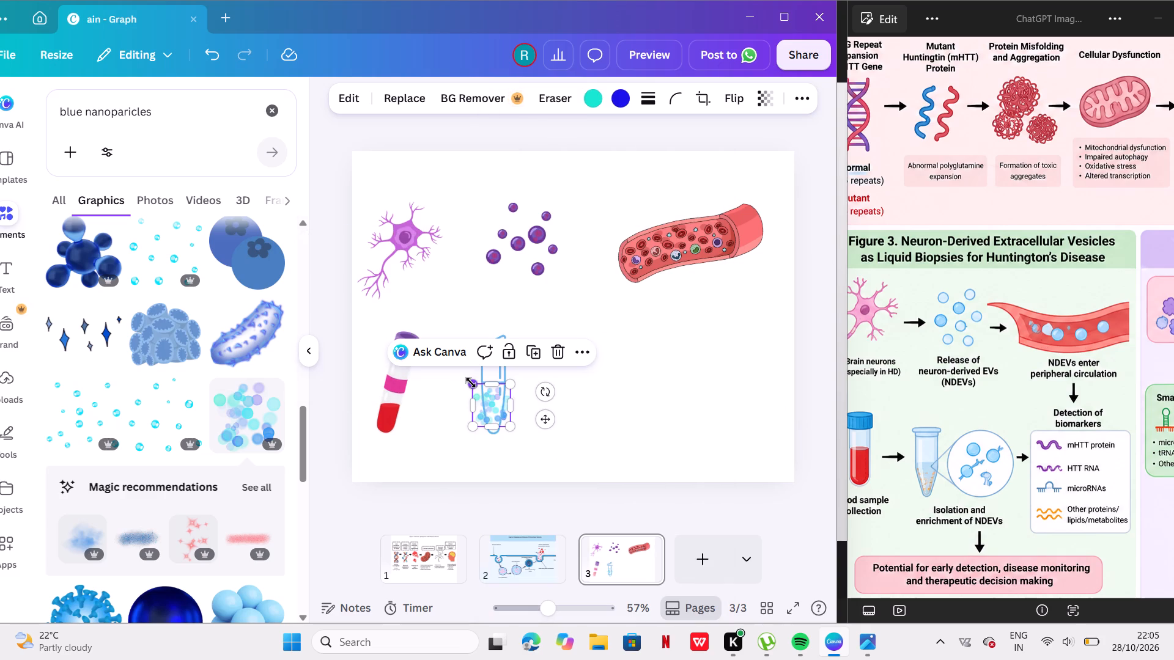
Shrink the bubble cluster to about 39 by 44 and centre it inside the lower part of the microcentrifuge tube.
{"action": "left_click_drag", "start_coordinate": [471, 383], "coordinate": [482, 387]}
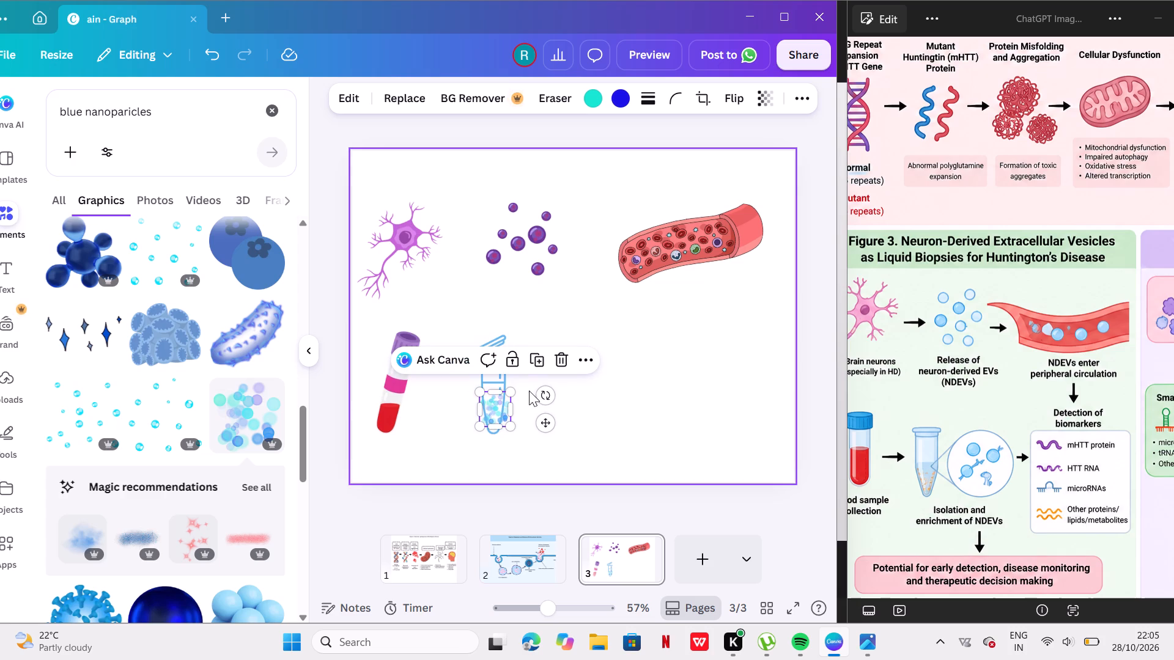
{"action": "left_click_drag", "start_coordinate": [509, 389], "coordinate": [497, 403]}
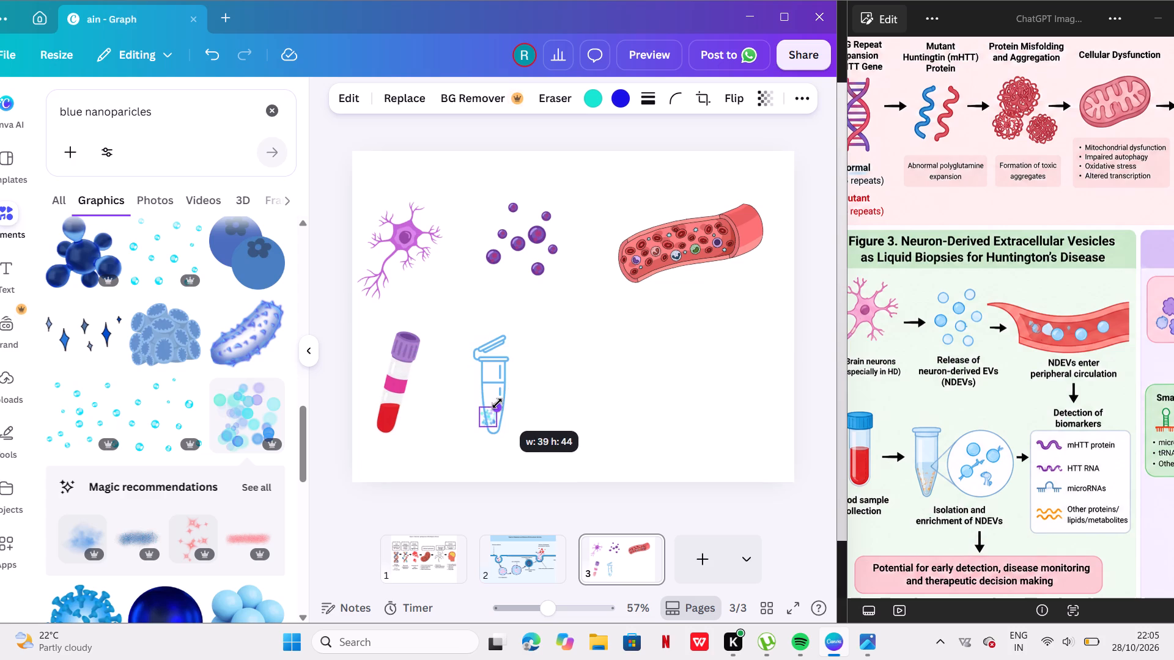
{"action": "left_click_drag", "start_coordinate": [497, 403], "coordinate": [499, 403]}
{"action": "left_click_drag", "start_coordinate": [490, 410], "coordinate": [498, 410]}
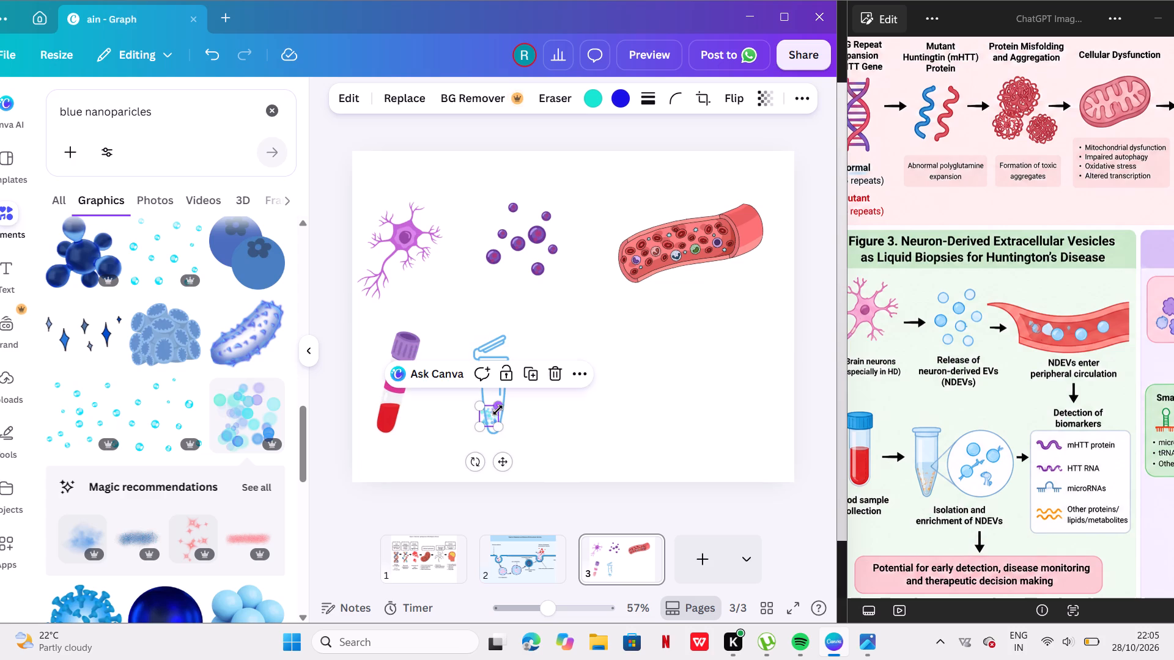
{"action": "left_click_drag", "start_coordinate": [504, 464], "coordinate": [509, 458]}
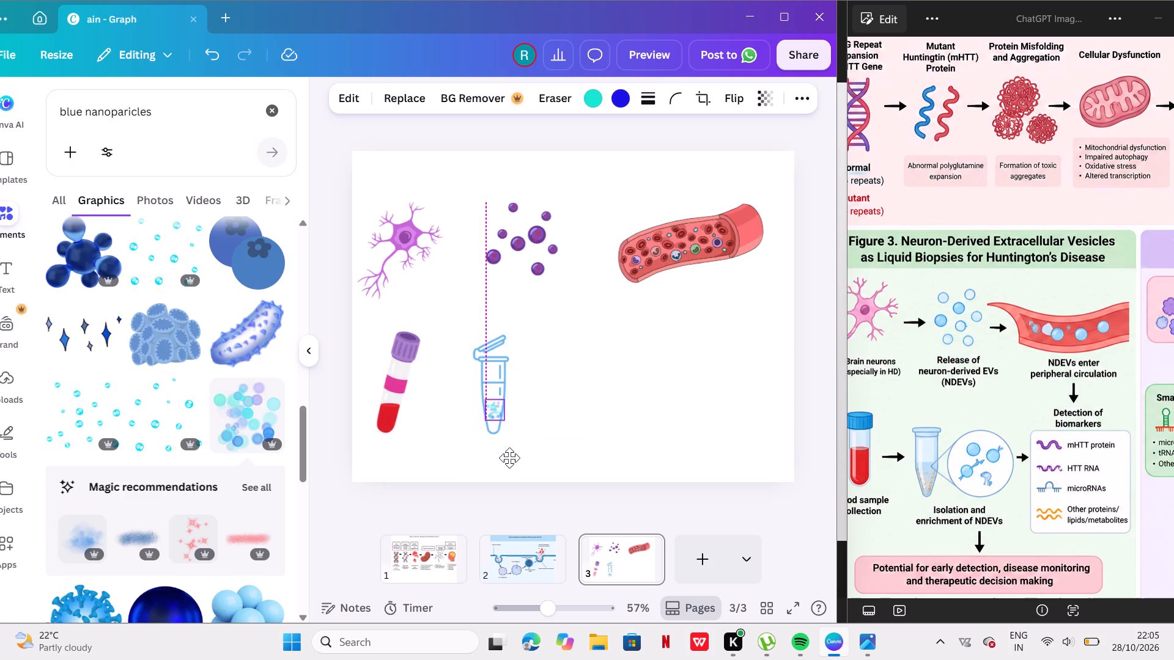
{"action": "left_click_drag", "start_coordinate": [509, 458], "coordinate": [510, 459]}
{"action": "left_click", "coordinate": [545, 433]}
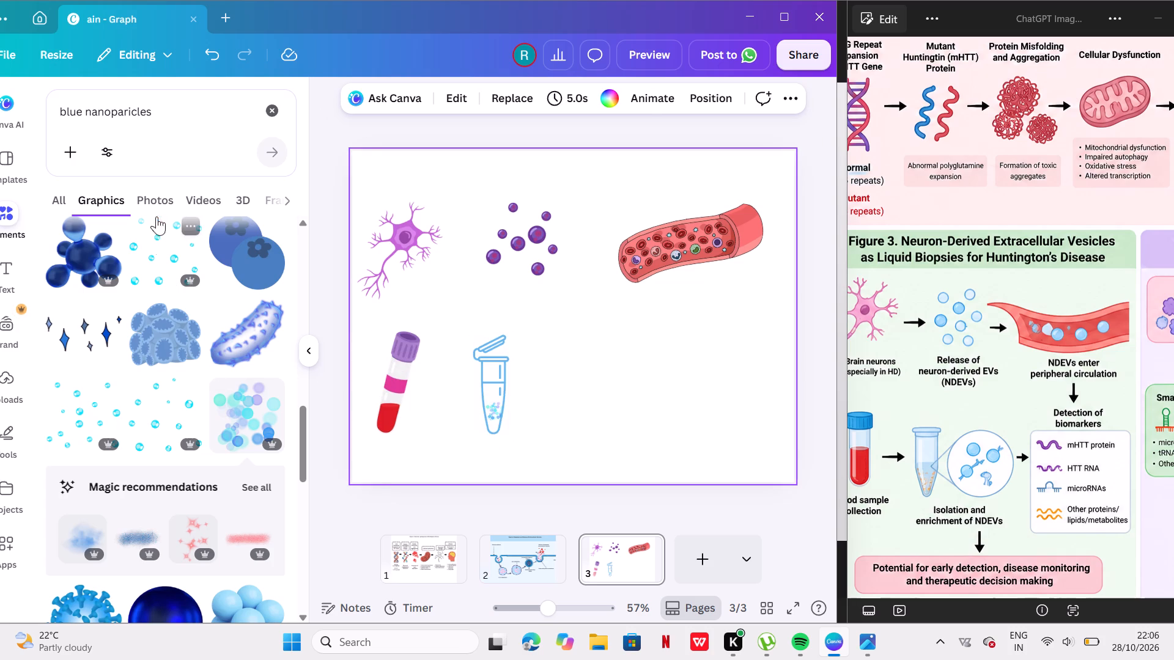
Look through the nanoparticle graphics again and insert the round blue cell containing a cluster of smaller spheres.
{"action": "scroll", "coordinate": [153, 279], "scroll_direction": "up", "scroll_amount": 3}
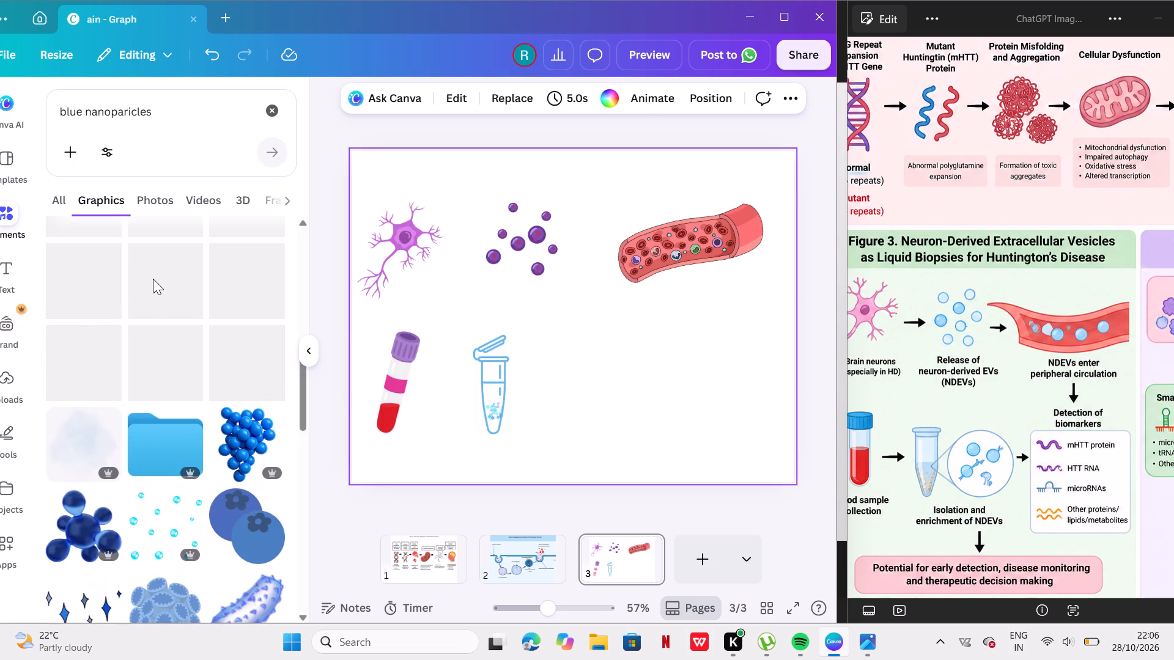
{"action": "scroll", "coordinate": [153, 279], "scroll_direction": "up", "scroll_amount": 3}
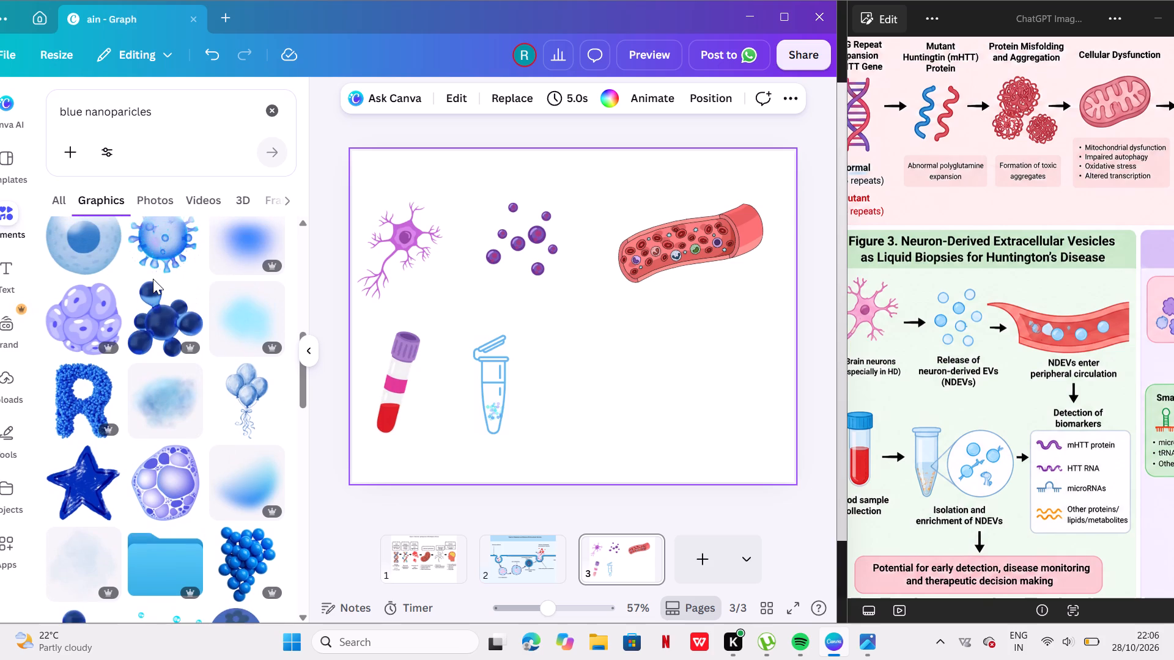
{"action": "scroll", "coordinate": [153, 279], "scroll_direction": "up", "scroll_amount": 4}
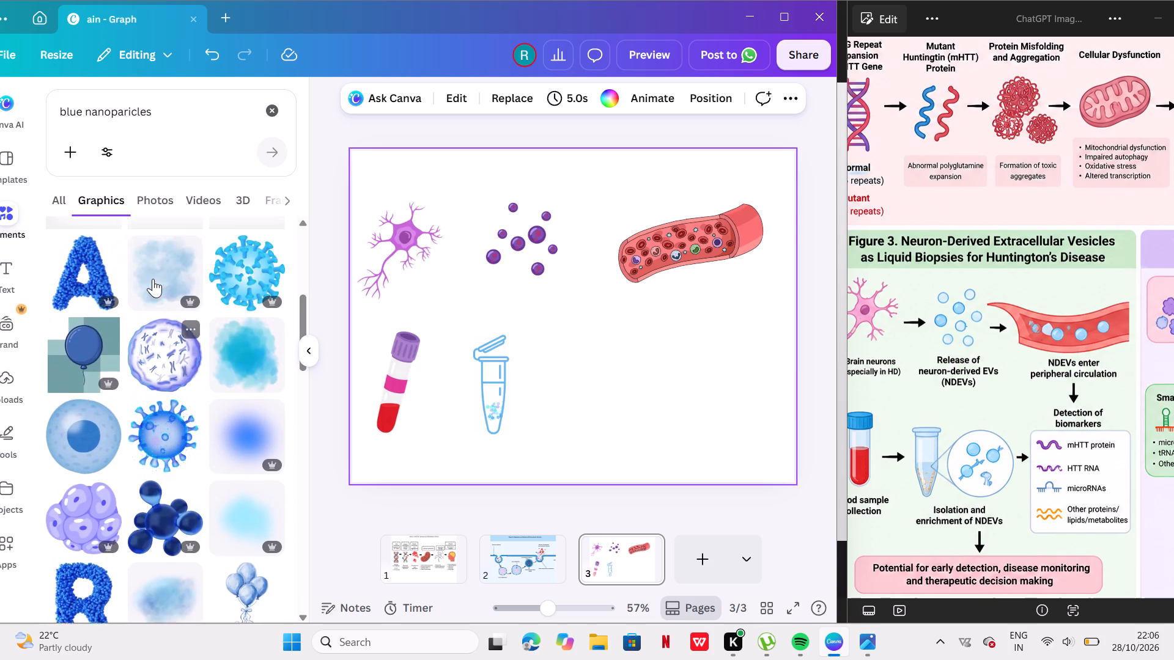
{"action": "scroll", "coordinate": [153, 279], "scroll_direction": "up", "scroll_amount": 2}
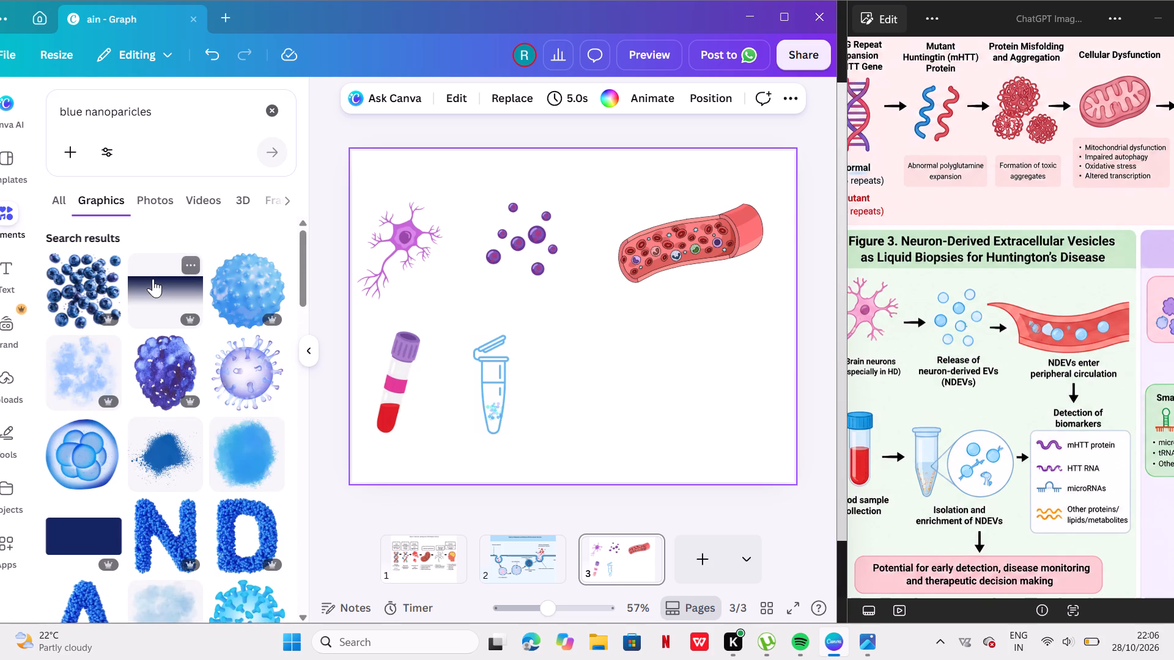
{"action": "scroll", "coordinate": [153, 279], "scroll_direction": "down", "scroll_amount": 3}
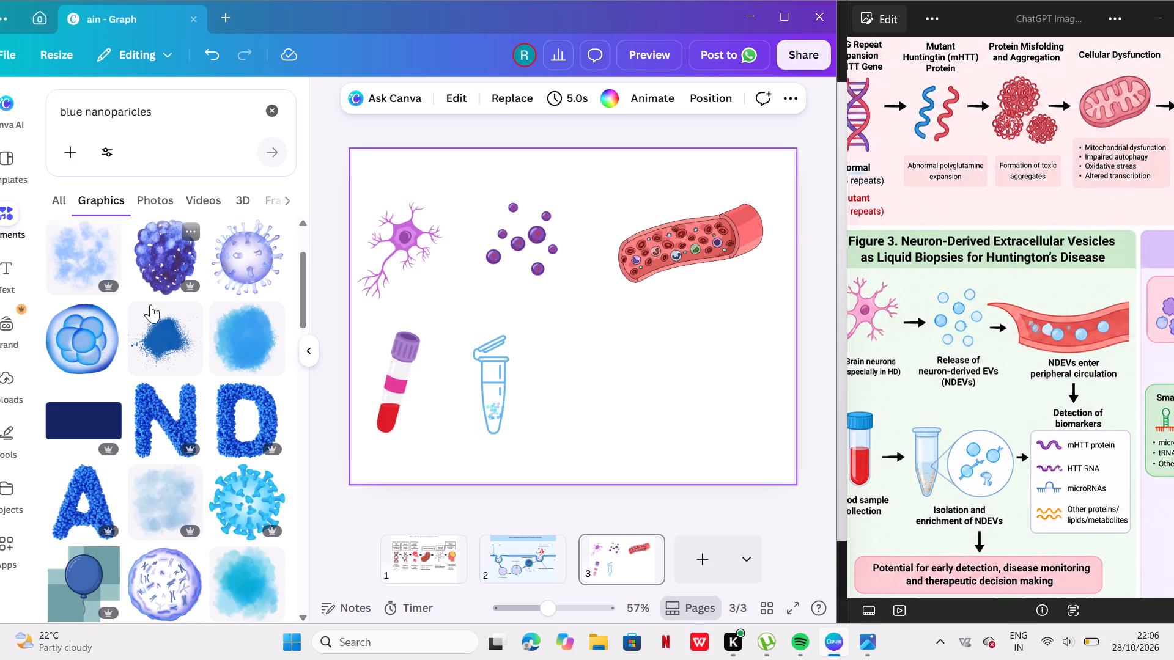
{"action": "left_click", "coordinate": [94, 345]}
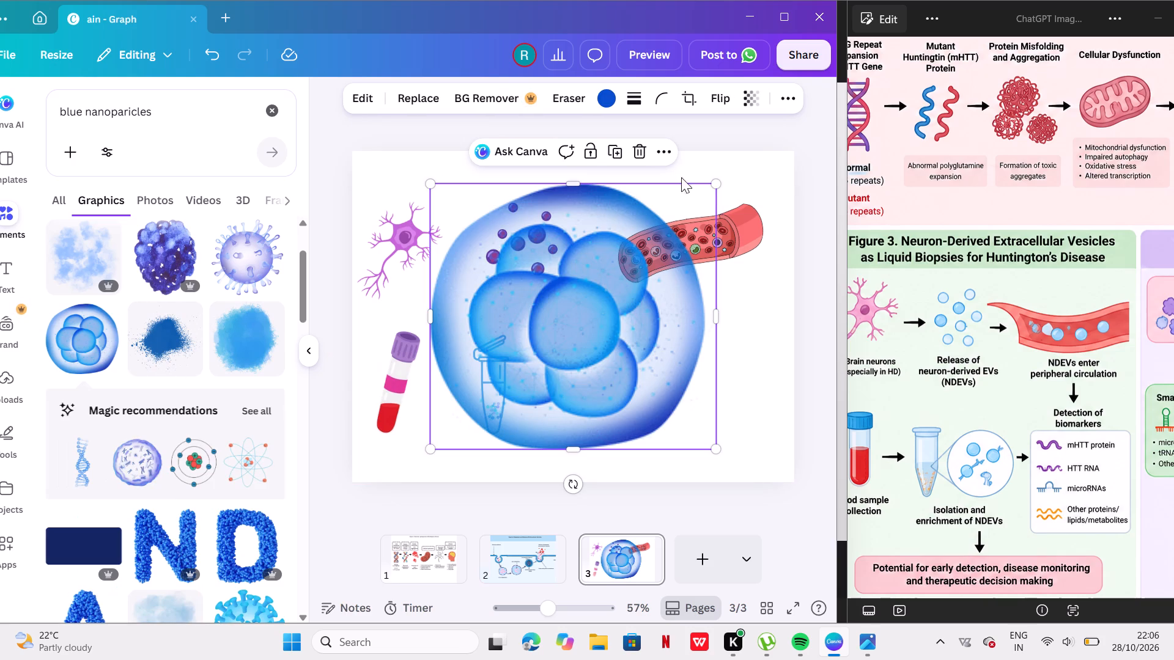
Shrink the round blue cell to about 113 by 105 and place it just right of the microcentrifuge tube's lower part.
{"action": "left_click_drag", "start_coordinate": [715, 189], "coordinate": [485, 395]}
{"action": "left_click_drag", "start_coordinate": [457, 426], "coordinate": [550, 408]}
{"action": "left_click_drag", "start_coordinate": [579, 375], "coordinate": [572, 385]}
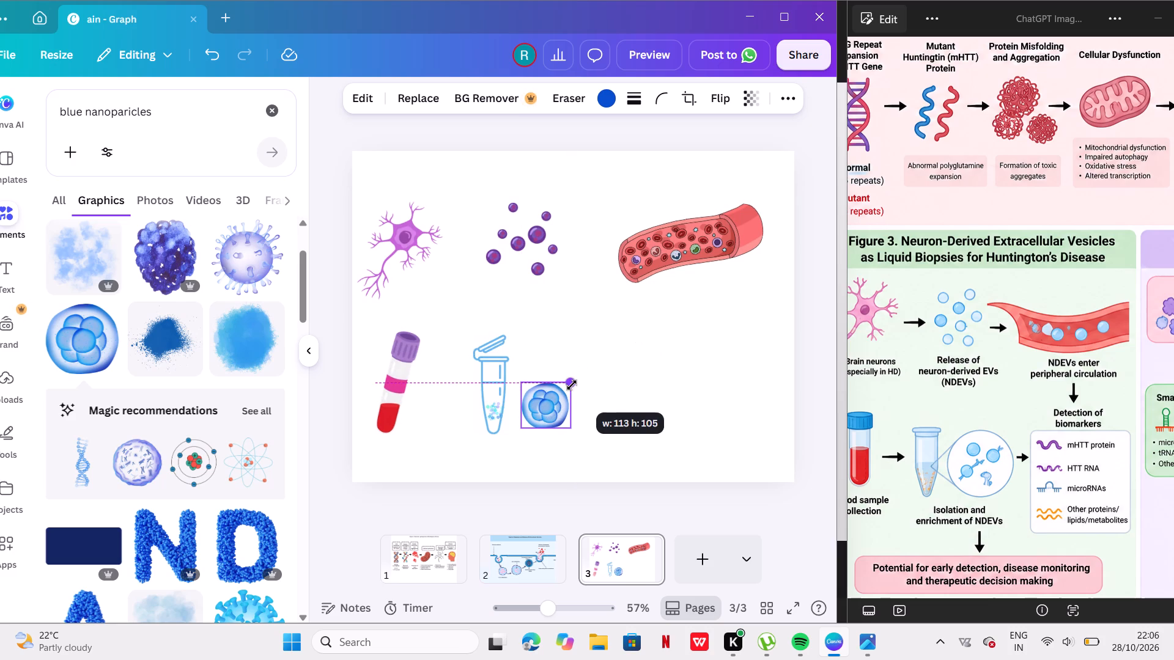
{"action": "left_click_drag", "start_coordinate": [572, 385], "coordinate": [569, 386]}
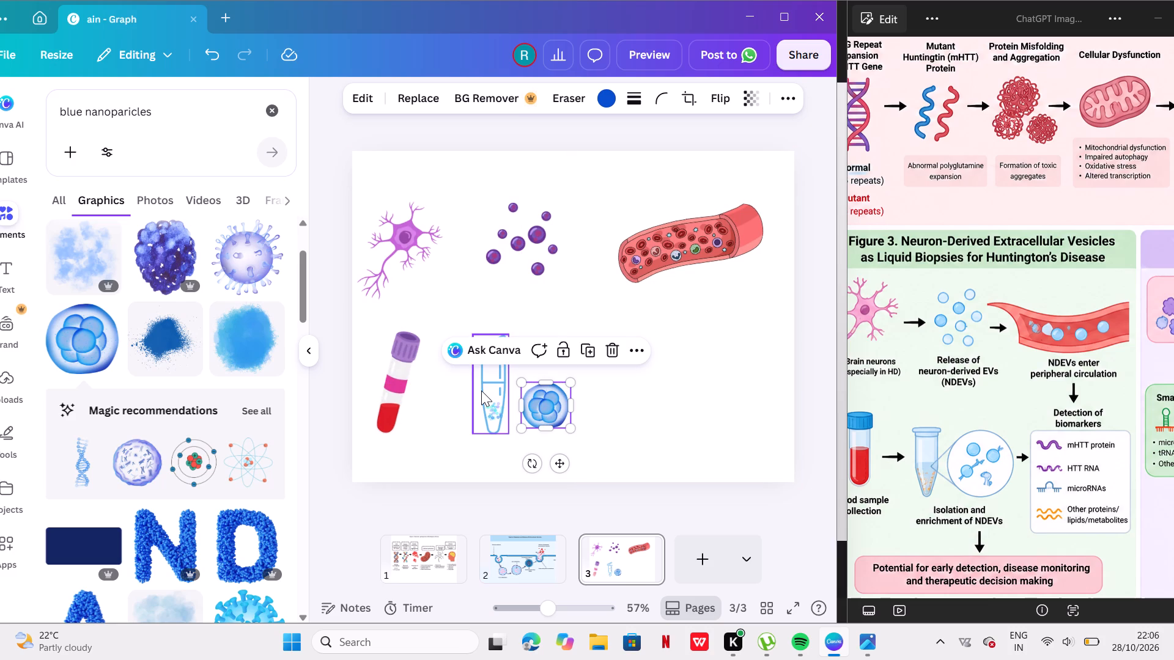
Search the element library for water and insert the pale light-blue splash wave graphic.
{"action": "left_click", "coordinate": [270, 105]}
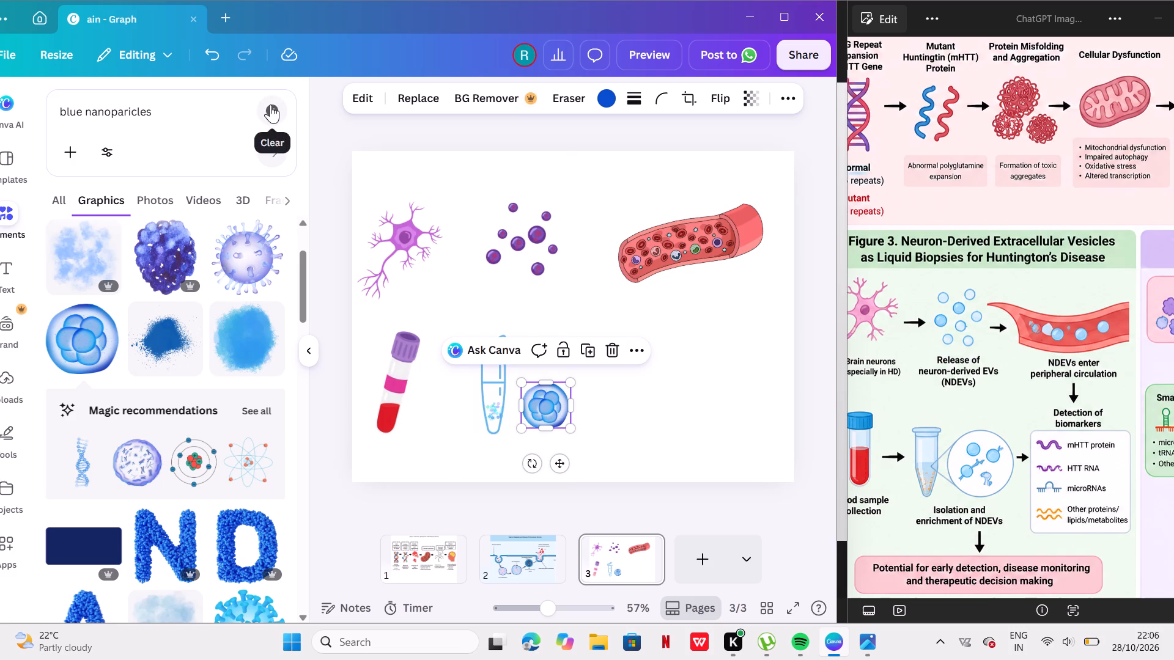
{"action": "left_click", "coordinate": [234, 97]}
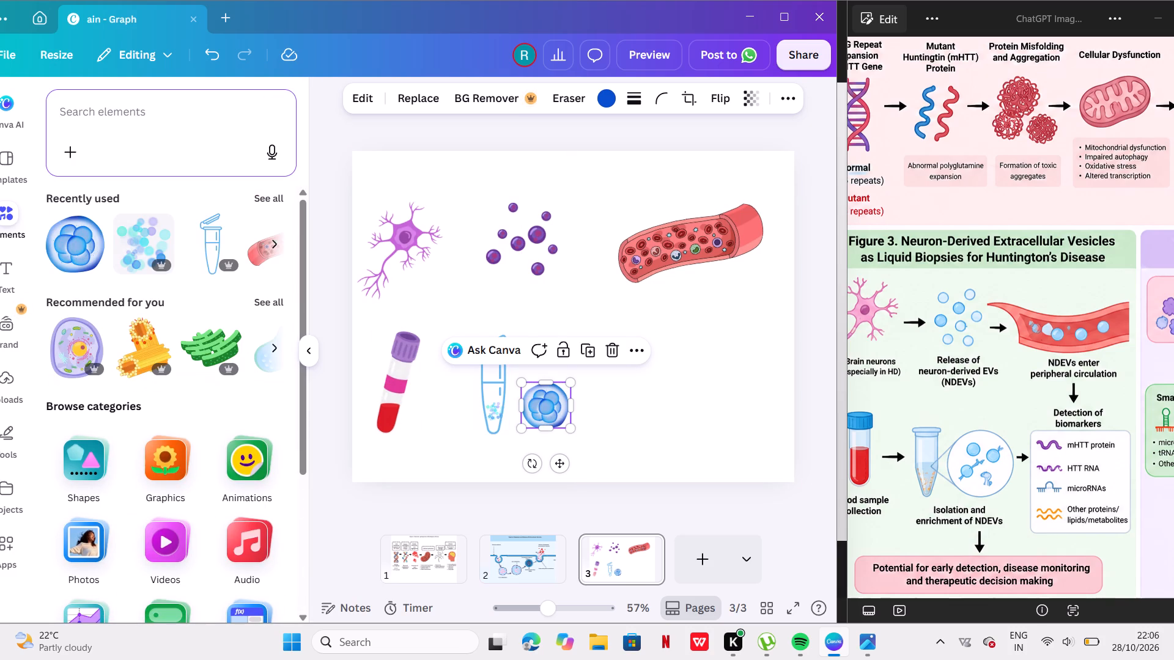
{"action": "key", "text": "e"}
{"action": "left_click", "coordinate": [168, 105]}
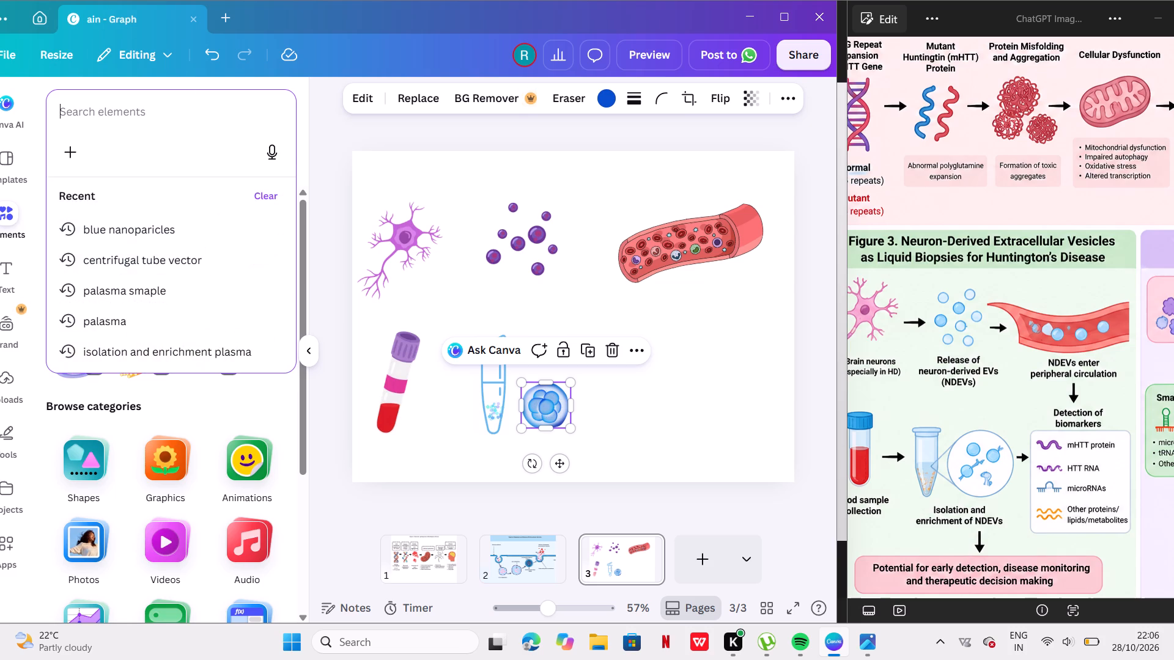
{"action": "type", "text": "watwe"}
{"action": "key", "text": "BackSpace"}
{"action": "key", "text": "BackSpace"}
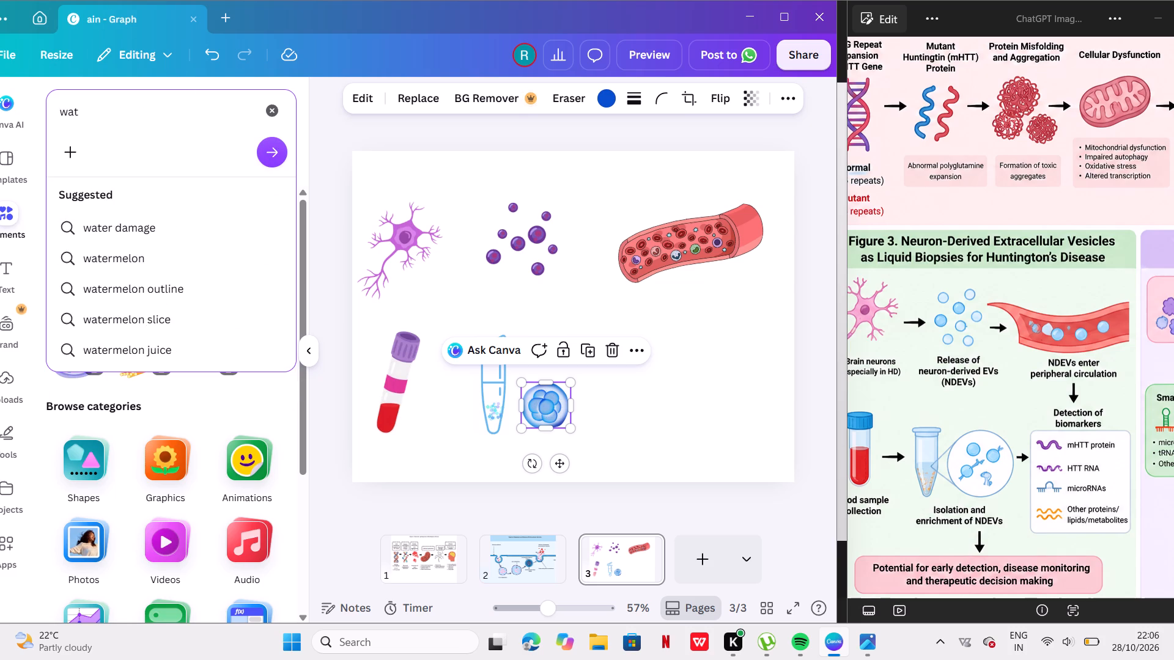
{"action": "type", "text": "er"}
{"action": "key", "text": "Return"}
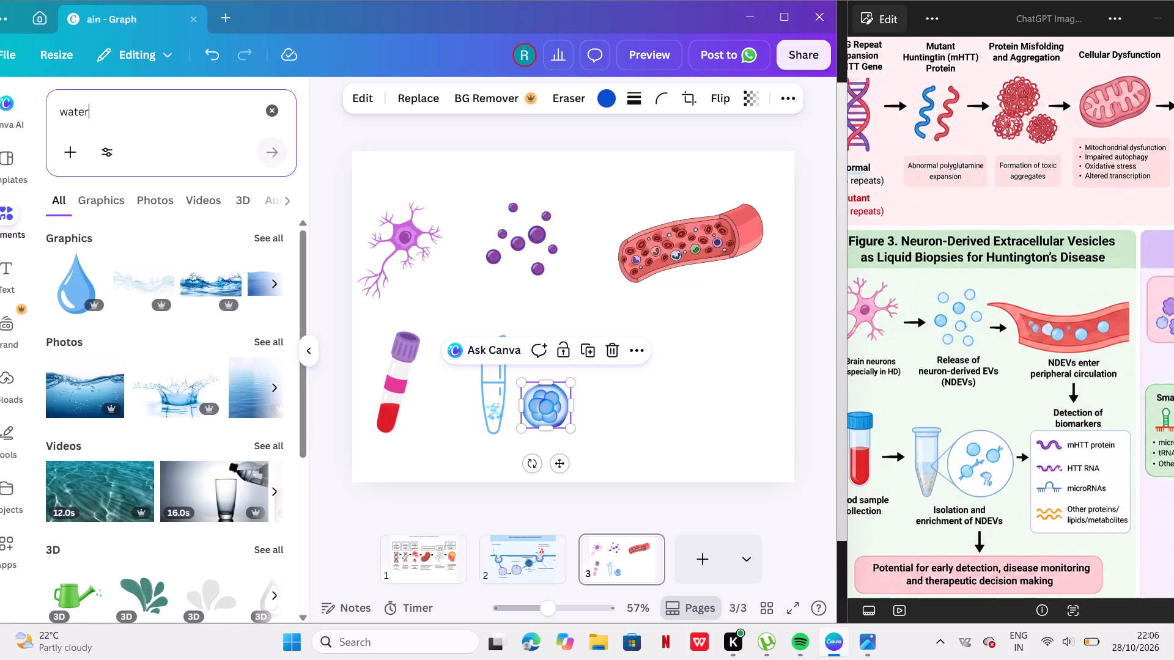
{"action": "left_click", "coordinate": [105, 202]}
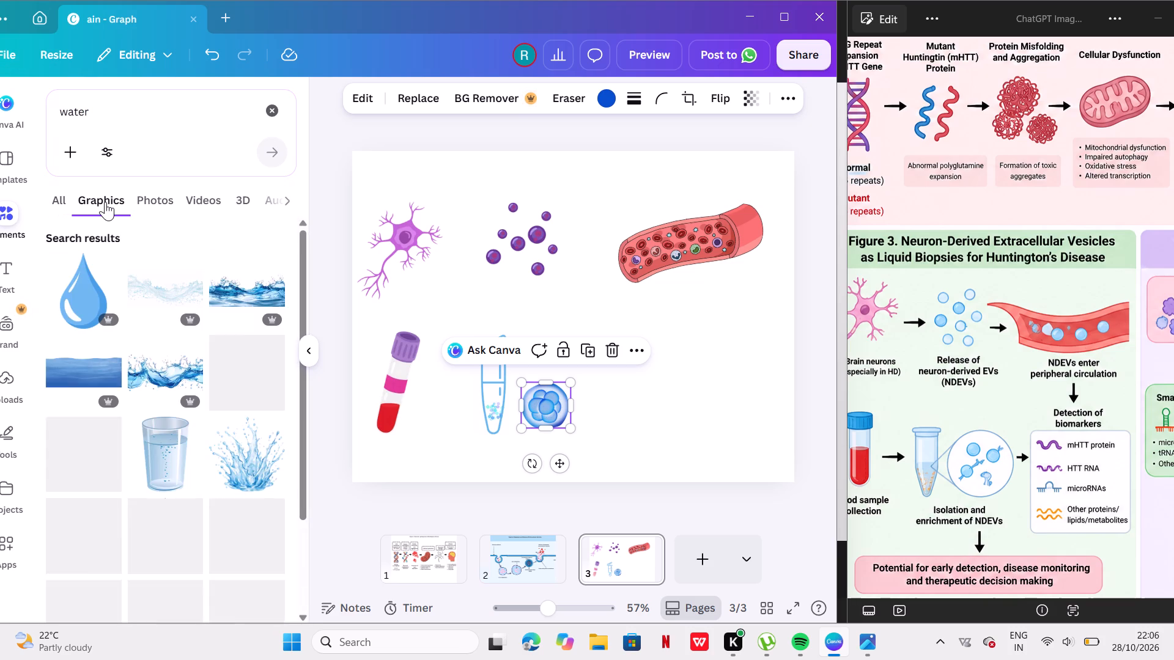
{"action": "left_click", "coordinate": [147, 303]}
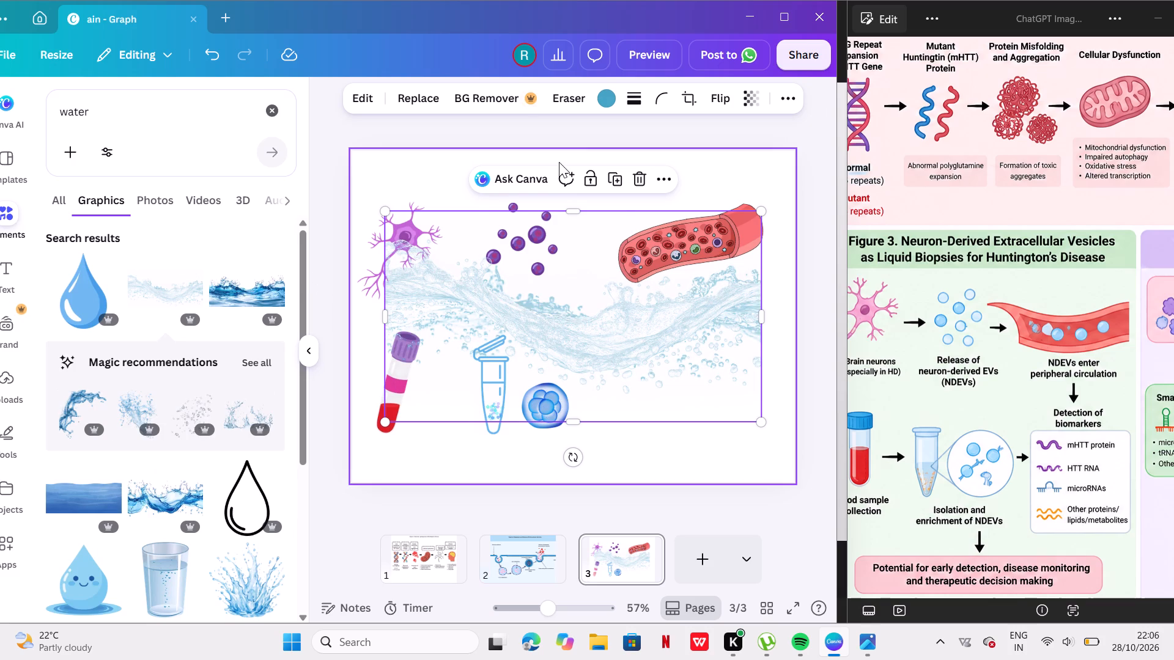
Shrink and narrow the pale splash to about 52 by 117 and fit it inside the lower part of the microcentrifuge tube.
{"action": "left_click_drag", "start_coordinate": [761, 209], "coordinate": [668, 271]}
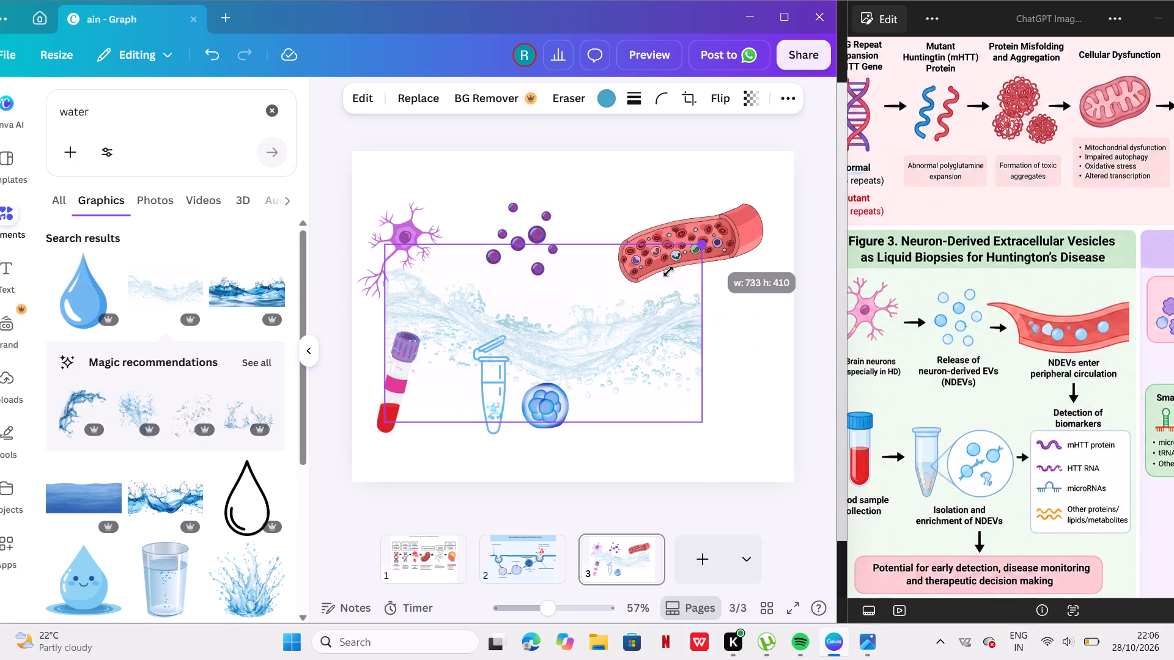
{"action": "left_click_drag", "start_coordinate": [668, 271], "coordinate": [483, 364]}
{"action": "left_click_drag", "start_coordinate": [425, 400], "coordinate": [443, 400]}
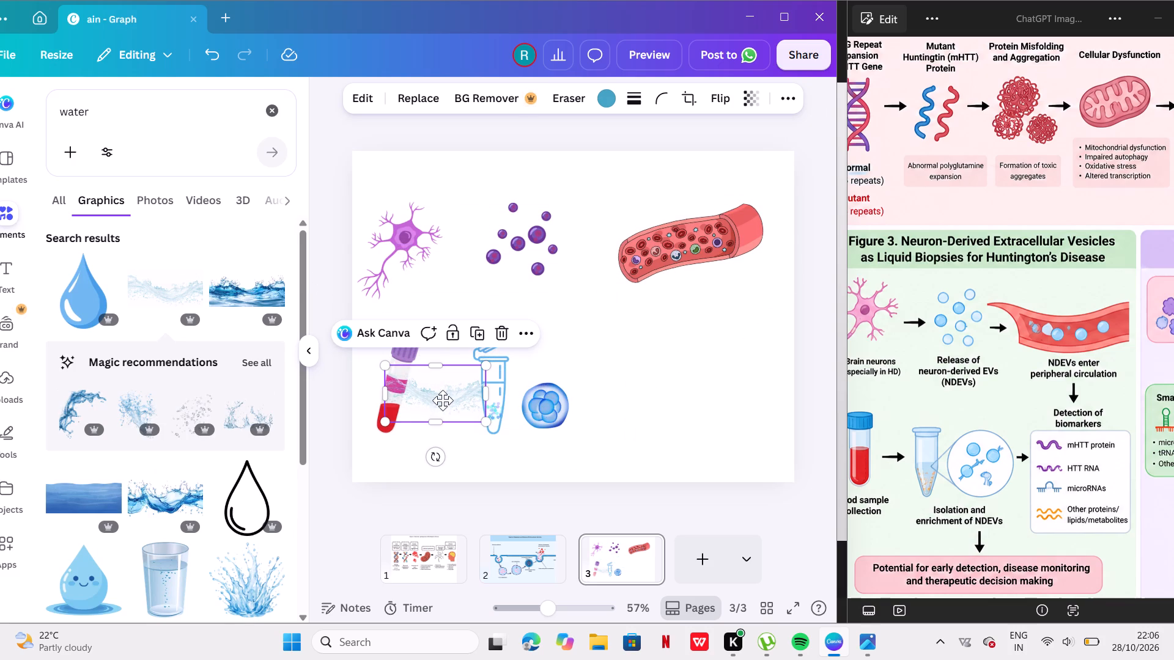
{"action": "left_click_drag", "start_coordinate": [443, 400], "coordinate": [467, 397]}
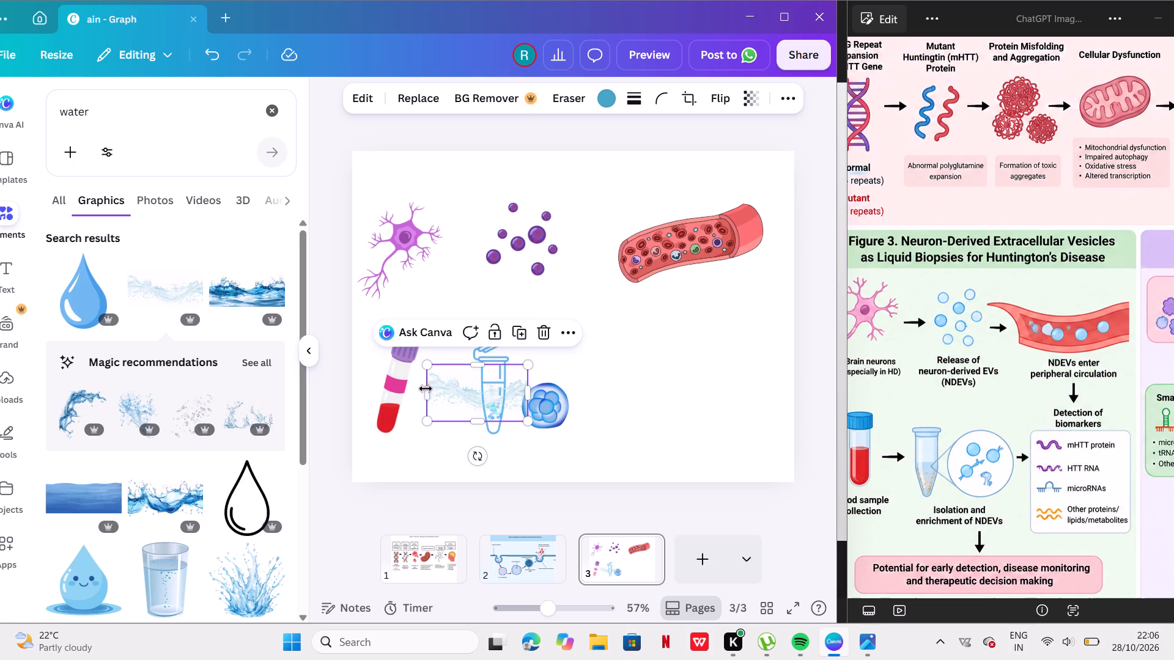
{"action": "left_click_drag", "start_coordinate": [430, 392], "coordinate": [486, 411]}
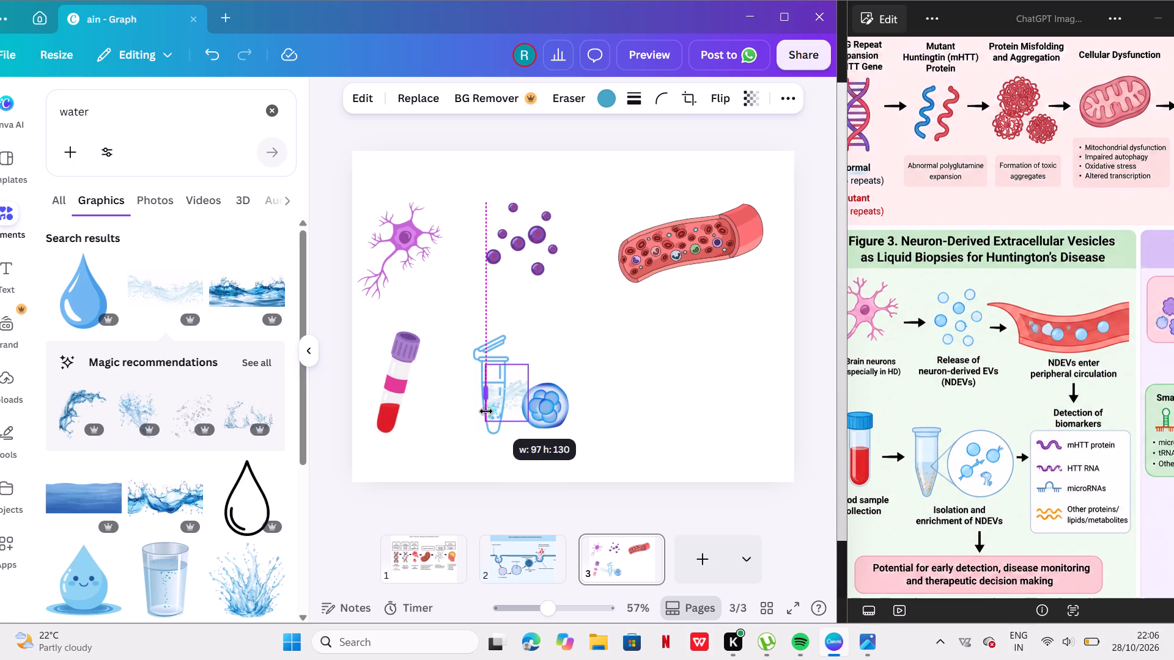
{"action": "left_click_drag", "start_coordinate": [486, 411], "coordinate": [482, 411]}
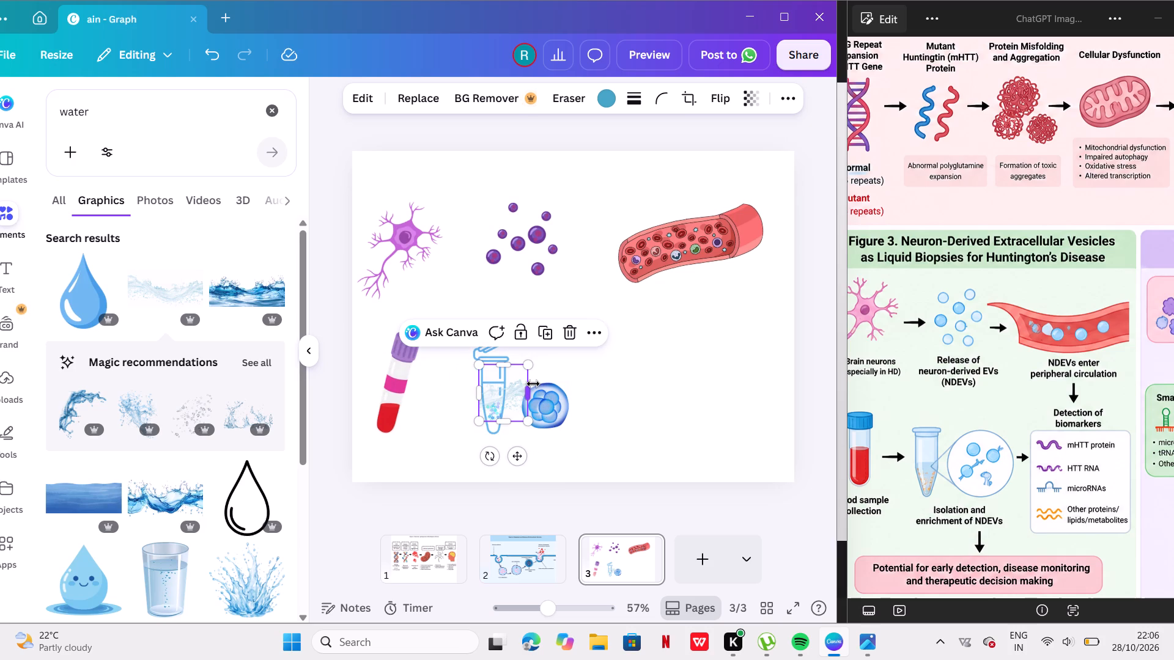
{"action": "left_click", "coordinate": [533, 384]}
{"action": "left_click_drag", "start_coordinate": [533, 384], "coordinate": [509, 389]}
{"action": "left_click_drag", "start_coordinate": [498, 369], "coordinate": [498, 378]}
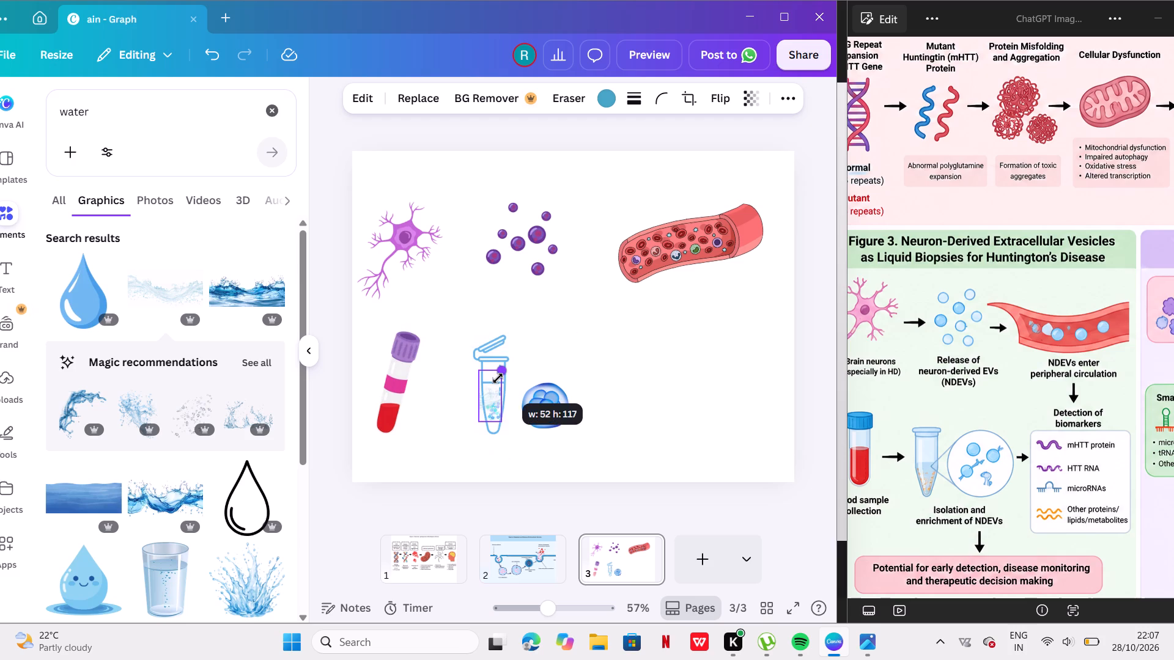
{"action": "left_click_drag", "start_coordinate": [498, 378], "coordinate": [500, 379]}
{"action": "left_click_drag", "start_coordinate": [493, 386], "coordinate": [500, 395]}
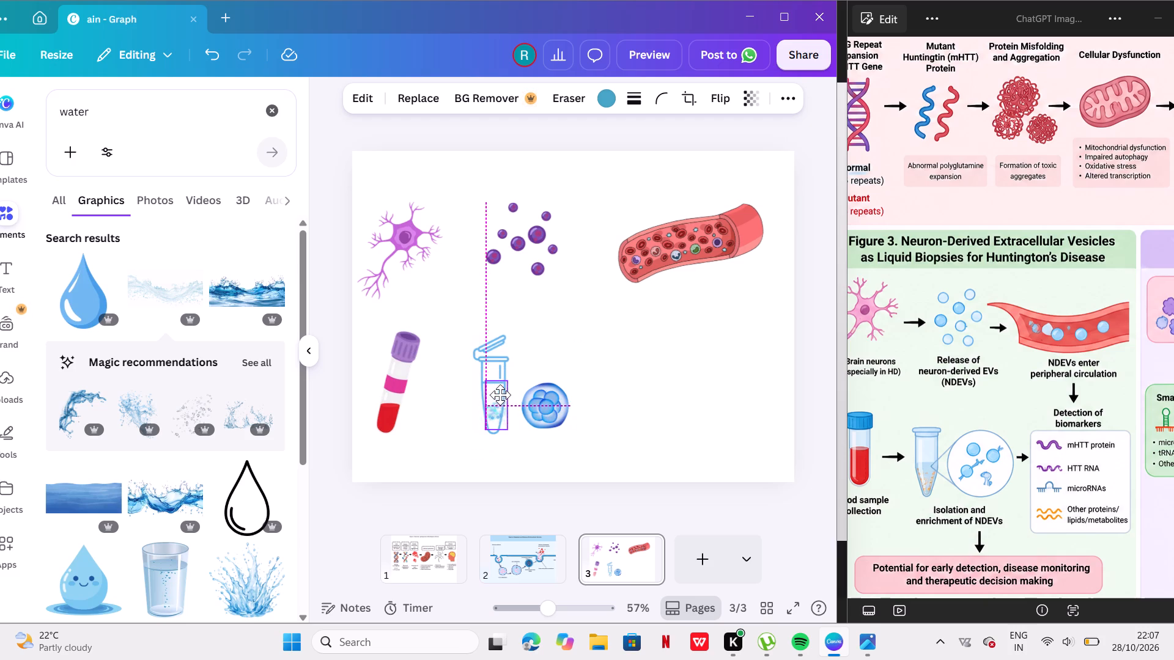
{"action": "left_click_drag", "start_coordinate": [500, 395], "coordinate": [496, 394]}
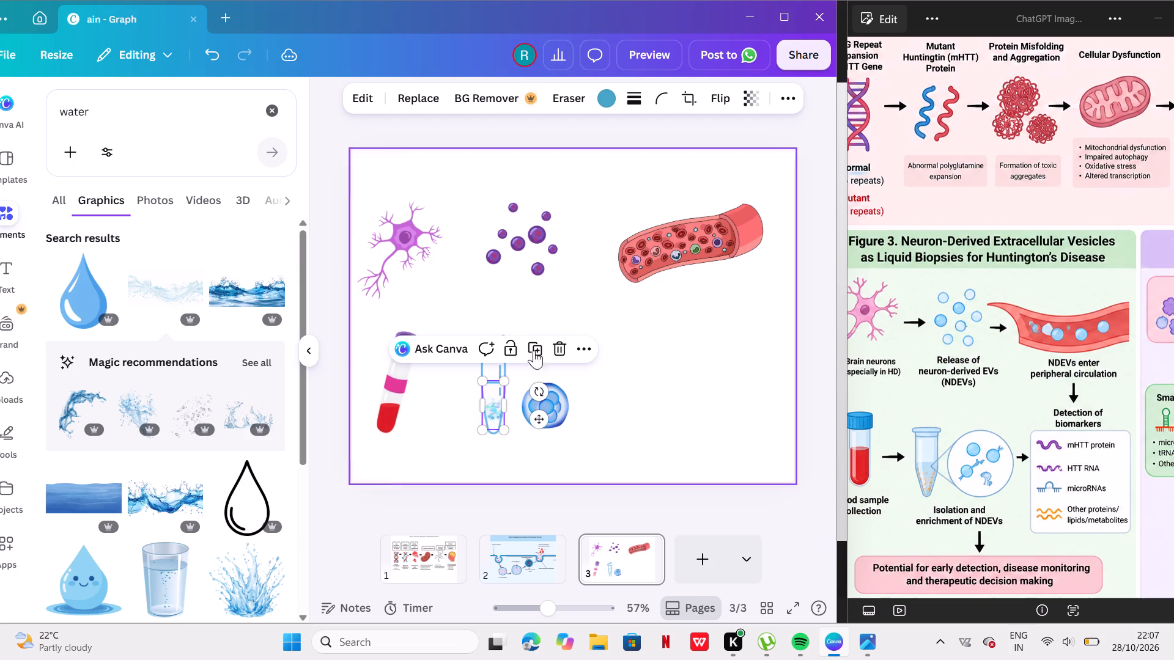
{"action": "left_click", "coordinate": [564, 326]}
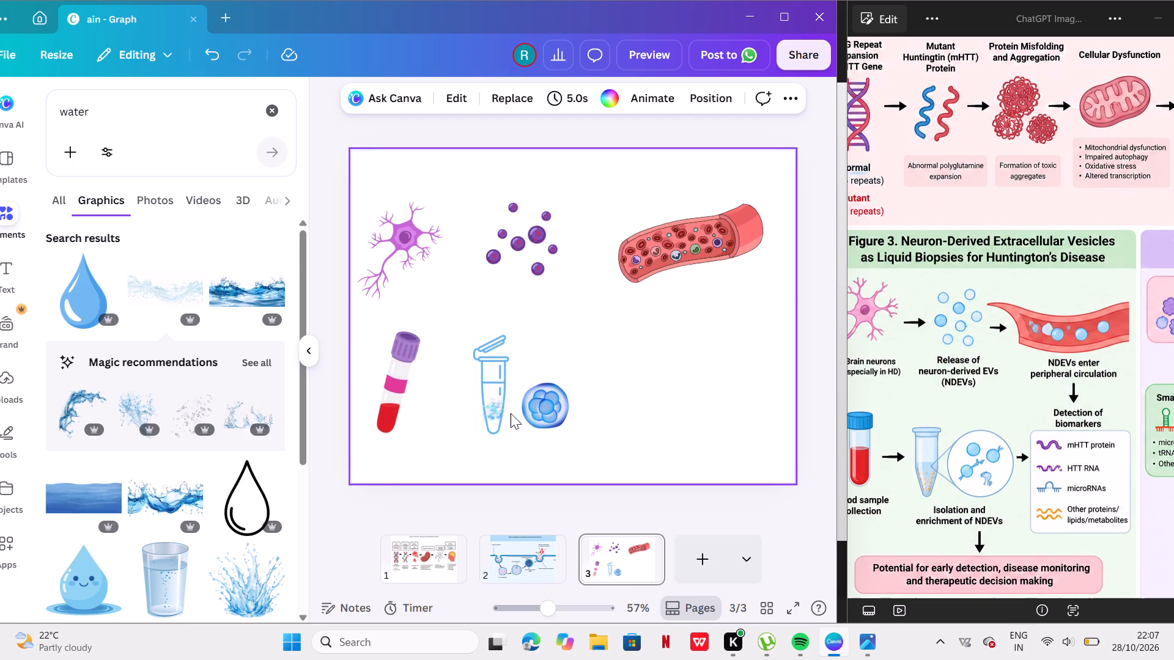
Insert the layered blue water-wave strip, shrink it to about half its size and place it across the microcentrifuge tube's lower half.
{"action": "scroll", "coordinate": [264, 425], "scroll_direction": "down", "scroll_amount": 4}
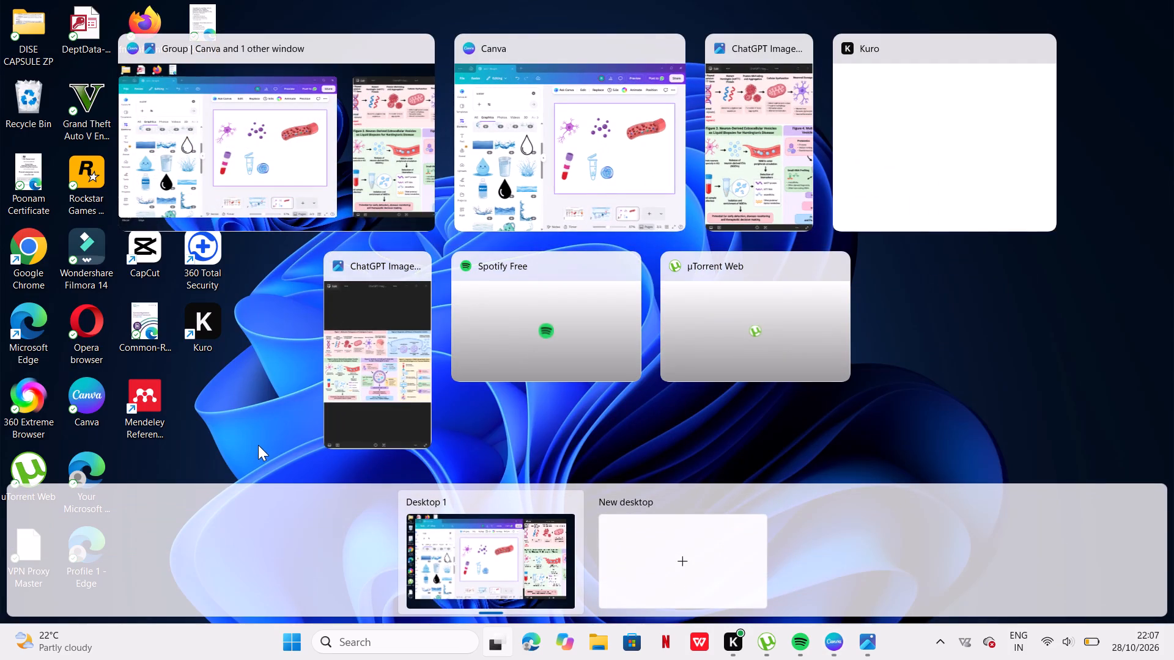
{"action": "left_click", "coordinate": [351, 392]}
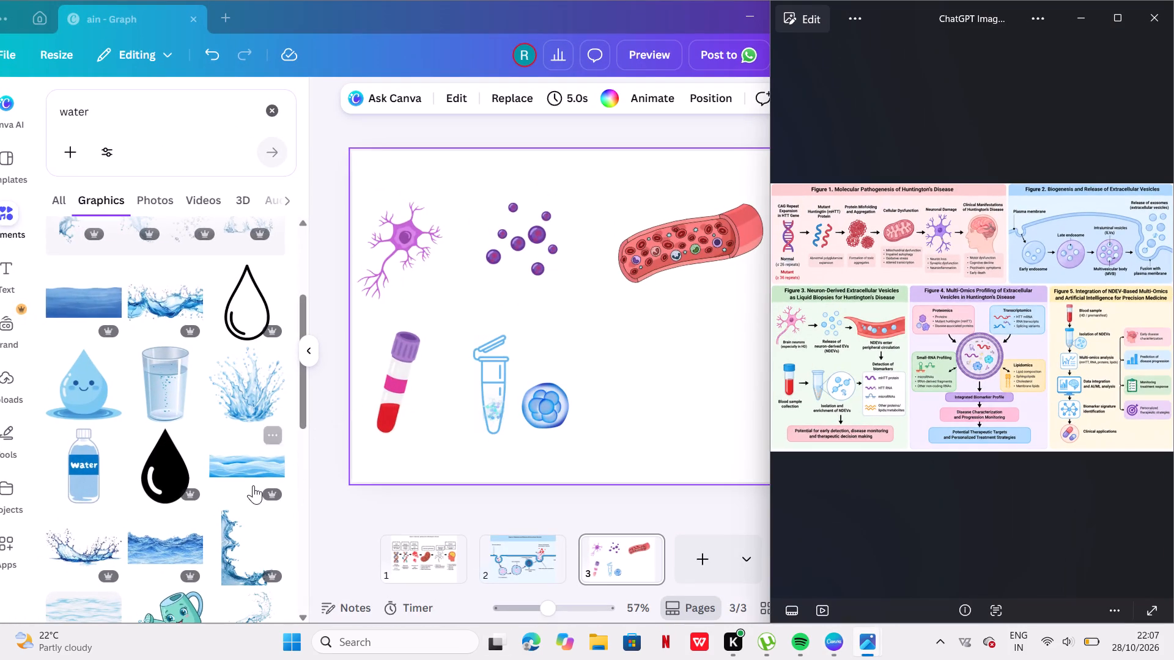
{"action": "left_click", "coordinate": [246, 473]}
{"action": "scroll", "coordinate": [246, 473], "scroll_direction": "right", "scroll_amount": 4}
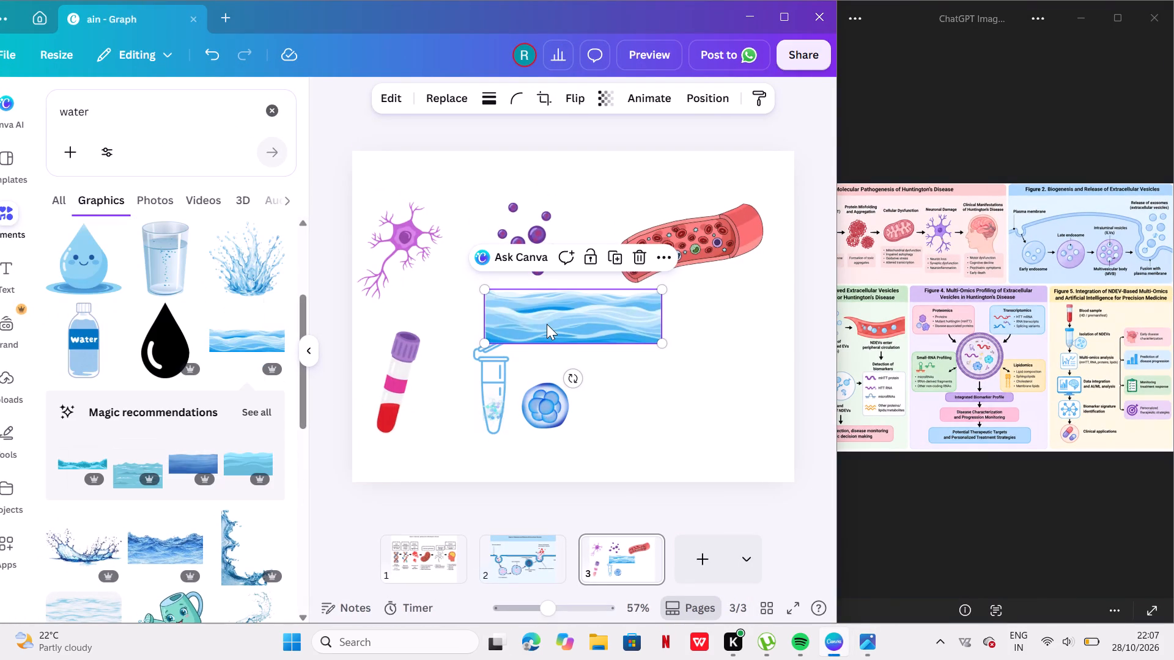
{"action": "left_click_drag", "start_coordinate": [481, 340], "coordinate": [532, 339]}
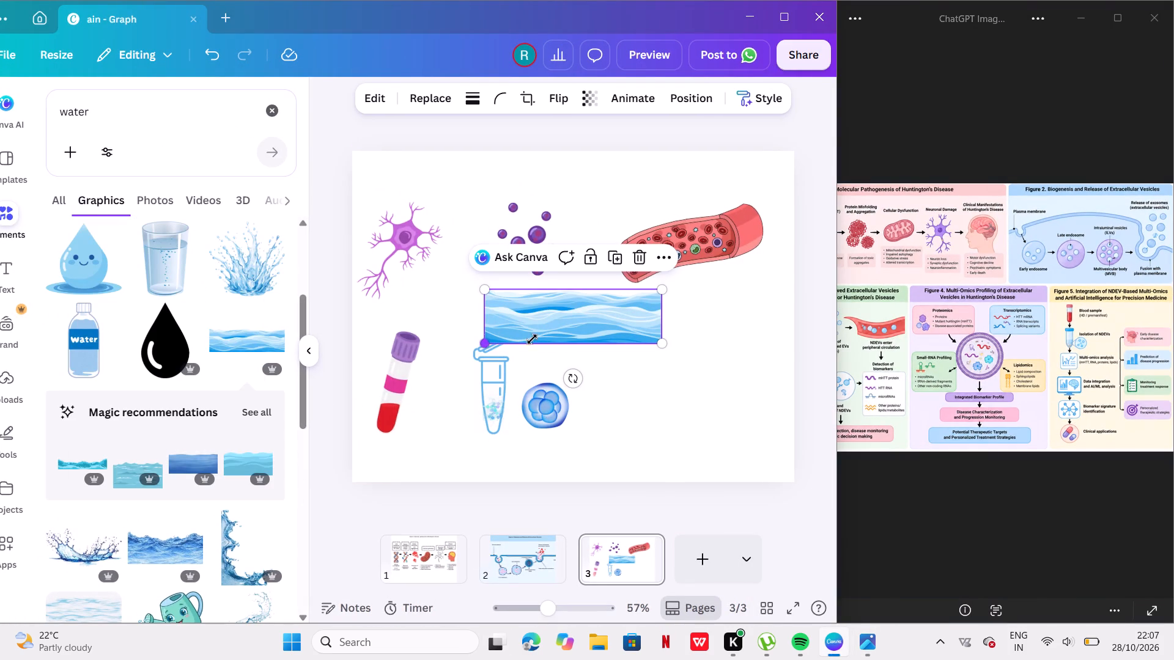
{"action": "left_click_drag", "start_coordinate": [532, 339], "coordinate": [582, 348]}
{"action": "left_click_drag", "start_coordinate": [611, 289], "coordinate": [496, 408]}
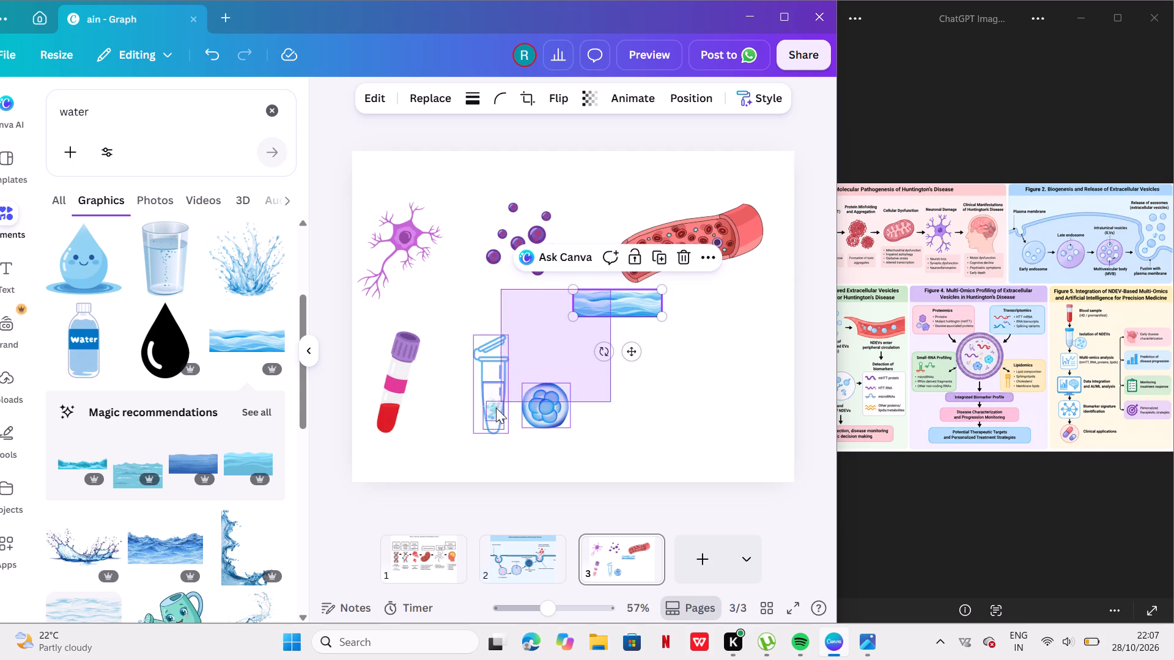
{"action": "left_click_drag", "start_coordinate": [496, 408], "coordinate": [561, 357]}
{"action": "left_click_drag", "start_coordinate": [610, 306], "coordinate": [580, 336]}
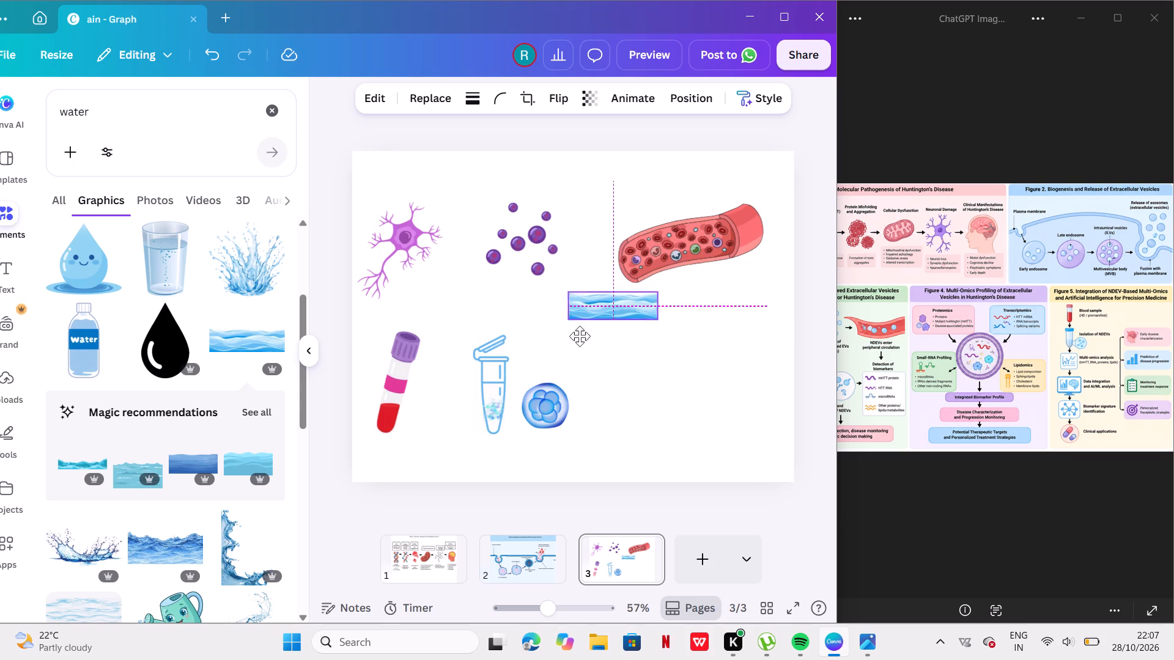
{"action": "left_click_drag", "start_coordinate": [580, 336], "coordinate": [490, 405]}
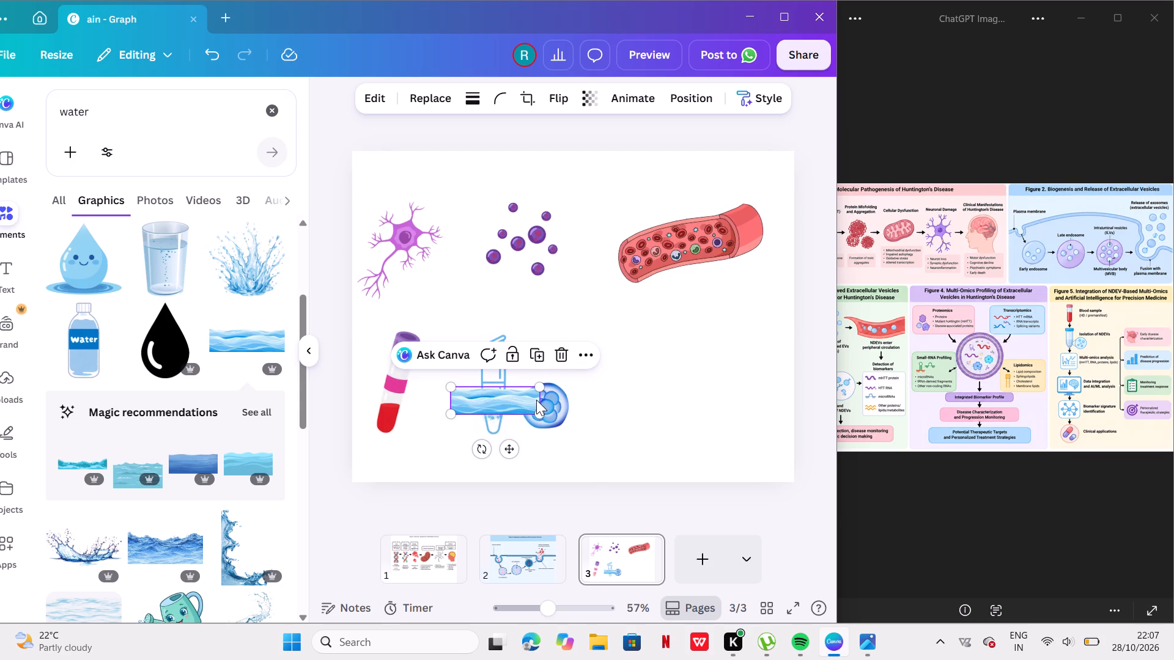
Crop the blue wave strip on both sides so it fits within the width of the microcentrifuge tube.
{"action": "double_click", "coordinate": [536, 398]}
{"action": "left_click", "coordinate": [543, 398]}
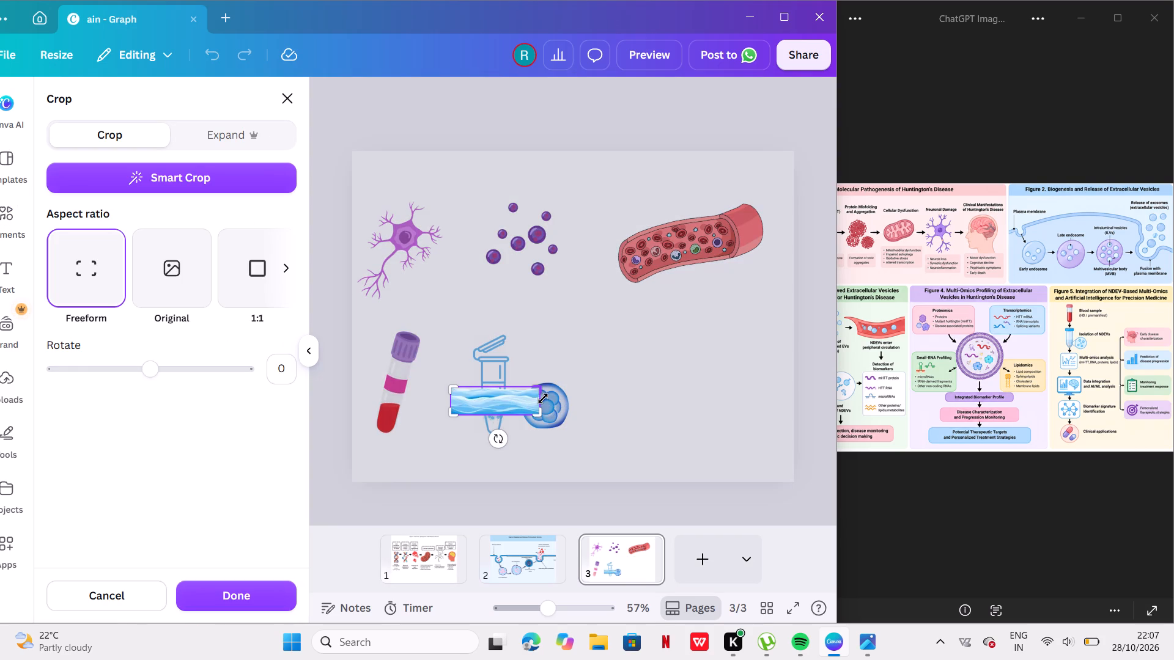
{"action": "left_click_drag", "start_coordinate": [539, 392], "coordinate": [533, 395]}
{"action": "left_click_drag", "start_coordinate": [533, 395], "coordinate": [517, 392]}
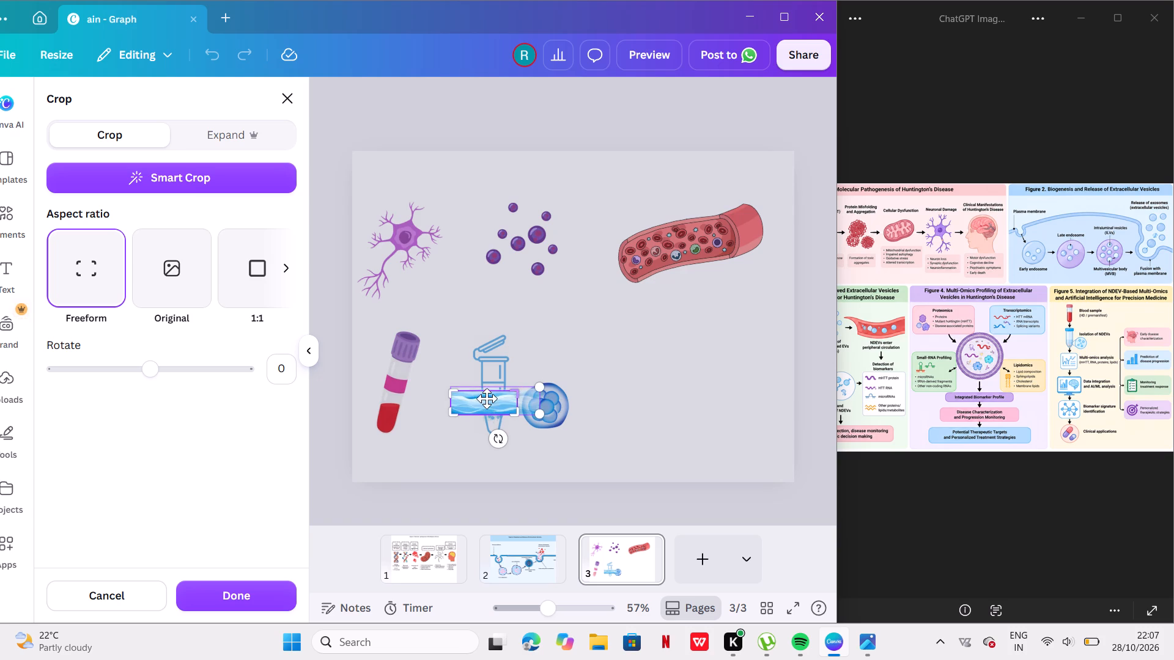
{"action": "left_click_drag", "start_coordinate": [457, 414], "coordinate": [486, 412]}
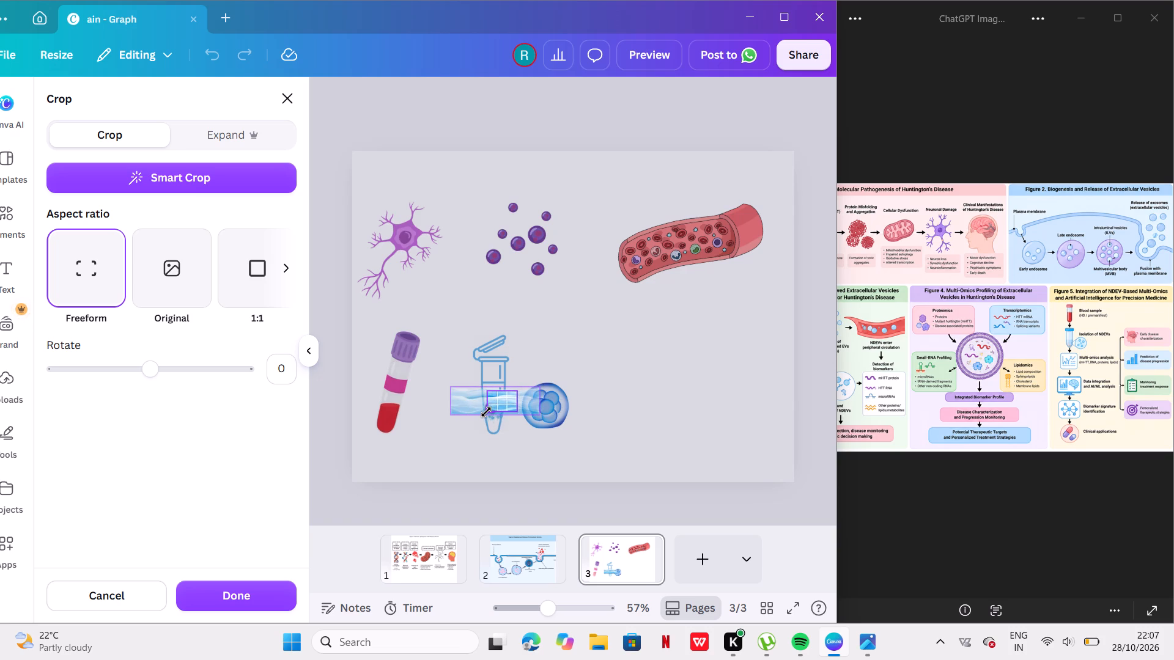
{"action": "left_click_drag", "start_coordinate": [486, 412], "coordinate": [483, 412]}
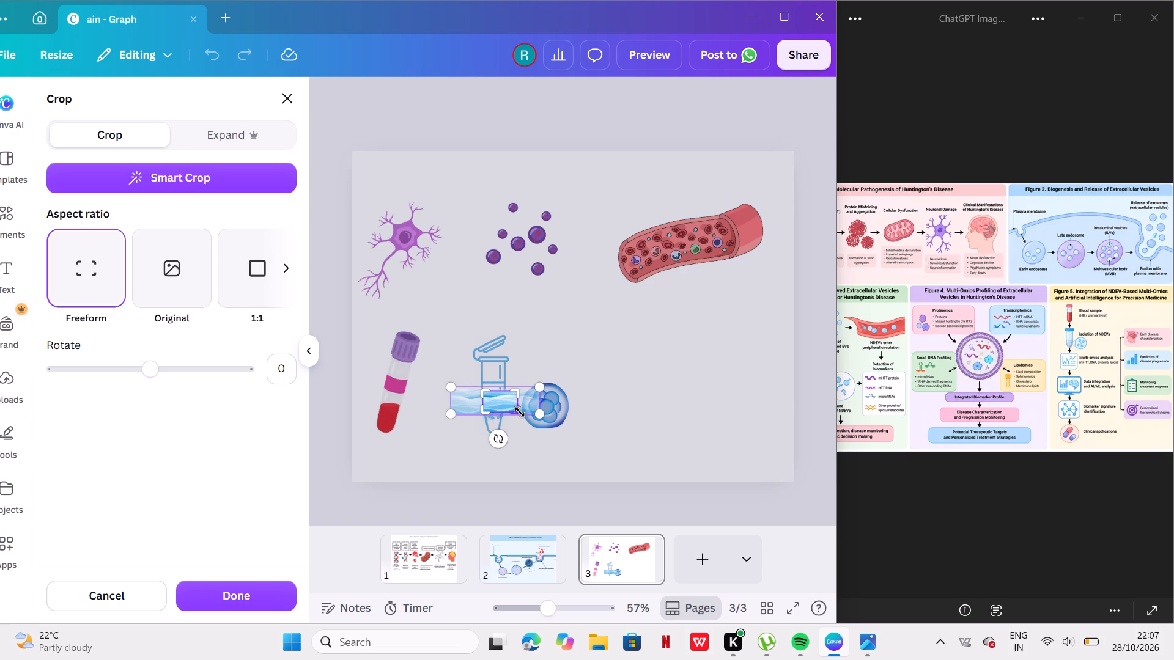
{"action": "left_click_drag", "start_coordinate": [520, 412], "coordinate": [504, 411]}
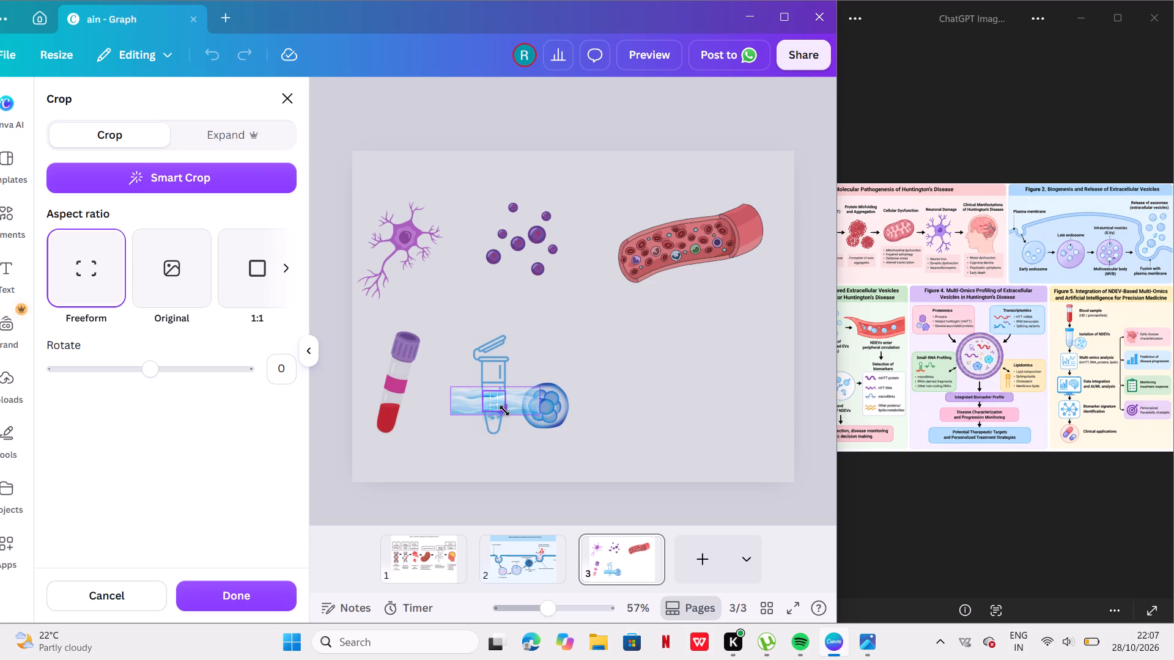
{"action": "left_click", "coordinate": [535, 441]}
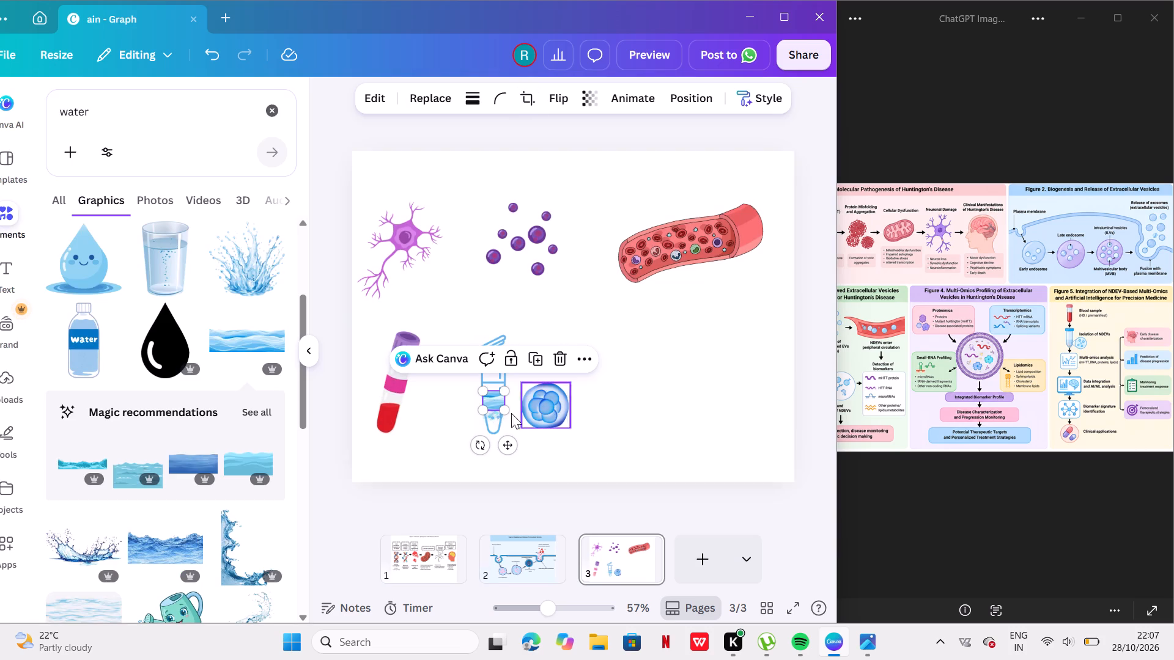
{"action": "left_click", "coordinate": [633, 422]}
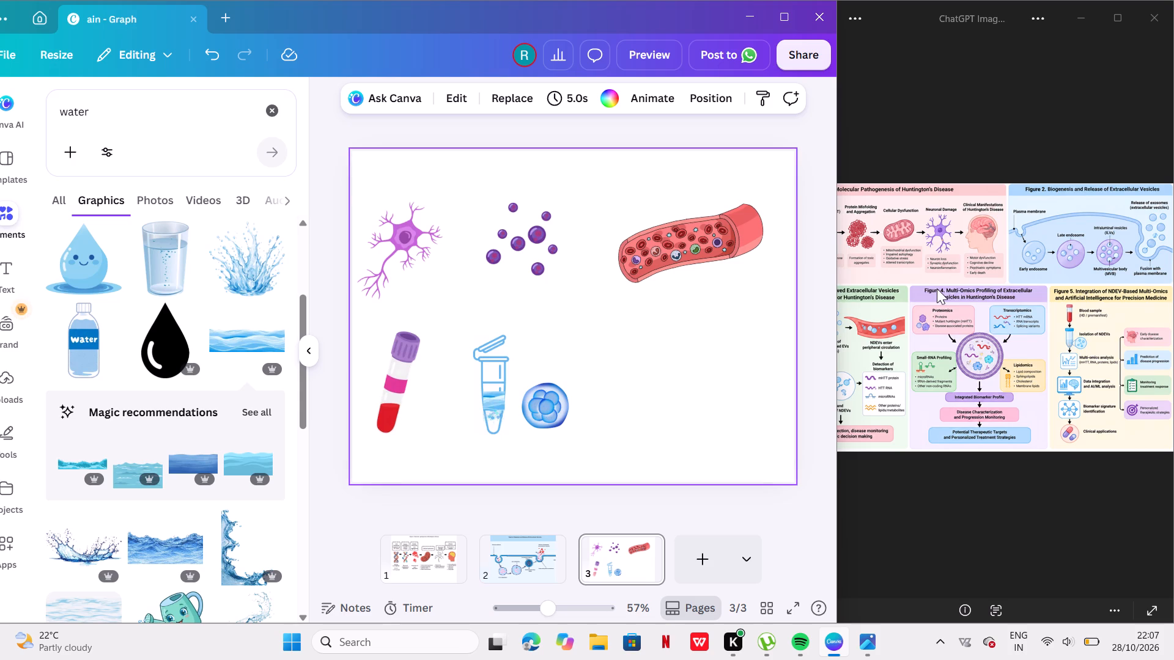
Examine Figure 3 in the reference image, including the magnified circle beside the centrifuge tube.
{"action": "scroll", "coordinate": [937, 288], "scroll_direction": "up", "scroll_amount": 3, "text": "ctrl"}
{"action": "left_click_drag", "start_coordinate": [937, 288], "coordinate": [1041, 273]}
{"action": "scroll", "coordinate": [1041, 273], "scroll_direction": "up", "scroll_amount": 8, "text": "ctrl"}
{"action": "left_click_drag", "start_coordinate": [999, 324], "coordinate": [1173, 283]}
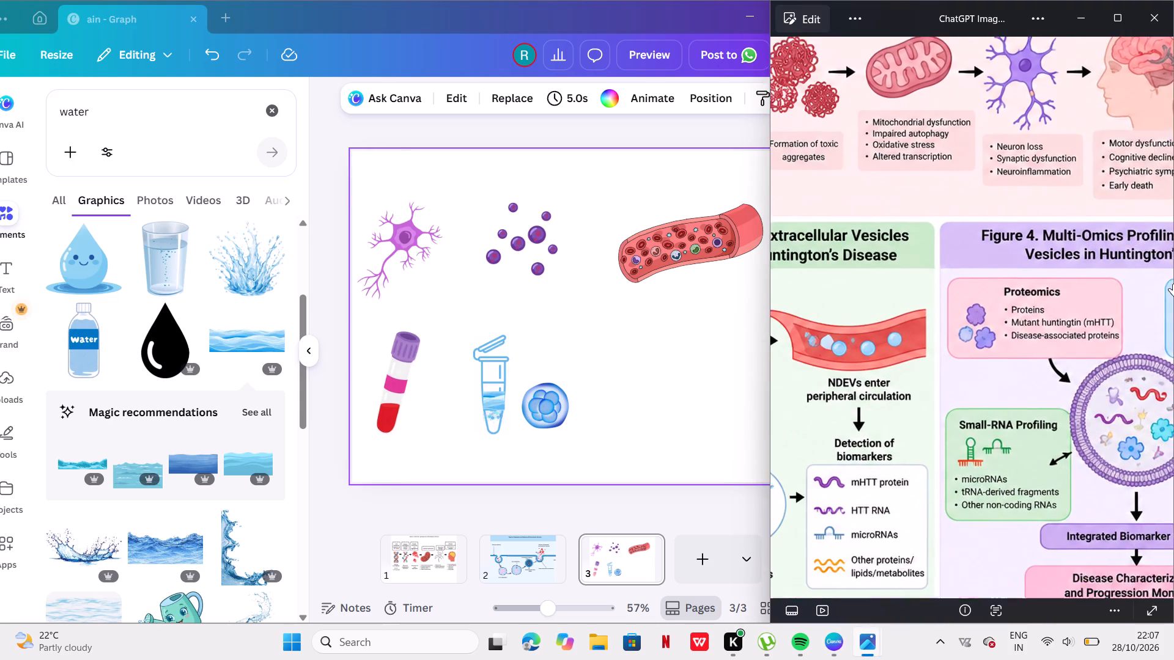
{"action": "left_click_drag", "start_coordinate": [1173, 283], "coordinate": [1173, 273]}
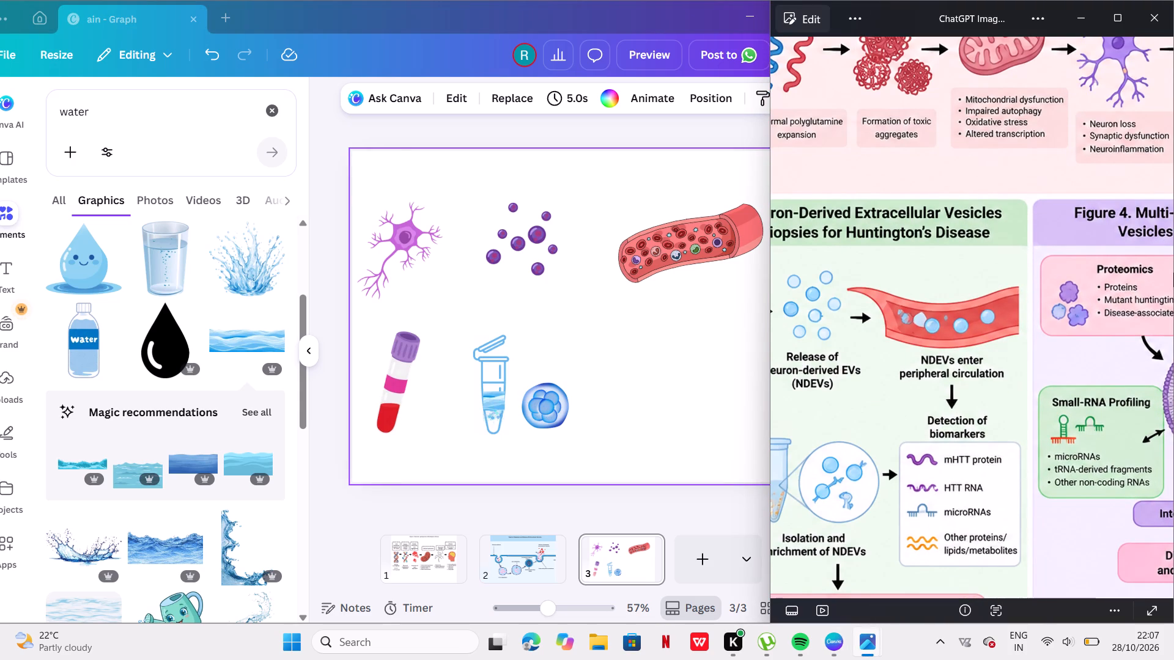
{"action": "left_click_drag", "start_coordinate": [958, 373], "coordinate": [1065, 310], "text": "ctrl"}
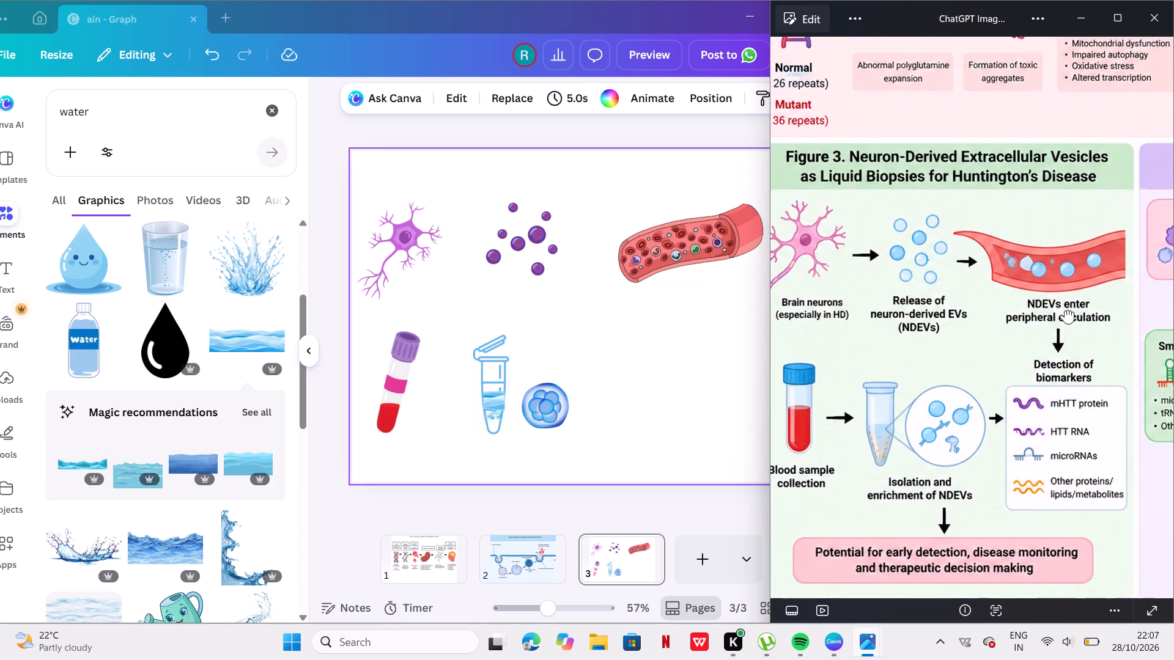
{"action": "left_click_drag", "start_coordinate": [1065, 310], "coordinate": [1041, 282], "text": "ctrl"}
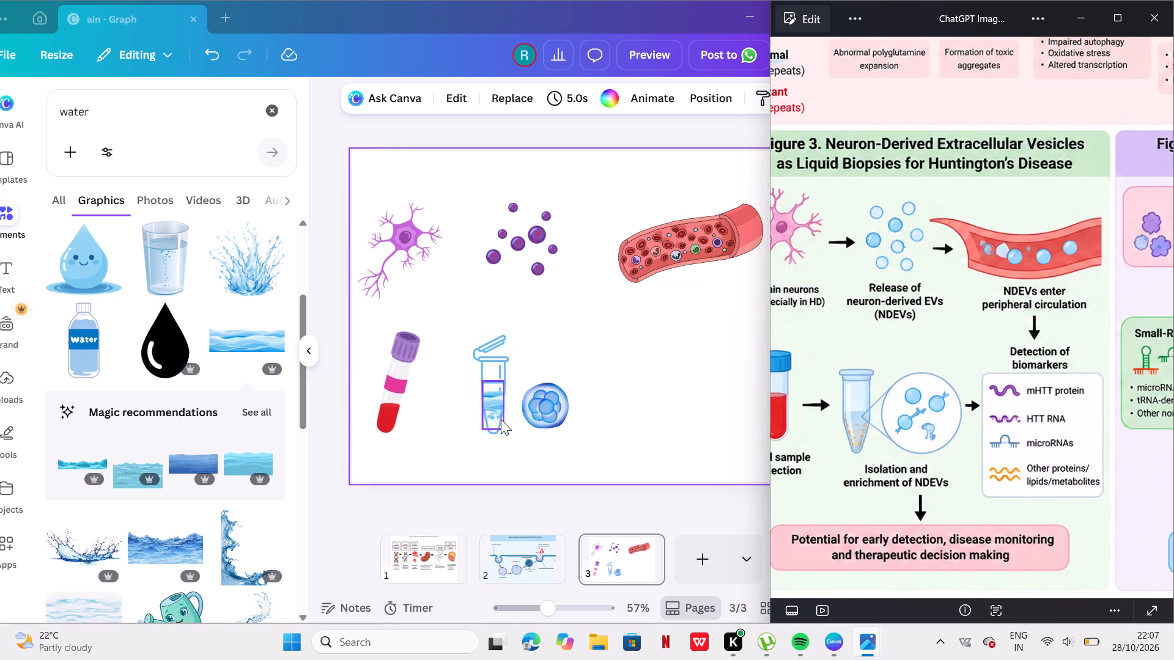
Search the element library by voice for Magnified Circle Scientific Diagram and limit the results to graphics.
{"action": "left_click", "coordinate": [266, 110], "text": "ctrl"}
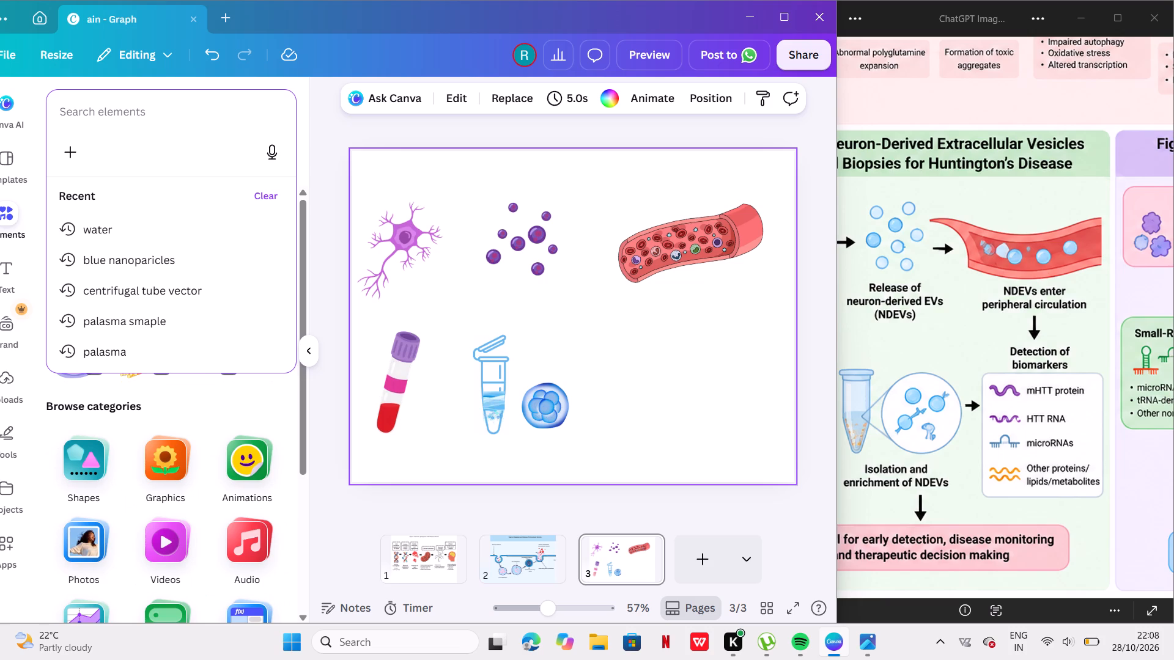
{"action": "left_click", "coordinate": [232, 111], "text": "ctrl"}
{"action": "left_click", "coordinate": [267, 158]}
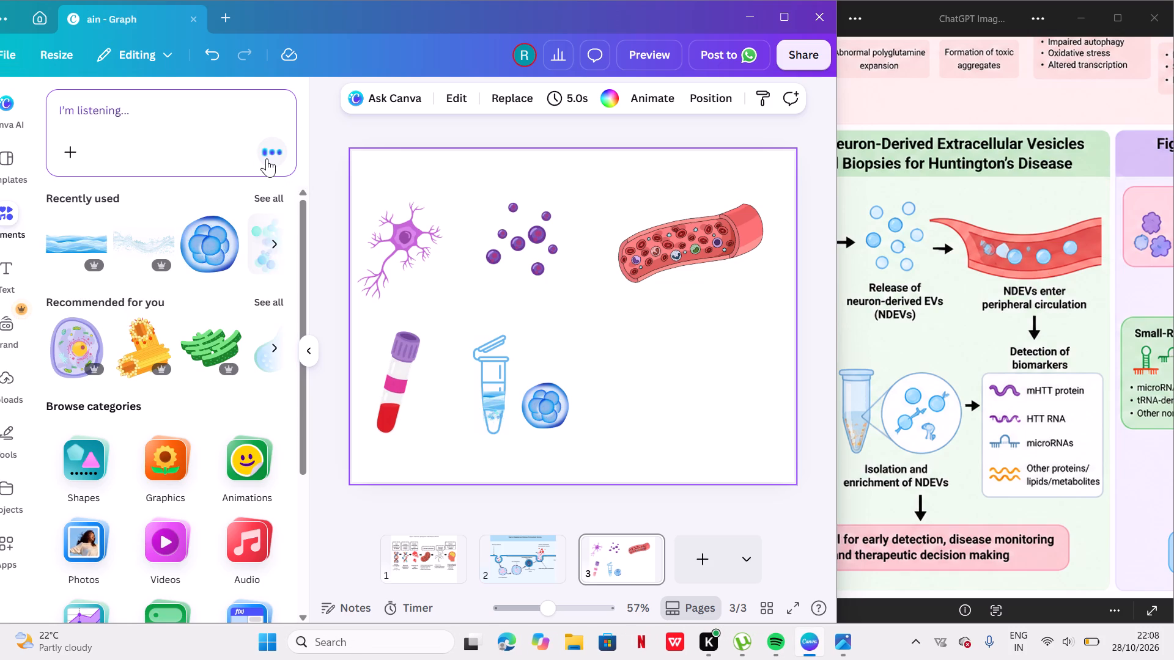
{"action": "left_click", "coordinate": [205, 110]}
{"action": "key", "text": "Return"}
{"action": "left_click", "coordinate": [265, 142]}
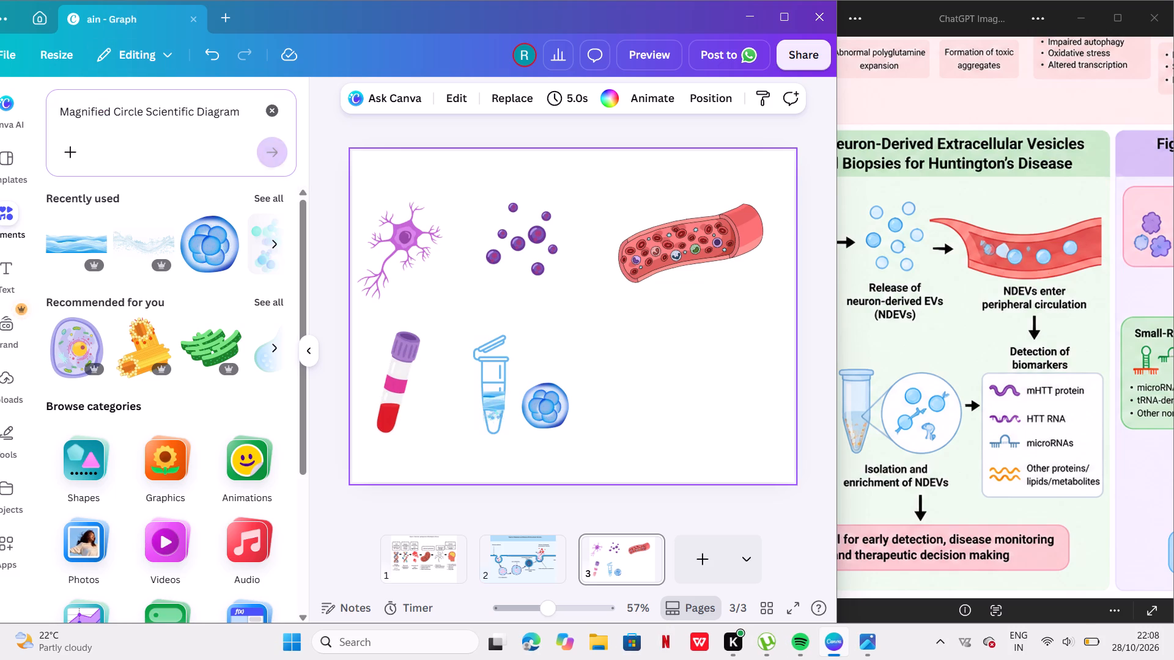
{"action": "left_click", "coordinate": [273, 157]}
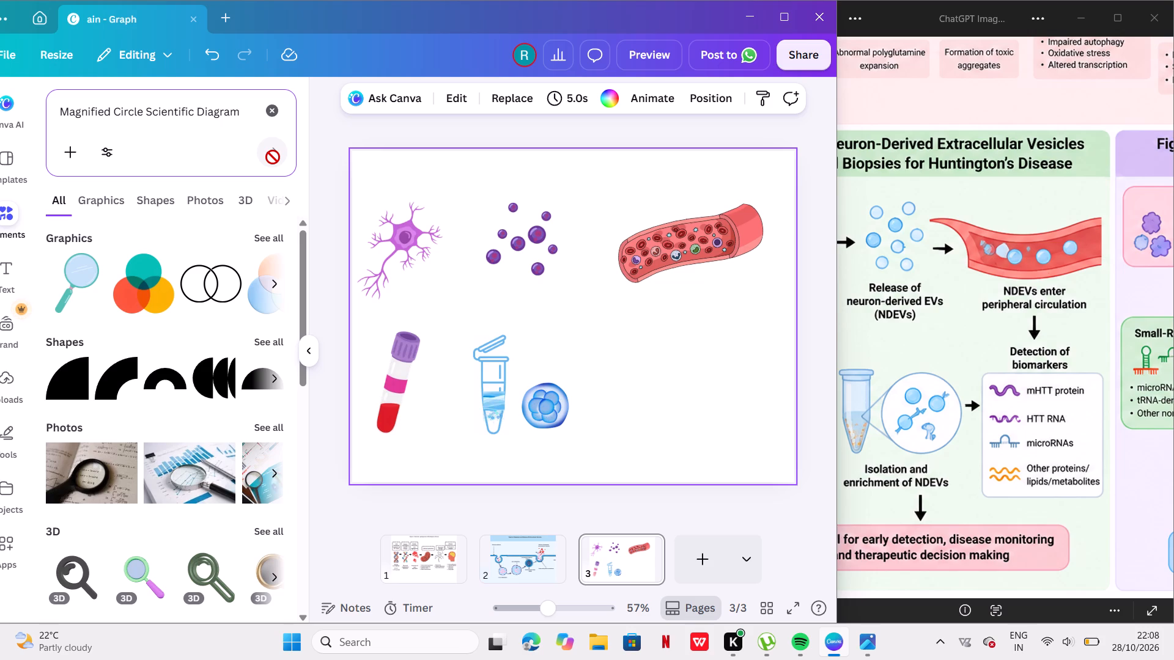
{"action": "left_click", "coordinate": [109, 199]}
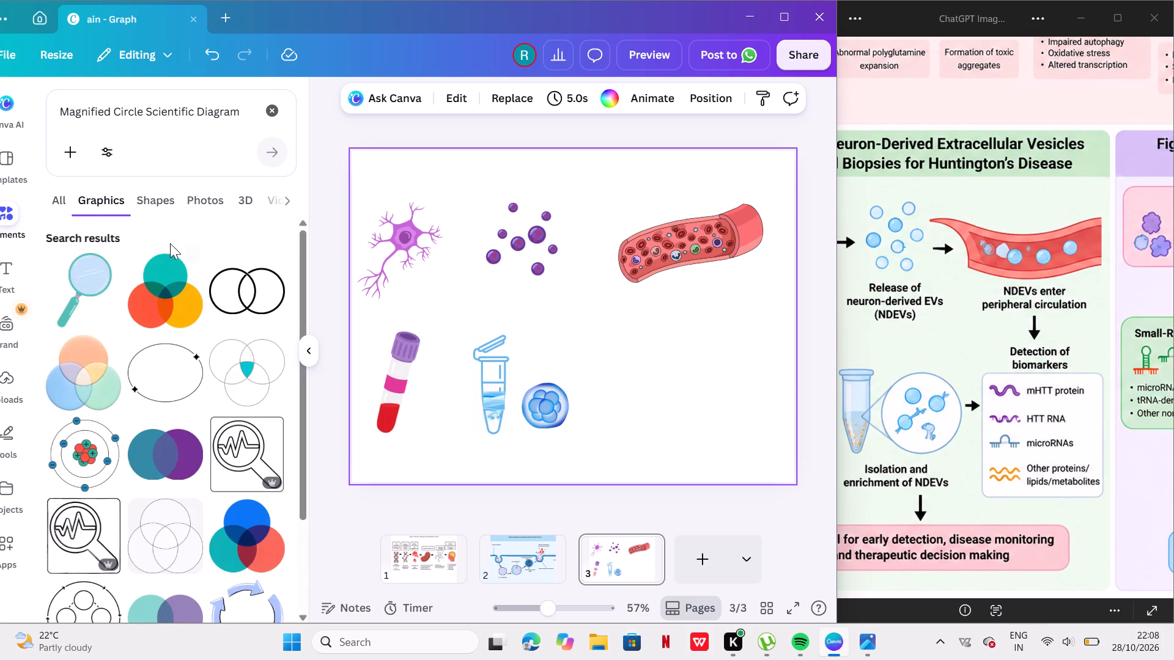
Look through the graphic and shape results for a magnified-circle callout like the one in the reference figure.
{"action": "scroll", "coordinate": [180, 343], "scroll_direction": "down", "scroll_amount": 2}
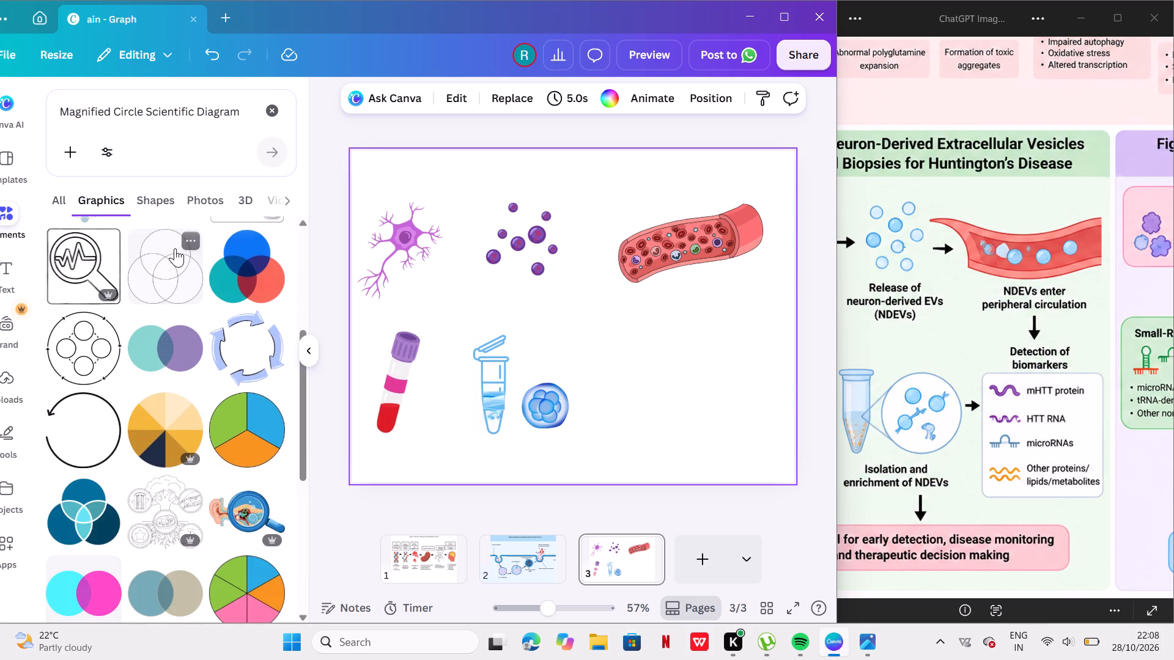
{"action": "left_click", "coordinate": [164, 207]}
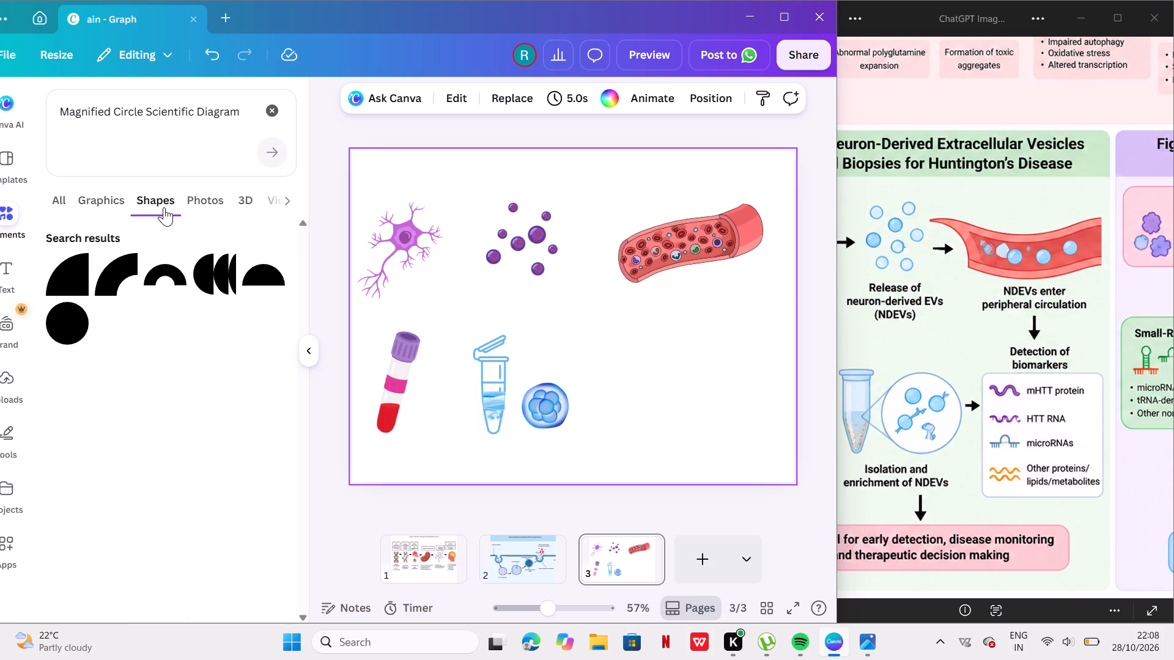
{"action": "left_click", "coordinate": [111, 200]}
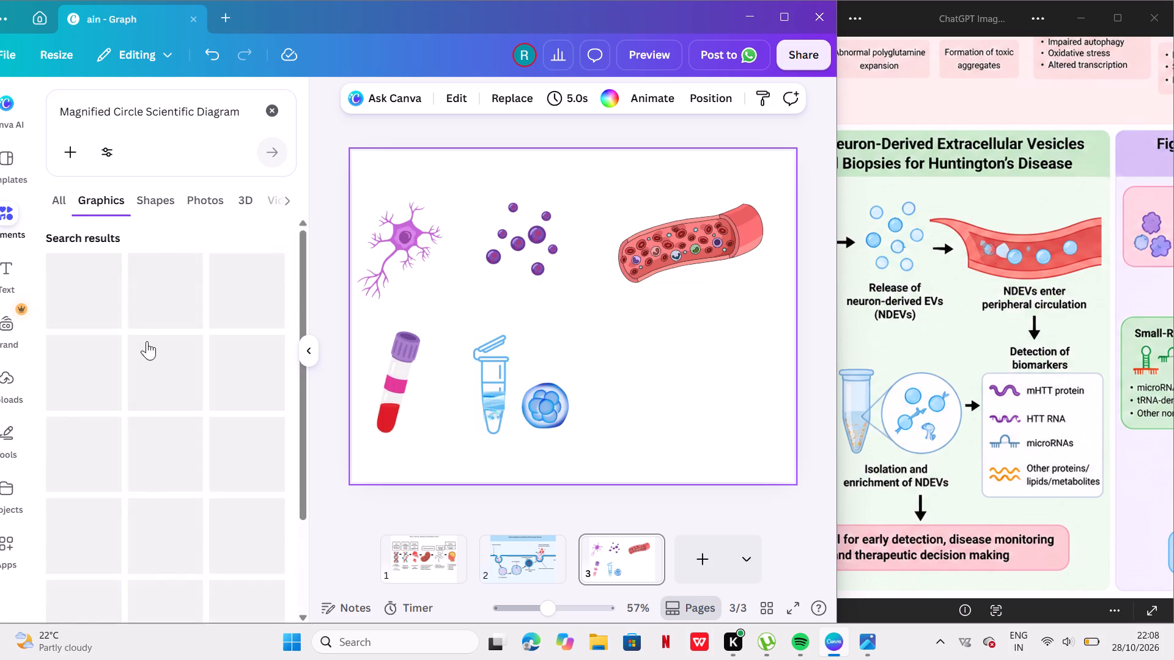
{"action": "scroll", "coordinate": [164, 393], "scroll_direction": "down", "scroll_amount": 4}
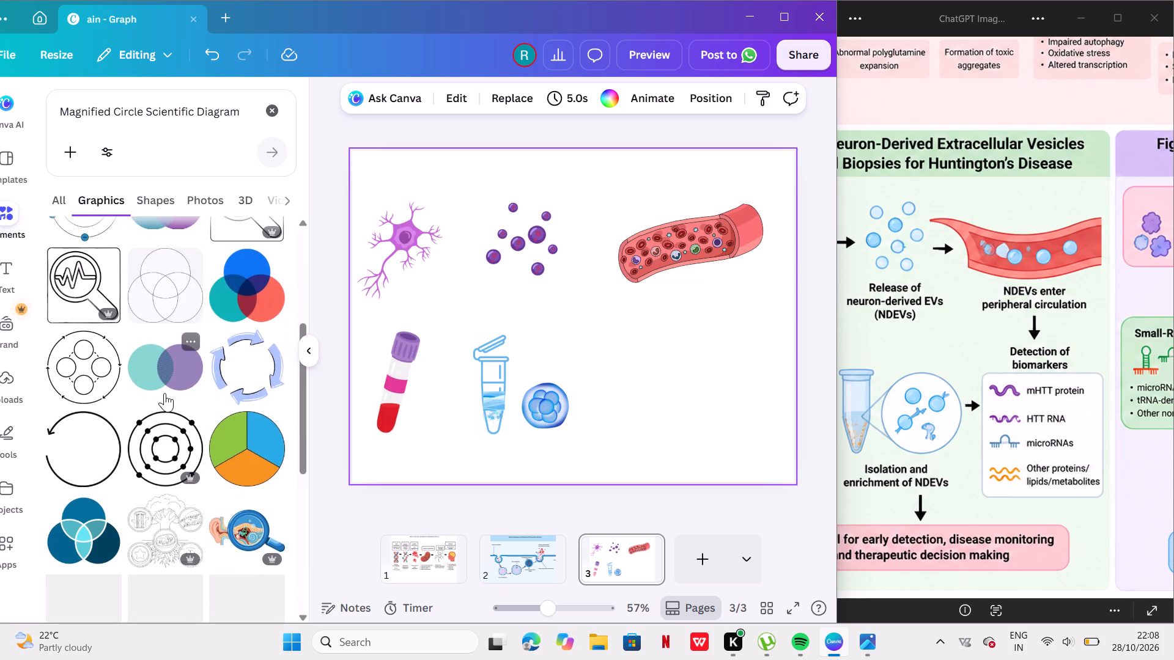
{"action": "scroll", "coordinate": [164, 393], "scroll_direction": "down", "scroll_amount": 5}
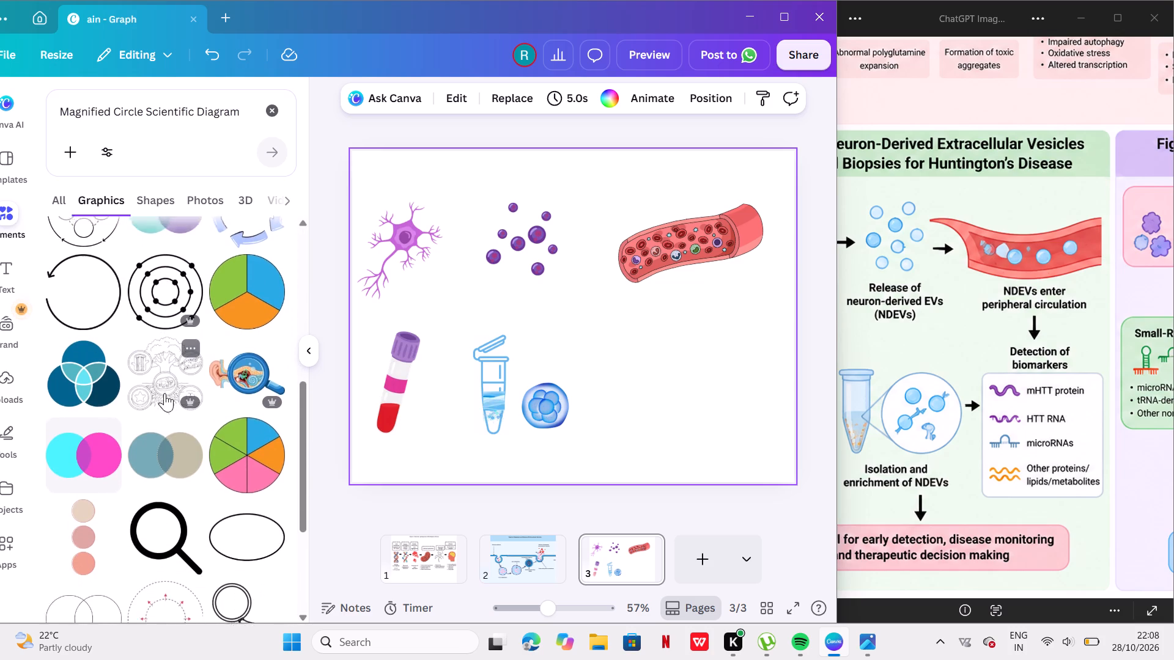
{"action": "scroll", "coordinate": [164, 393], "scroll_direction": "down", "scroll_amount": 3}
{"action": "scroll", "coordinate": [164, 393], "scroll_direction": "up", "scroll_amount": 1}
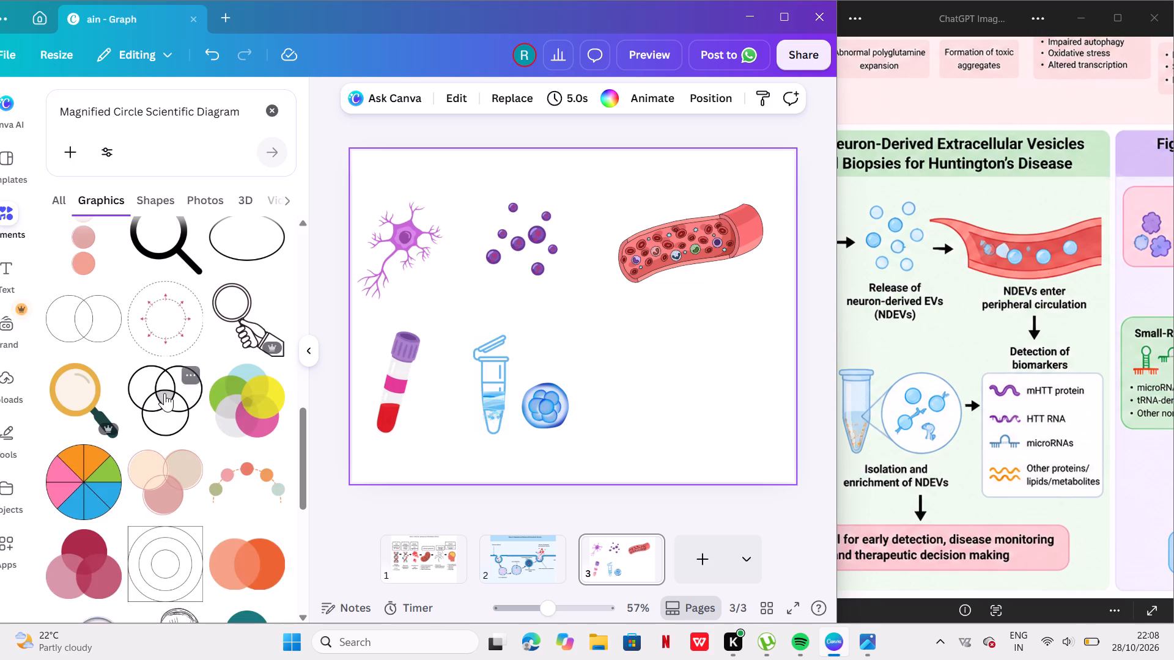
Search the element library by voice for Scientific Connector Lines and limit the results to graphics.
{"action": "left_click", "coordinate": [275, 123]}
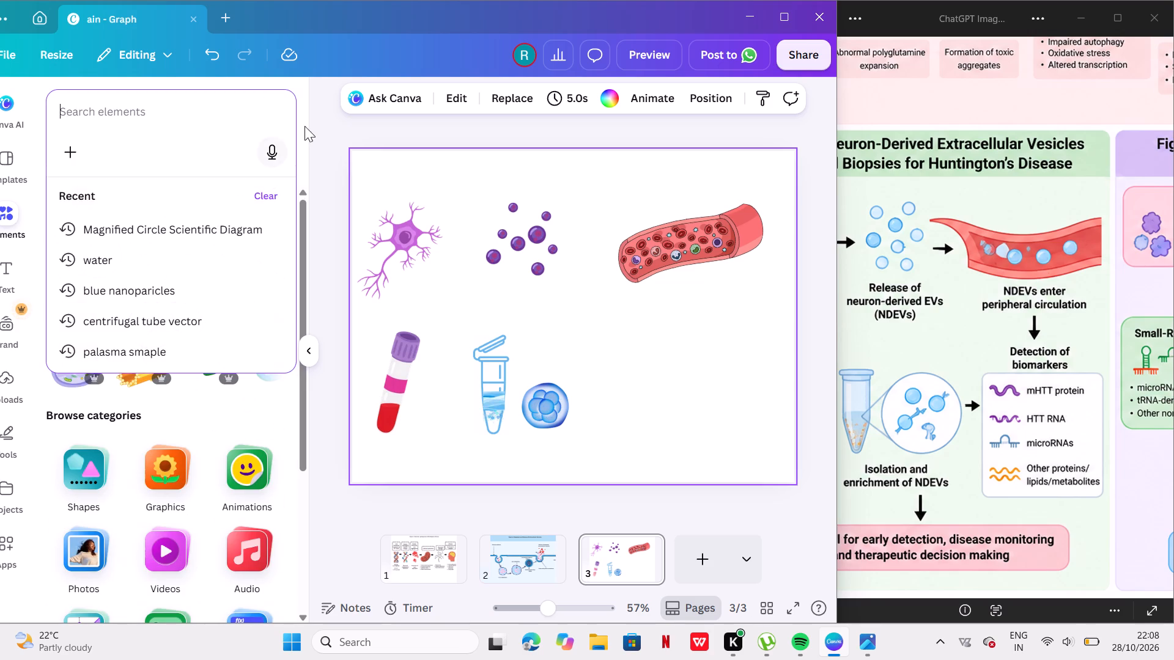
{"action": "left_click", "coordinate": [278, 146]}
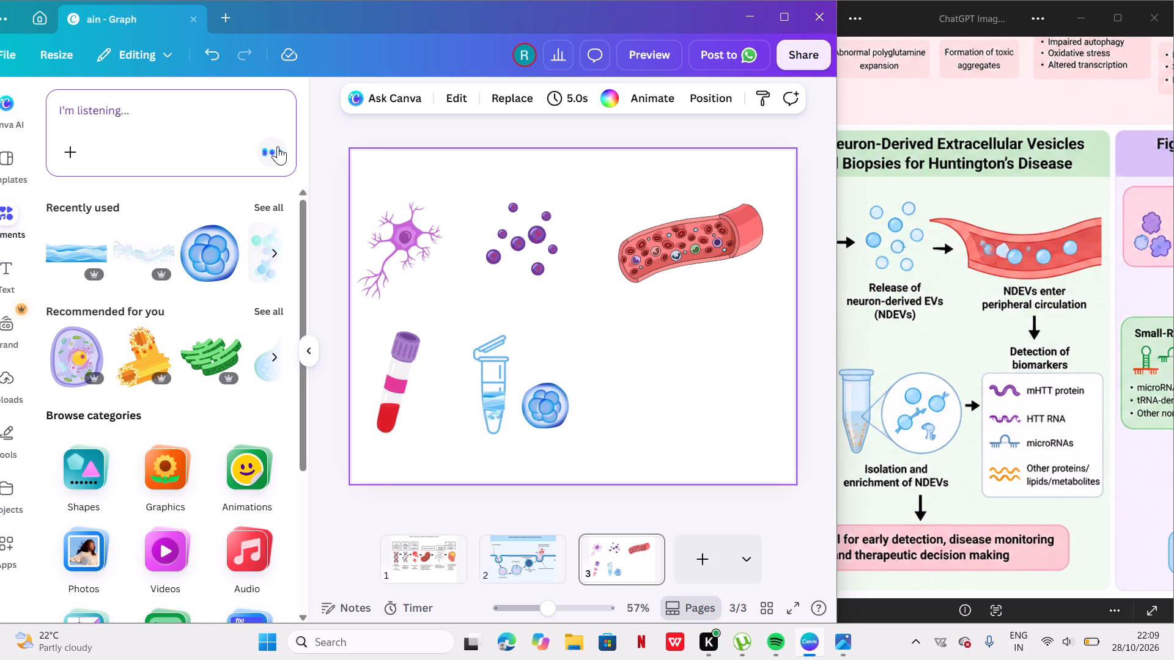
{"action": "left_click", "coordinate": [278, 146]}
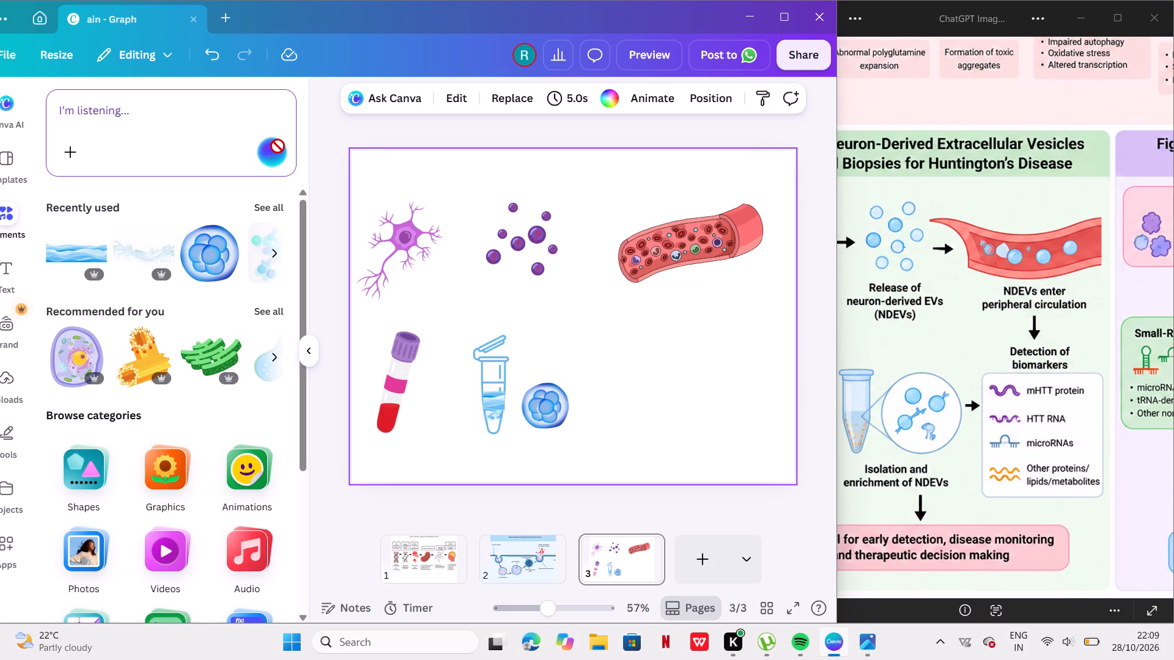
{"action": "left_click", "coordinate": [278, 146]}
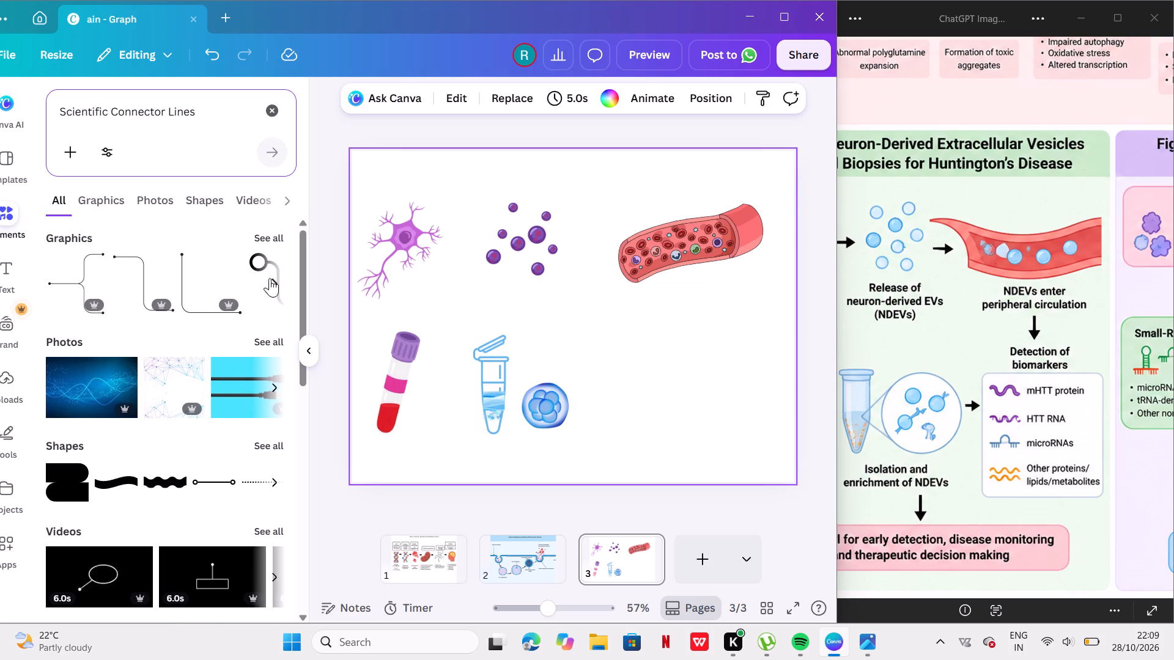
{"action": "scroll", "coordinate": [144, 538], "scroll_direction": "down", "scroll_amount": 3}
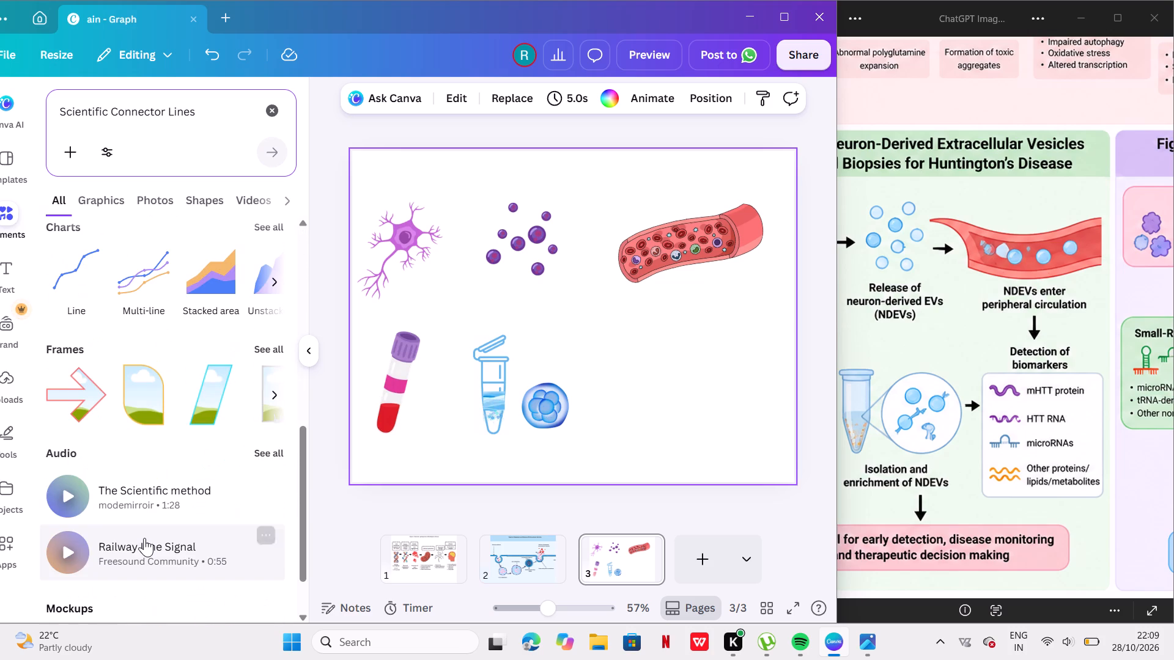
{"action": "left_click", "coordinate": [119, 197]}
Find the blue arched connector line with round endpoints among the graphic results and add it to page 3.
{"action": "scroll", "coordinate": [122, 369], "scroll_direction": "down", "scroll_amount": 1}
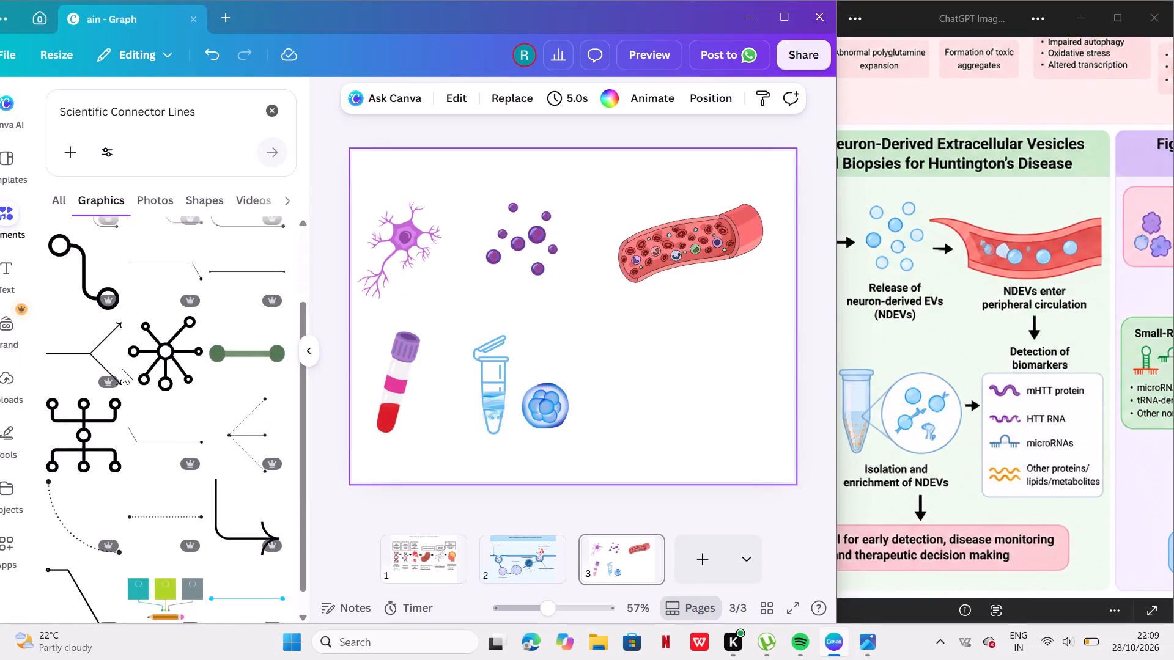
{"action": "scroll", "coordinate": [122, 369], "scroll_direction": "down", "scroll_amount": 2}
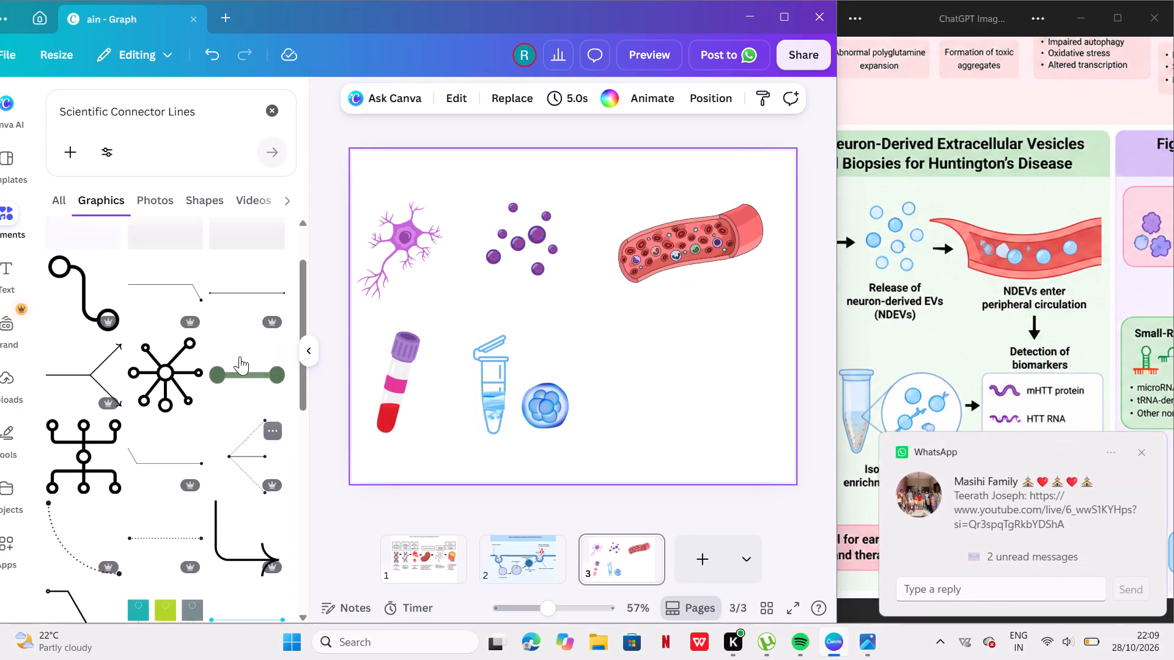
{"action": "scroll", "coordinate": [240, 356], "scroll_direction": "down", "scroll_amount": 1}
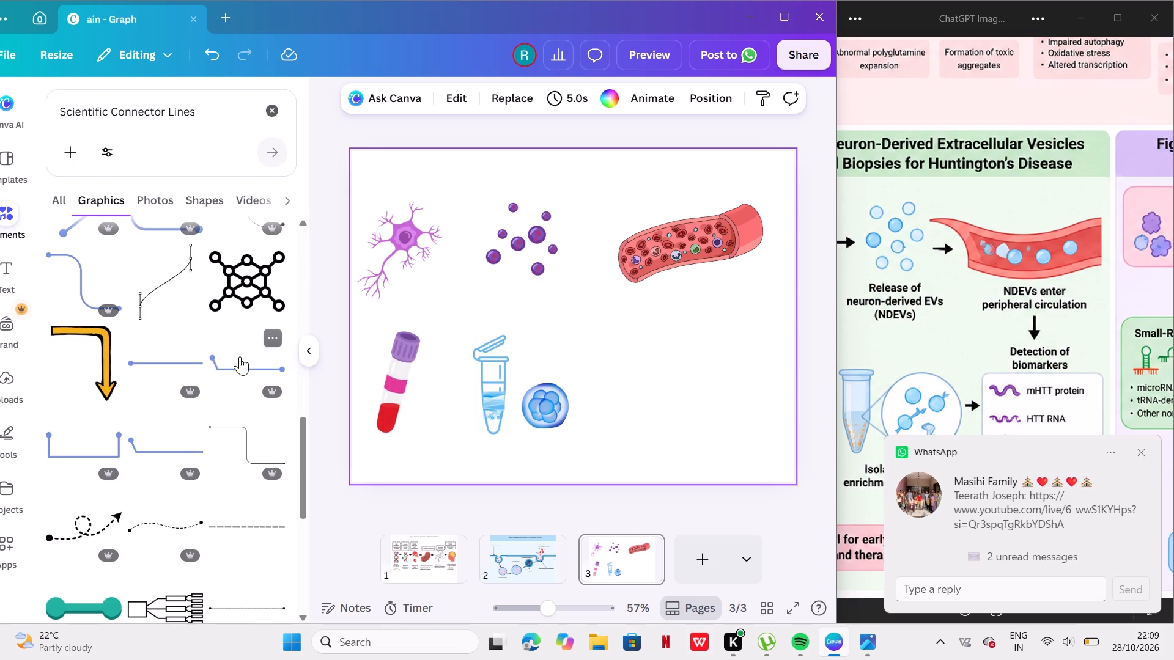
{"action": "scroll", "coordinate": [240, 356], "scroll_direction": "down", "scroll_amount": 1}
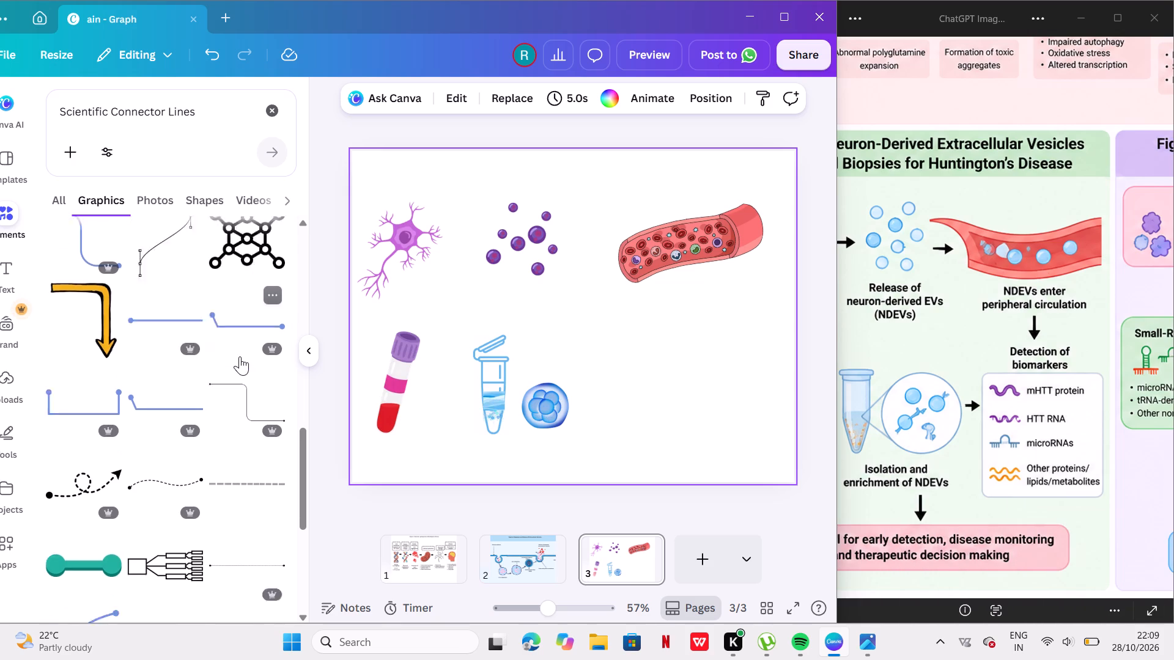
{"action": "scroll", "coordinate": [240, 356], "scroll_direction": "down", "scroll_amount": 4}
{"action": "scroll", "coordinate": [240, 356], "scroll_direction": "up", "scroll_amount": 1}
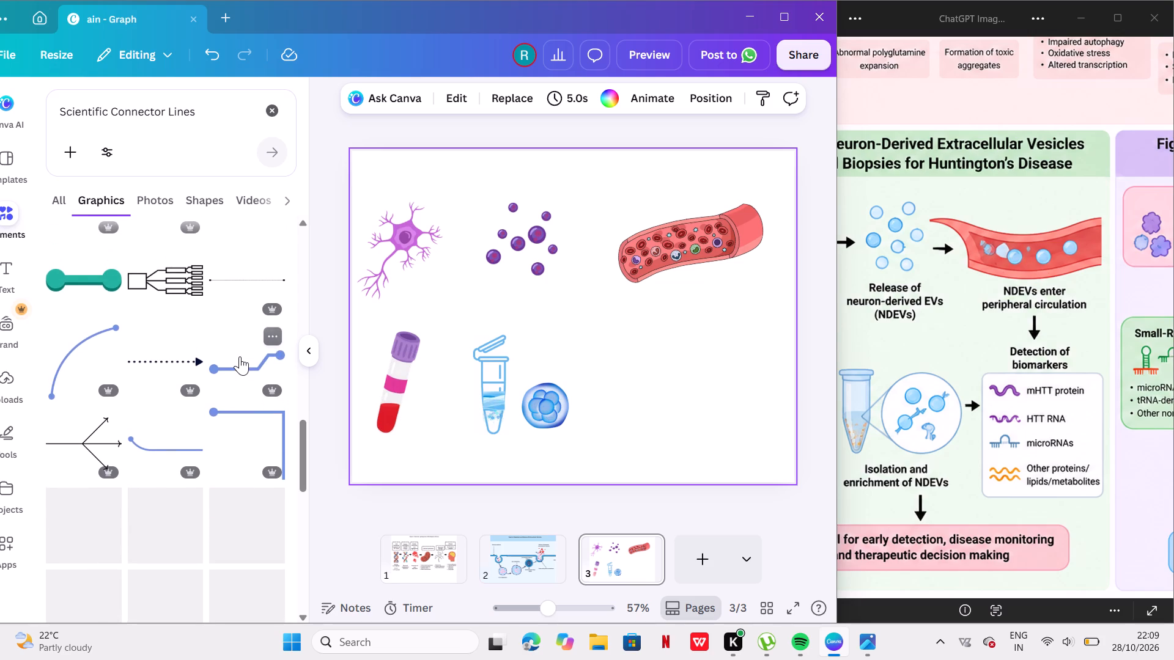
{"action": "scroll", "coordinate": [240, 356], "scroll_direction": "up", "scroll_amount": 1}
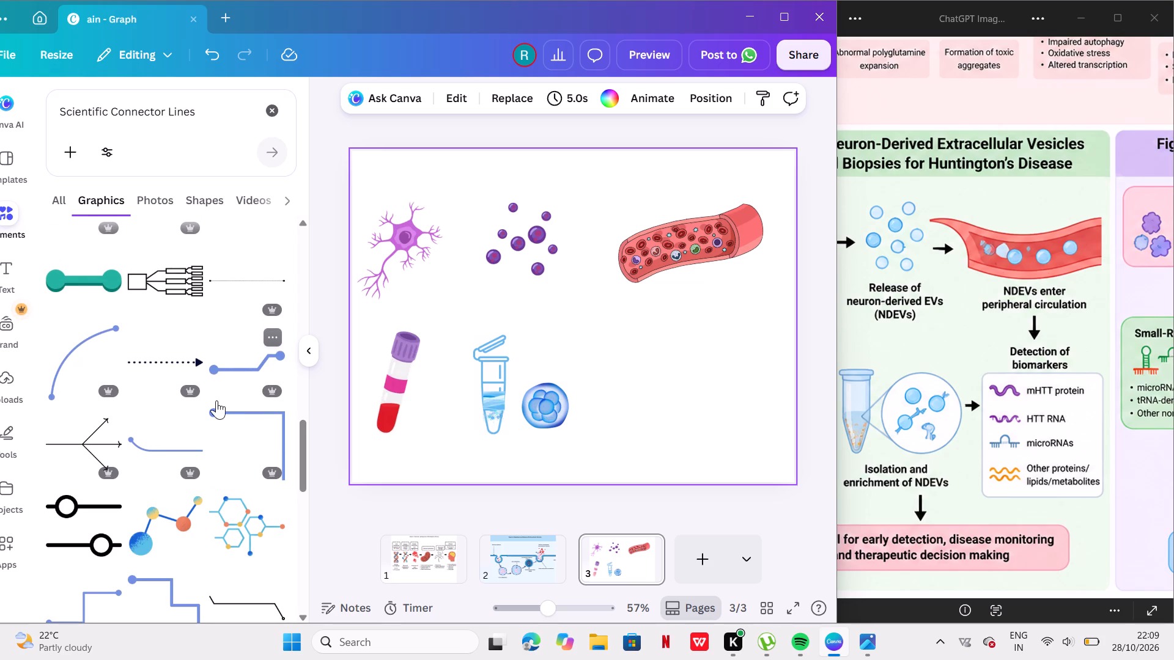
{"action": "scroll", "coordinate": [230, 422], "scroll_direction": "down", "scroll_amount": 3}
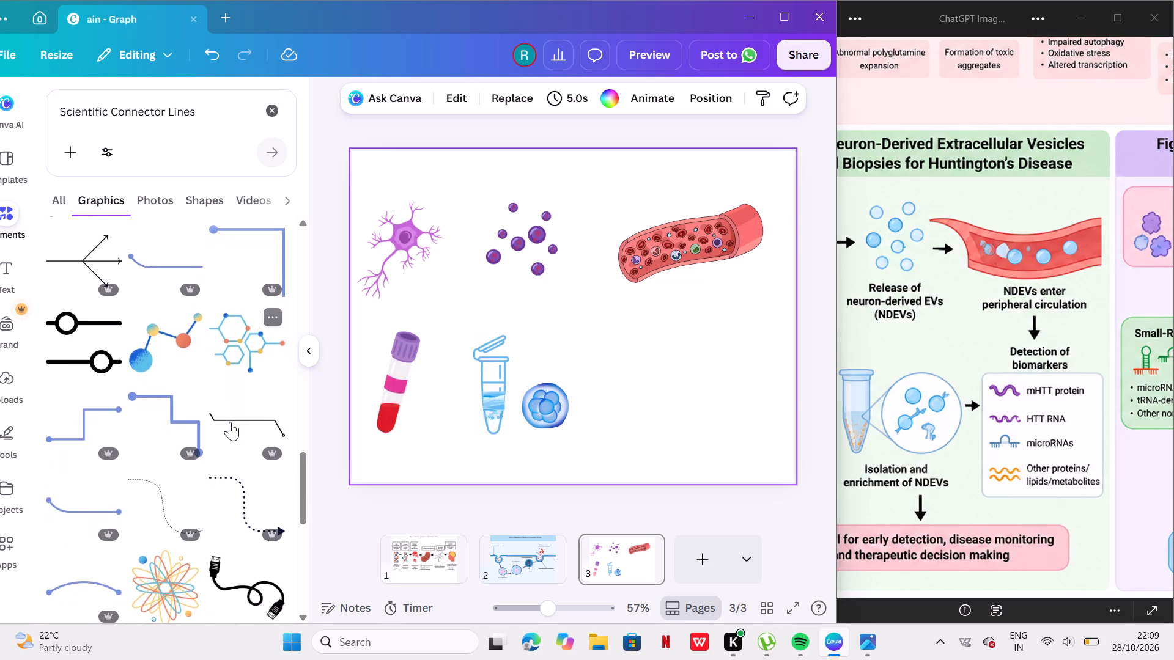
{"action": "scroll", "coordinate": [230, 422], "scroll_direction": "down", "scroll_amount": 3}
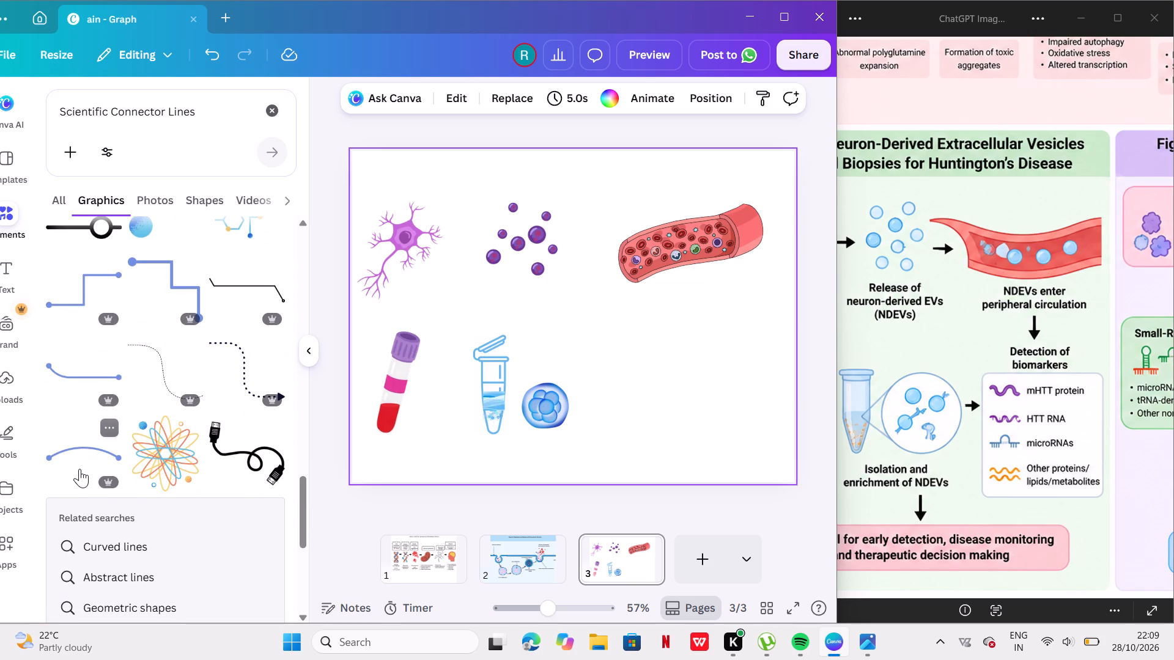
{"action": "left_click", "coordinate": [79, 469]}
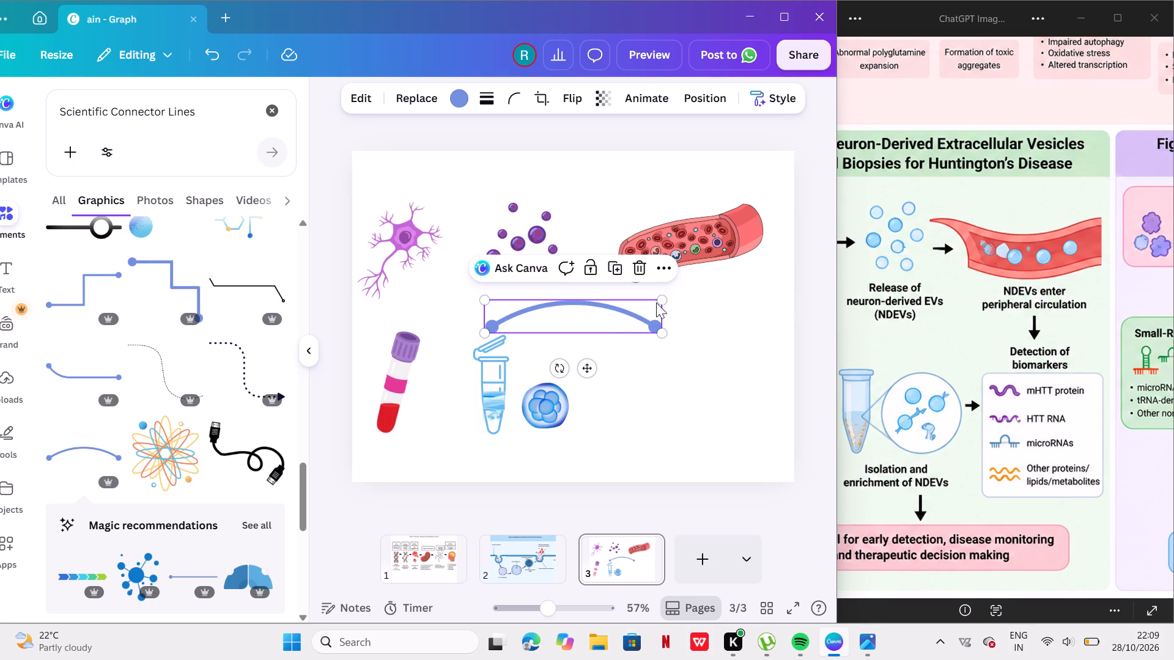
Shrink the blue arched connector to about a third, shift the round vesicle graphic away from the tube, and bridge them with the connector.
{"action": "left_click_drag", "start_coordinate": [659, 299], "coordinate": [542, 357]}
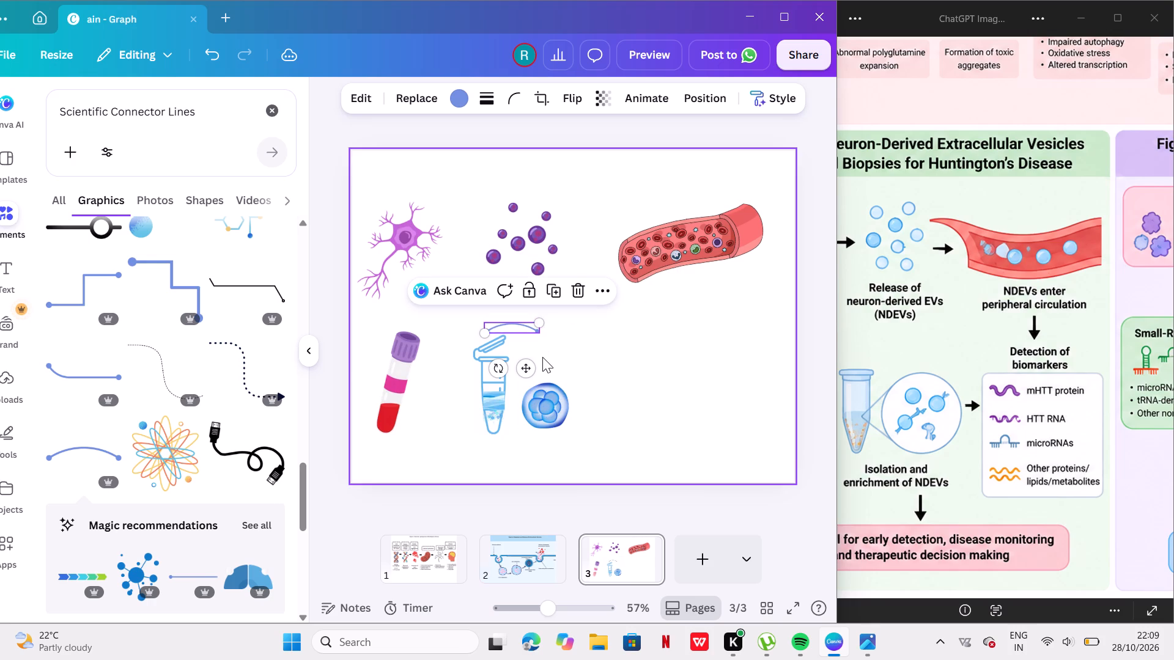
{"action": "left_click_drag", "start_coordinate": [556, 411], "coordinate": [570, 404]}
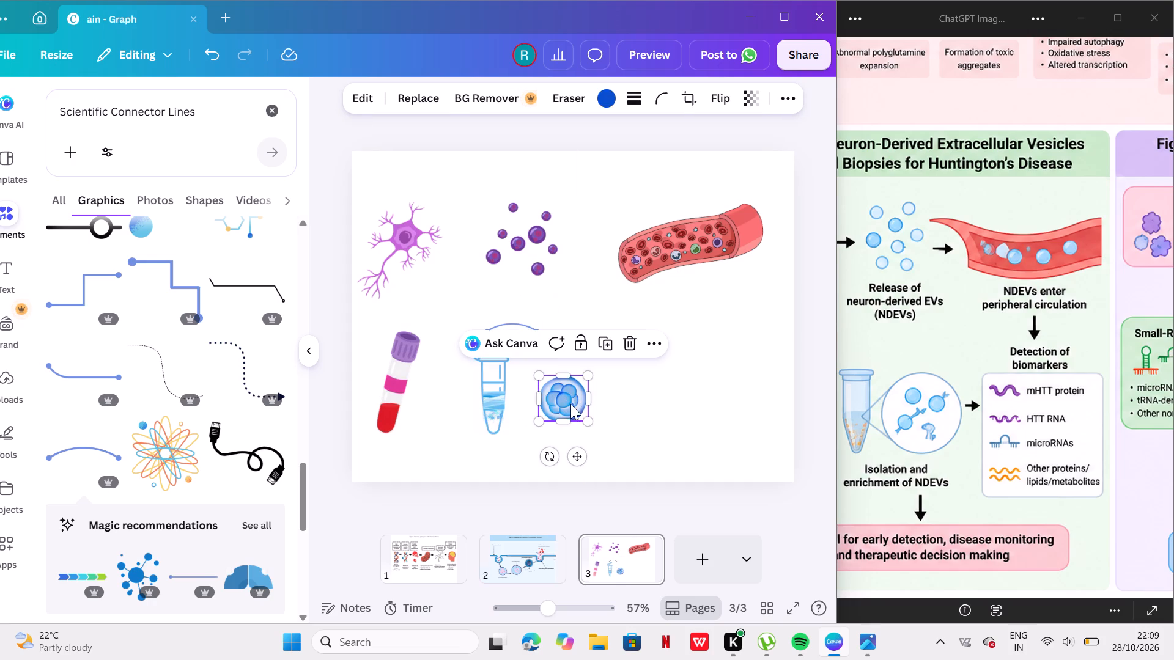
{"action": "left_click_drag", "start_coordinate": [509, 323], "coordinate": [526, 383]}
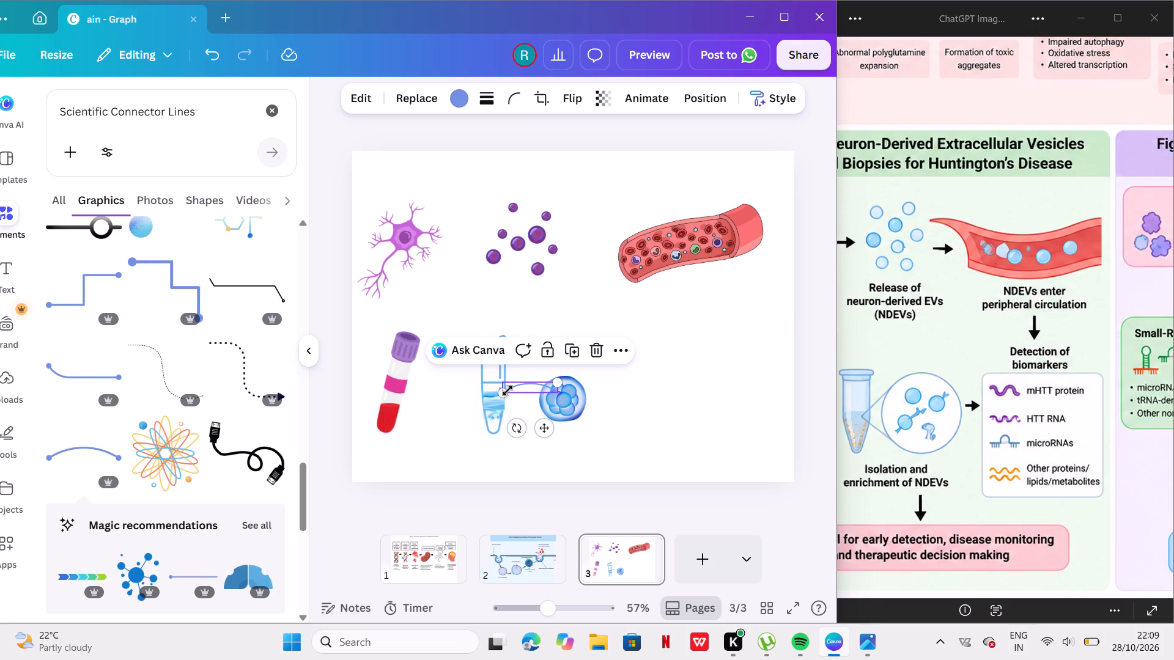
{"action": "left_click_drag", "start_coordinate": [502, 391], "coordinate": [501, 378]}
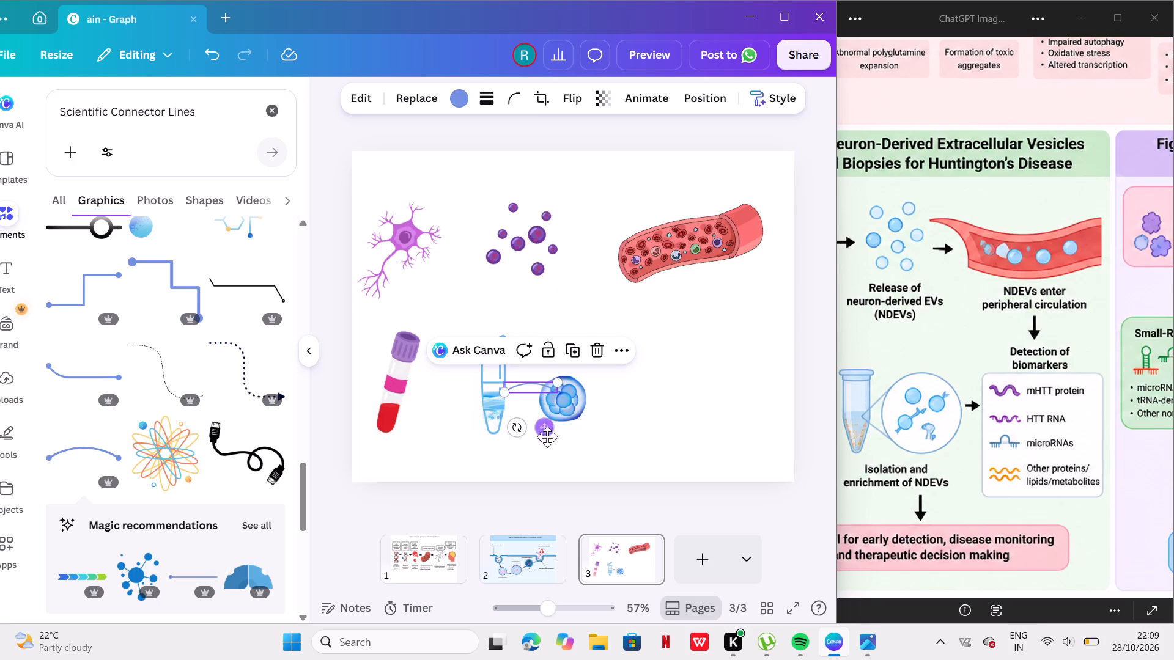
Rotate the arched connector to about 3° so it runs from the microcentrifuge tube to the round vesicle graphic.
{"action": "left_click_drag", "start_coordinate": [513, 430], "coordinate": [497, 416]}
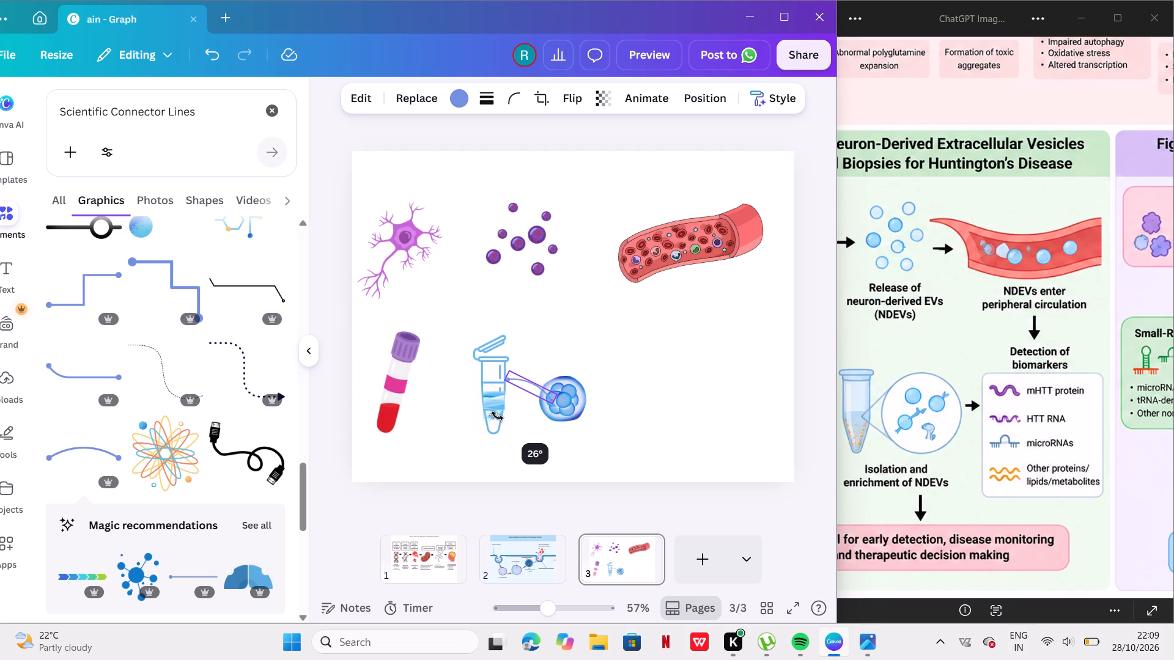
{"action": "left_click_drag", "start_coordinate": [497, 416], "coordinate": [544, 418]}
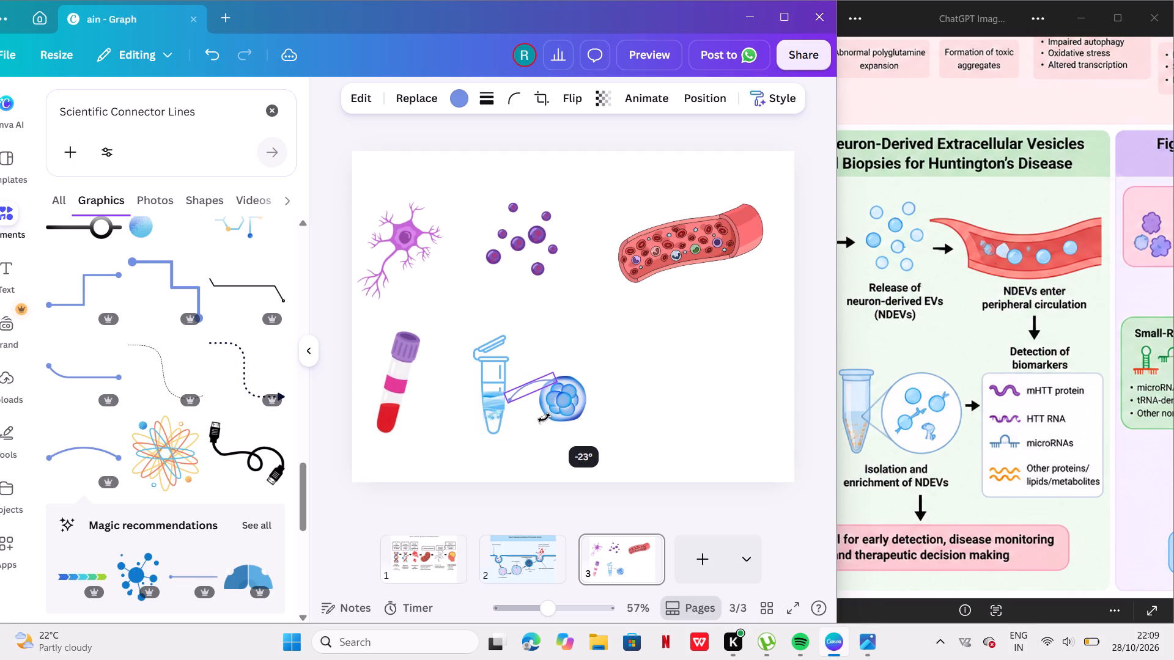
{"action": "left_click_drag", "start_coordinate": [544, 418], "coordinate": [530, 420]}
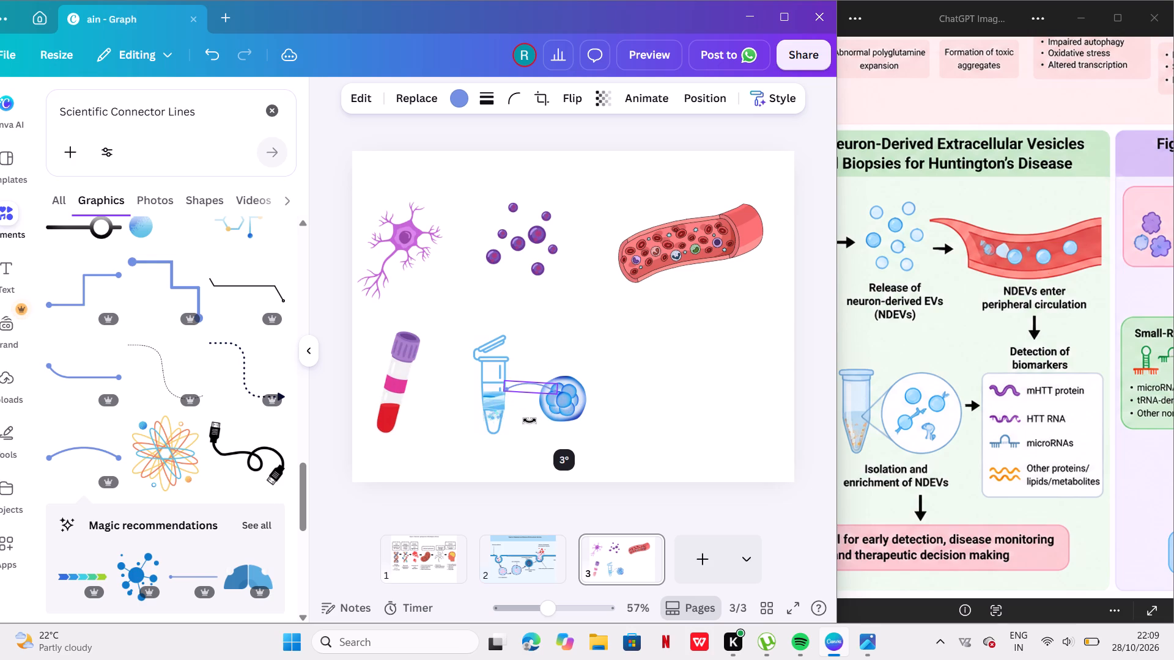
{"action": "left_click_drag", "start_coordinate": [530, 420], "coordinate": [530, 420]}
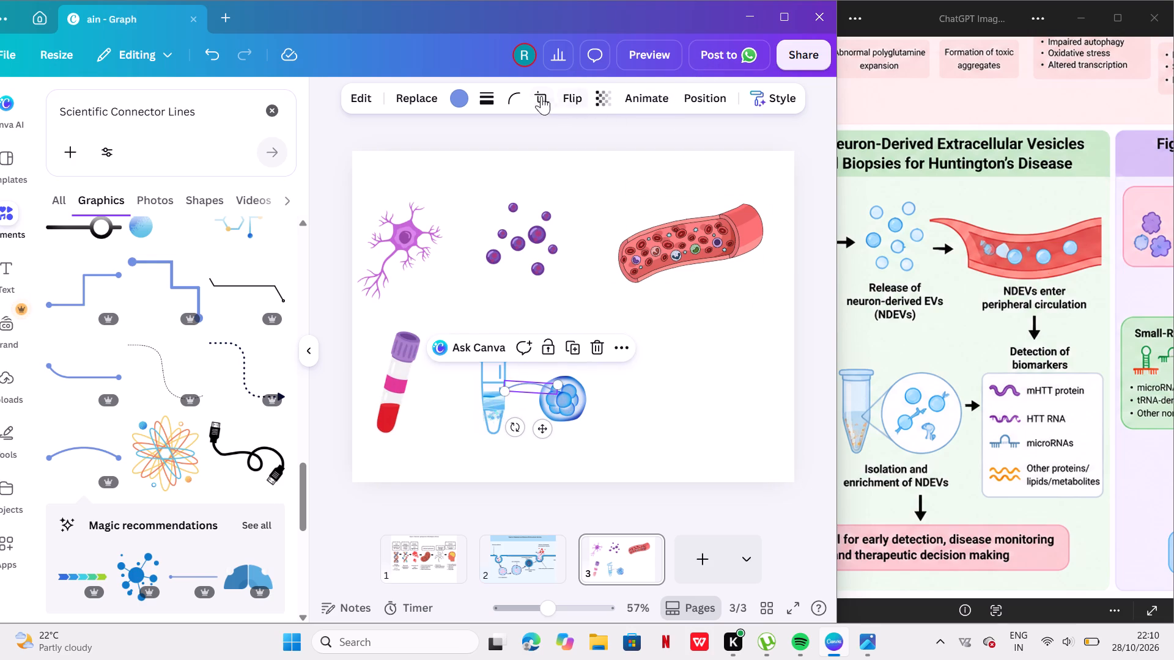
Flip the arched connector vertically between the microcentrifuge tube and the round vesicle graphic.
{"action": "left_click", "coordinate": [572, 96]}
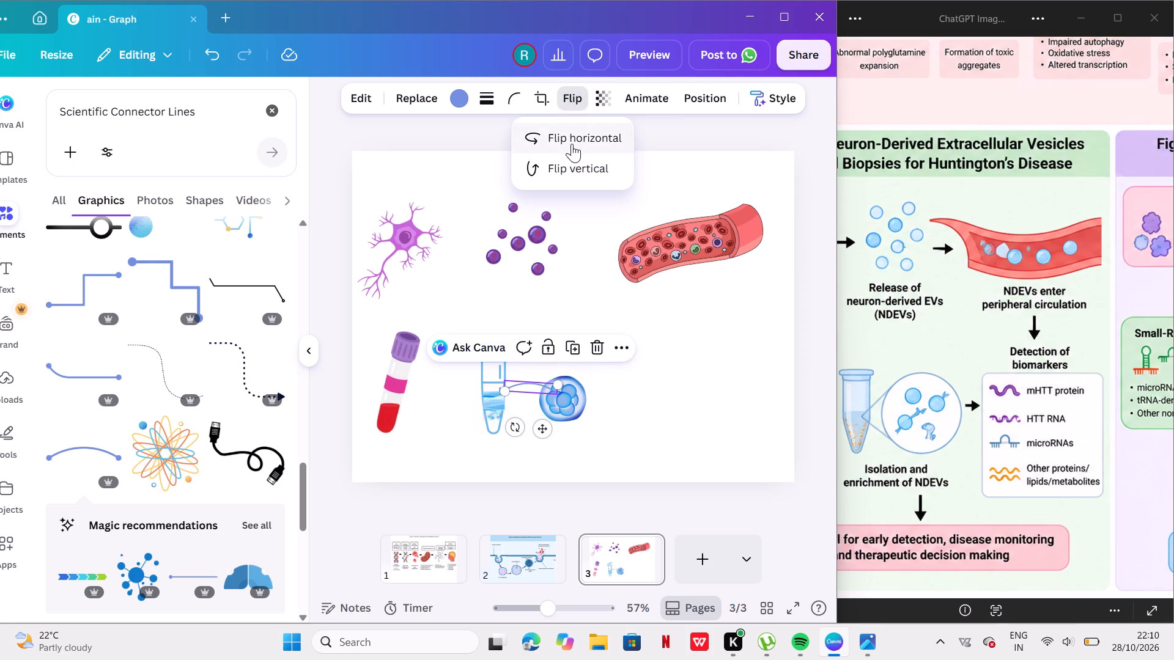
{"action": "left_click", "coordinate": [572, 144]}
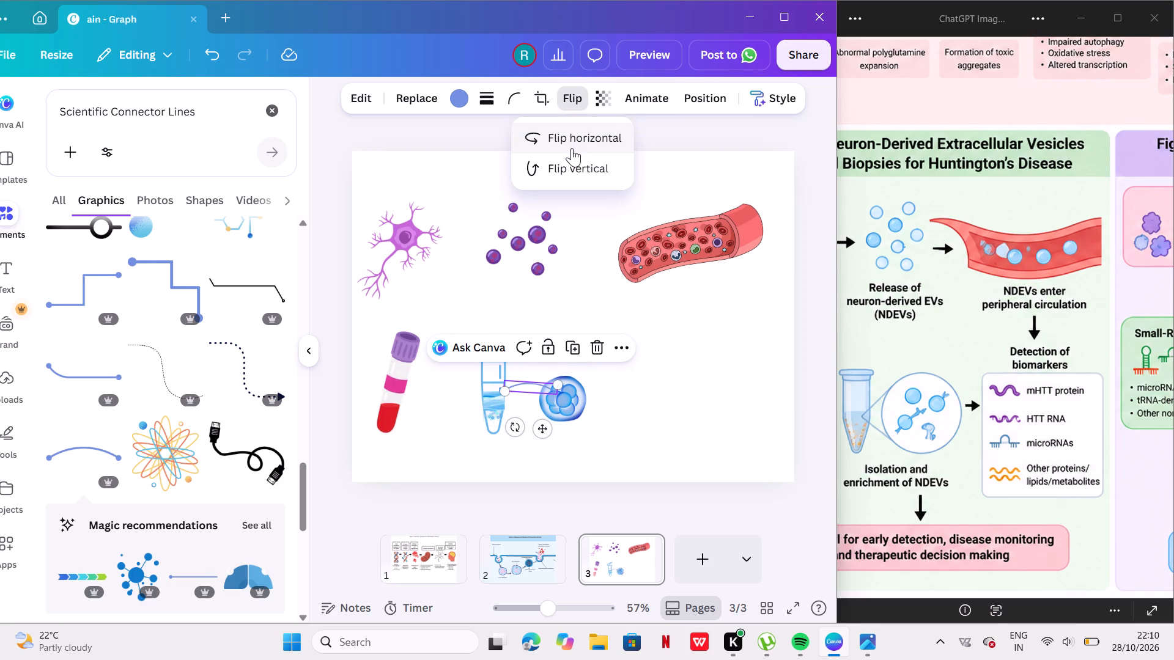
{"action": "left_click", "coordinate": [572, 148]}
{"action": "left_click", "coordinate": [572, 162]}
{"action": "left_click_drag", "start_coordinate": [561, 388], "coordinate": [562, 381]}
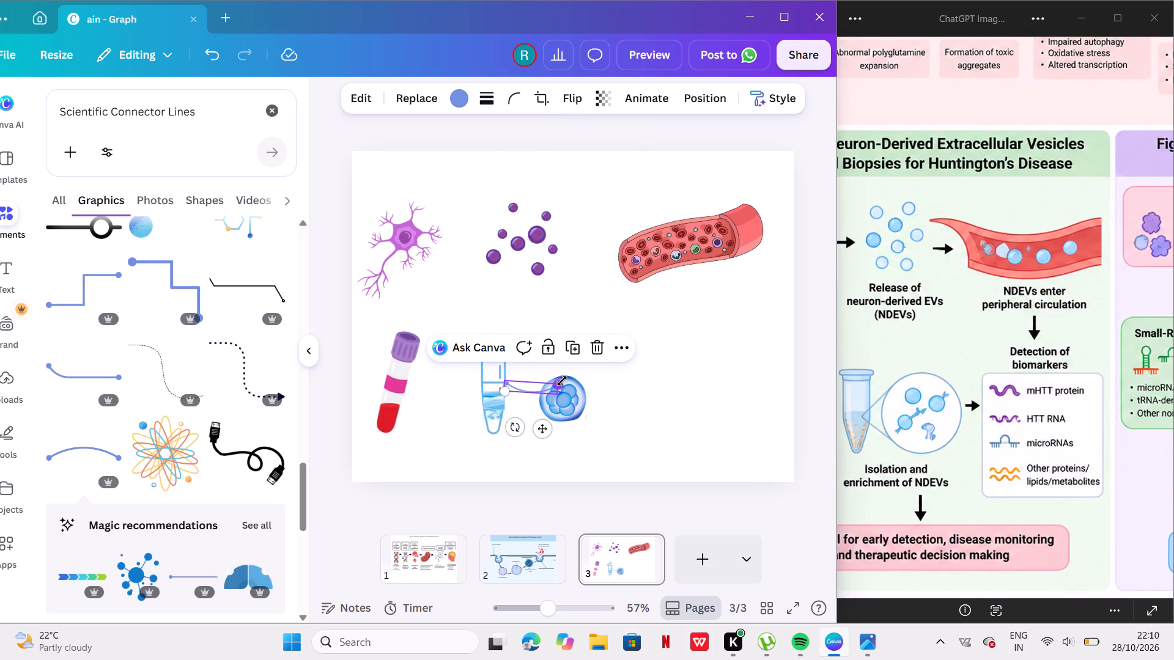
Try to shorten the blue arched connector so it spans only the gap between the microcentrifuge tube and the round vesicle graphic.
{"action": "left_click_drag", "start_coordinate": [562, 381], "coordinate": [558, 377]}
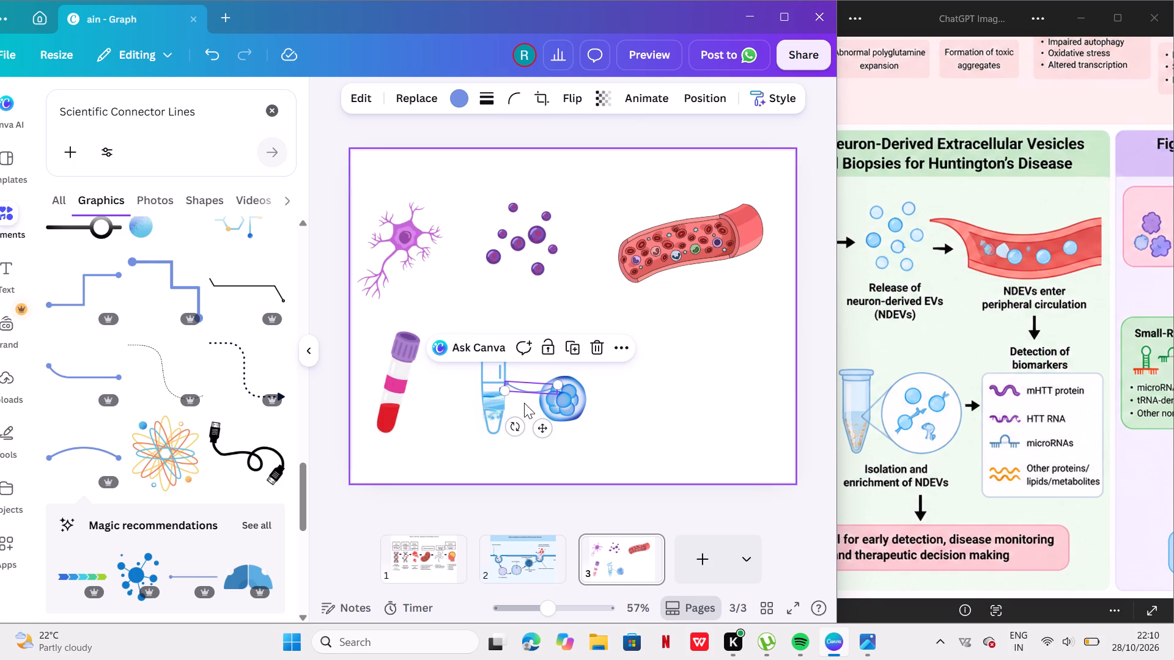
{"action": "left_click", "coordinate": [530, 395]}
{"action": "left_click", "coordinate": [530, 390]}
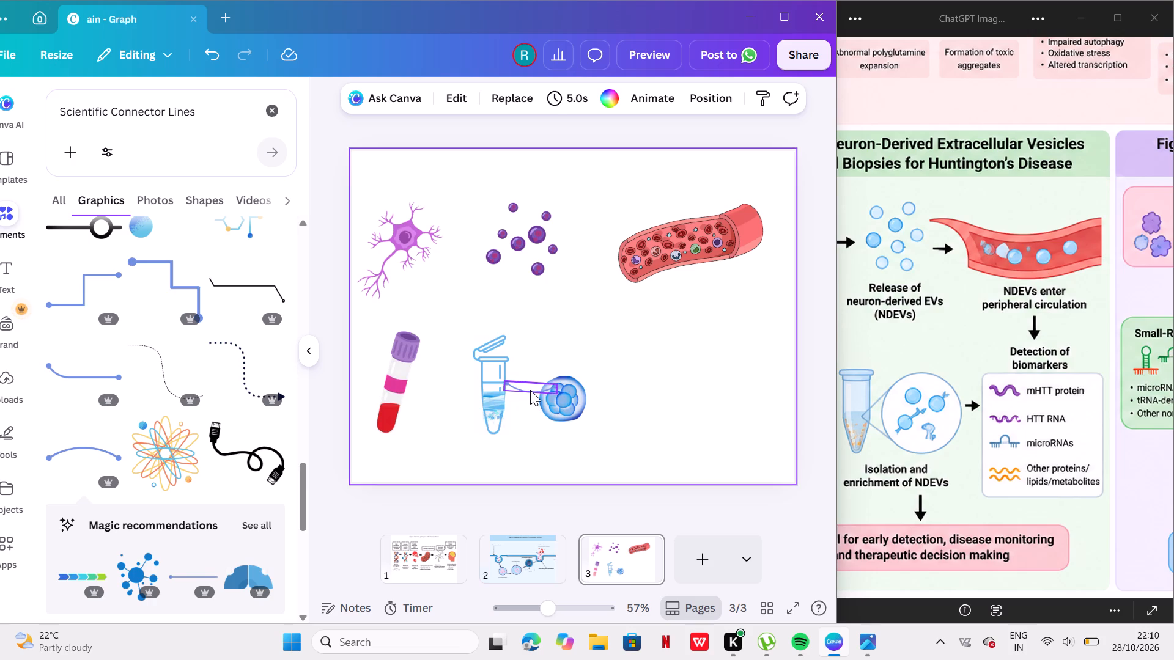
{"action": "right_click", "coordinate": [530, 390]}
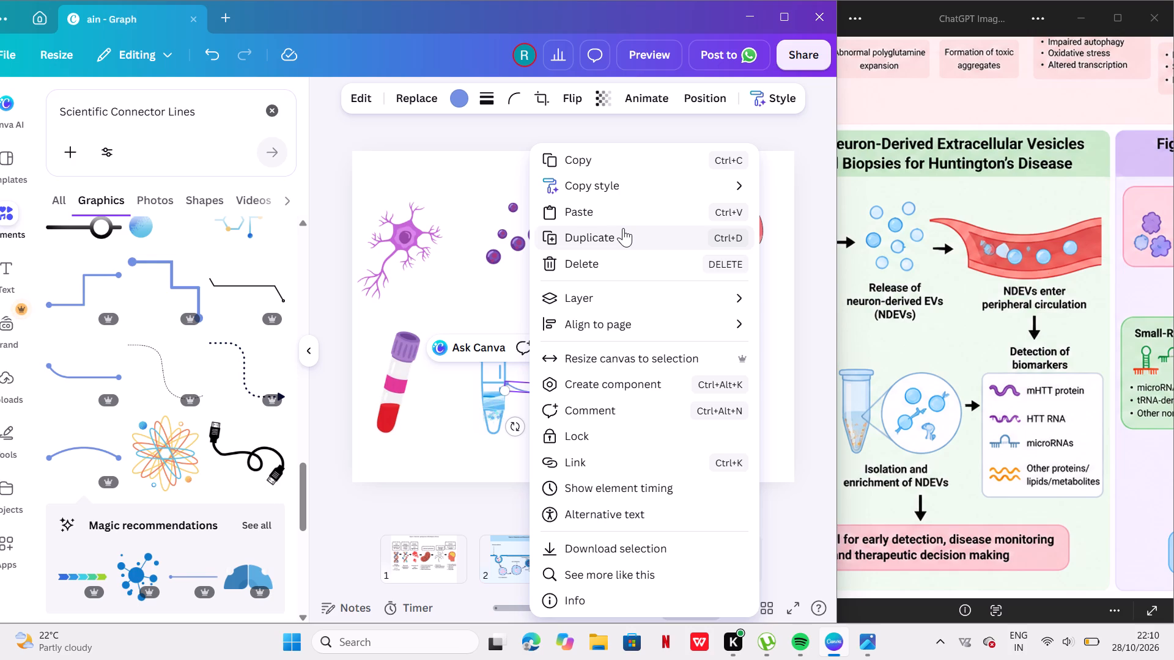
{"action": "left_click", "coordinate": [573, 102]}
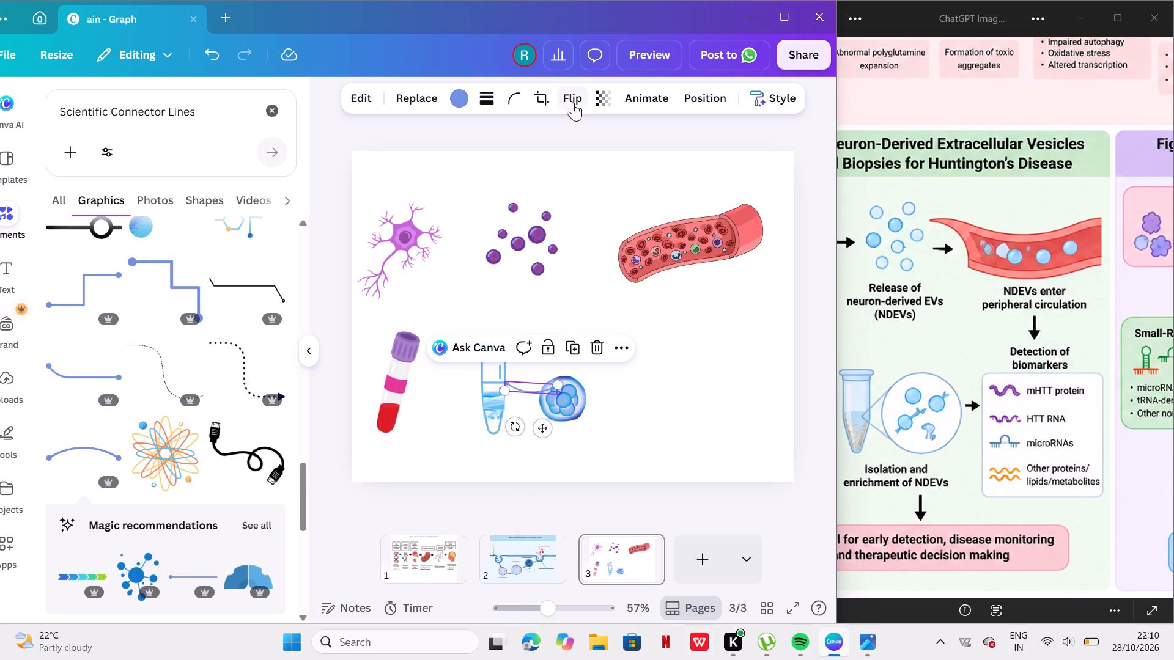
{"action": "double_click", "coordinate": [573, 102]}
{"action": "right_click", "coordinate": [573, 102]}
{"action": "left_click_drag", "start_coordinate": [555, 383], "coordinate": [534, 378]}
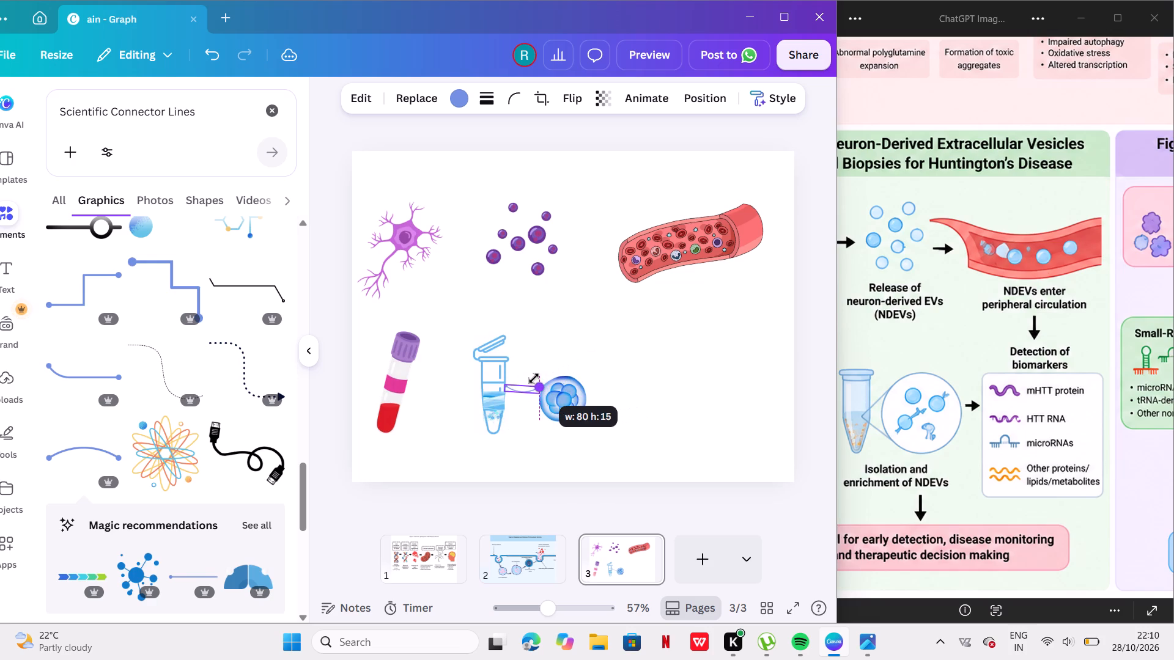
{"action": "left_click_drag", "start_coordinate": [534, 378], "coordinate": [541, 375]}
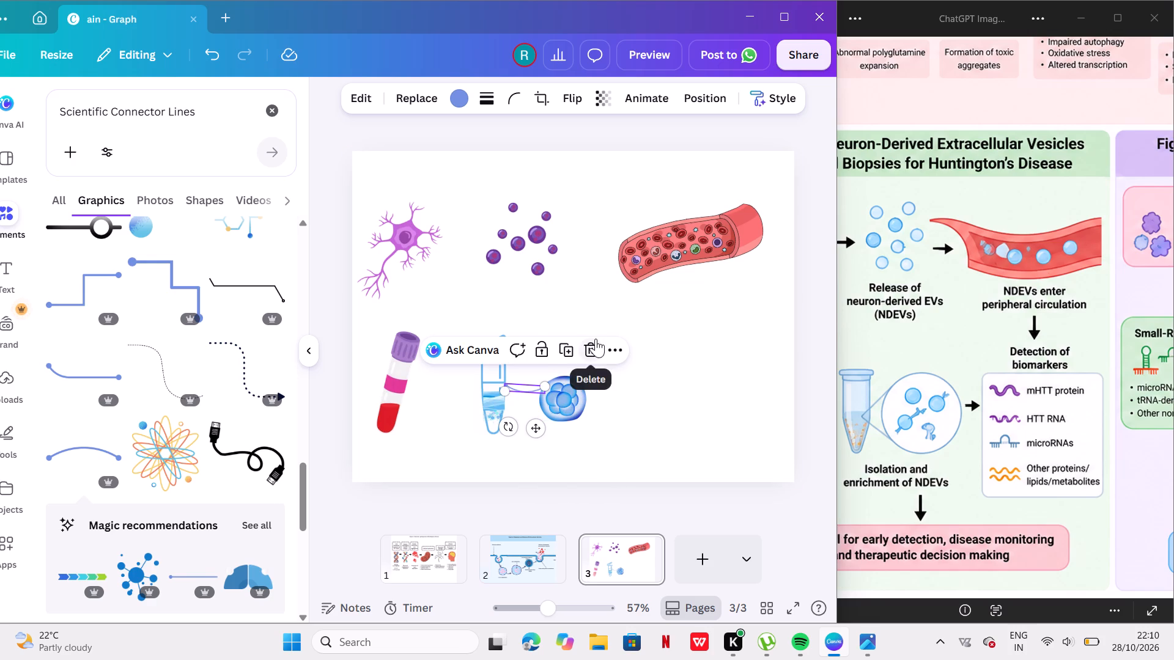
Delete the blue arched connector between the microcentrifuge tube and the round vesicle graphic.
{"action": "left_click", "coordinate": [596, 339]}
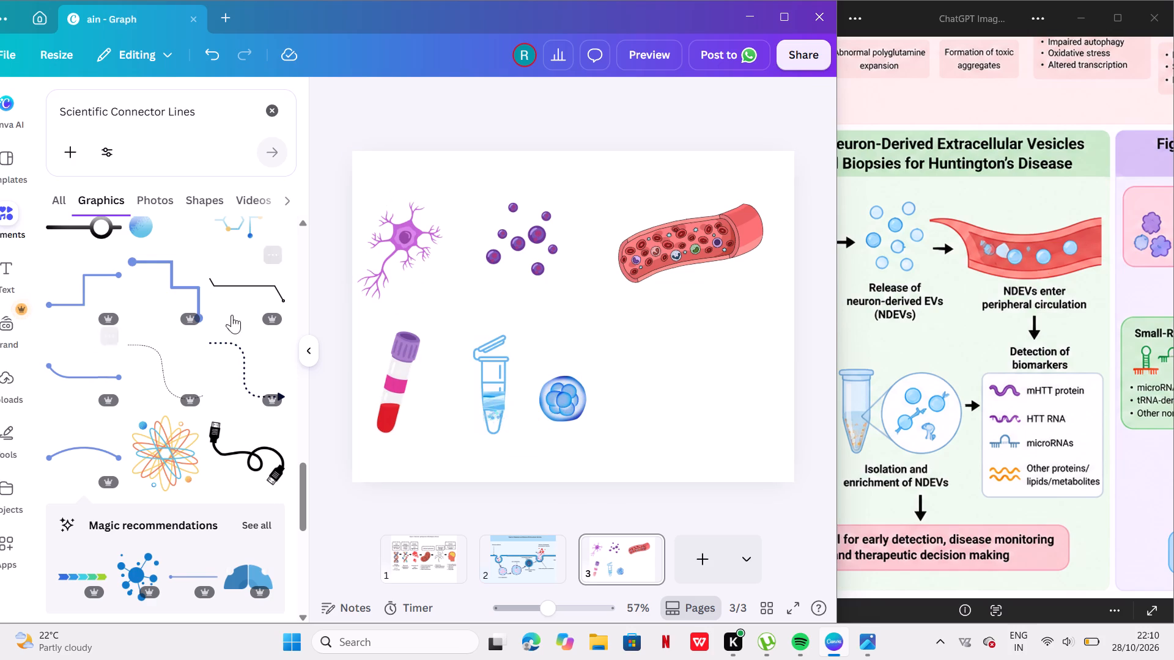
Insert the straight blue connector line from the Scientific Connector Lines results, shrink it to about 205 wide, and place it below the blood vessel.
{"action": "scroll", "coordinate": [232, 310], "scroll_direction": "up", "scroll_amount": 8}
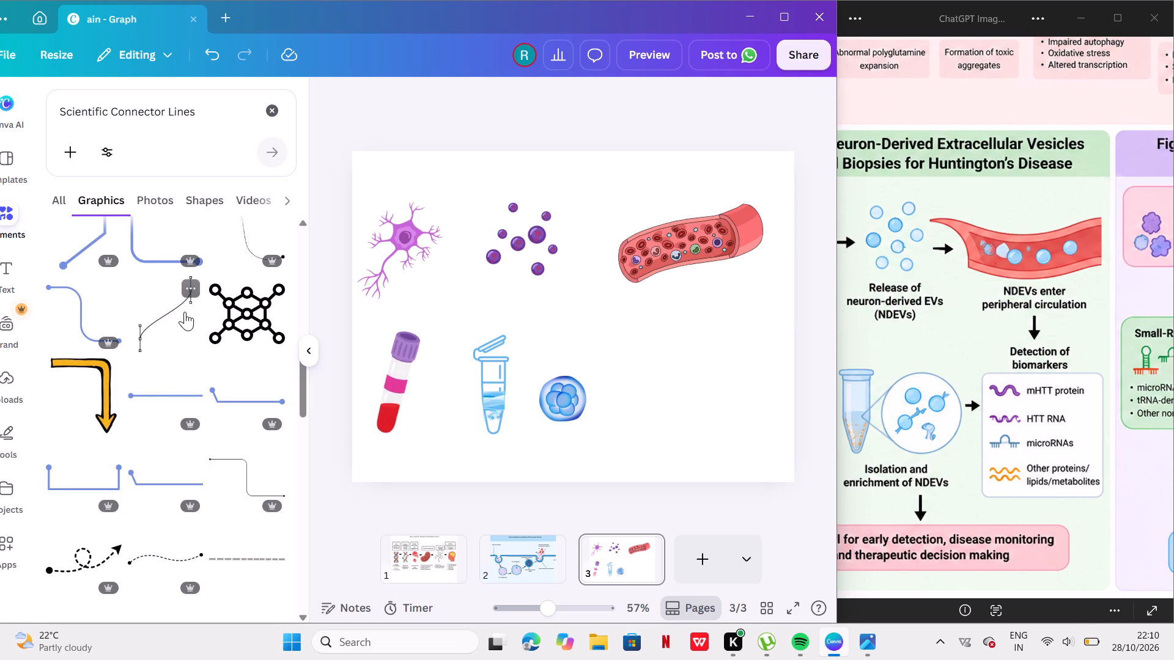
{"action": "left_click", "coordinate": [180, 398]}
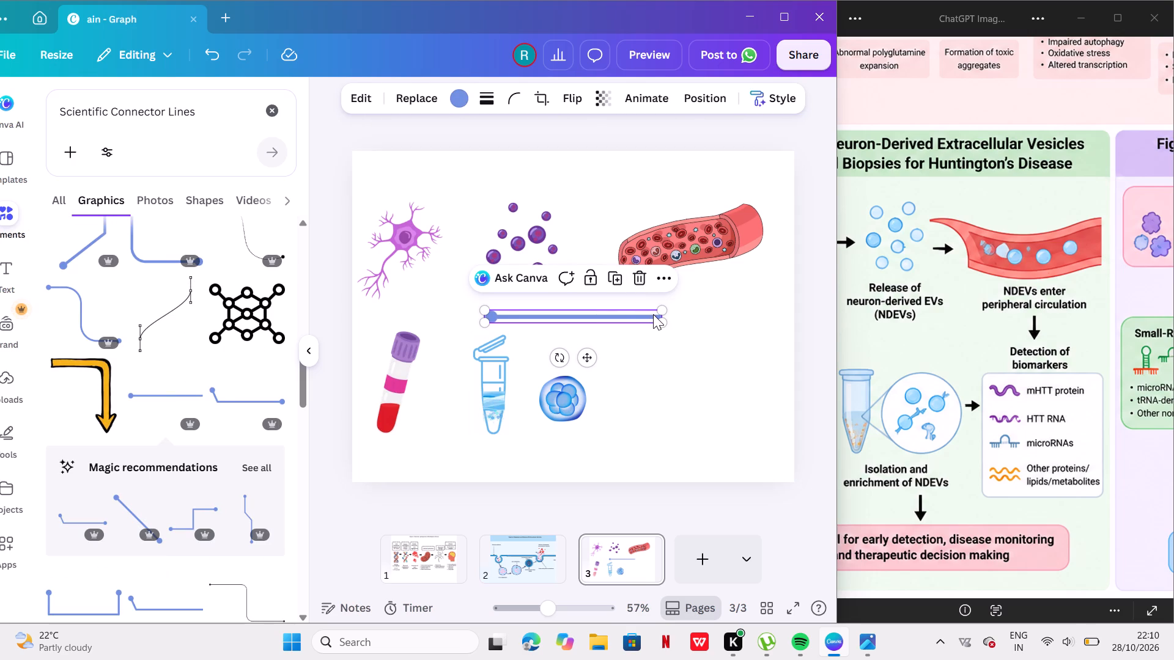
{"action": "left_click_drag", "start_coordinate": [653, 314], "coordinate": [643, 323]}
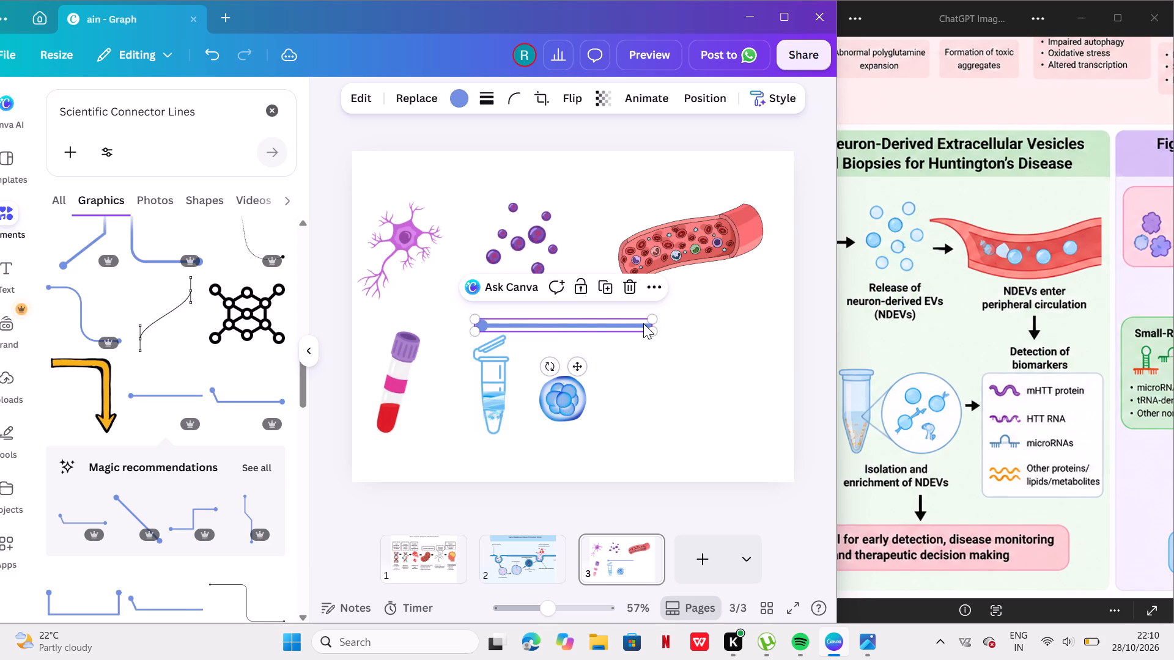
{"action": "left_click_drag", "start_coordinate": [473, 317], "coordinate": [476, 317]}
{"action": "left_click_drag", "start_coordinate": [476, 317], "coordinate": [570, 330]}
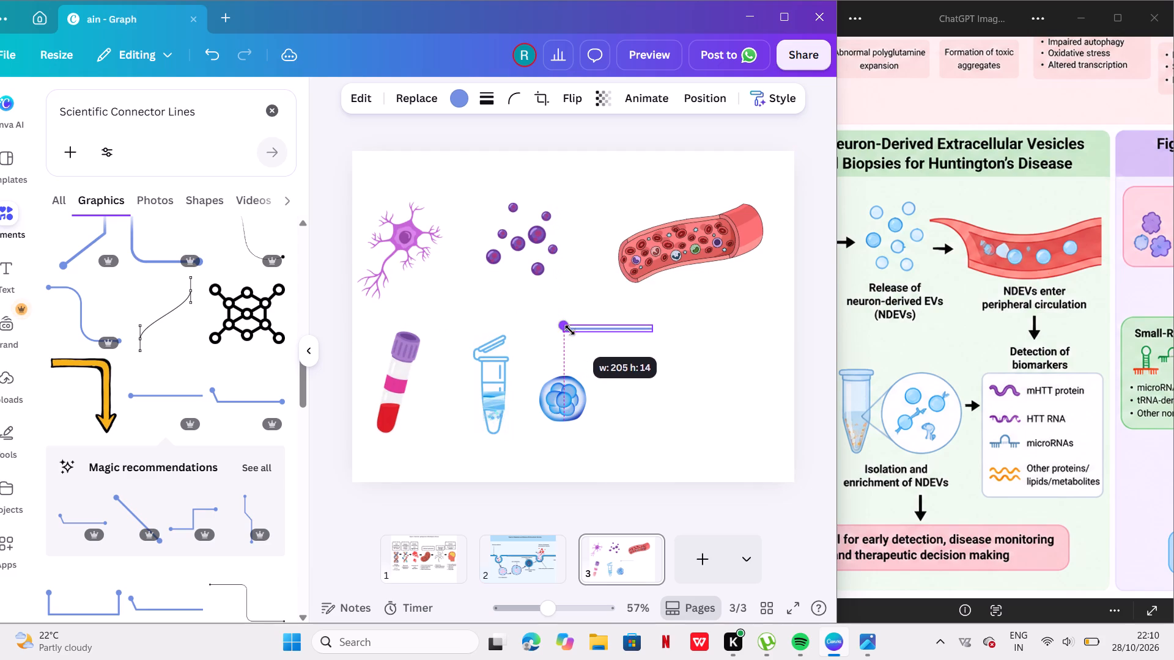
{"action": "left_click_drag", "start_coordinate": [570, 330], "coordinate": [571, 330]}
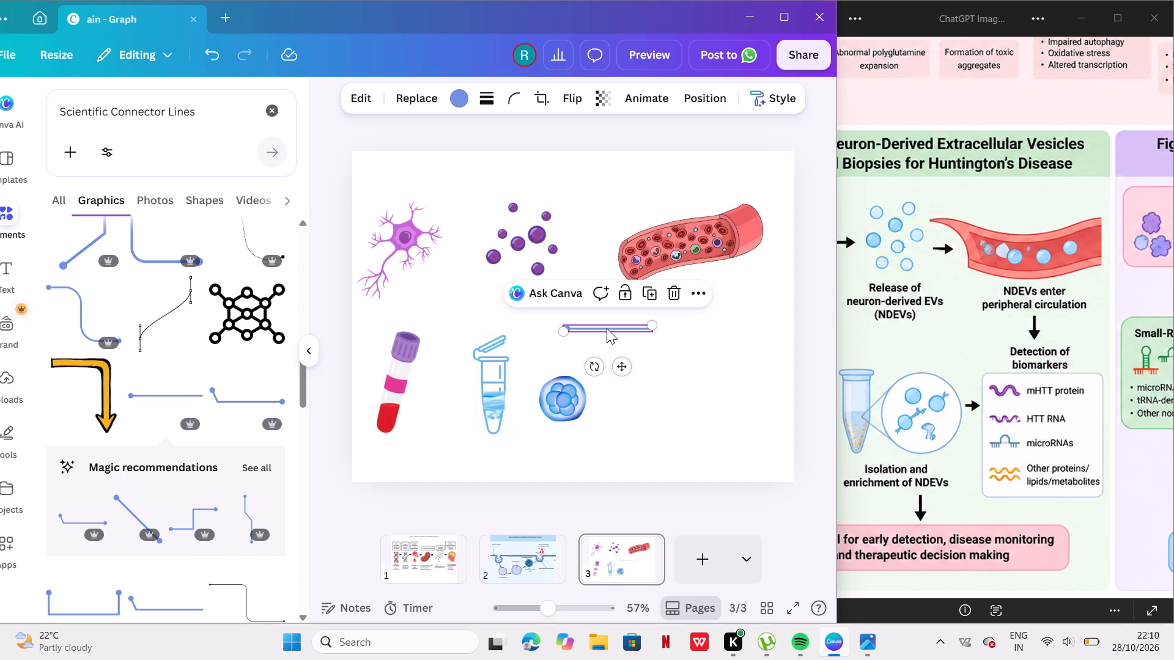
{"action": "left_click_drag", "start_coordinate": [607, 328], "coordinate": [617, 352]}
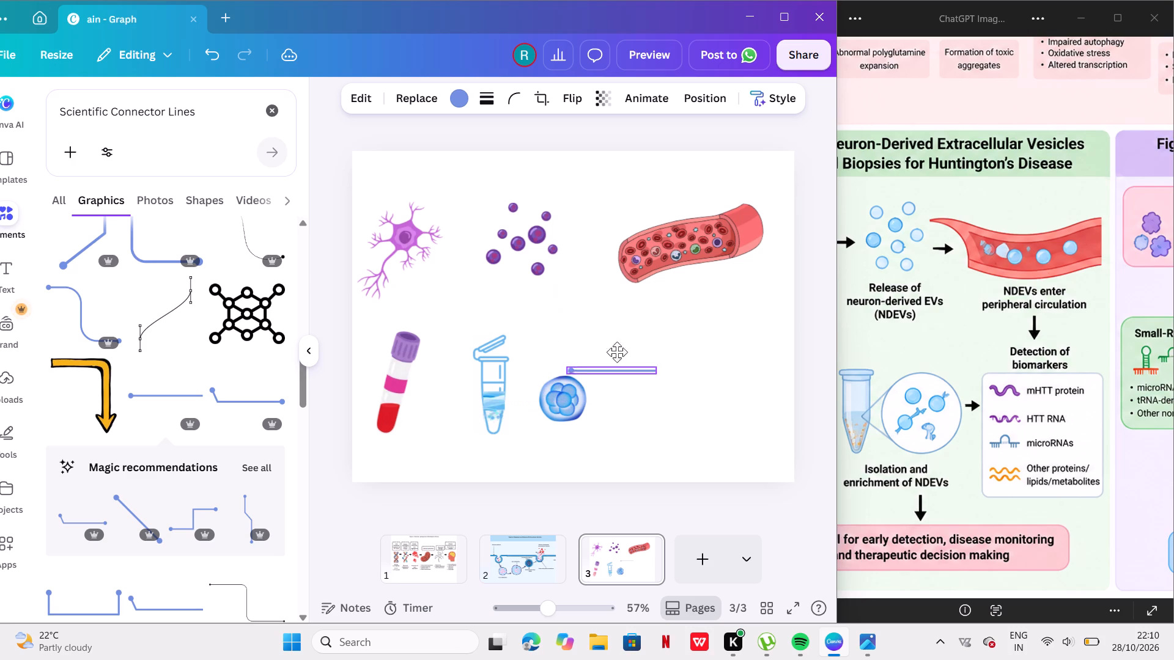
{"action": "left_click_drag", "start_coordinate": [617, 352], "coordinate": [621, 319]}
Crop the round dot off the end of the straight blue connector line.
{"action": "double_click", "coordinate": [615, 316]}
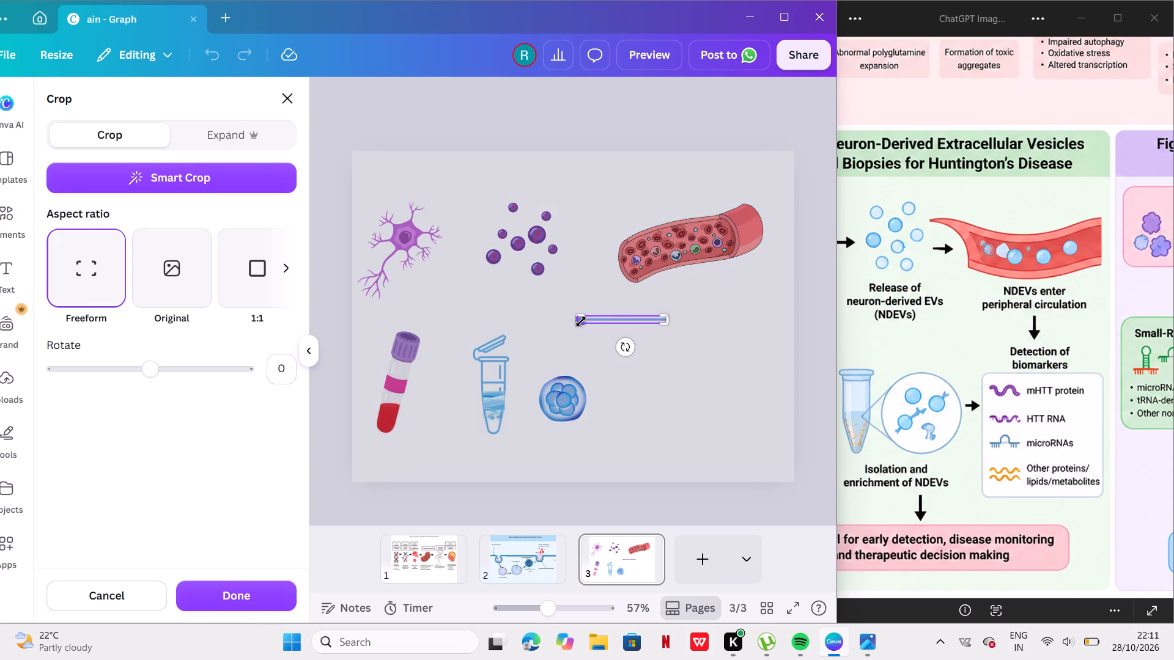
{"action": "left_click_drag", "start_coordinate": [581, 321], "coordinate": [591, 323]}
{"action": "left_click", "coordinate": [662, 338]}
Shift the round vesicle graphic away from the microcentrifuge tube and place the cropped blue line so it bridges the two.
{"action": "left_click_drag", "start_coordinate": [647, 320], "coordinate": [602, 377]}
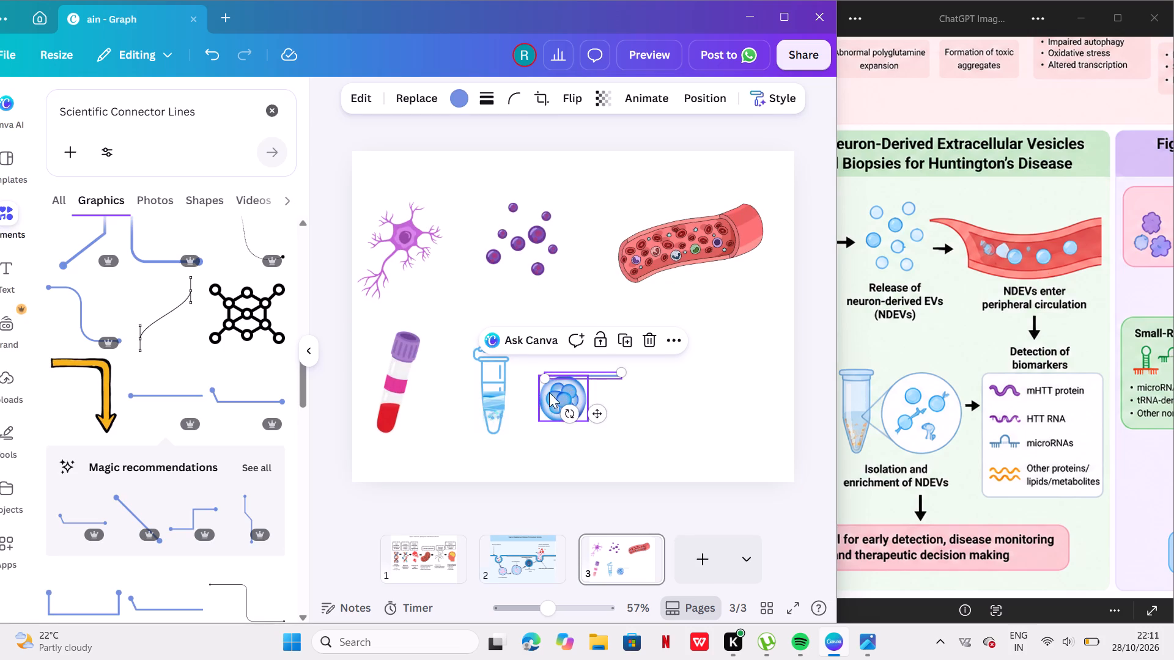
{"action": "left_click_drag", "start_coordinate": [549, 398], "coordinate": [564, 398]}
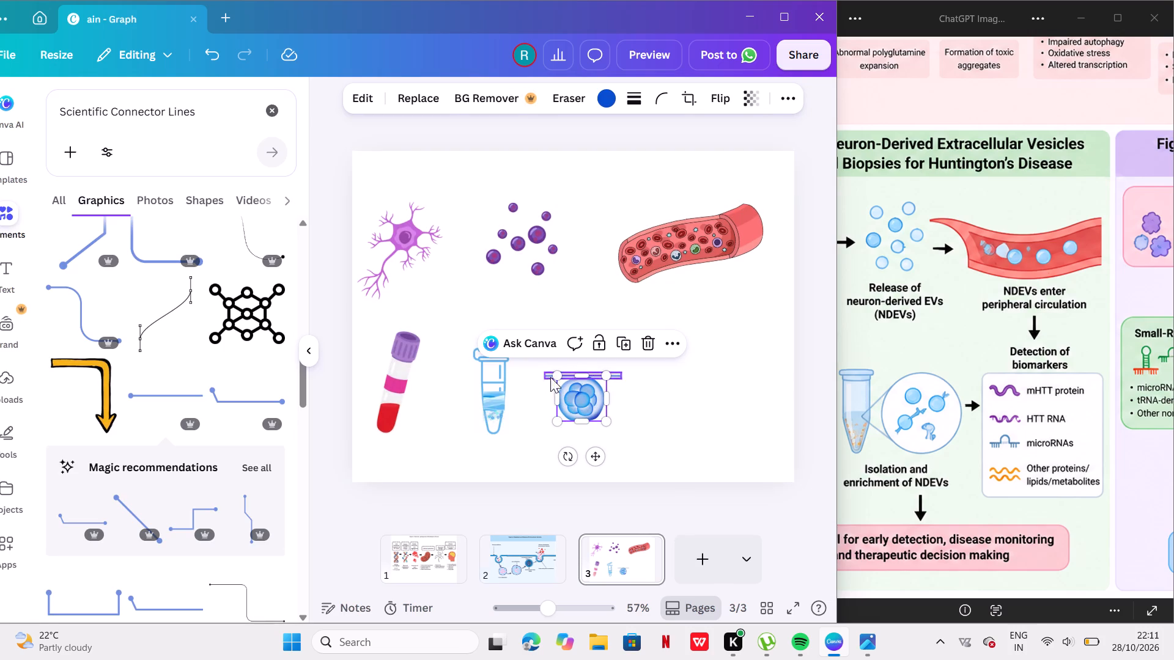
{"action": "left_click_drag", "start_coordinate": [619, 373], "coordinate": [575, 383]}
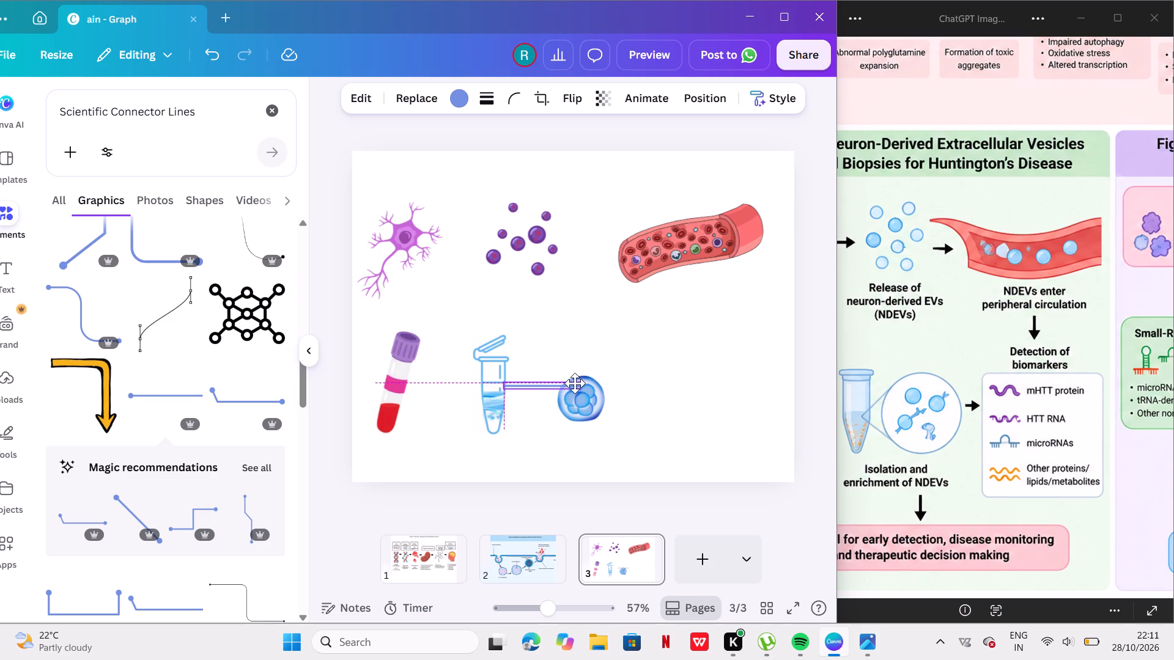
{"action": "left_click_drag", "start_coordinate": [575, 383], "coordinate": [574, 383]}
{"action": "left_click", "coordinate": [574, 378]}
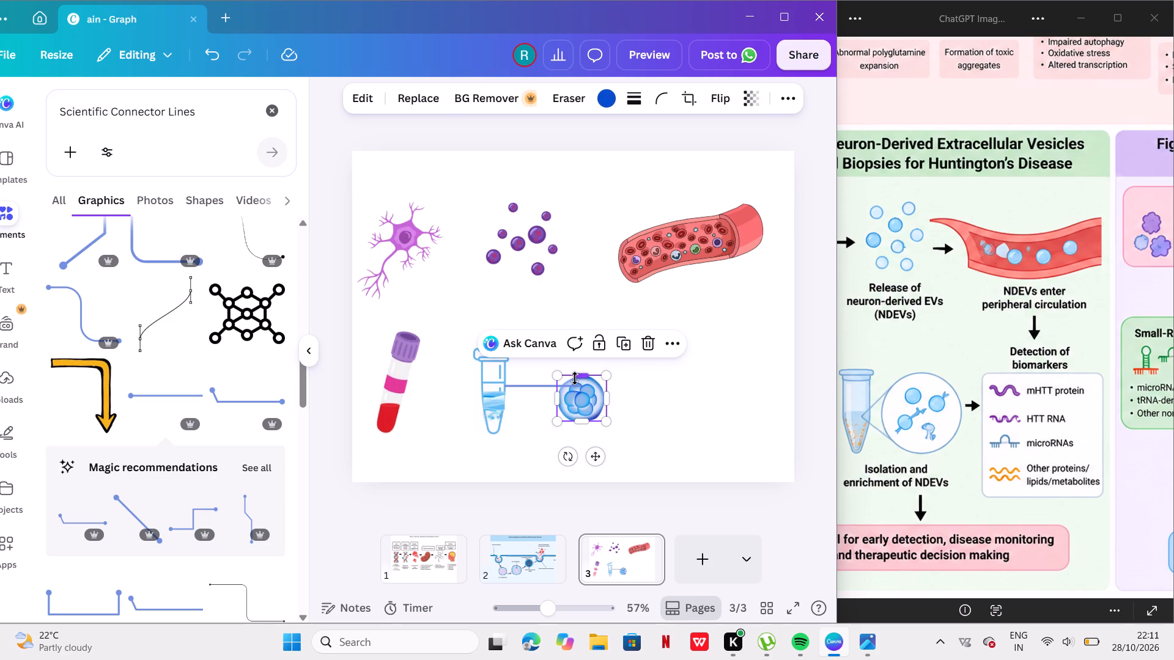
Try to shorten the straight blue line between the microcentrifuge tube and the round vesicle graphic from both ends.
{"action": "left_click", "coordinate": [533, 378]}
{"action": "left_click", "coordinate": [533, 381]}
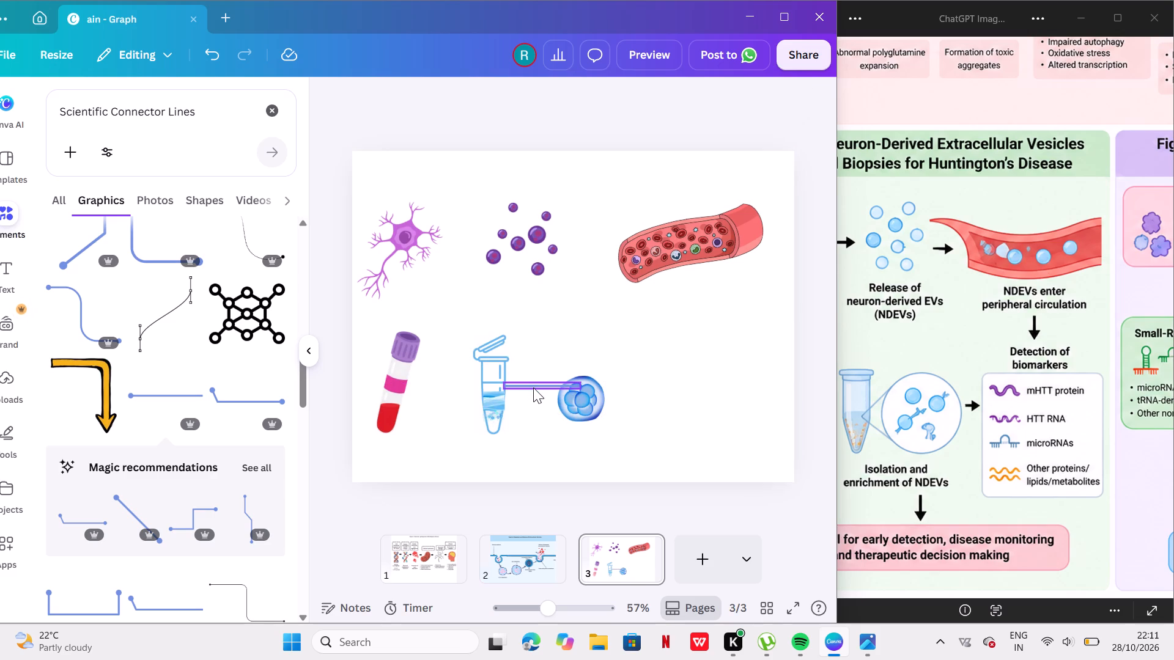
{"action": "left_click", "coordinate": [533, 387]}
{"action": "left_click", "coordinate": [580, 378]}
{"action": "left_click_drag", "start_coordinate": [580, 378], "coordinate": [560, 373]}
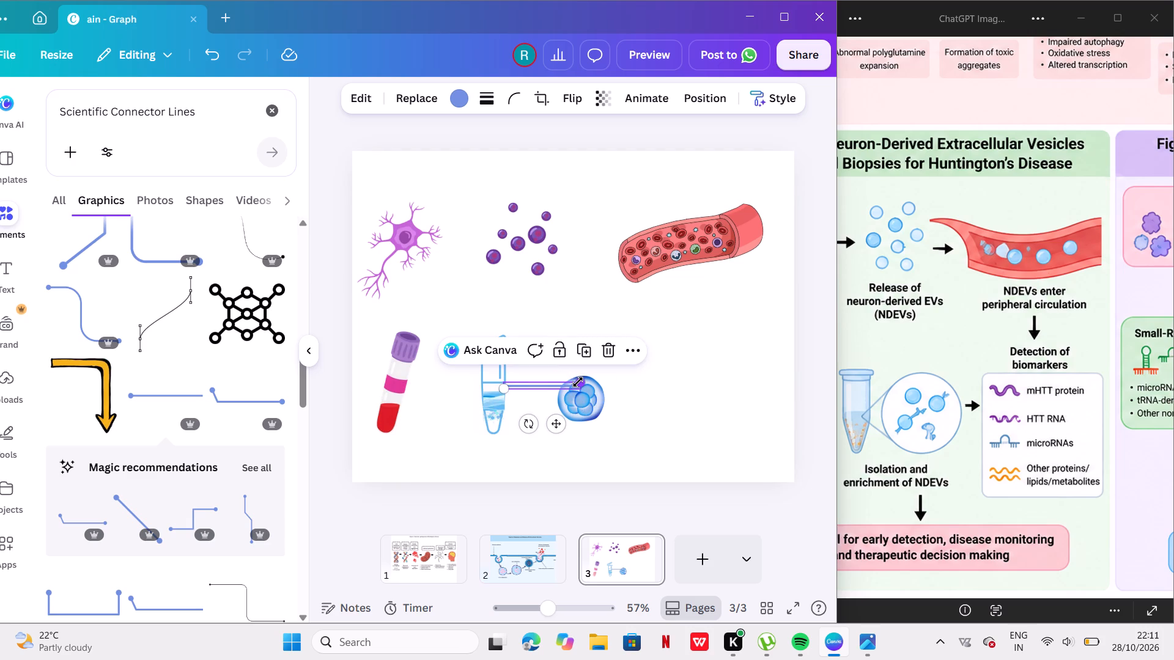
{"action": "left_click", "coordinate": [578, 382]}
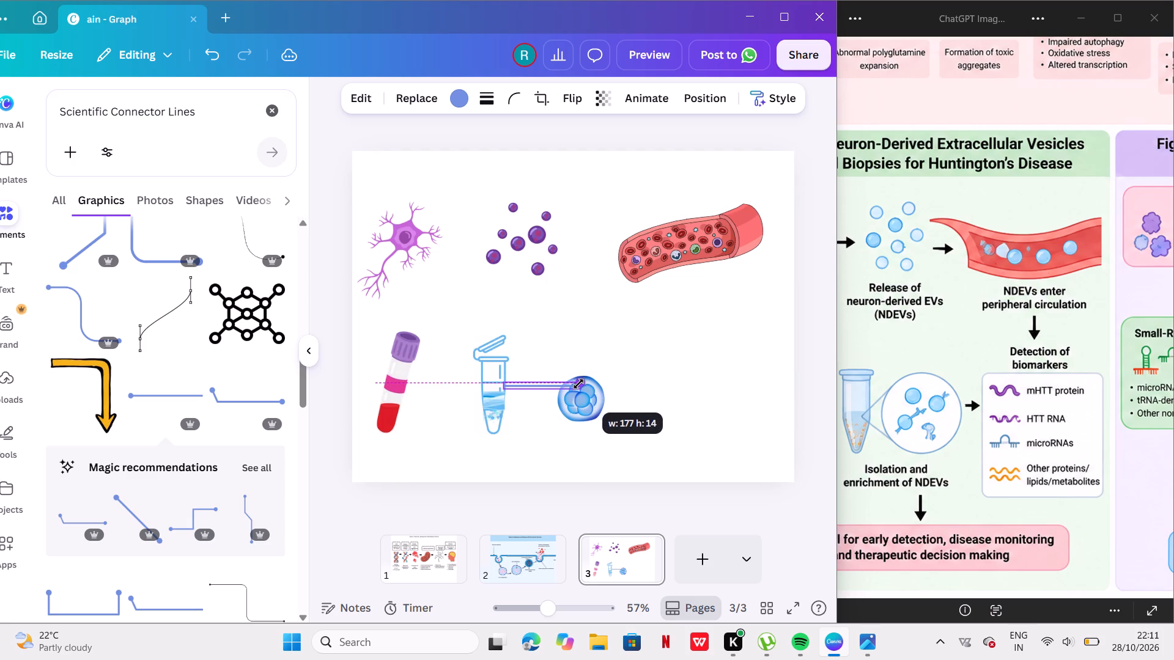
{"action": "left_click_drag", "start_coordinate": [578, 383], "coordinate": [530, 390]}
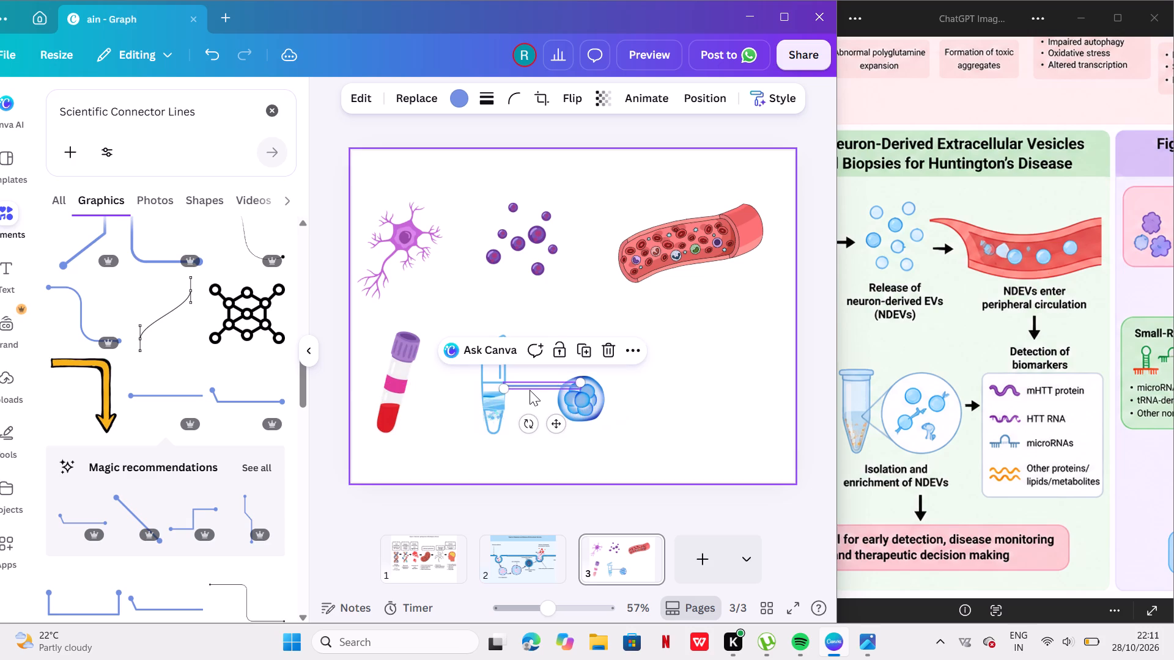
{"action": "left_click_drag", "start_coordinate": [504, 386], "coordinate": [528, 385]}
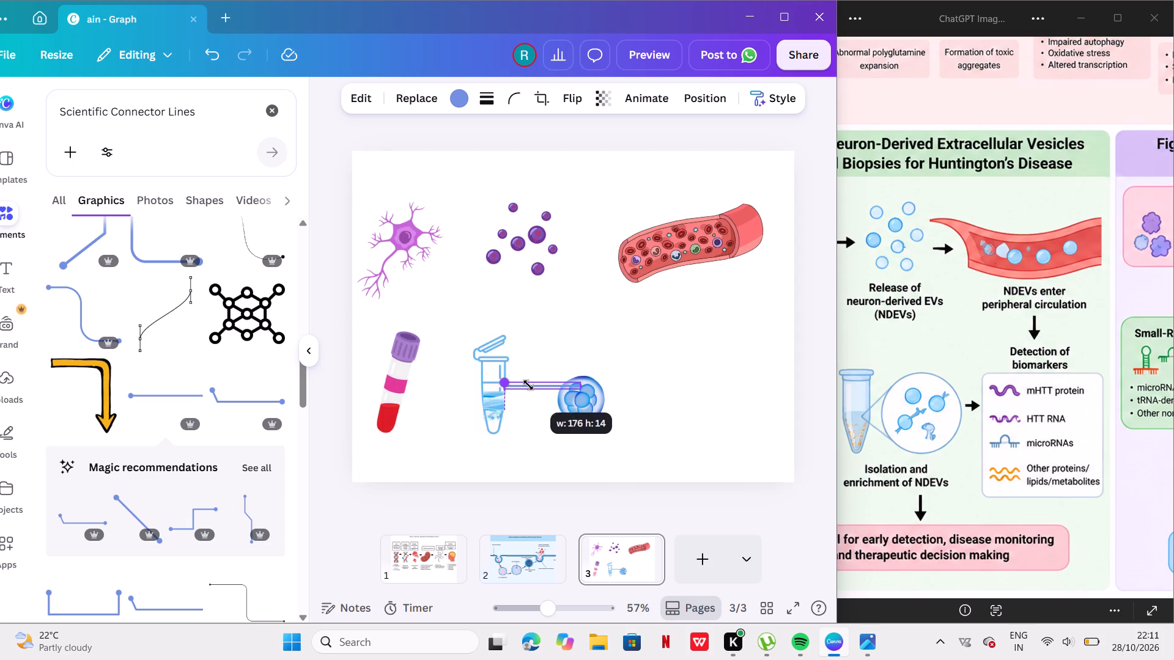
Move the round vesicle graphic farther from the microcentrifuge tube, clear of the blue line's end and level with the line.
{"action": "left_click_drag", "start_coordinate": [528, 385], "coordinate": [582, 397]}
{"action": "left_click_drag", "start_coordinate": [585, 378], "coordinate": [580, 381]}
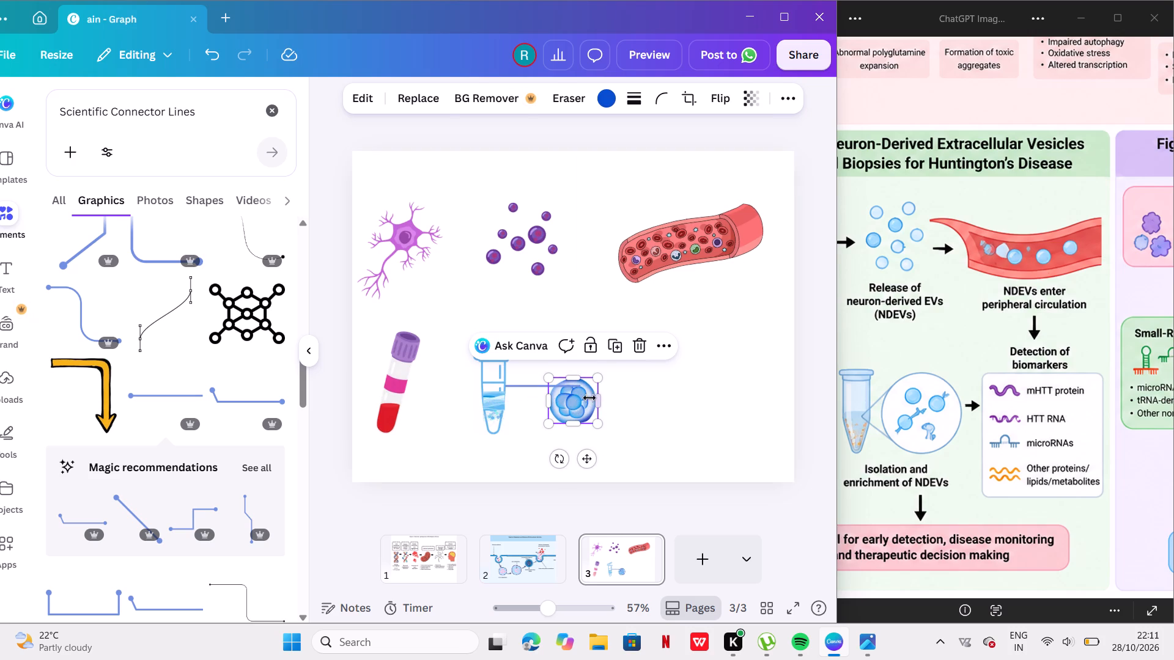
{"action": "left_click_drag", "start_coordinate": [569, 398], "coordinate": [618, 383]}
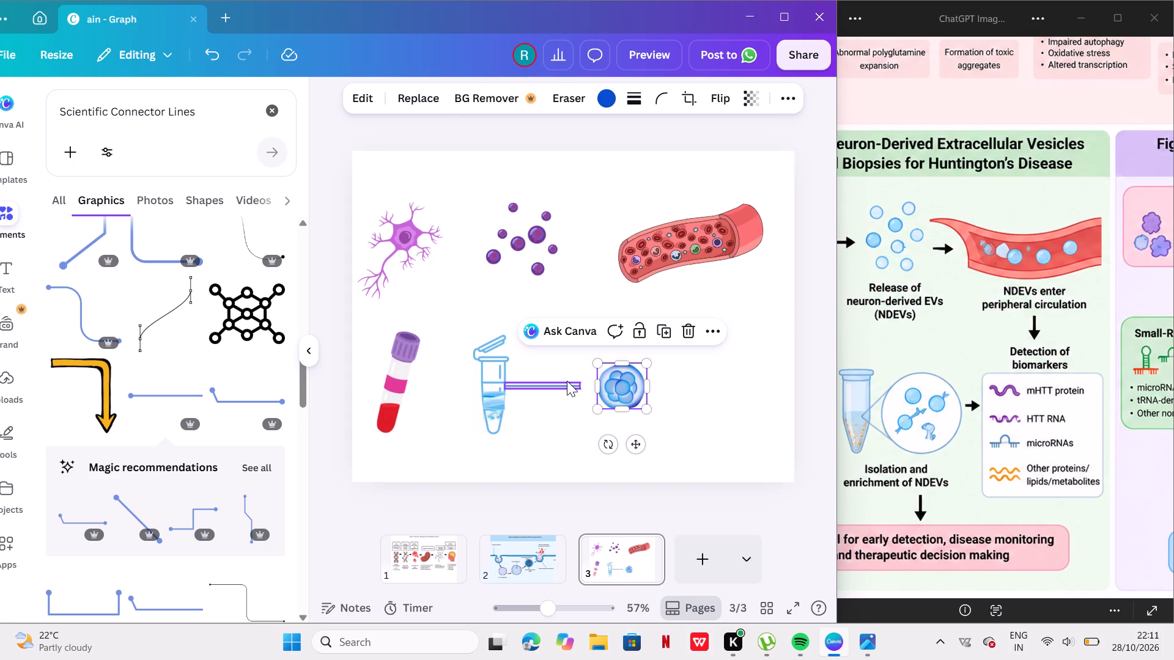
Tilt the blue line upward toward the vesicle graphic, shrink it to about two-thirds, and start it at the microcentrifuge tube's wall.
{"action": "double_click", "coordinate": [569, 387]}
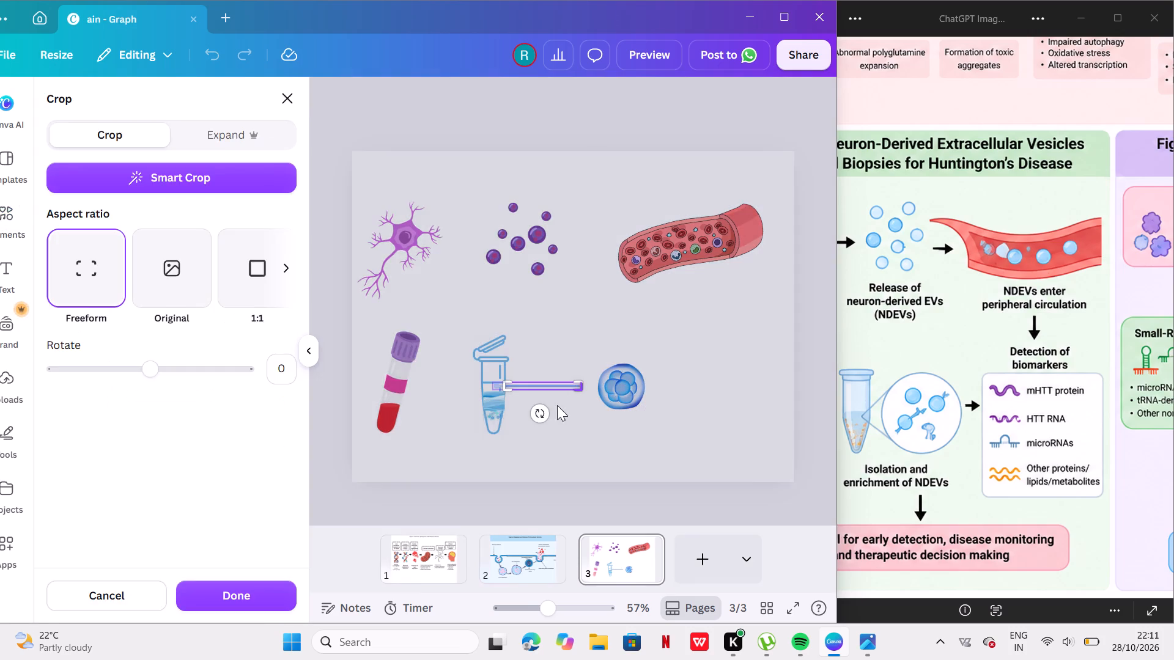
{"action": "left_click", "coordinate": [567, 381]}
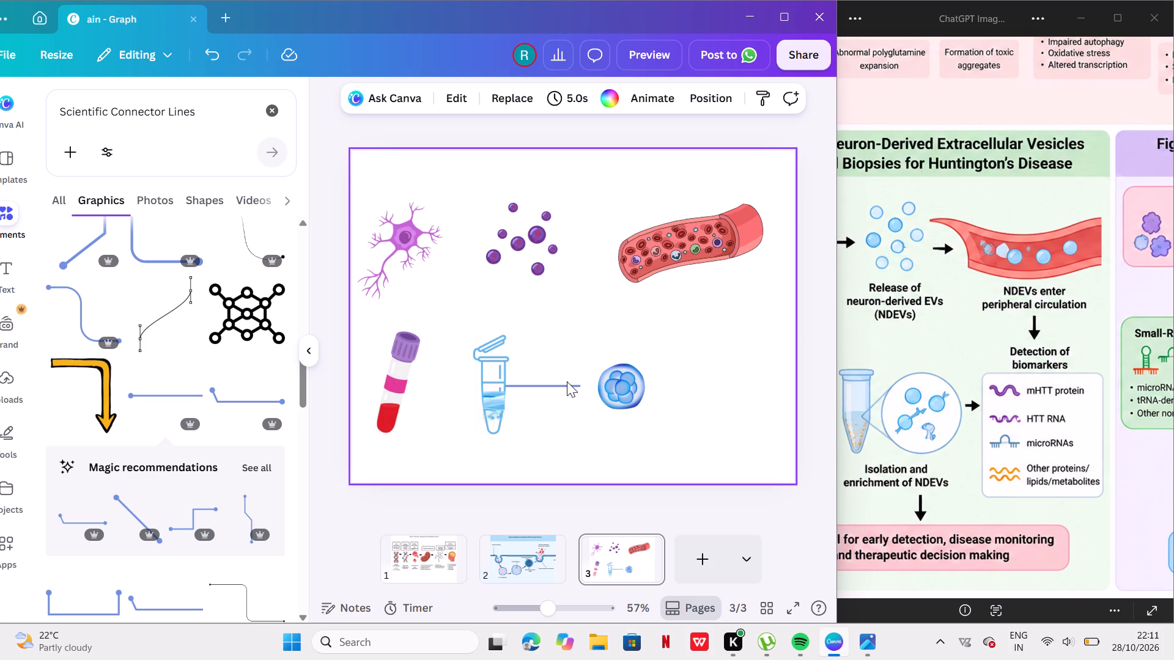
{"action": "left_click", "coordinate": [567, 385]}
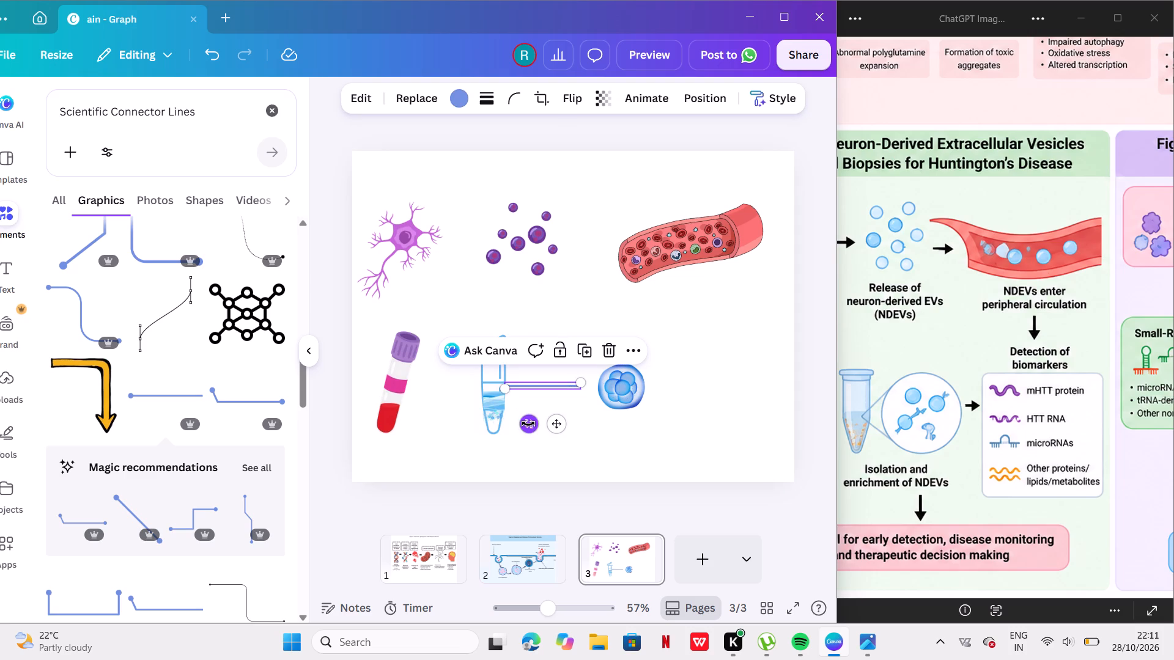
{"action": "left_click_drag", "start_coordinate": [528, 424], "coordinate": [550, 435]}
{"action": "left_click_drag", "start_coordinate": [578, 369], "coordinate": [572, 375]}
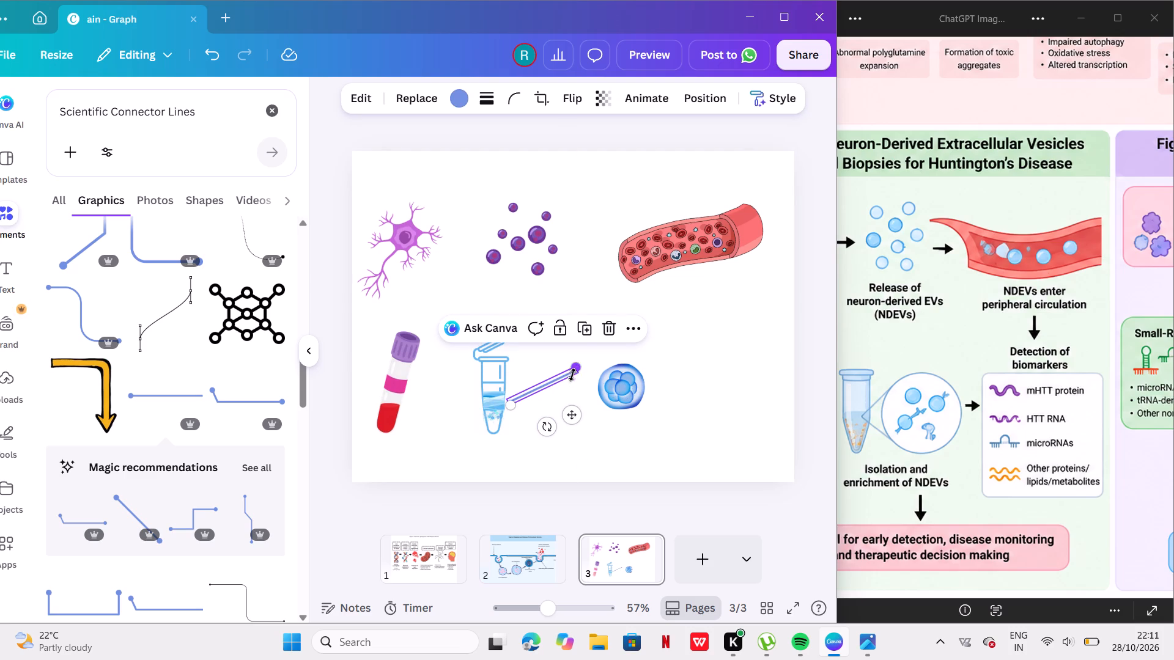
{"action": "left_click_drag", "start_coordinate": [572, 375], "coordinate": [563, 382]}
{"action": "left_click_drag", "start_coordinate": [533, 384], "coordinate": [526, 378]}
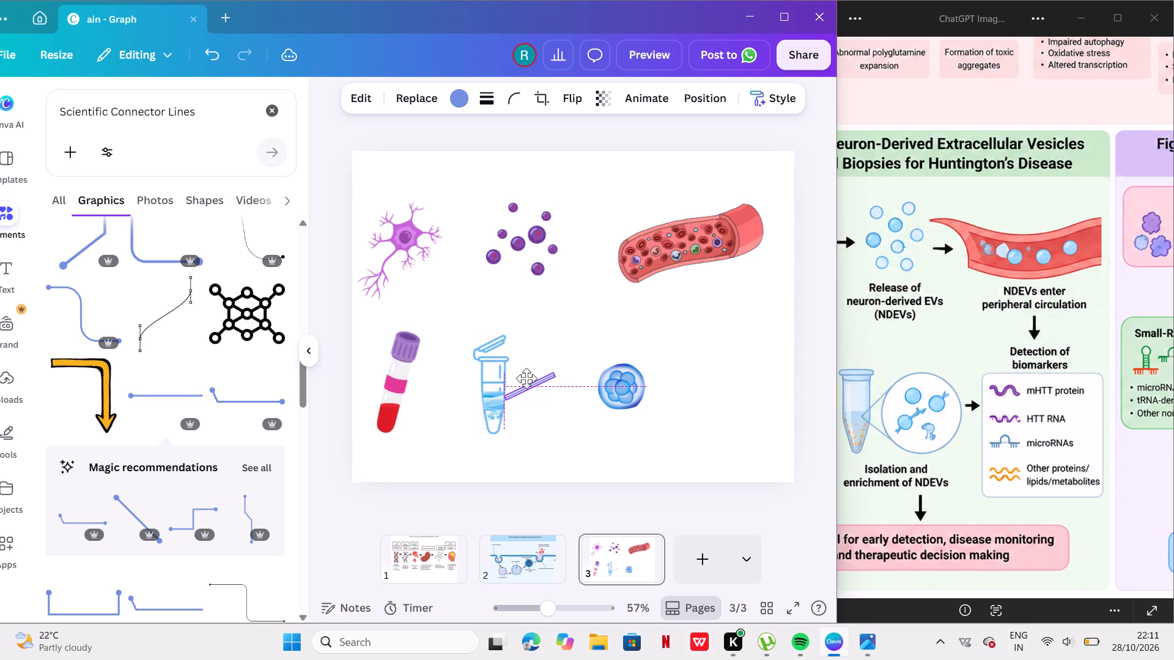
{"action": "left_click_drag", "start_coordinate": [526, 378], "coordinate": [523, 381]}
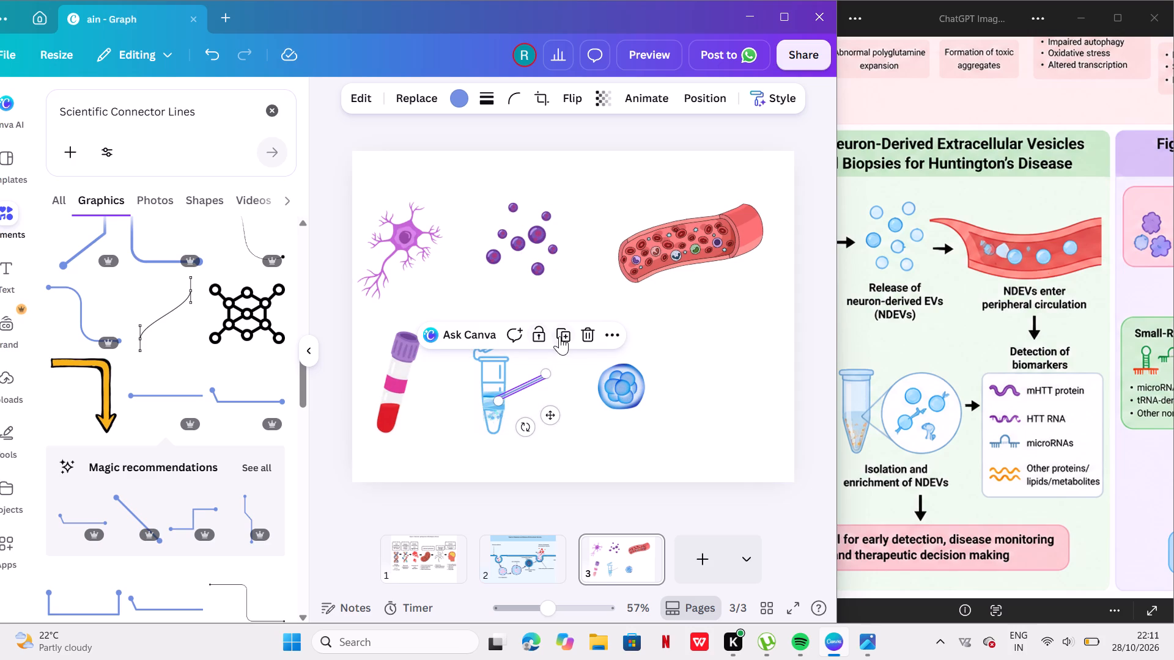
Duplicate the tilted blue line and angle the copy slightly downward, so both lines fan out from the microcentrifuge tube's wall.
{"action": "left_click", "coordinate": [560, 335]}
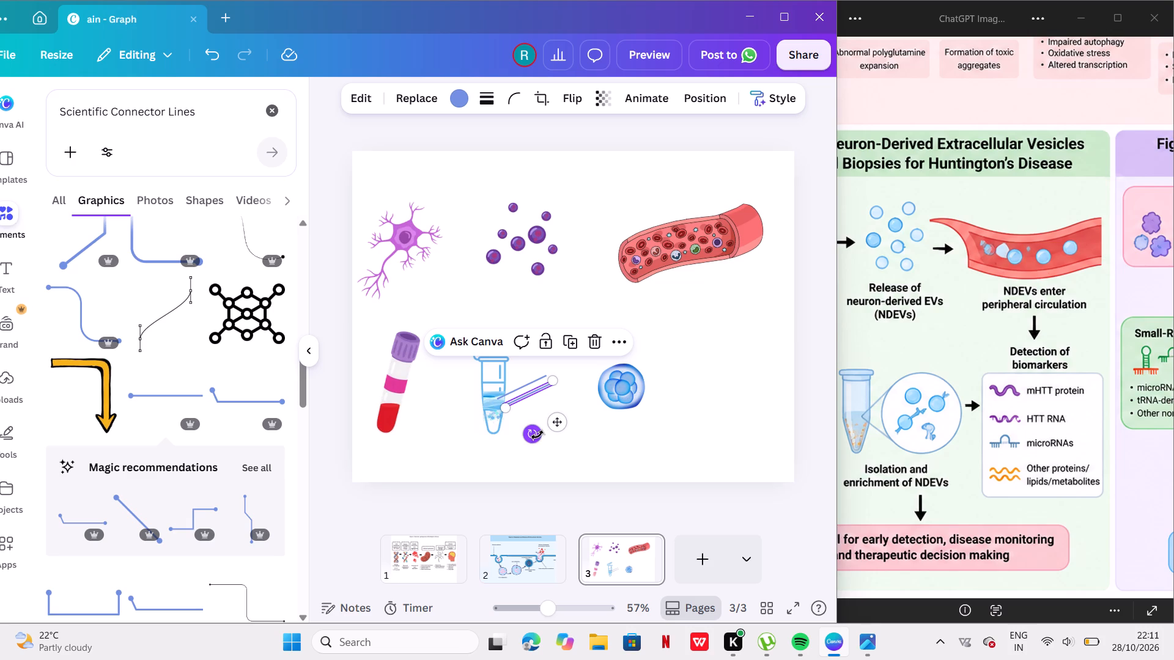
{"action": "left_click_drag", "start_coordinate": [537, 435], "coordinate": [522, 436]}
{"action": "left_click", "coordinate": [522, 436]}
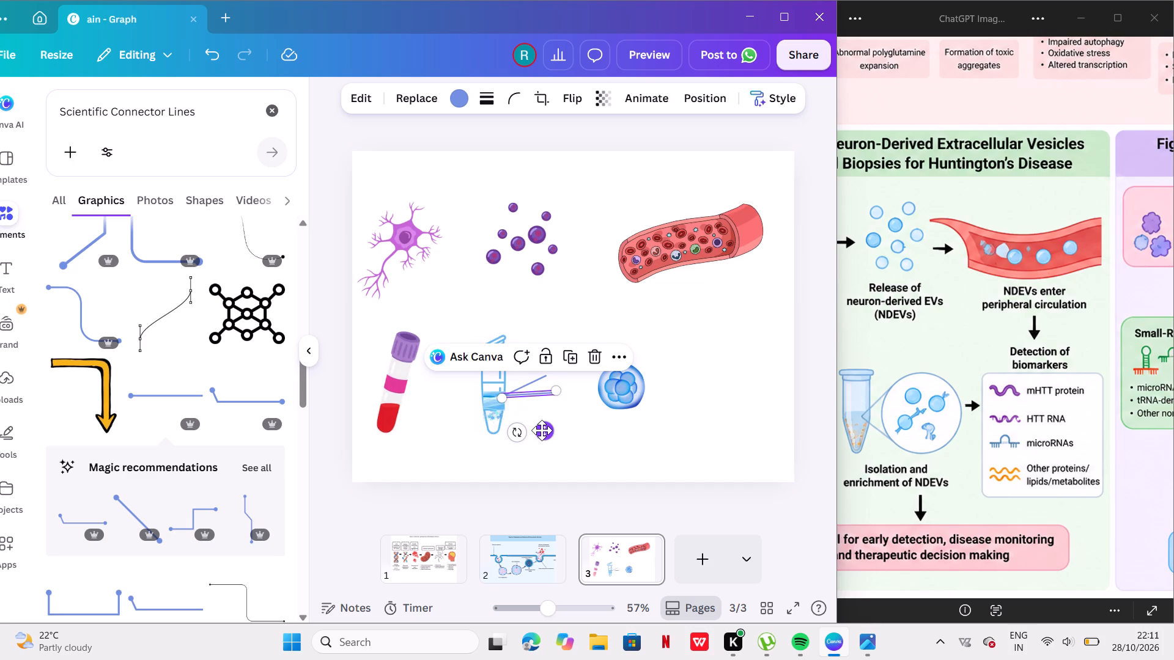
{"action": "left_click_drag", "start_coordinate": [542, 430], "coordinate": [539, 439]}
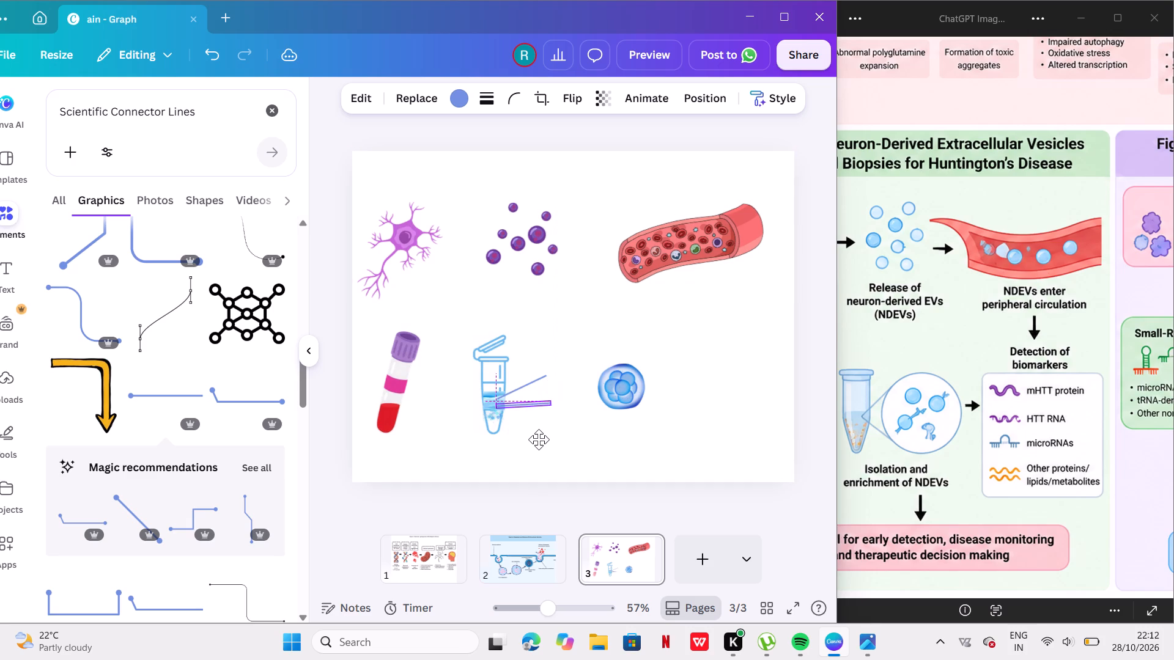
{"action": "left_click_drag", "start_coordinate": [539, 439], "coordinate": [539, 438]}
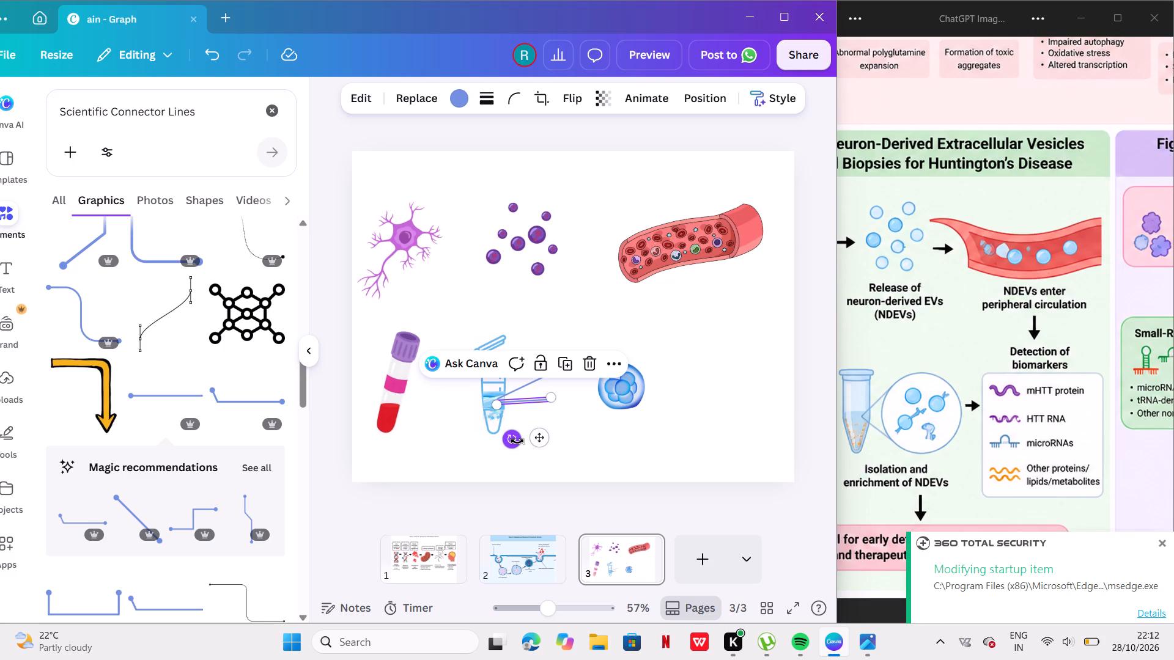
{"action": "left_click_drag", "start_coordinate": [517, 441], "coordinate": [510, 441]}
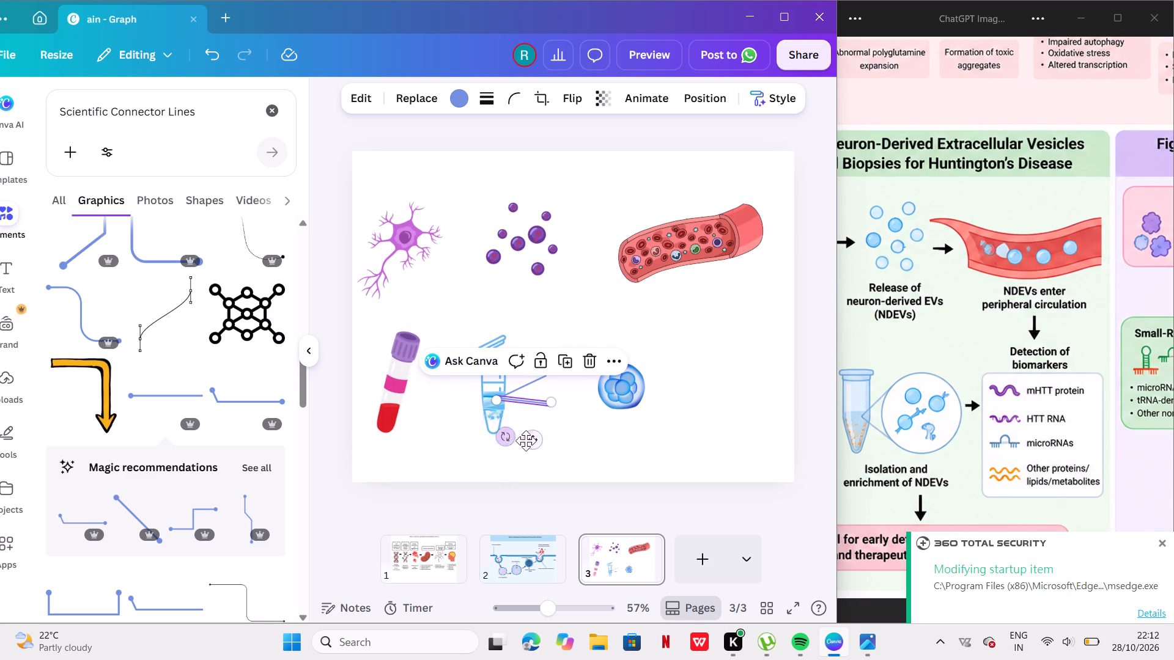
{"action": "left_click", "coordinate": [531, 440]}
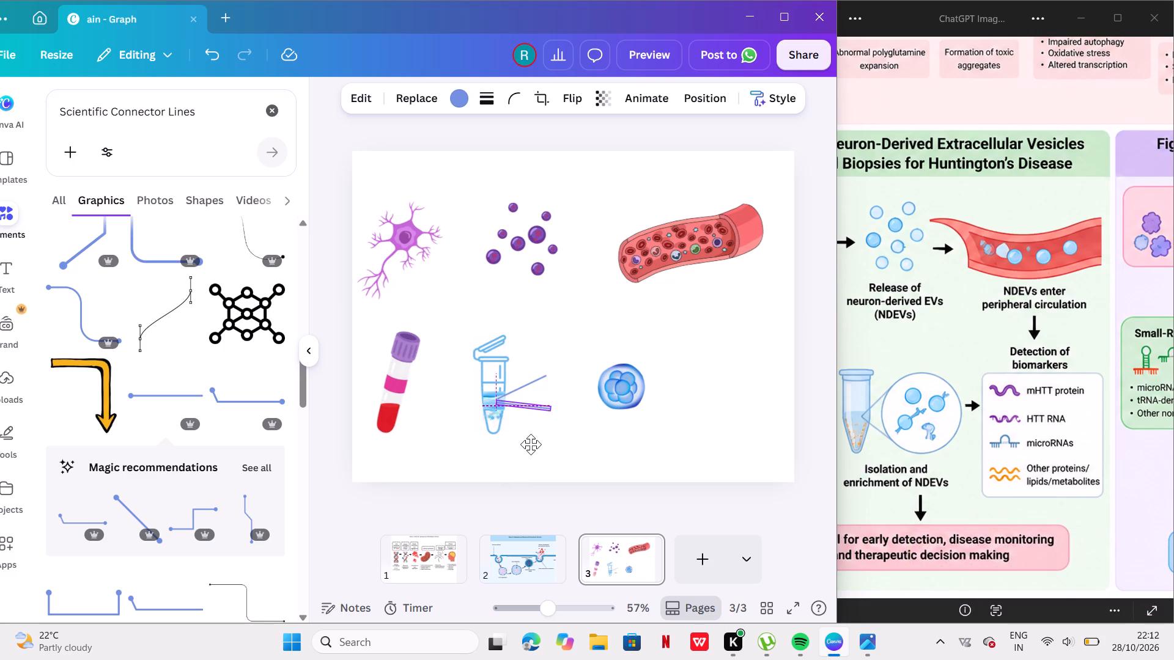
Move the round vesicle graphic back toward the microcentrifuge tube so it meets the open ends of both blue lines.
{"action": "left_click_drag", "start_coordinate": [614, 402], "coordinate": [564, 413]}
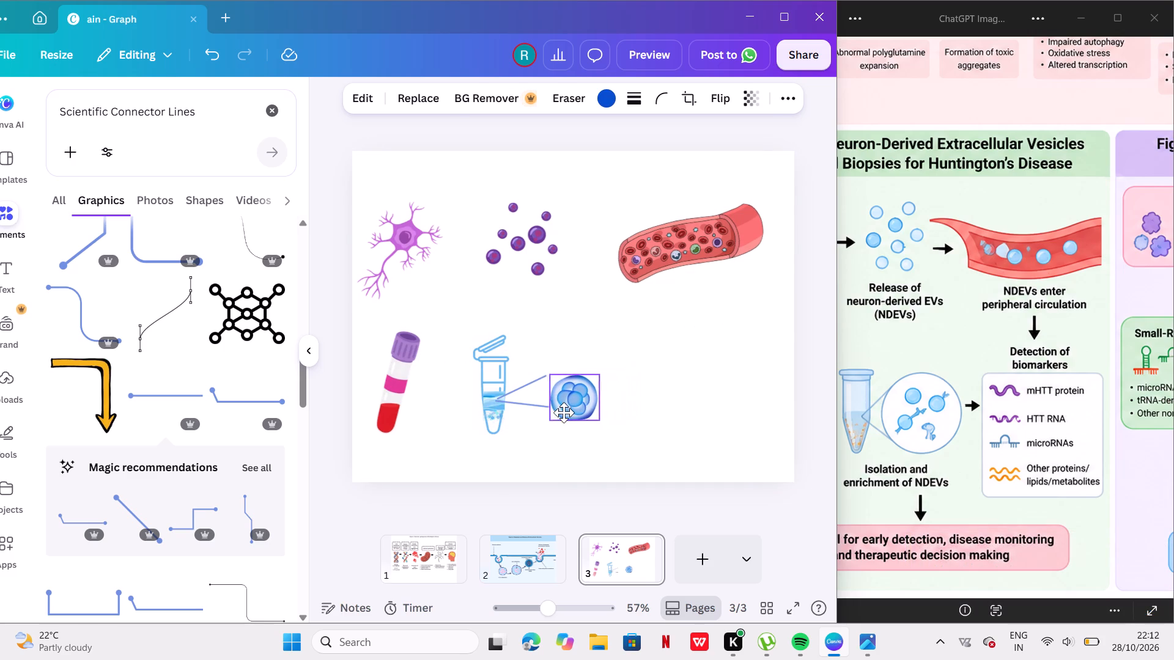
{"action": "left_click_drag", "start_coordinate": [564, 413], "coordinate": [557, 403]}
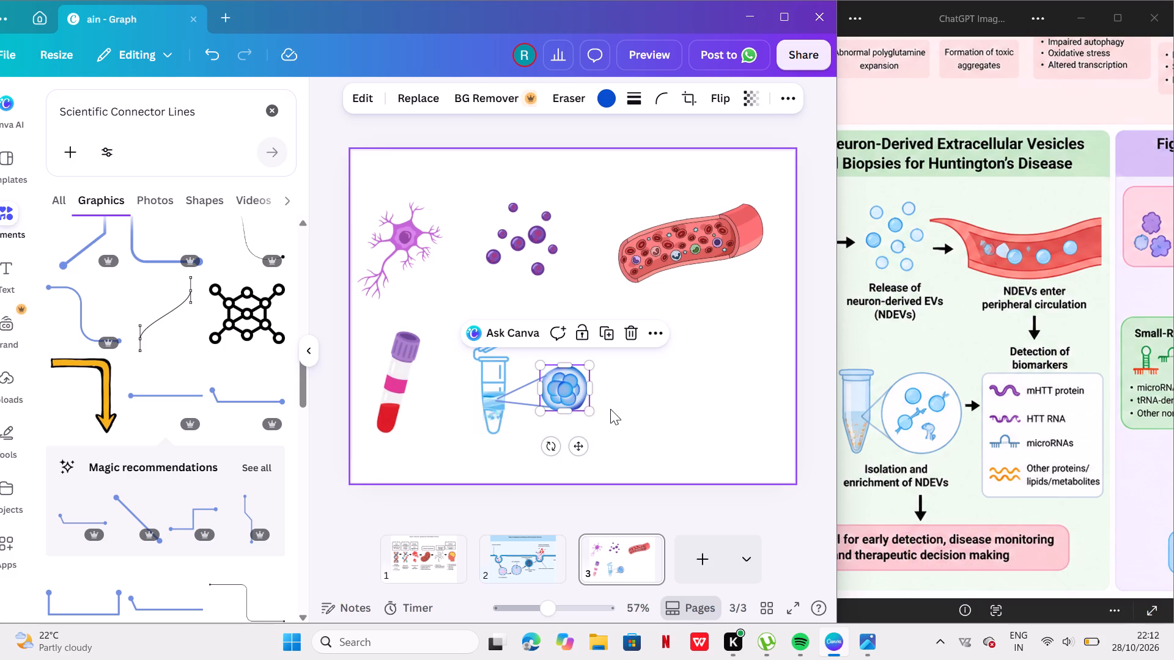
{"action": "left_click", "coordinate": [610, 409]}
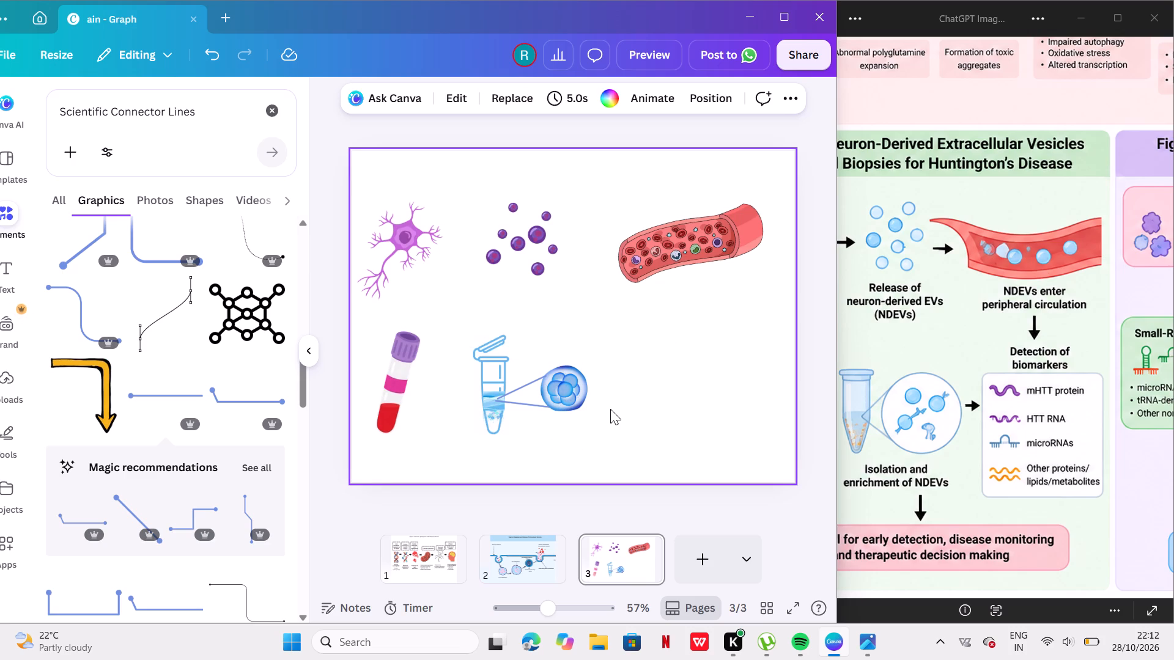
{"action": "left_click", "coordinate": [610, 409]}
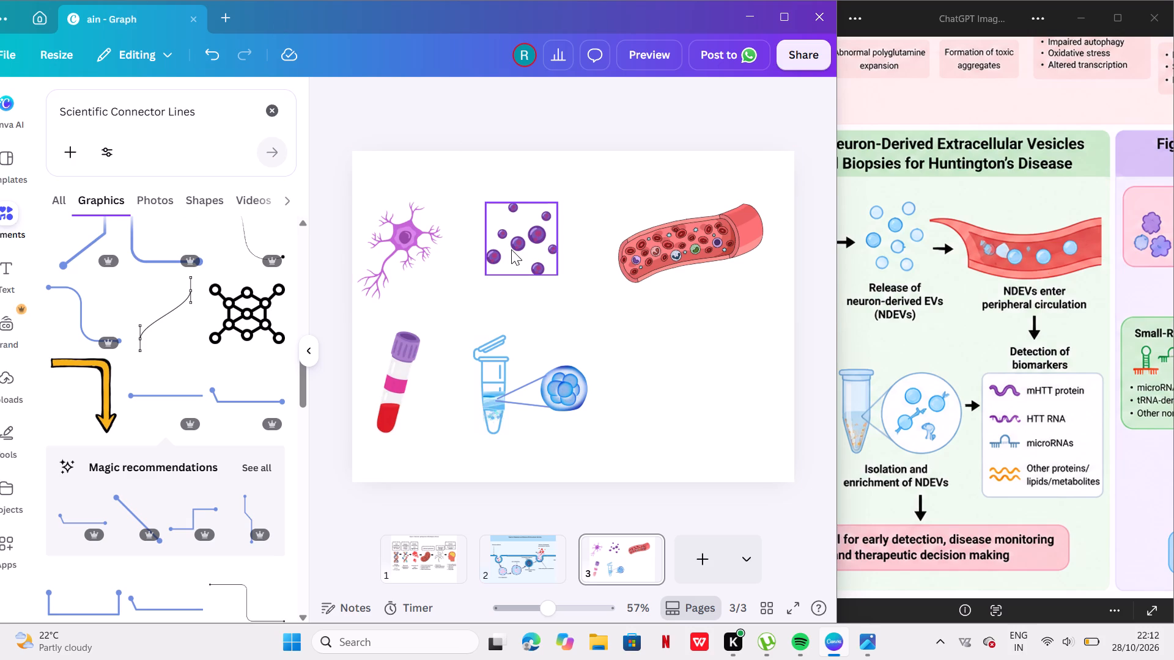
Shift the purple vesicle cluster, the blood vessel and the neuron slightly toward the page's right edge.
{"action": "left_click_drag", "start_coordinate": [511, 249], "coordinate": [523, 252]}
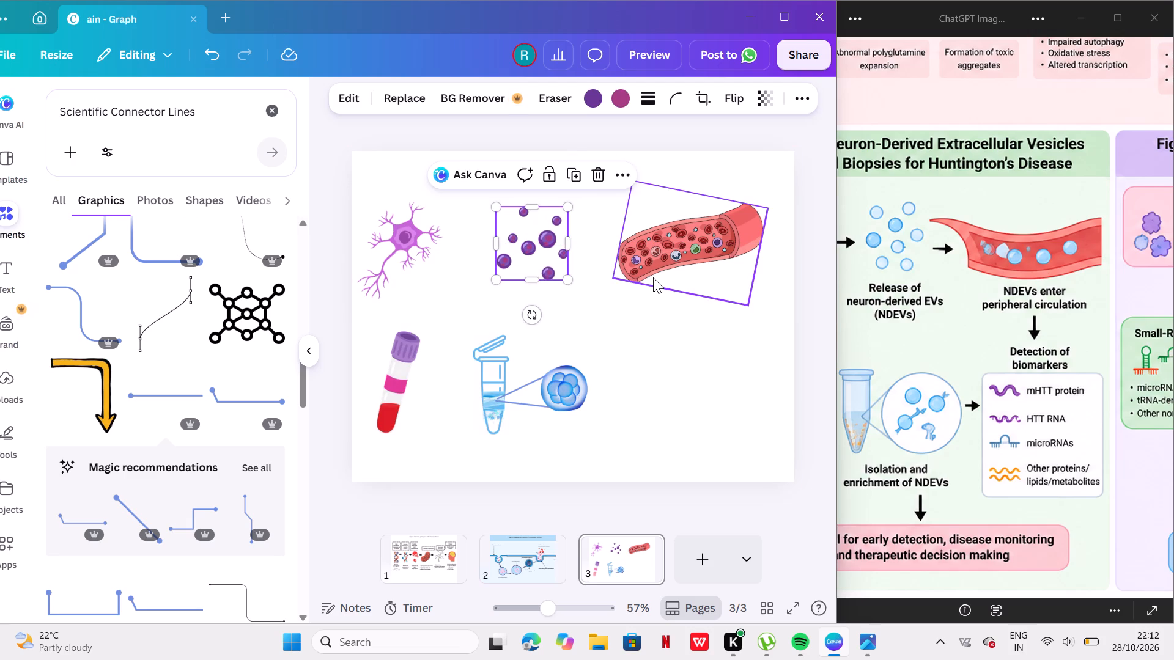
{"action": "left_click_drag", "start_coordinate": [653, 277], "coordinate": [666, 274]}
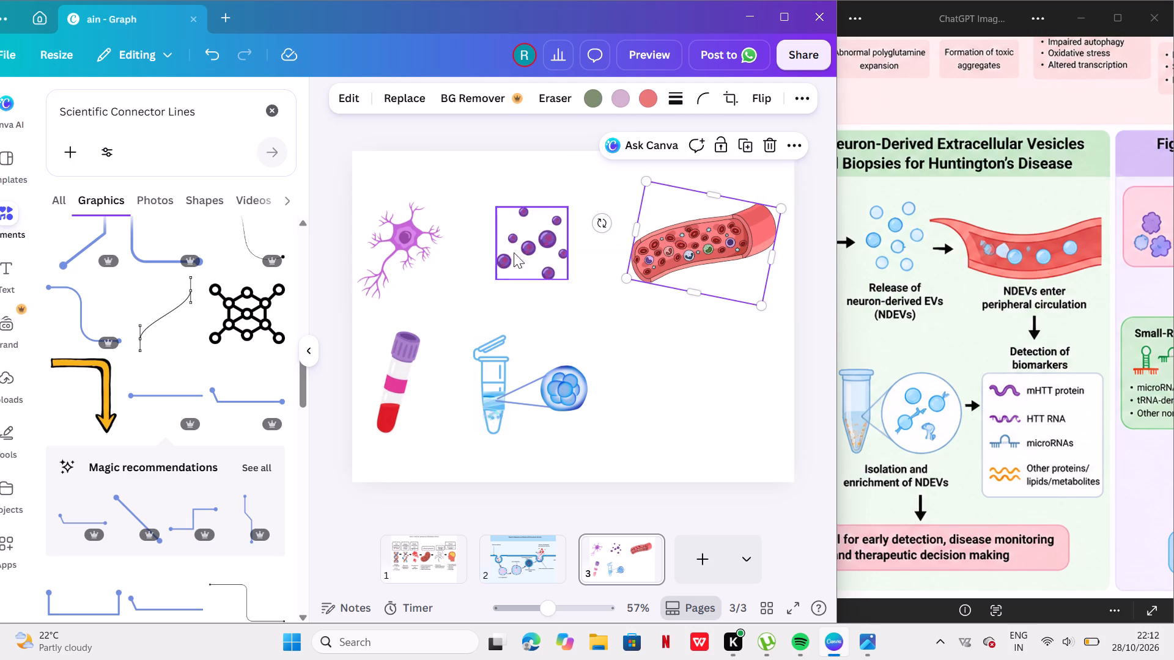
{"action": "left_click_drag", "start_coordinate": [397, 237], "coordinate": [408, 234]}
{"action": "left_click", "coordinate": [661, 316]}
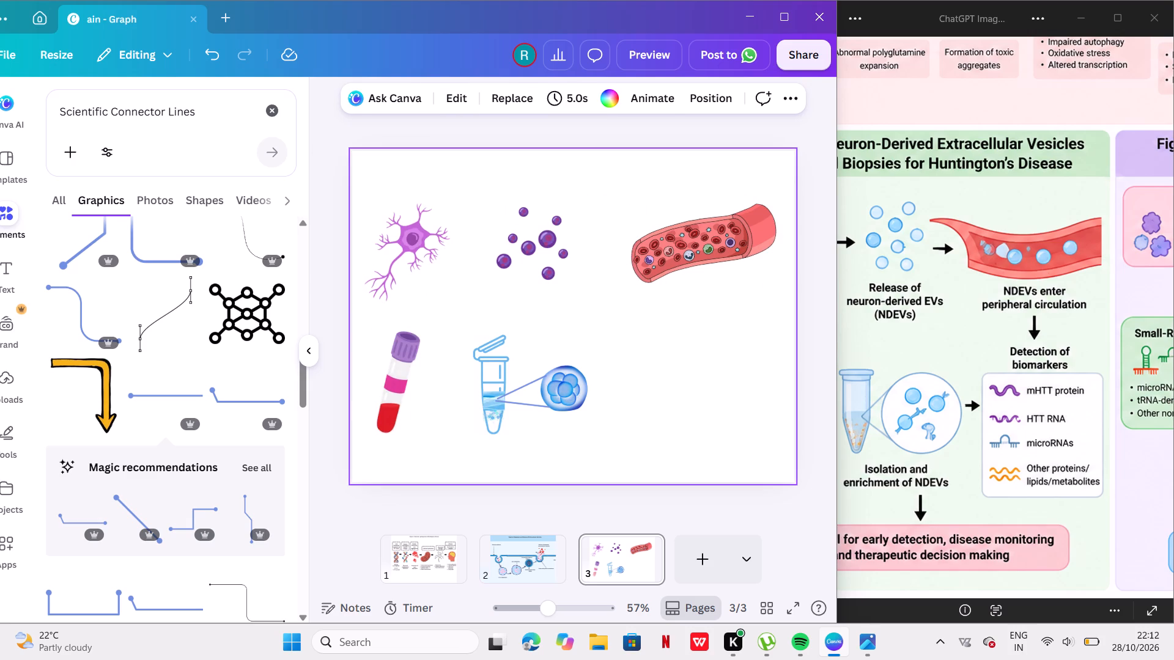
Add a body text box to page 3 for a figure label.
{"action": "left_click", "coordinate": [2, 274]}
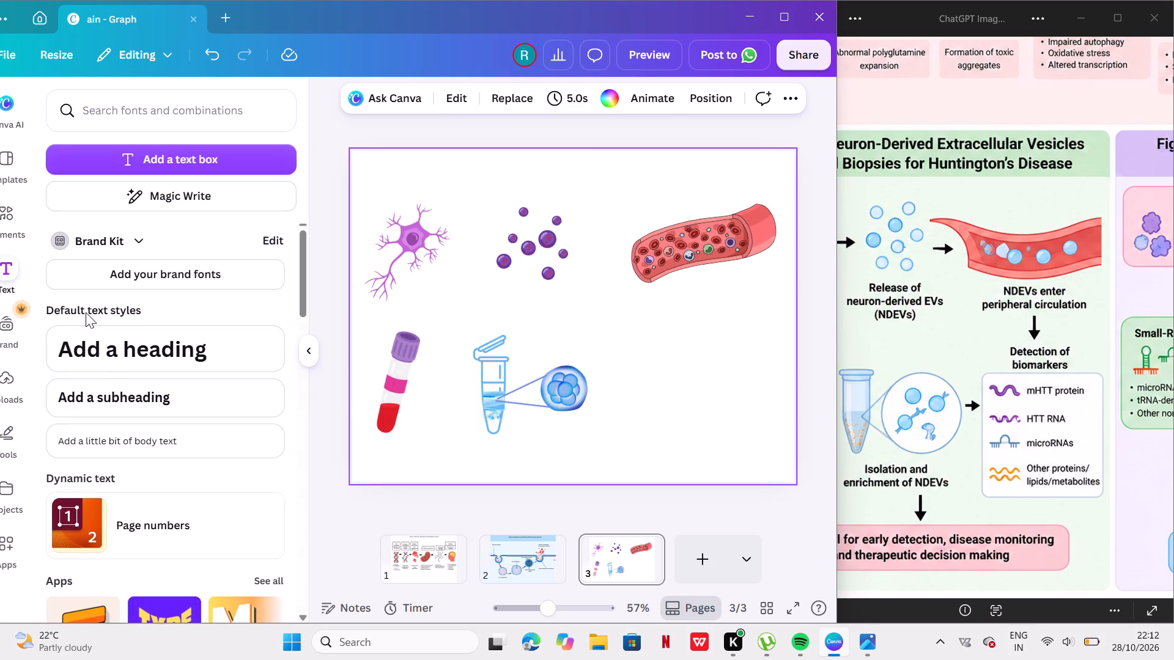
{"action": "left_click", "coordinate": [136, 438]}
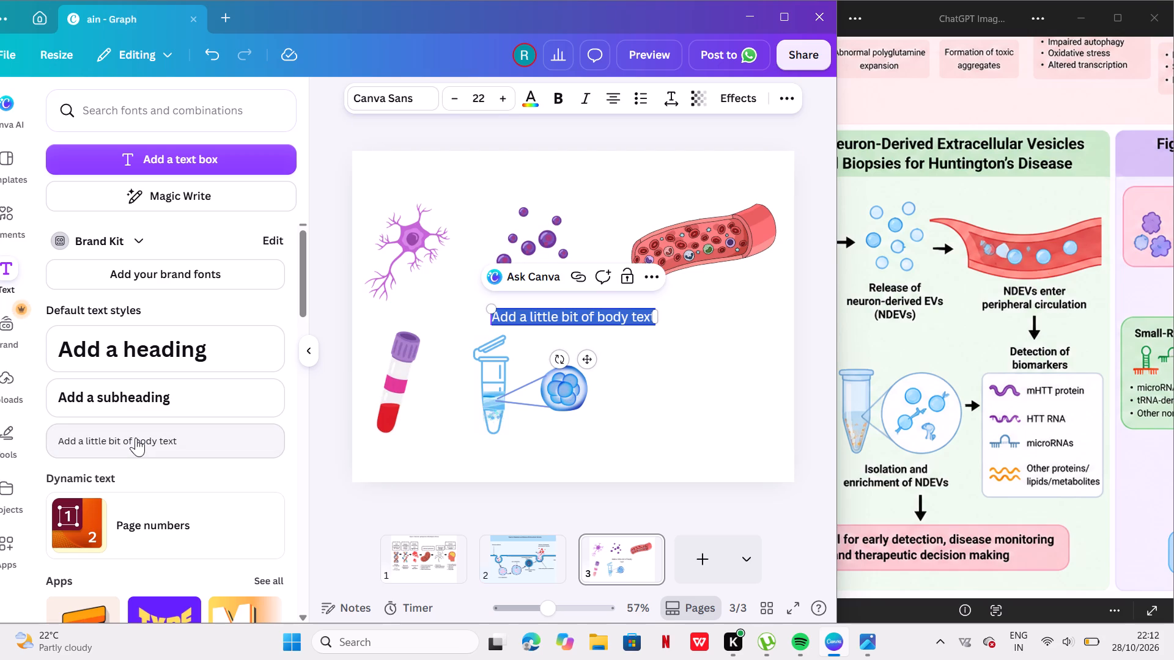
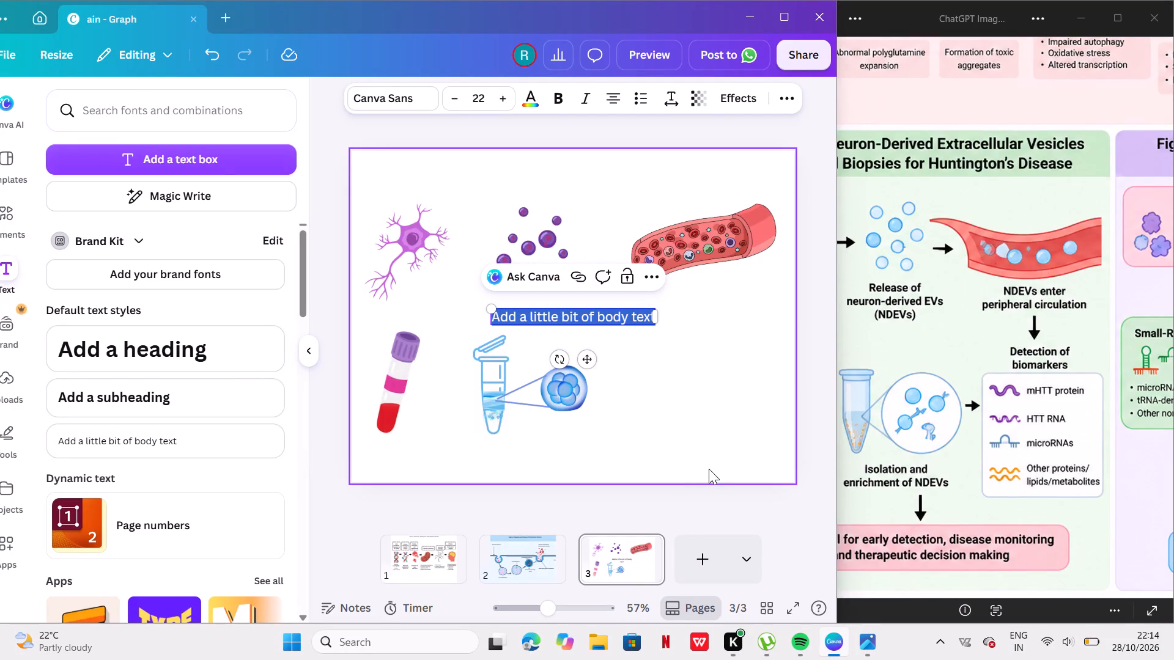
Move the new body text box to the top of page 3, centred above the purple vesicle cluster.
{"action": "left_click_drag", "start_coordinate": [934, 380], "coordinate": [1109, 408]}
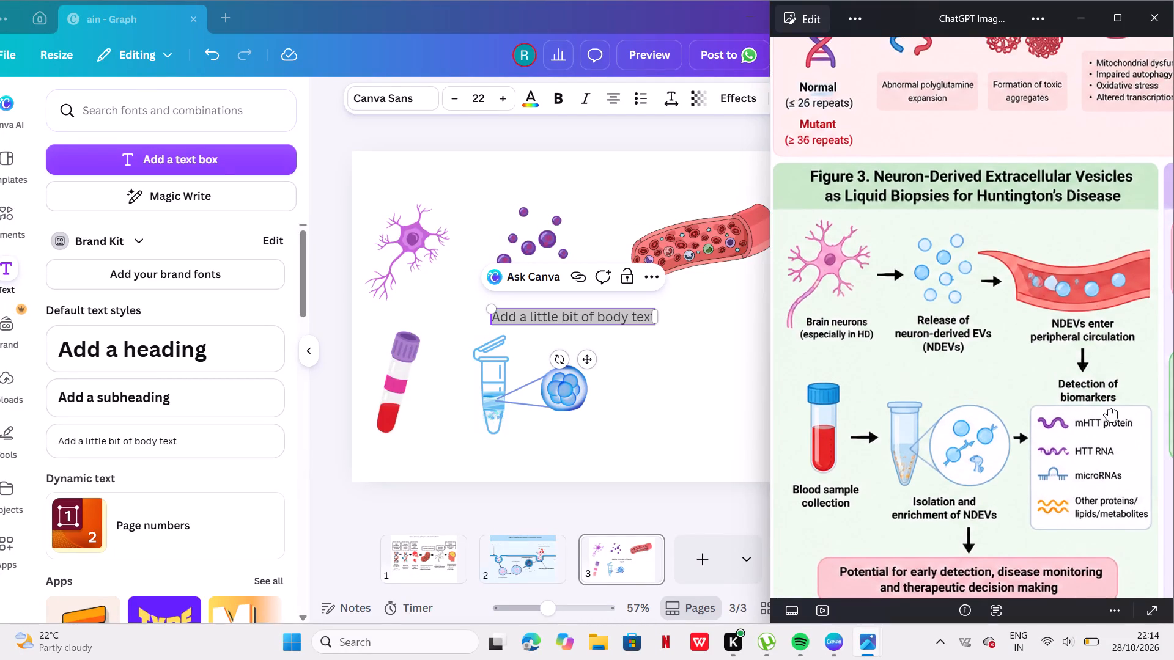
{"action": "left_click_drag", "start_coordinate": [1109, 408], "coordinate": [1116, 373]}
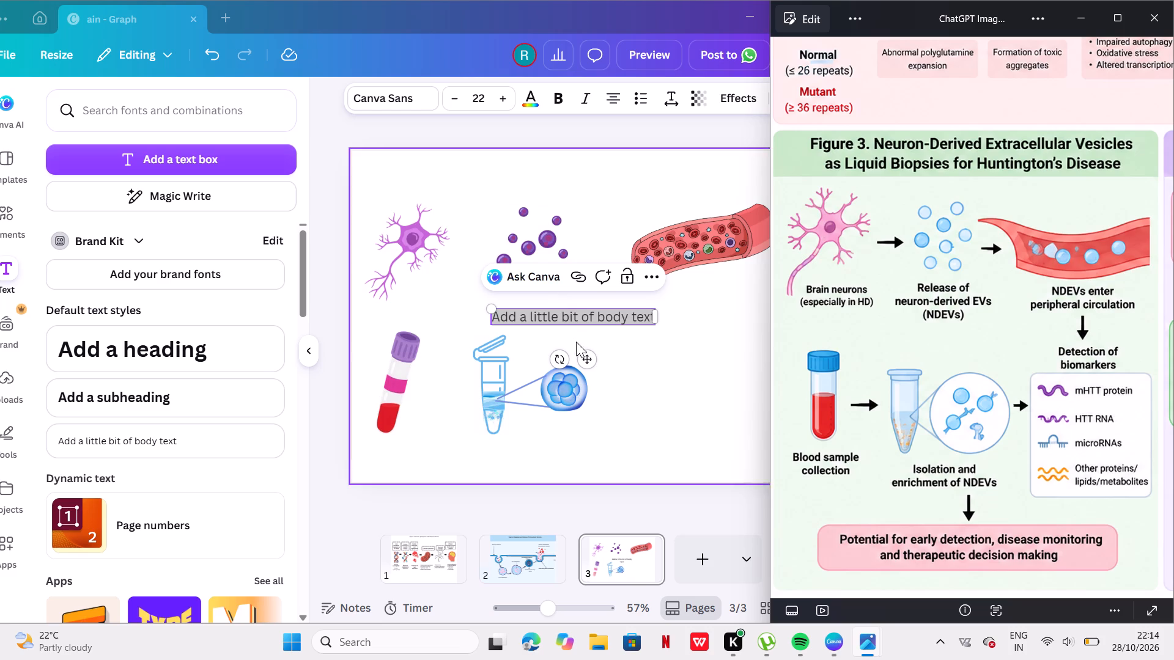
{"action": "left_click_drag", "start_coordinate": [588, 356], "coordinate": [561, 207]}
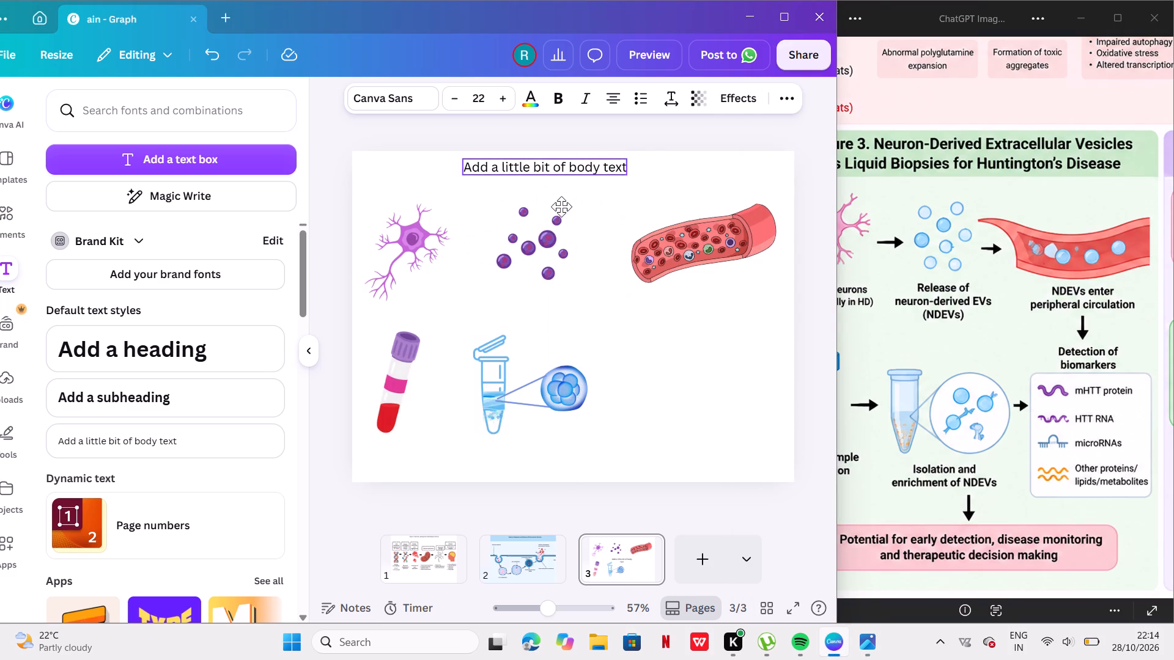
{"action": "left_click_drag", "start_coordinate": [561, 207], "coordinate": [567, 210]}
Replace the text box's placeholder with the start of the figure title, "Figure3. Neuron- derived Extracellular Vesicles".
{"action": "double_click", "coordinate": [574, 172]}
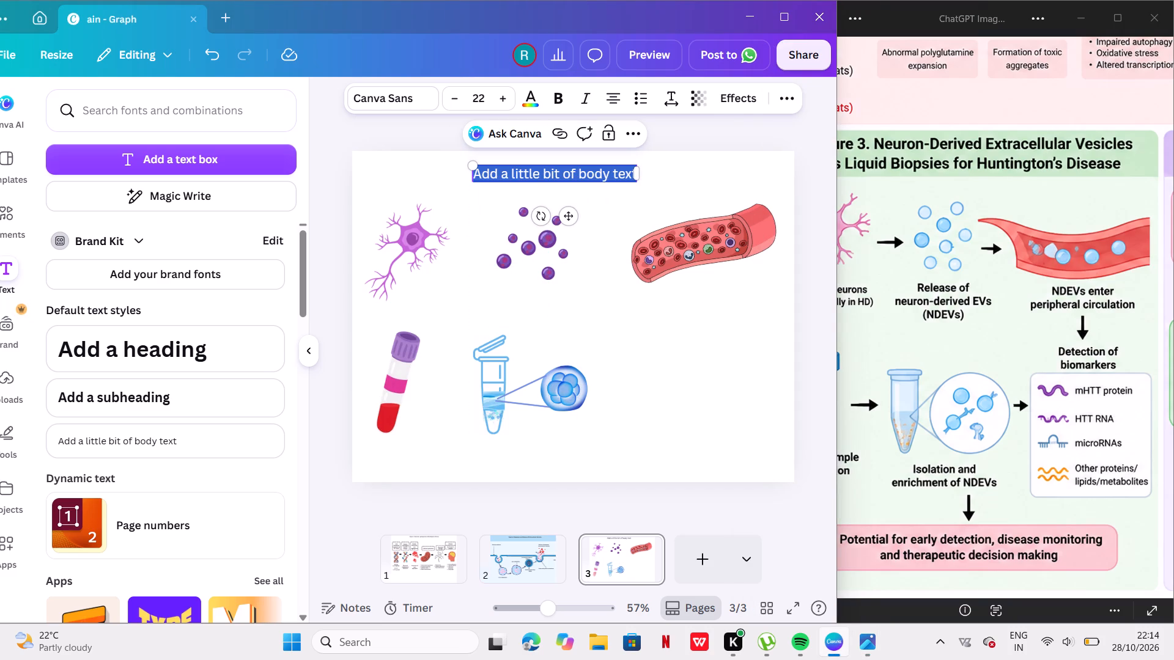
{"action": "key", "text": "f"}
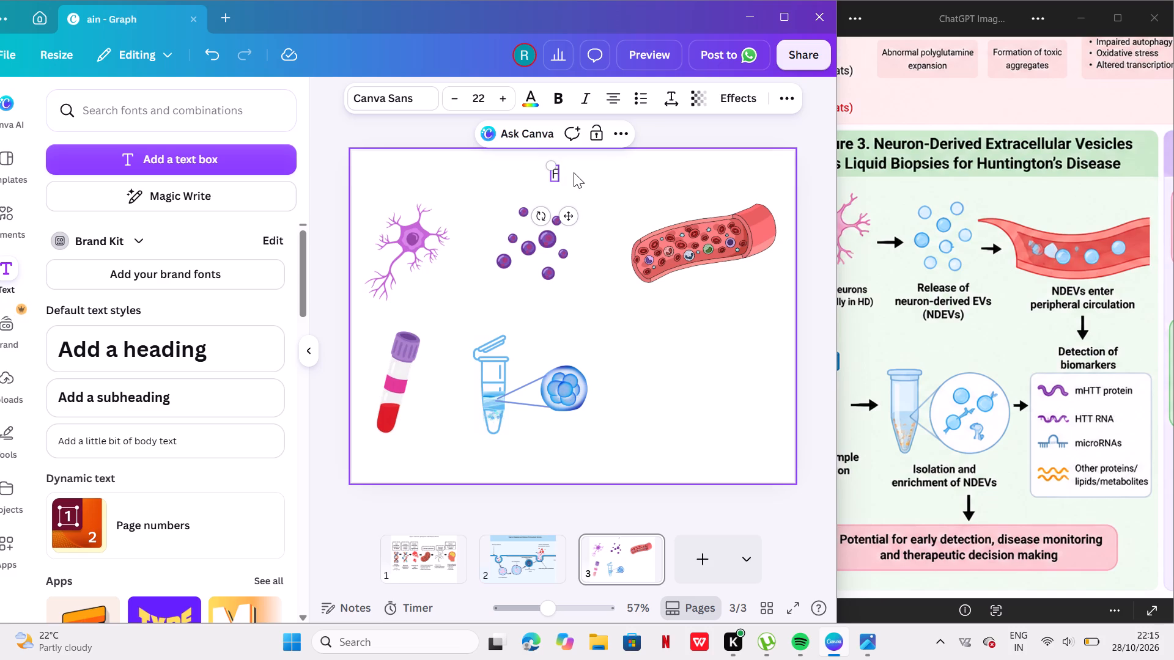
{"action": "key", "text": "i"}
{"action": "type", "text": "gure"}
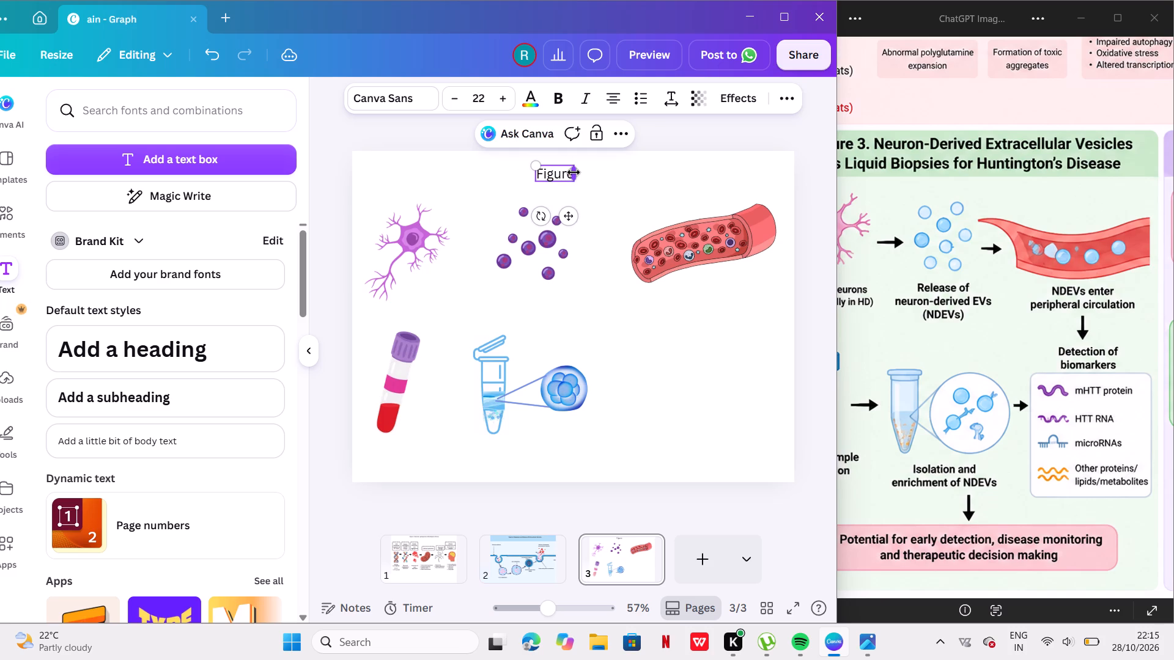
{"action": "type", "text": "3."}
{"action": "key", "text": "space"}
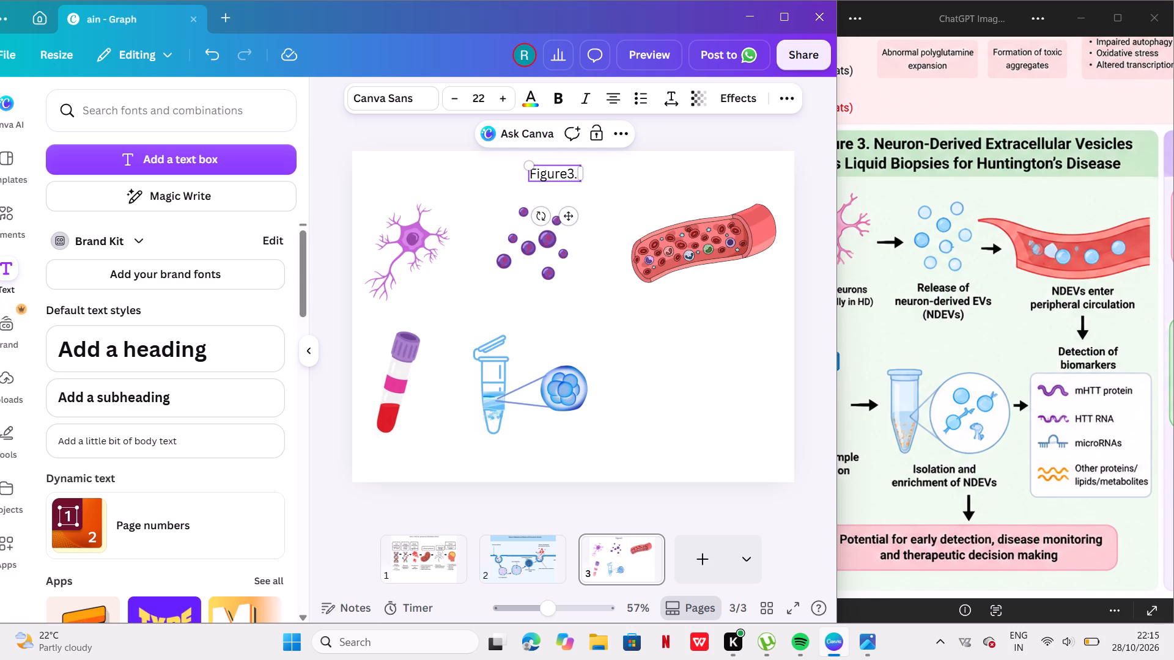
{"action": "key", "text": "n"}
{"action": "type", "text": "euro"}
{"action": "key", "text": "space"}
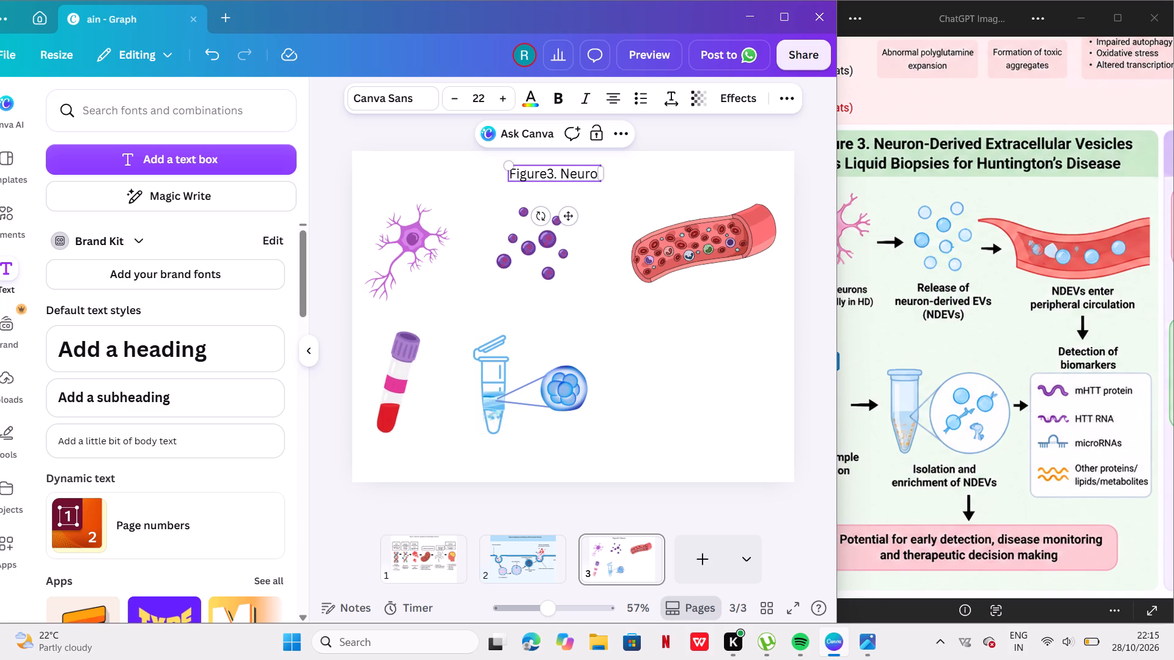
{"action": "key", "text": "BackSpace"}
{"action": "key", "text": "n"}
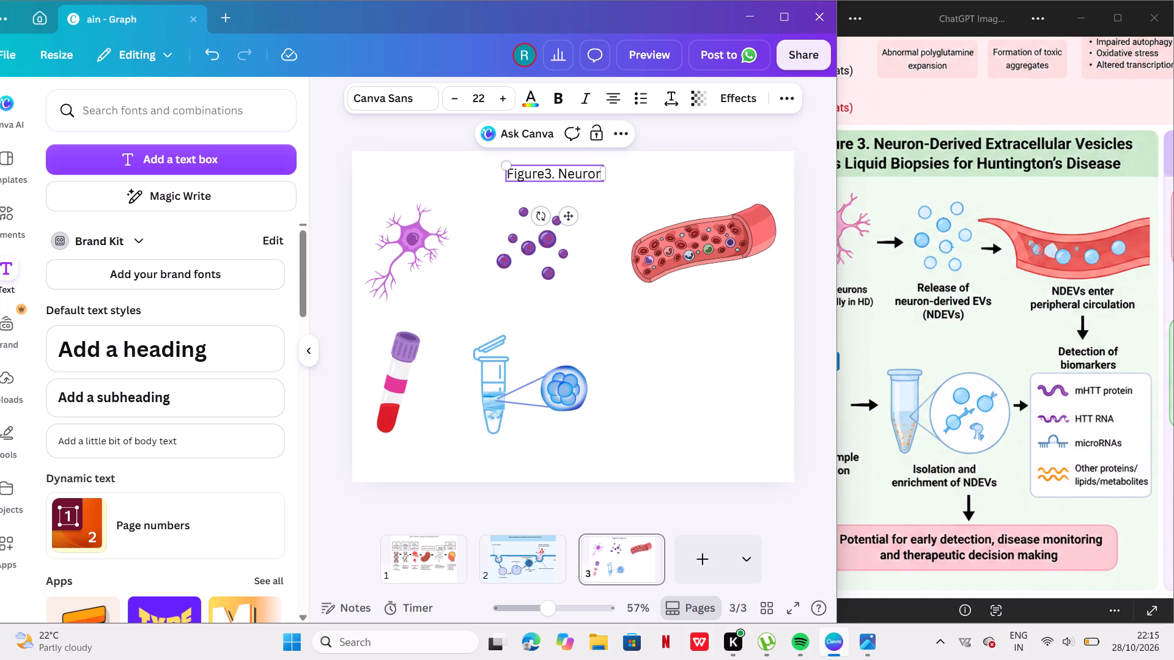
{"action": "key", "text": "minus"}
{"action": "key", "text": "space"}
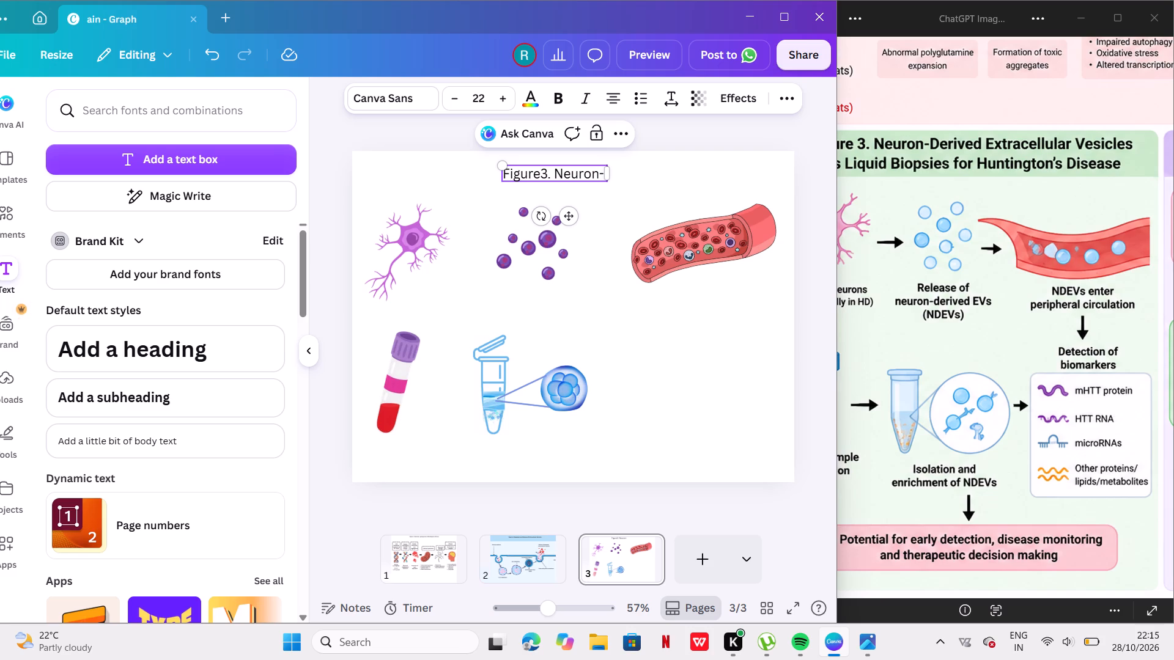
{"action": "key", "text": "d"}
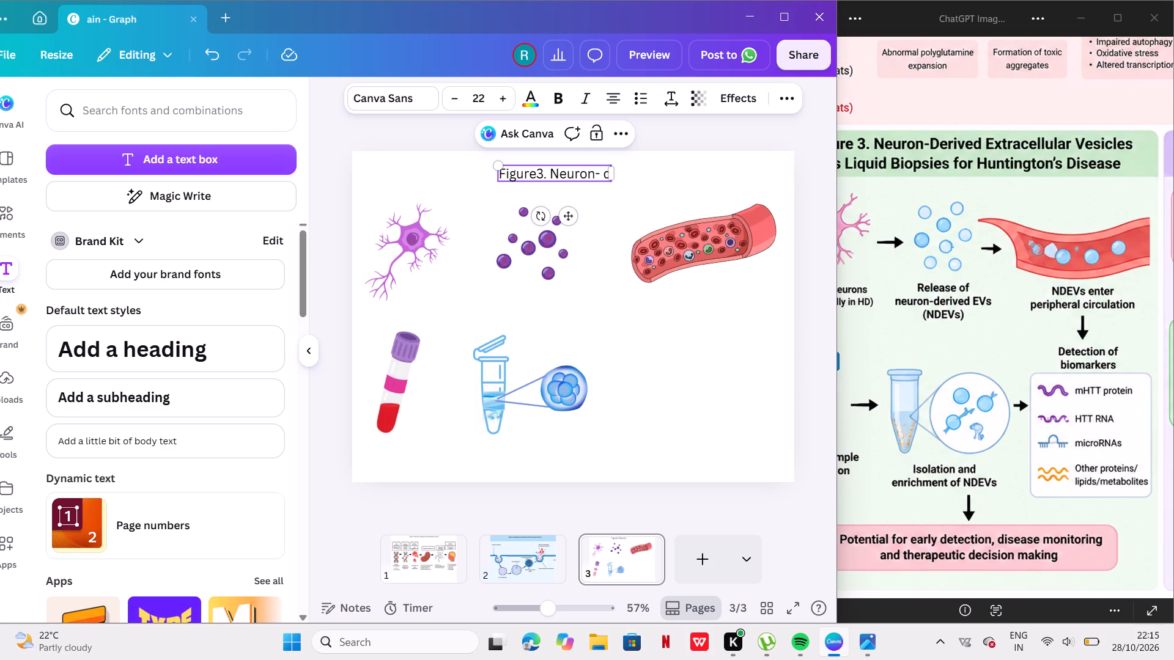
{"action": "type", "text": "er"}
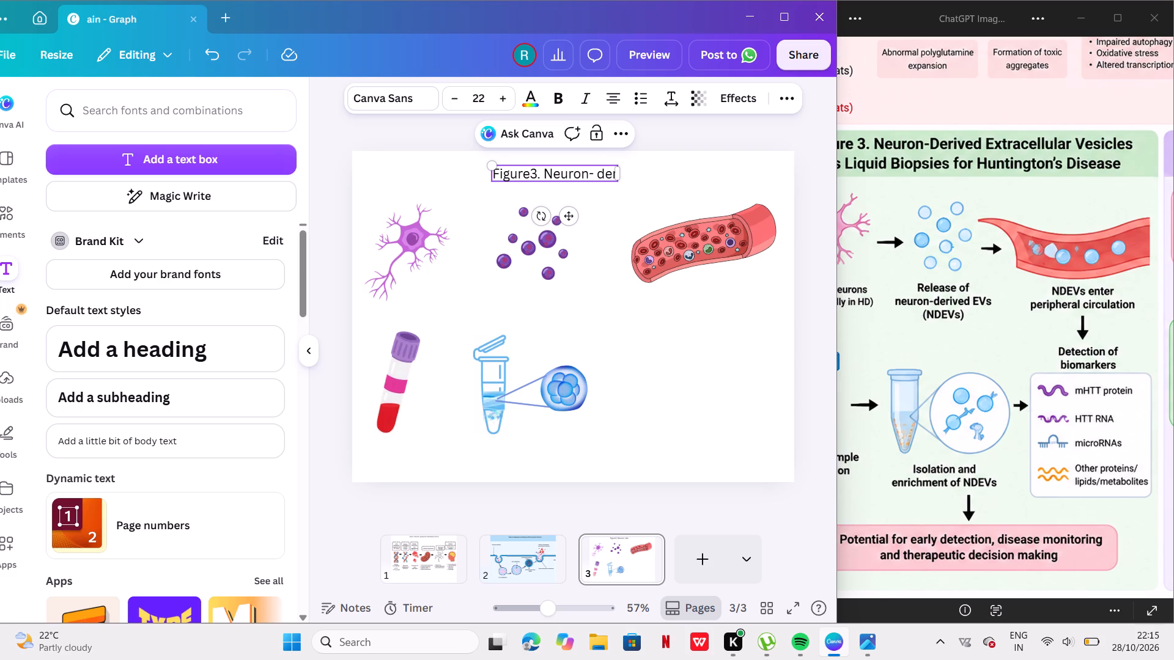
{"action": "type", "text": "ived"}
{"action": "key", "text": "space"}
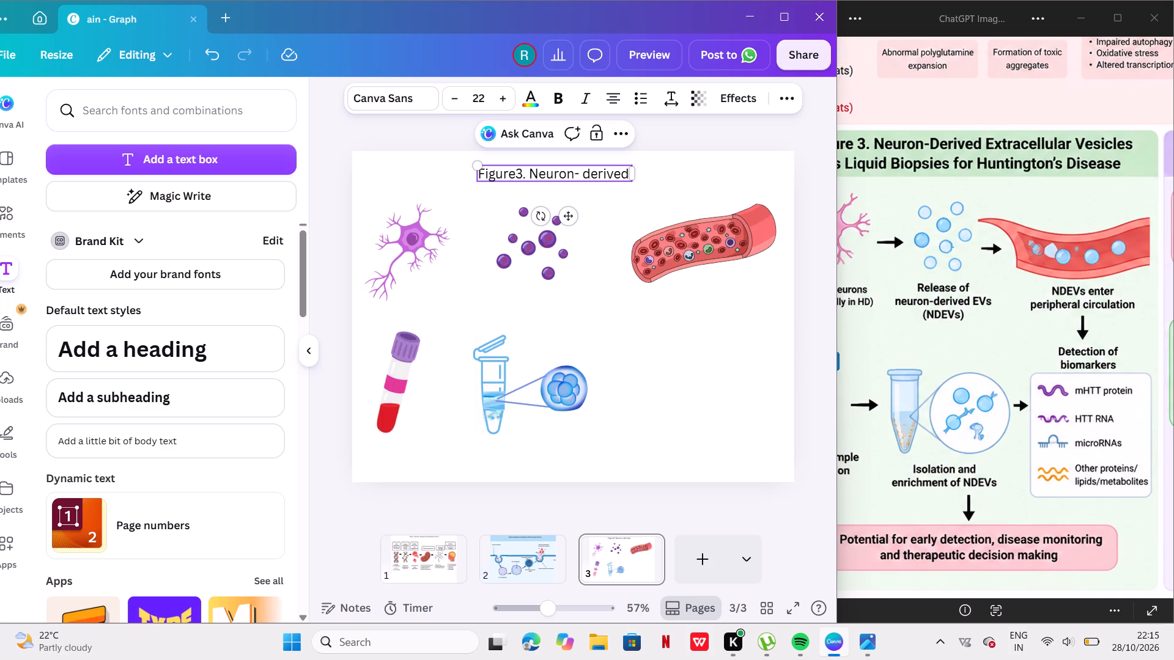
{"action": "key", "text": "e"}
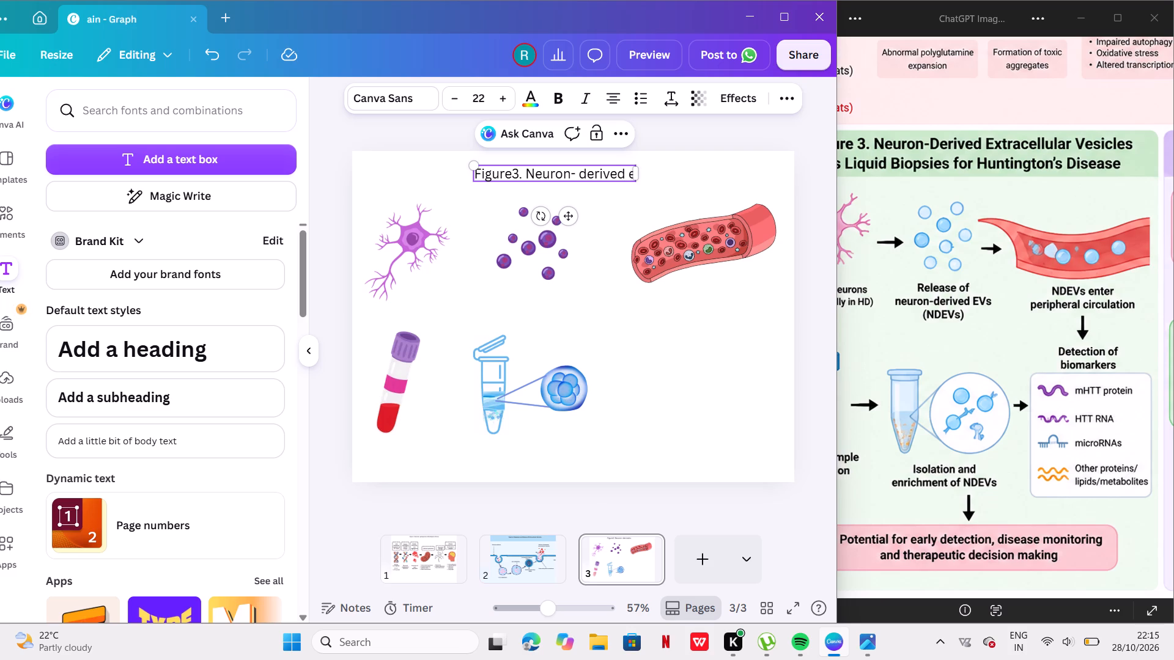
{"action": "key", "text": "BackSpace"}
{"action": "key", "text": "e"}
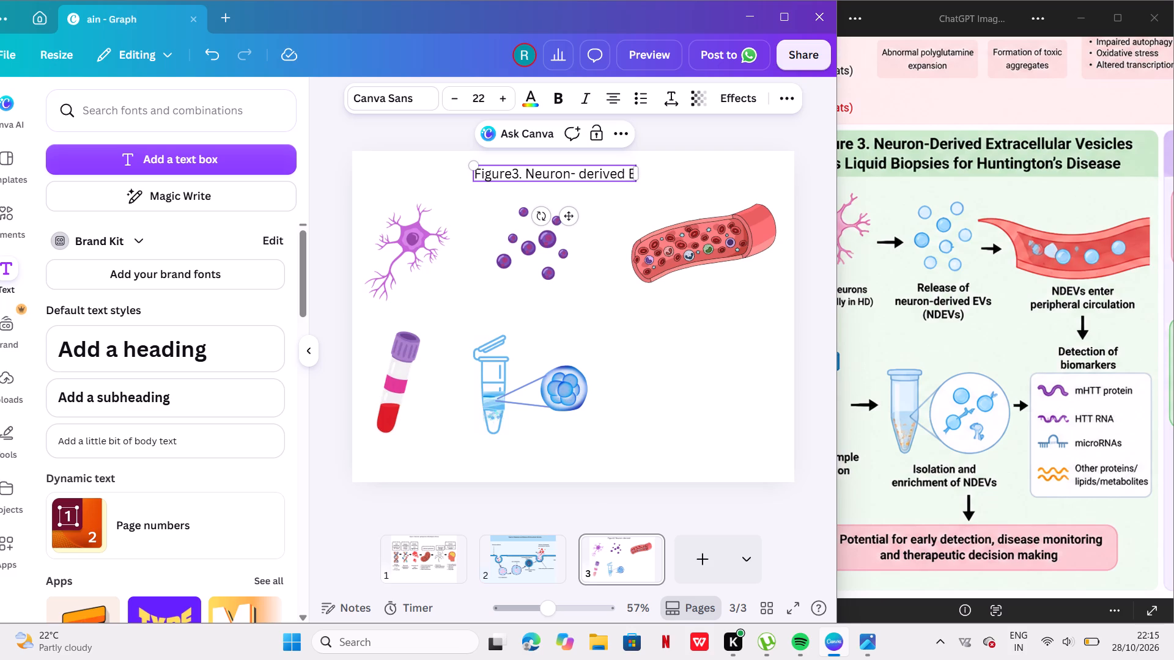
{"action": "type", "text": "xte"}
{"action": "key", "text": "BackSpace"}
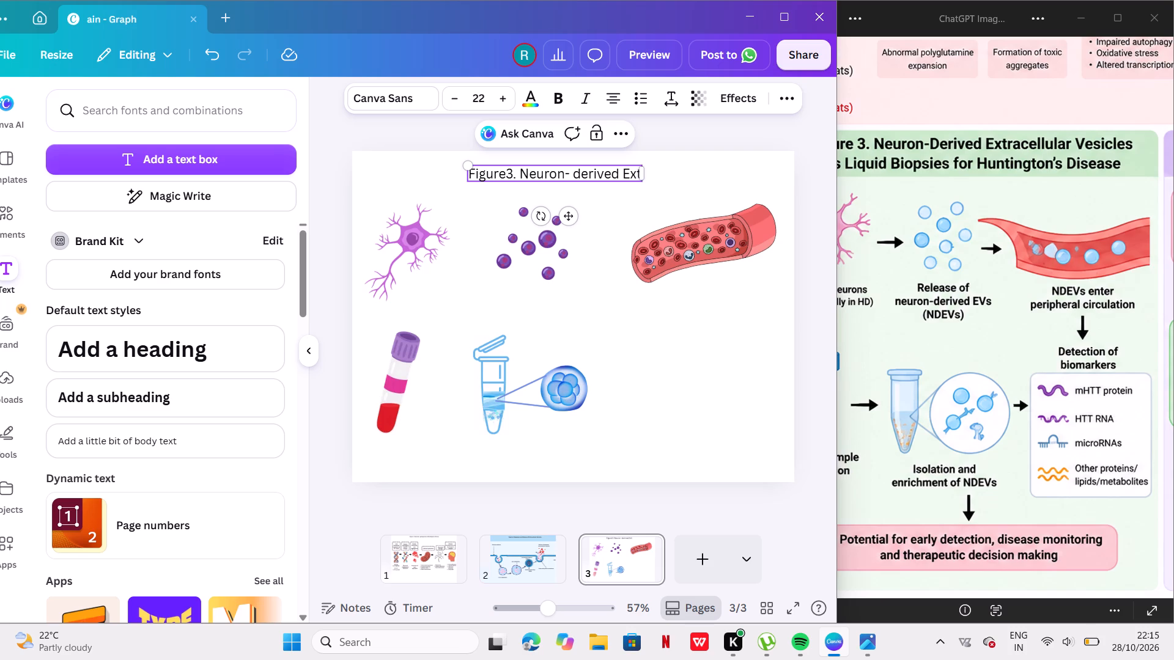
{"action": "type", "text": "ra"}
{"action": "type", "text": "cellular"}
{"action": "key", "text": "space"}
{"action": "key", "text": "v"}
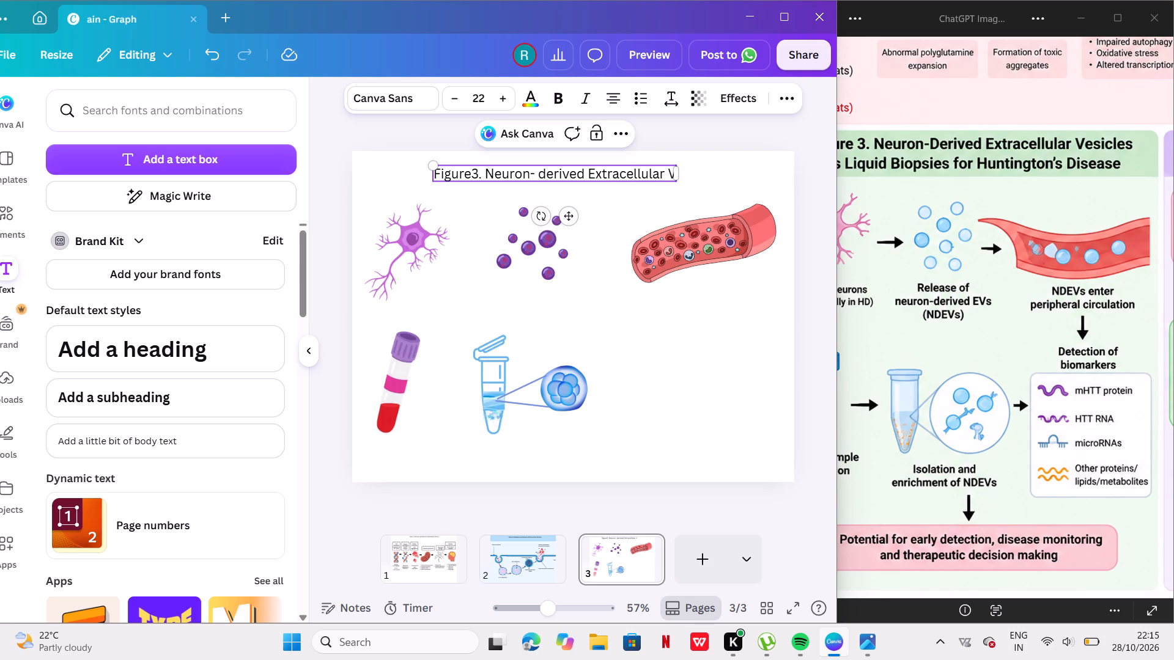
{"action": "type", "text": "esicles"}
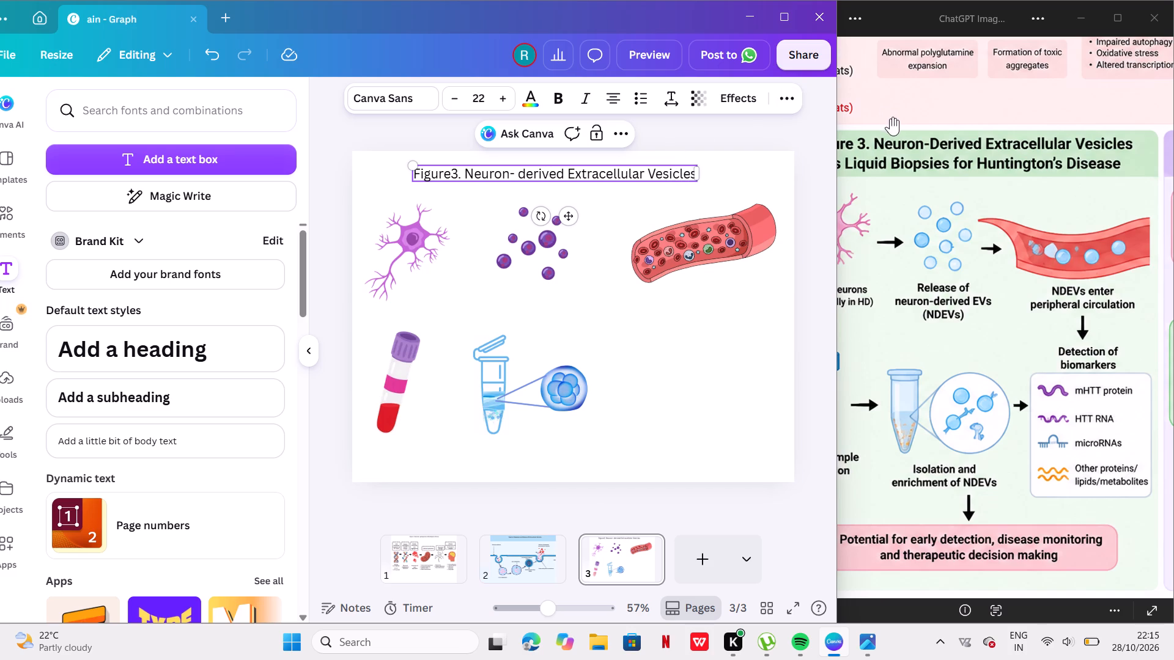
Extend the figure title at the top of page 3 with "as Lipid Biopsies for" after "Vesicles".
{"action": "left_click_drag", "start_coordinate": [890, 118], "coordinate": [926, 118]}
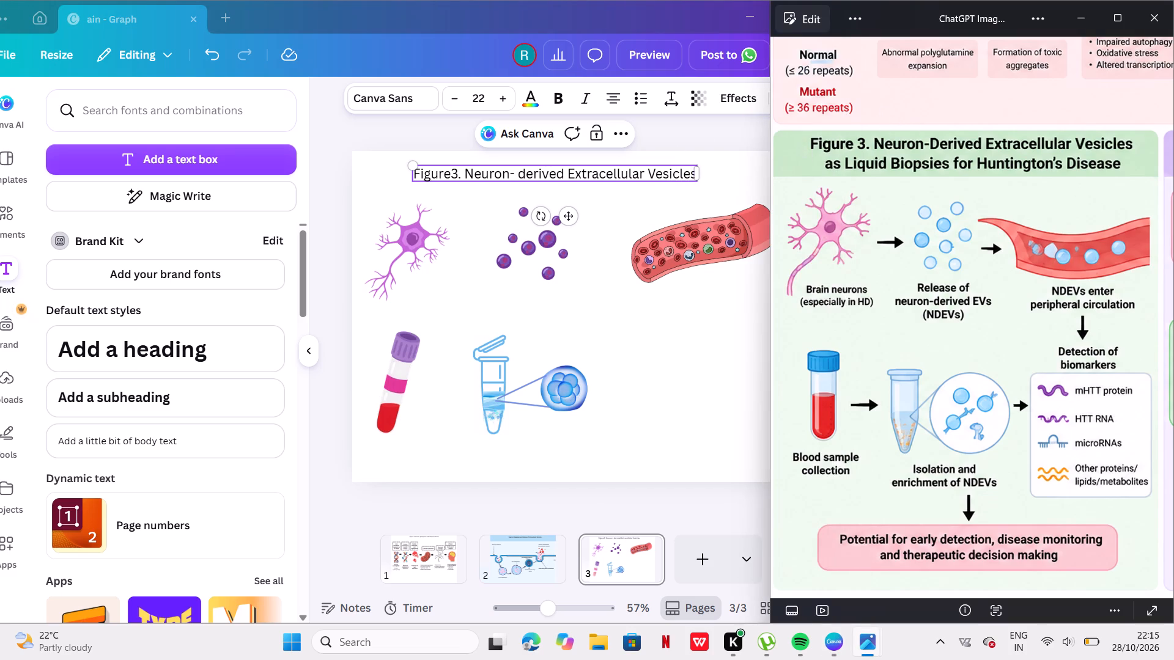
{"action": "left_click", "coordinate": [688, 170]}
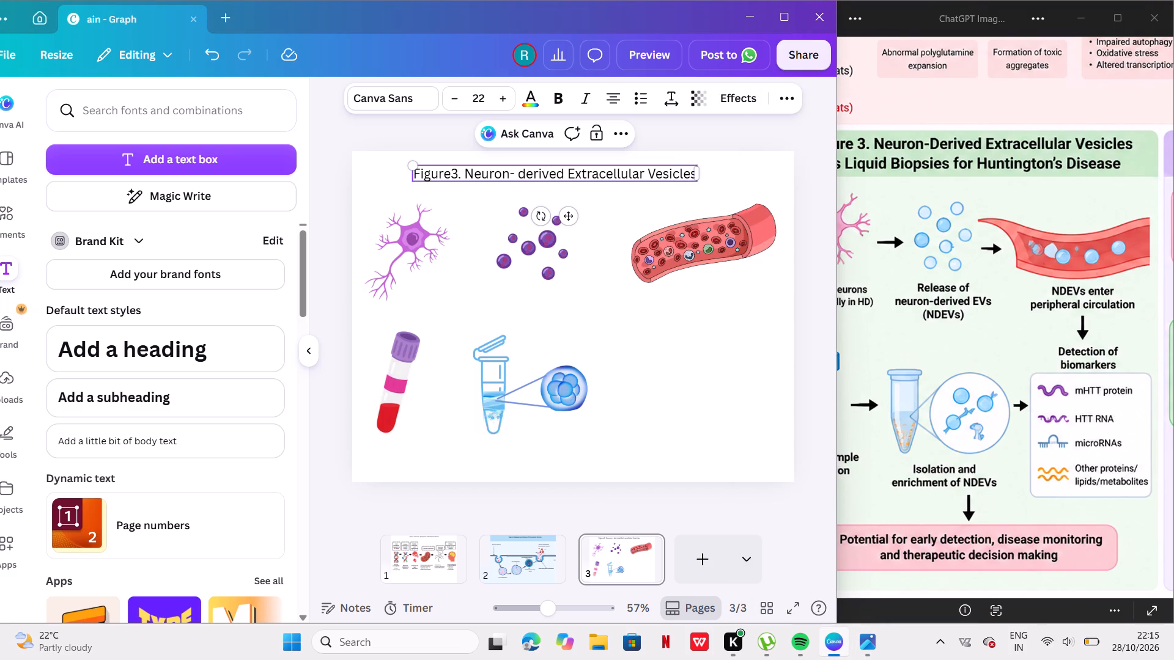
{"action": "left_click", "coordinate": [689, 170]}
{"action": "left_click", "coordinate": [693, 170]}
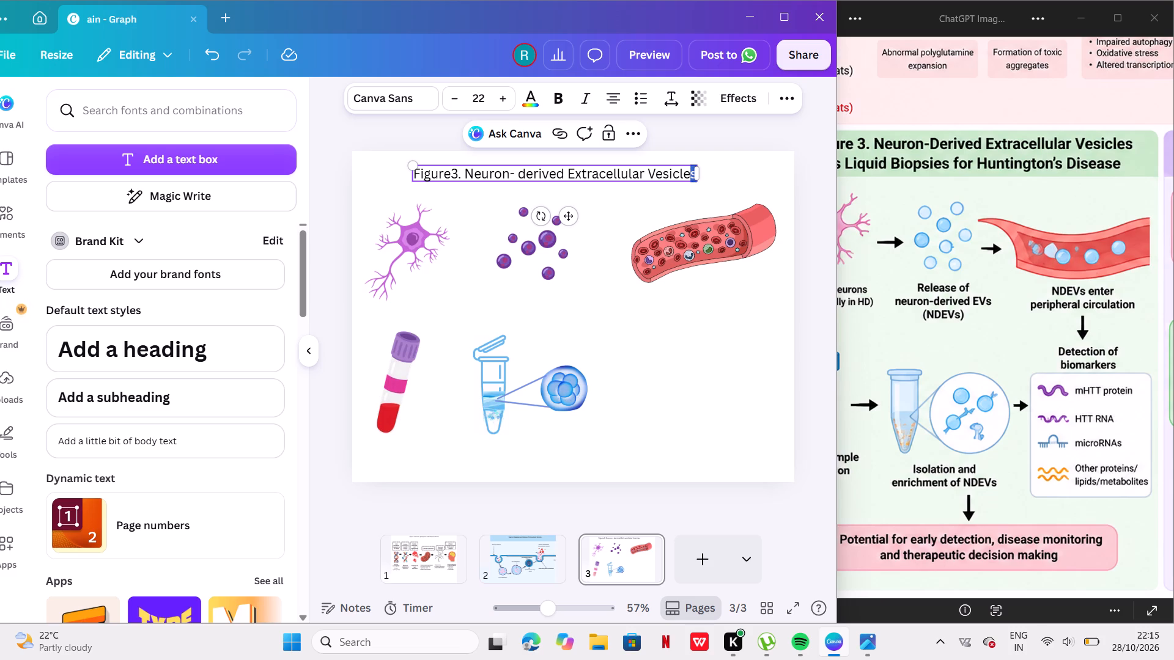
{"action": "left_click", "coordinate": [695, 170]}
{"action": "key", "text": "v"}
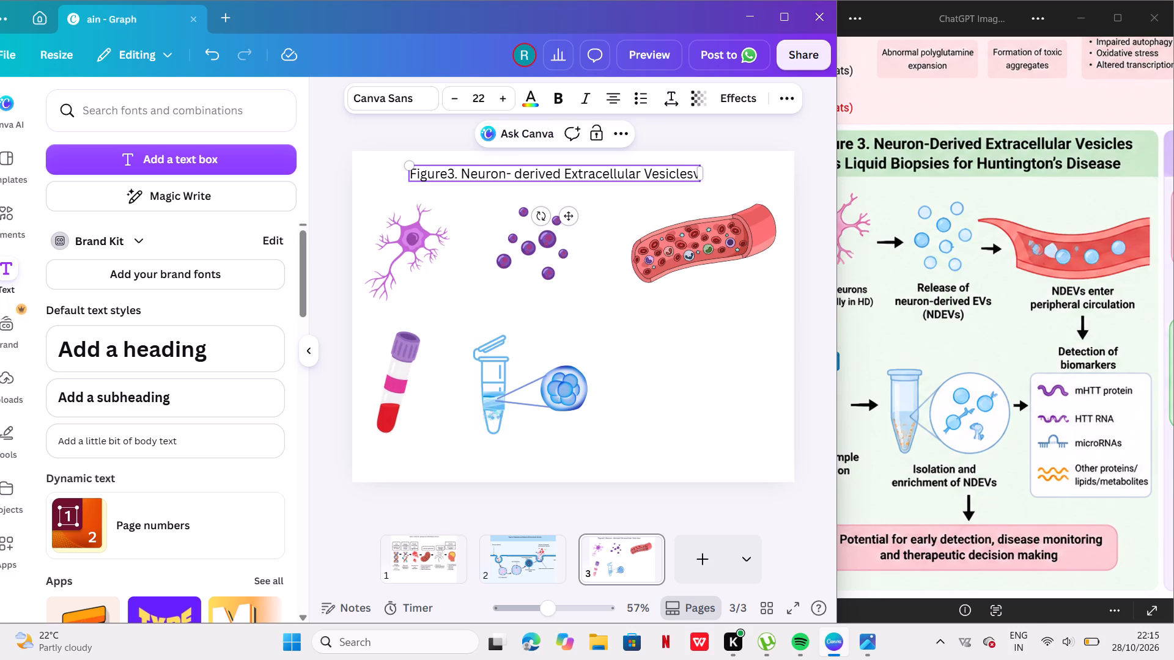
{"action": "key", "text": "BackSpace"}
{"action": "key", "text": "space"}
{"action": "type", "text": "as"}
{"action": "key", "text": "space"}
{"action": "type", "text": "li"}
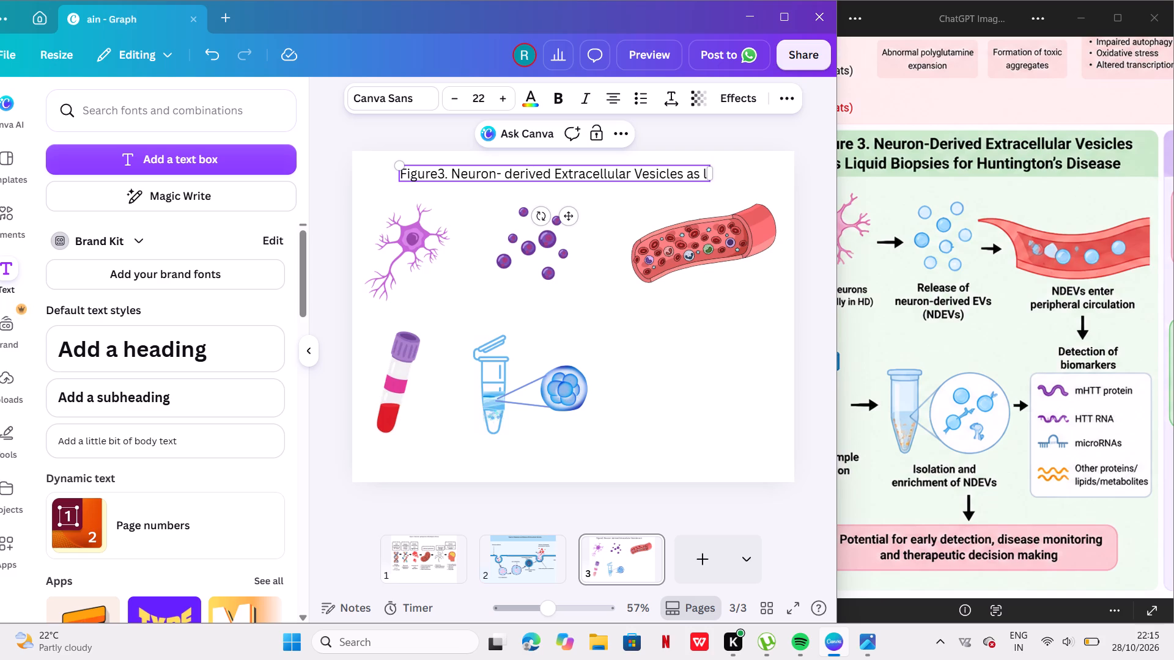
{"action": "key", "text": "BackSpace"}
{"action": "key", "text": "BackSpace"}
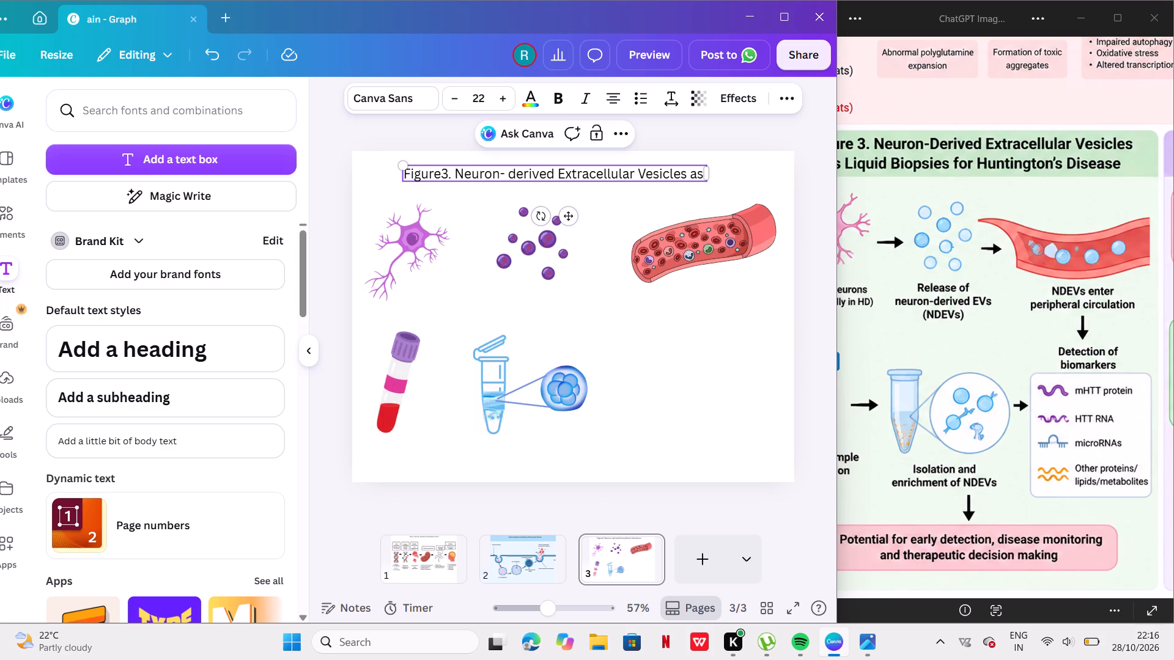
{"action": "type", "text": "ipid"}
{"action": "key", "text": "space"}
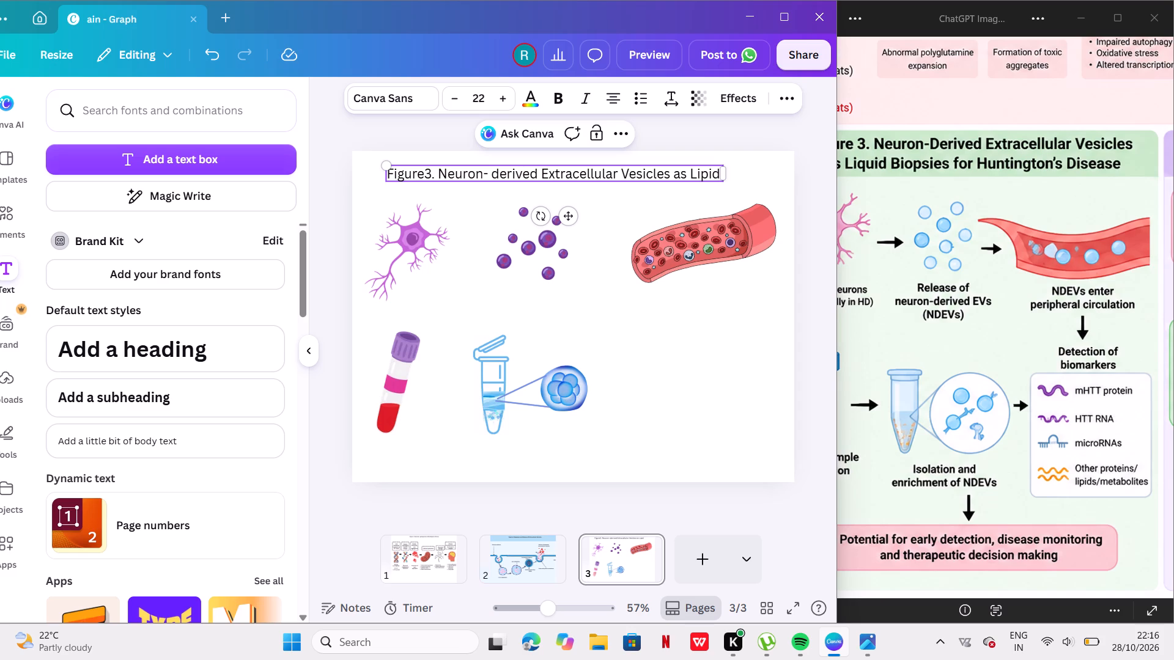
{"action": "type", "text": "io"}
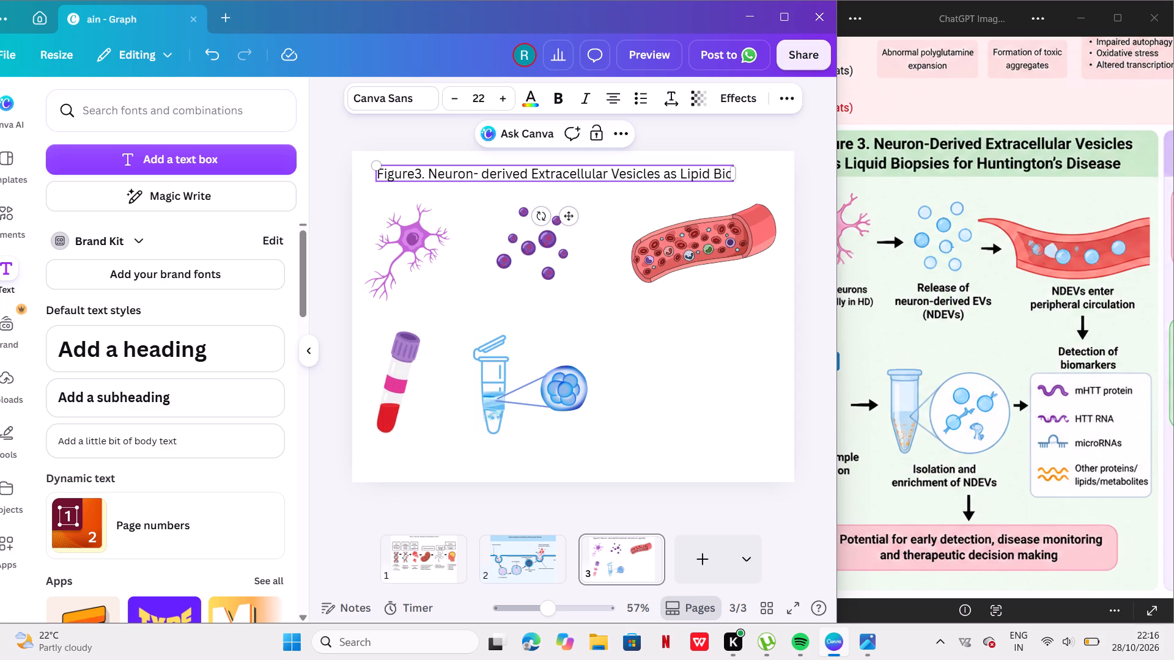
{"action": "type", "text": "ps"}
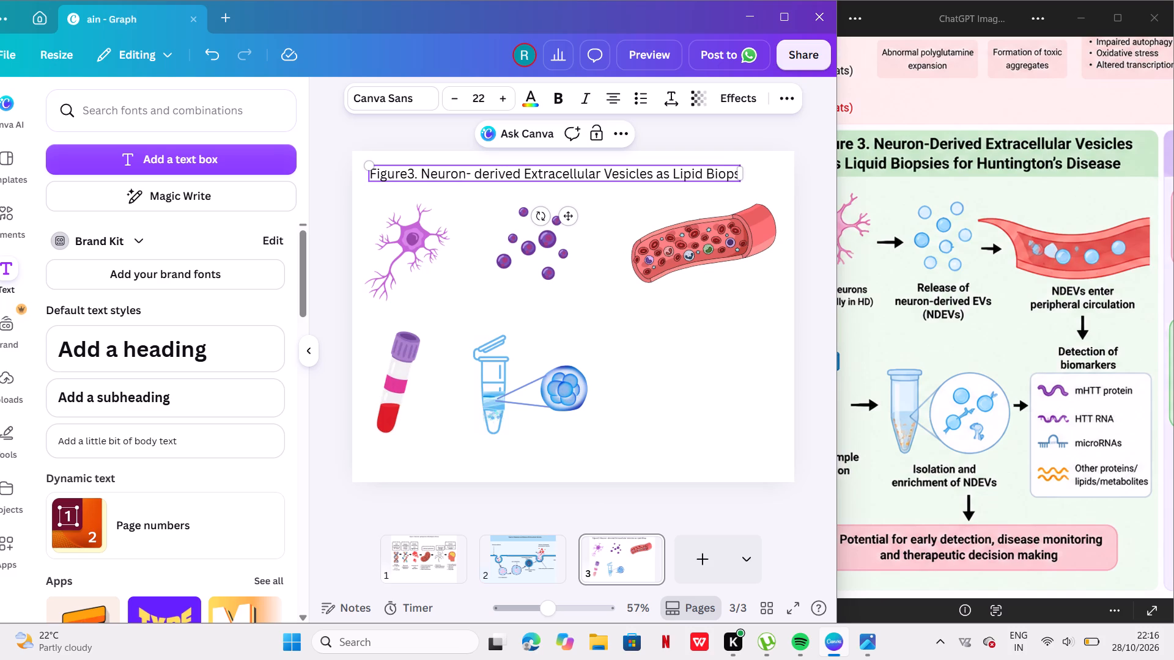
{"action": "type", "text": "ies for"}
{"action": "key", "text": "space"}
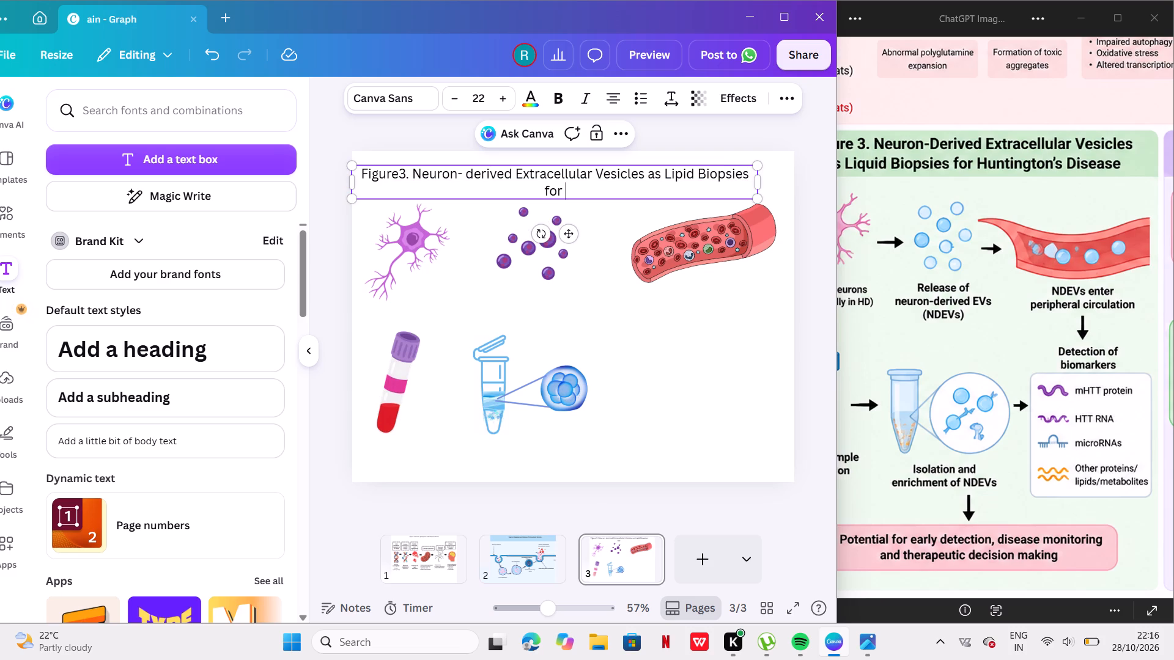
Complete the figure title with "Huntington's Disease".
{"action": "key", "text": "h"}
{"action": "type", "text": "un"}
{"action": "type", "text": "tin"}
{"action": "key", "text": "g"}
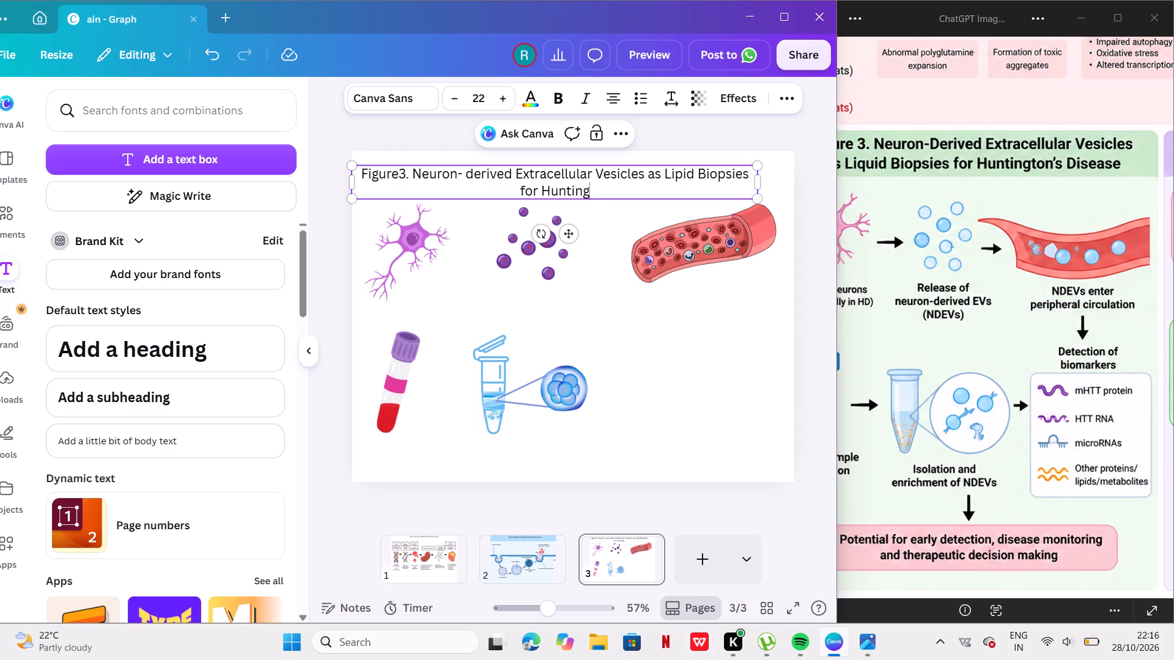
{"action": "key", "text": "t"}
{"action": "key", "text": "o"}
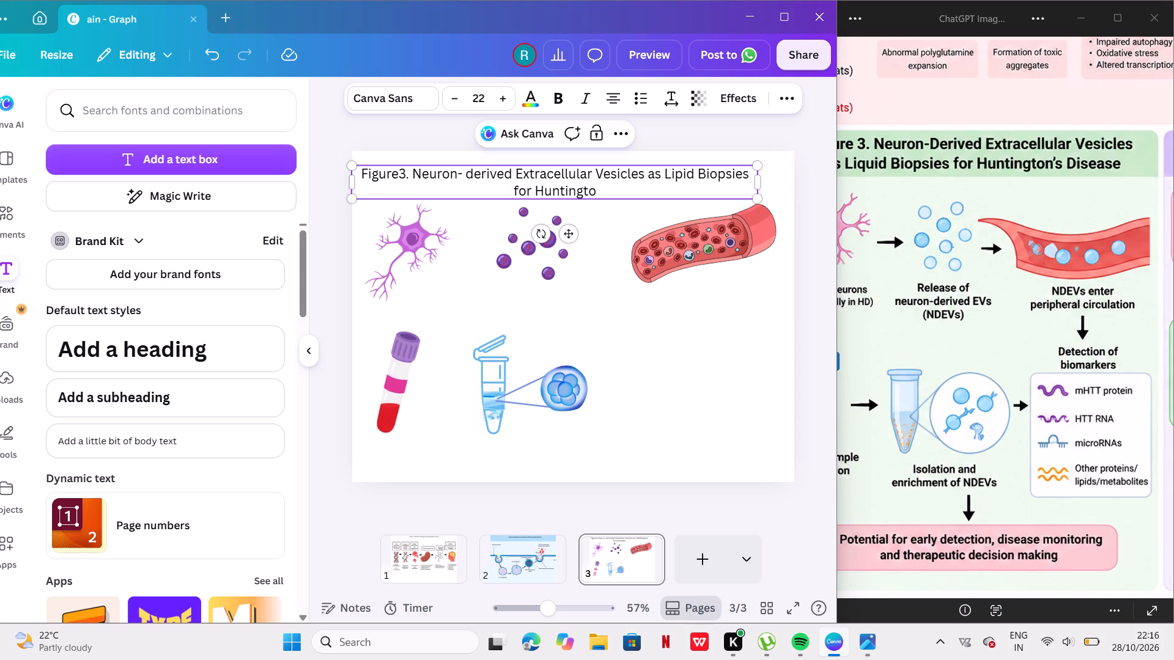
{"action": "key", "text": "n"}
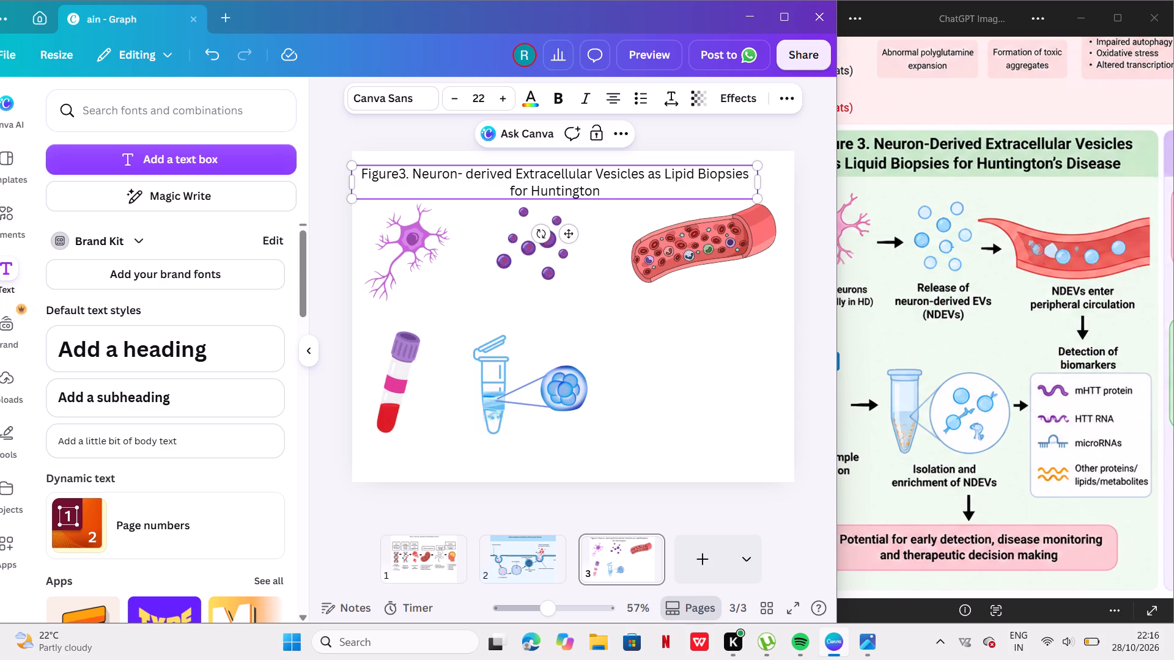
{"action": "key", "text": "apostrophe"}
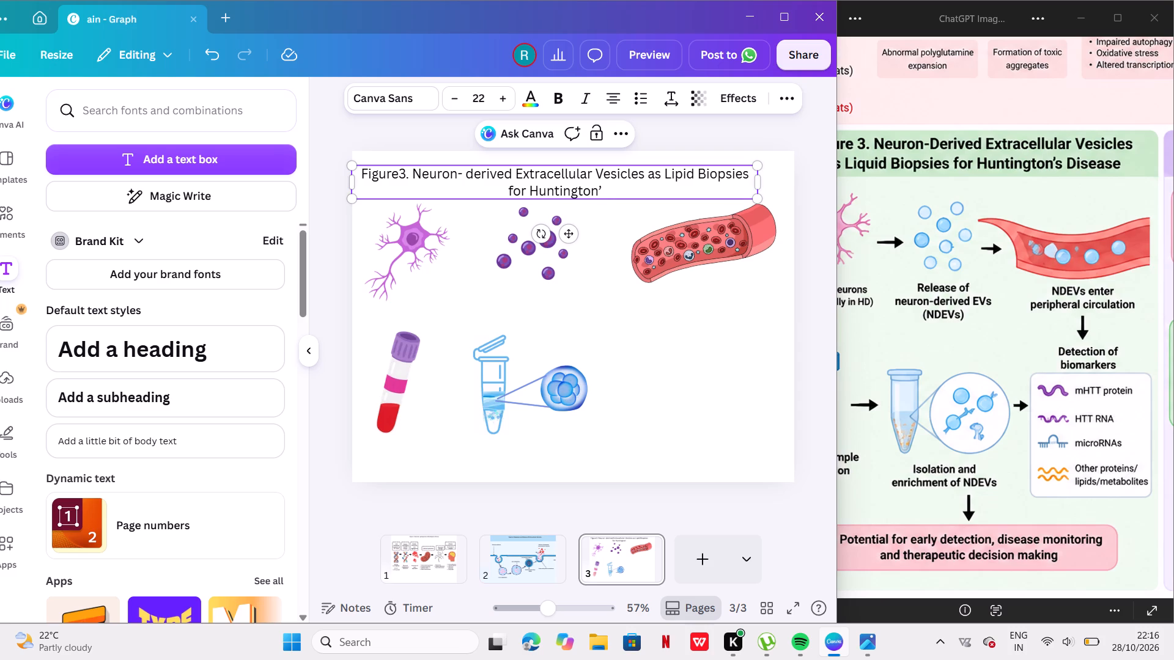
{"action": "type", "text": "s"}
{"action": "key", "text": "space"}
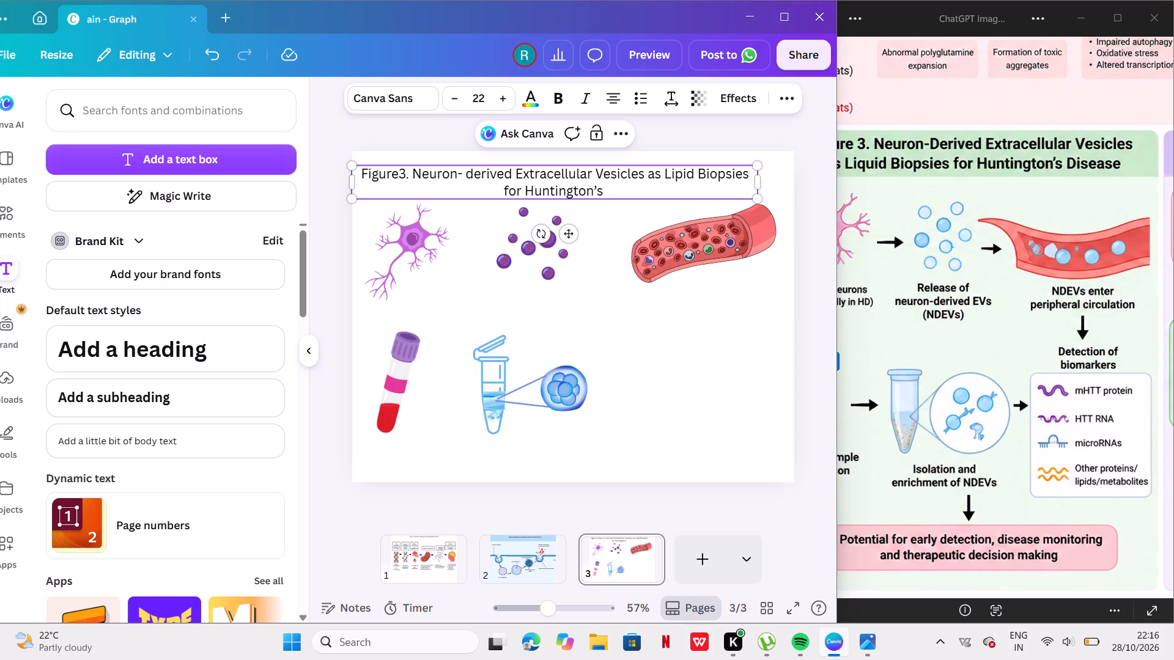
{"action": "key", "text": "d"}
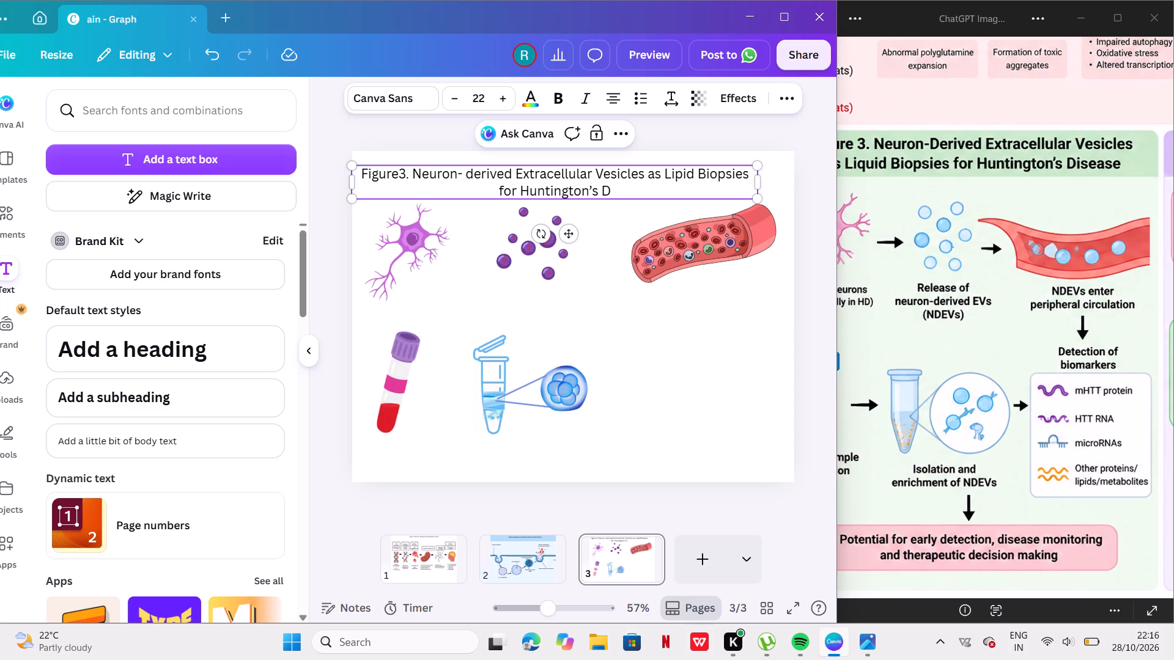
{"action": "type", "text": "is"}
{"action": "type", "text": "ease"}
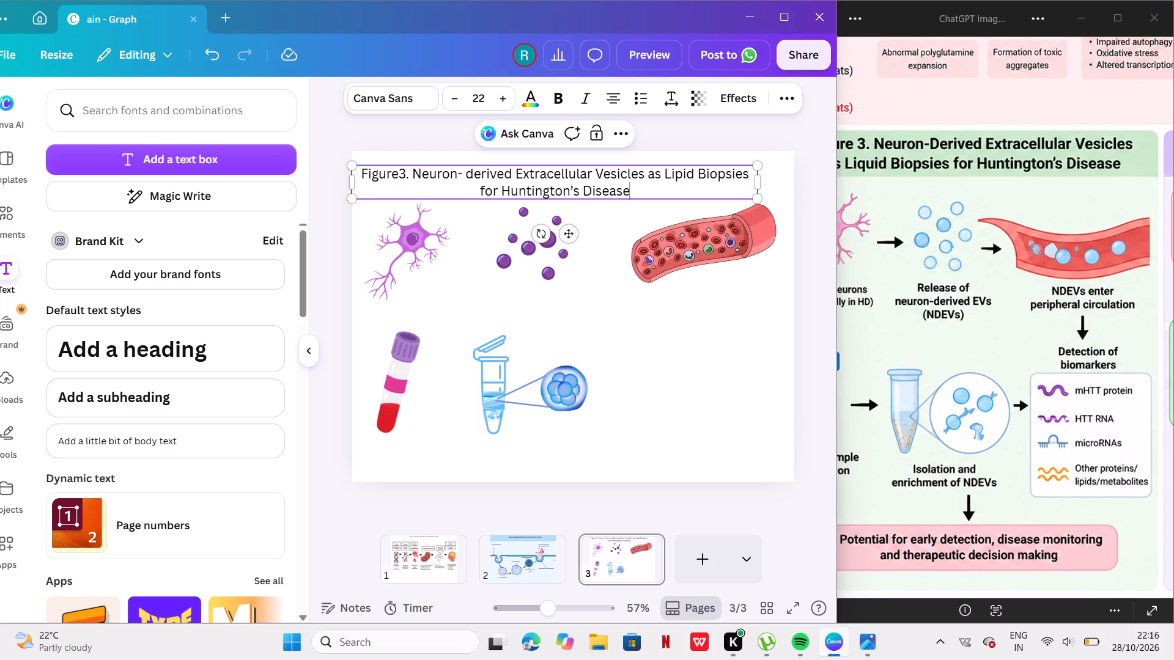
Shift the figure title's text box slightly toward the page's right edge.
{"action": "left_click_drag", "start_coordinate": [725, 189], "coordinate": [748, 187]}
{"action": "double_click", "coordinate": [693, 198]}
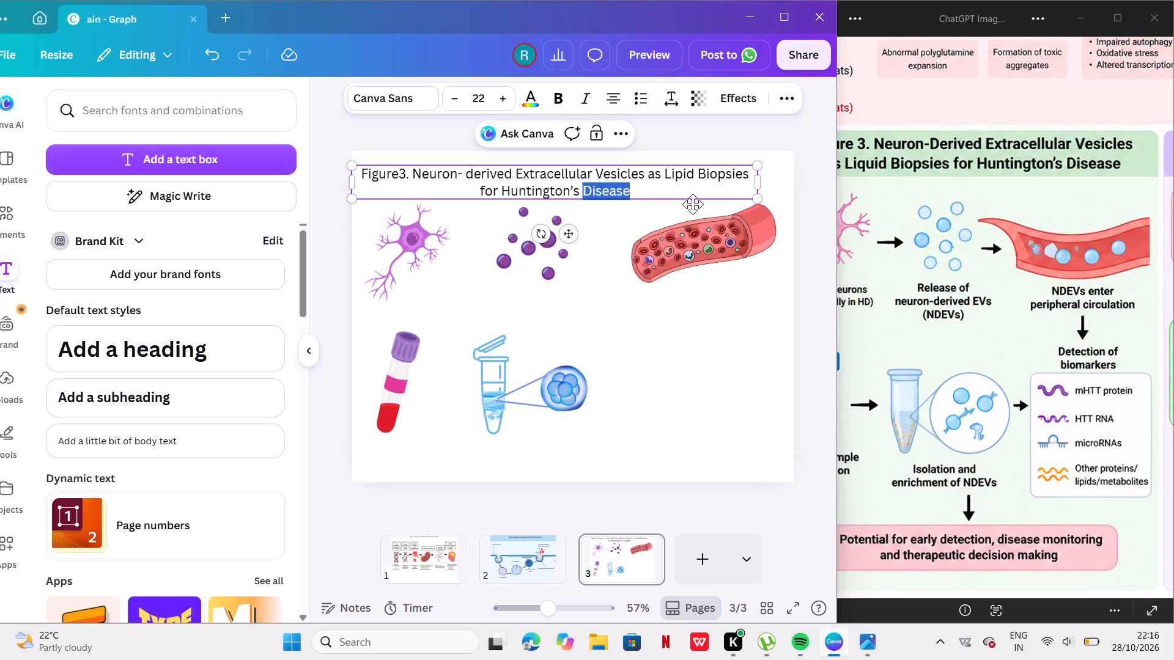
{"action": "left_click_drag", "start_coordinate": [692, 200], "coordinate": [715, 201]}
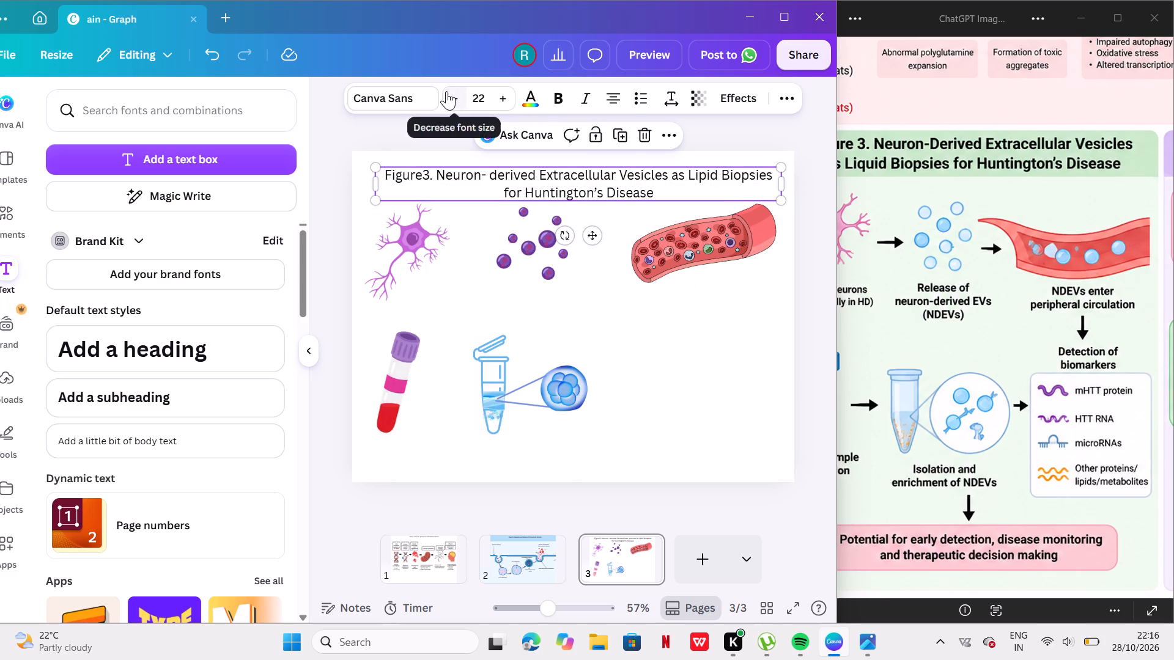
Reduce the figure title's font size to 14 so it fits on one line.
{"action": "left_click", "coordinate": [446, 91]}
{"action": "left_click", "coordinate": [446, 91]}
{"action": "triple_click", "coordinate": [446, 91]}
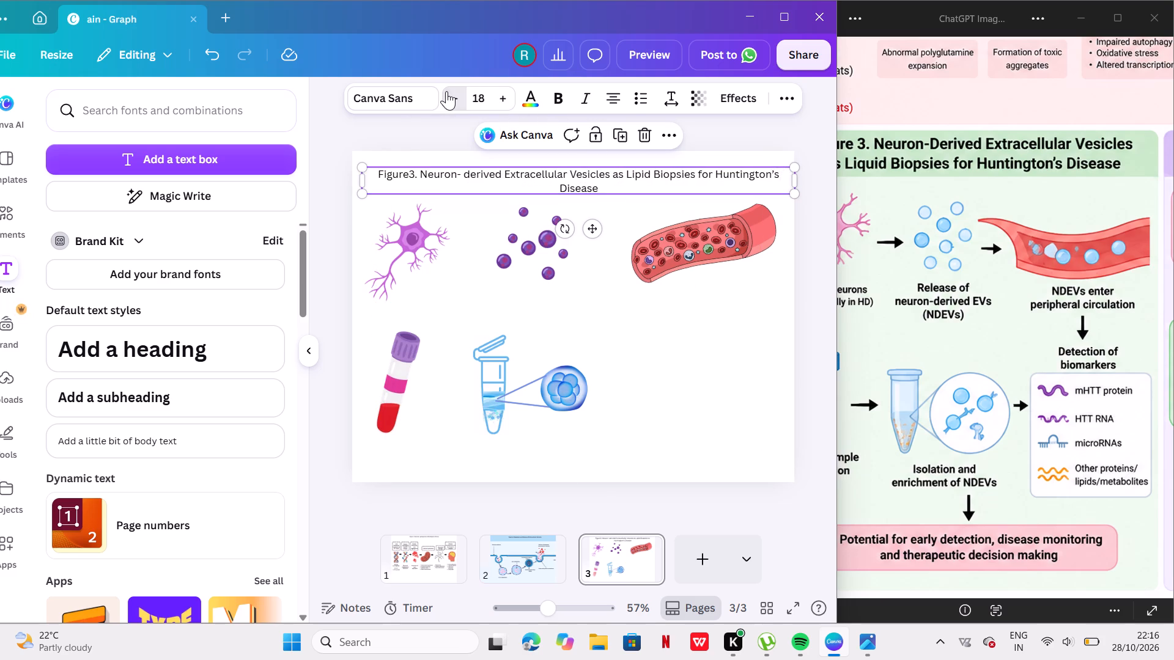
{"action": "left_click", "coordinate": [485, 97]}
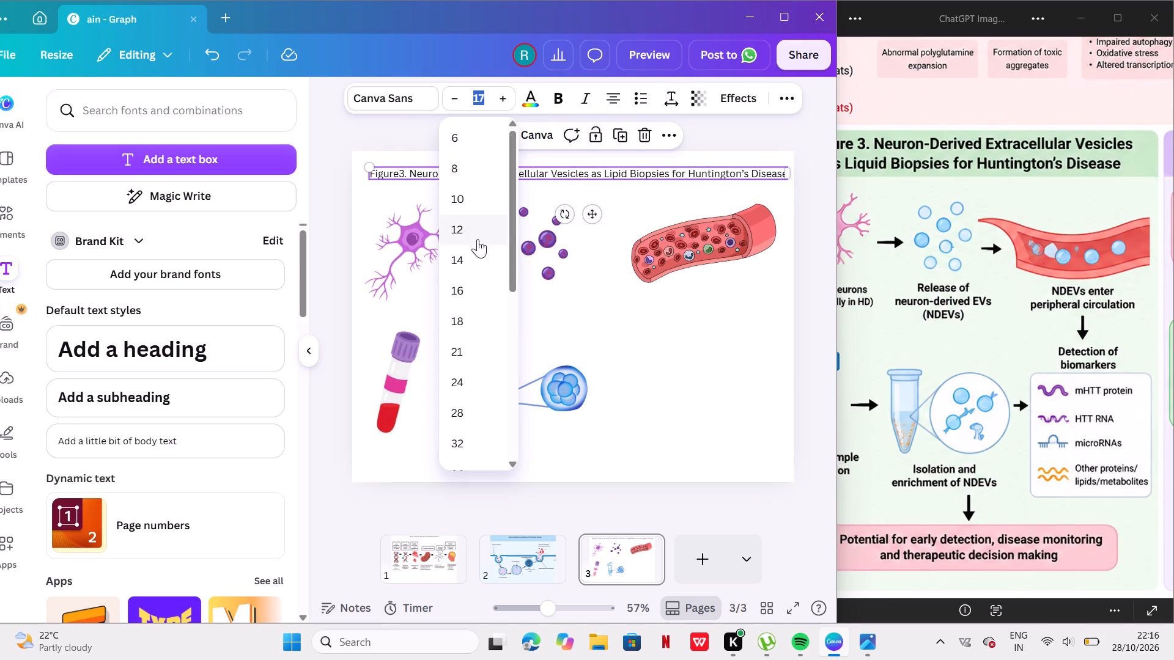
{"action": "left_click", "coordinate": [474, 252]}
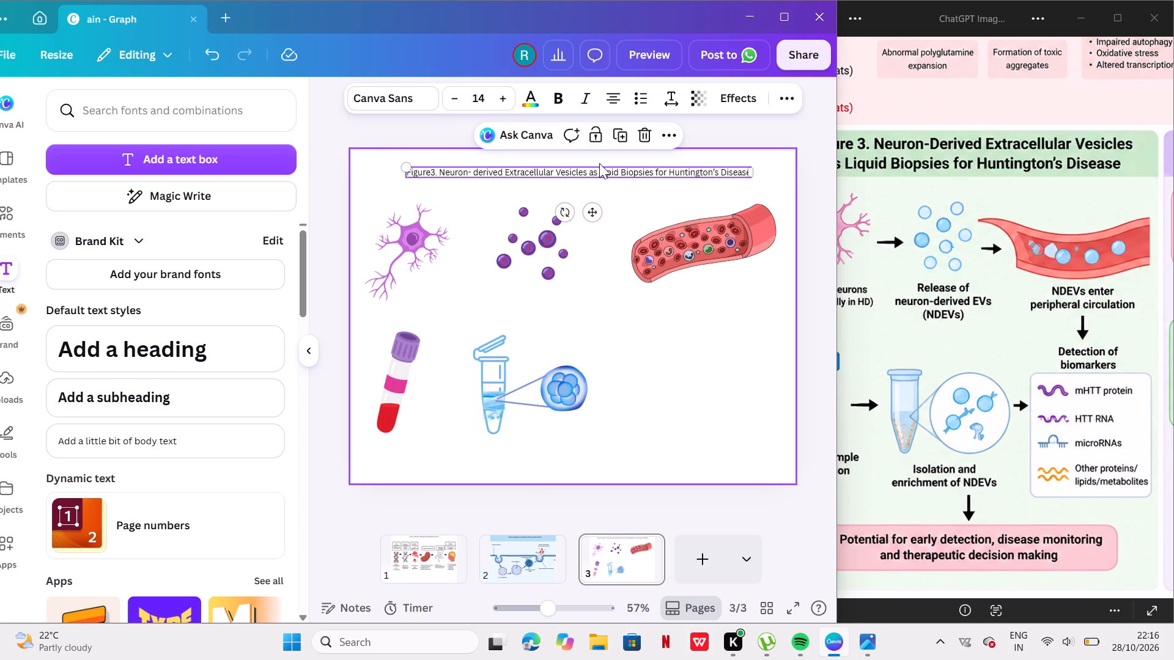
Nudge the figure title slightly up toward the top edge of page 3.
{"action": "left_click", "coordinate": [602, 165]}
{"action": "left_click_drag", "start_coordinate": [602, 165], "coordinate": [603, 158]}
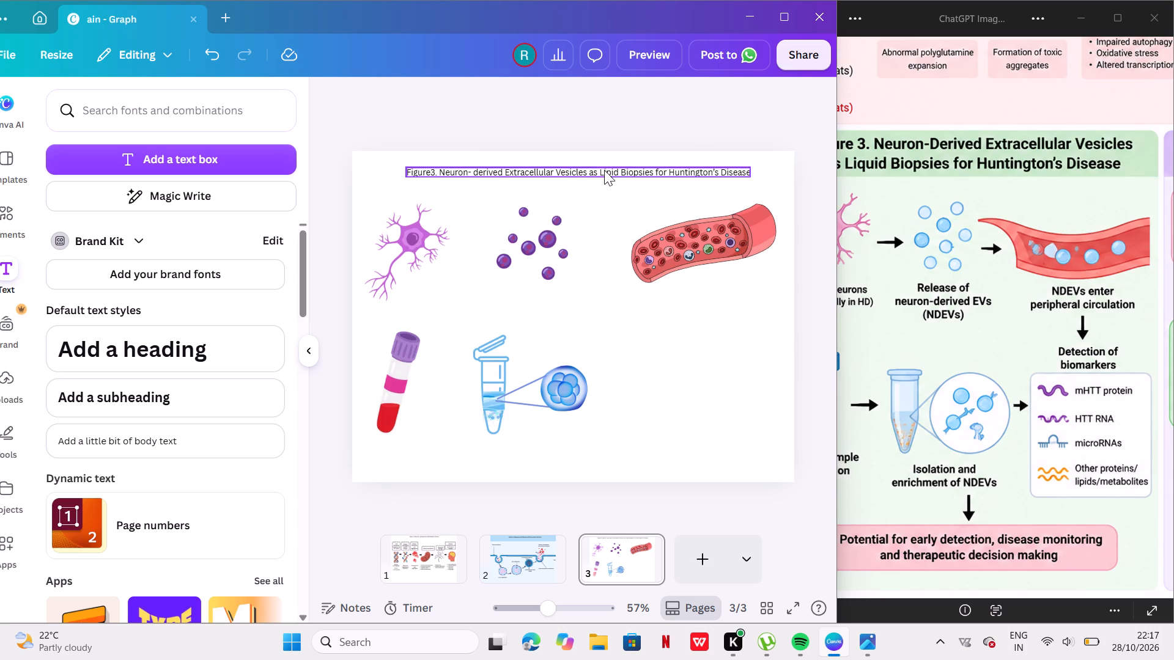
{"action": "left_click", "coordinate": [604, 170]}
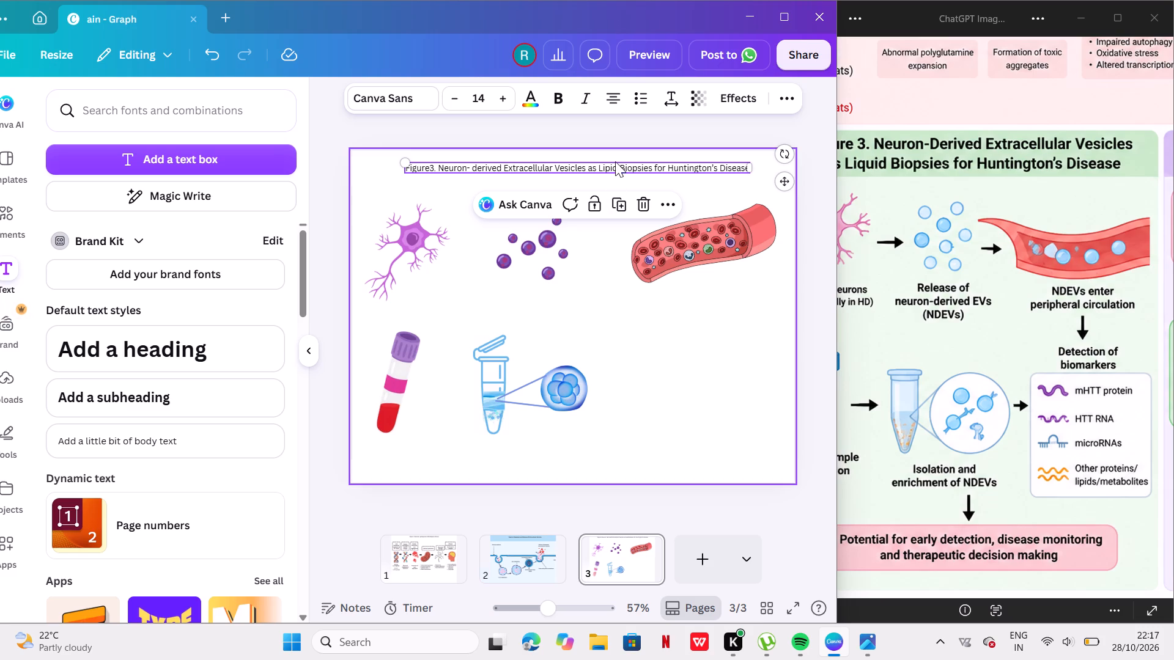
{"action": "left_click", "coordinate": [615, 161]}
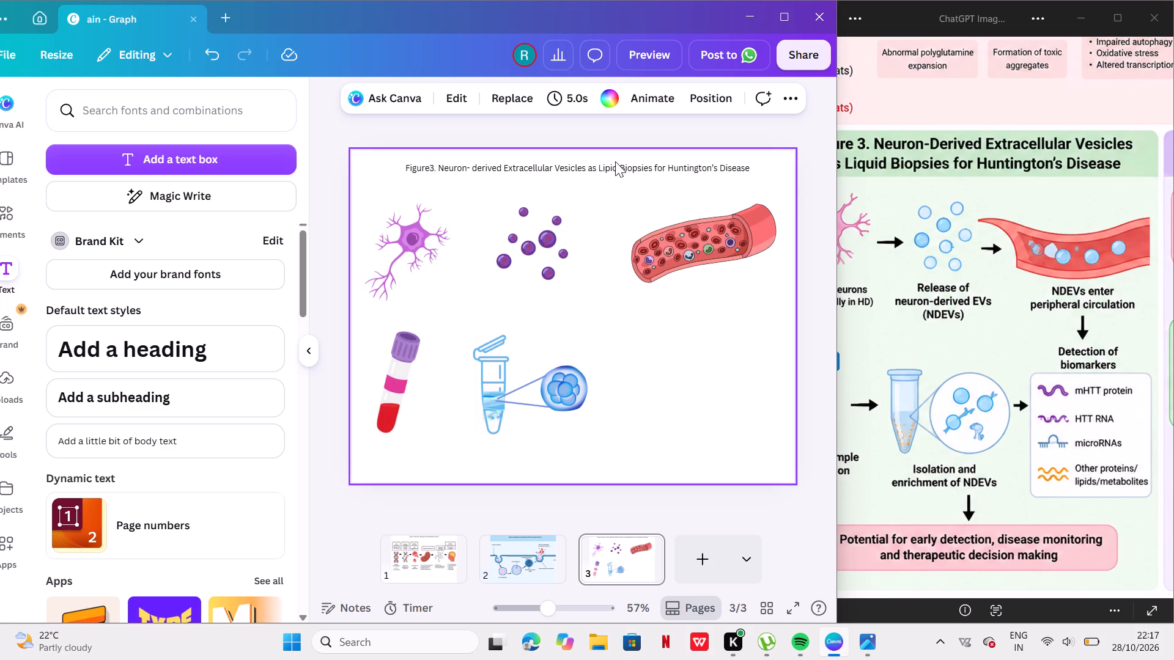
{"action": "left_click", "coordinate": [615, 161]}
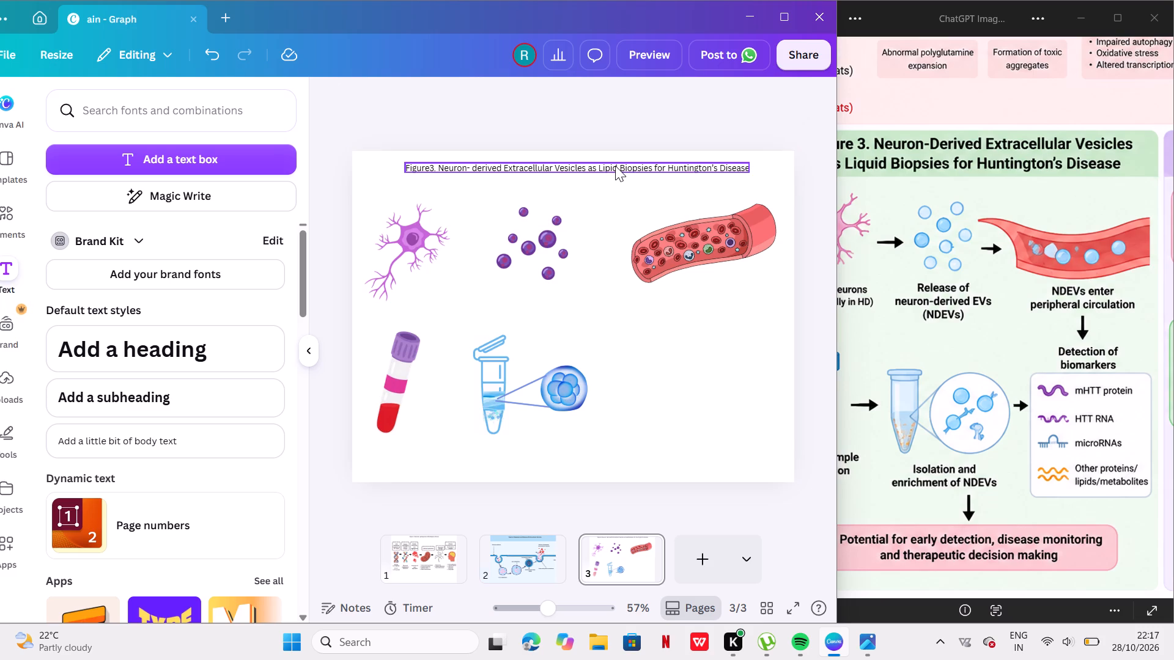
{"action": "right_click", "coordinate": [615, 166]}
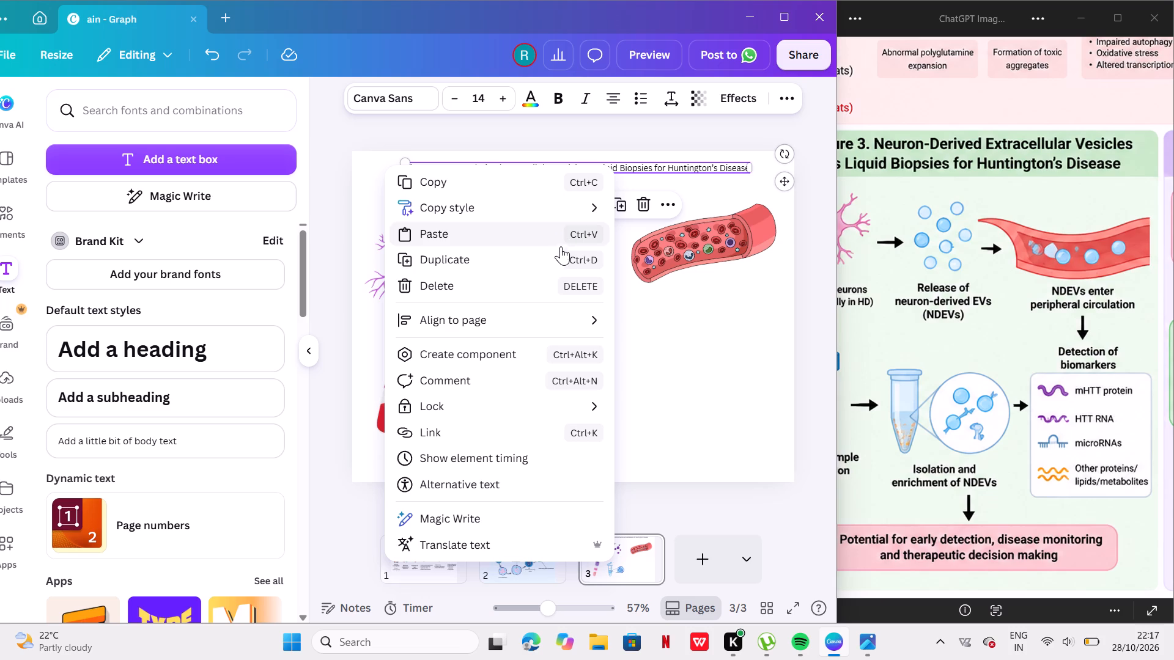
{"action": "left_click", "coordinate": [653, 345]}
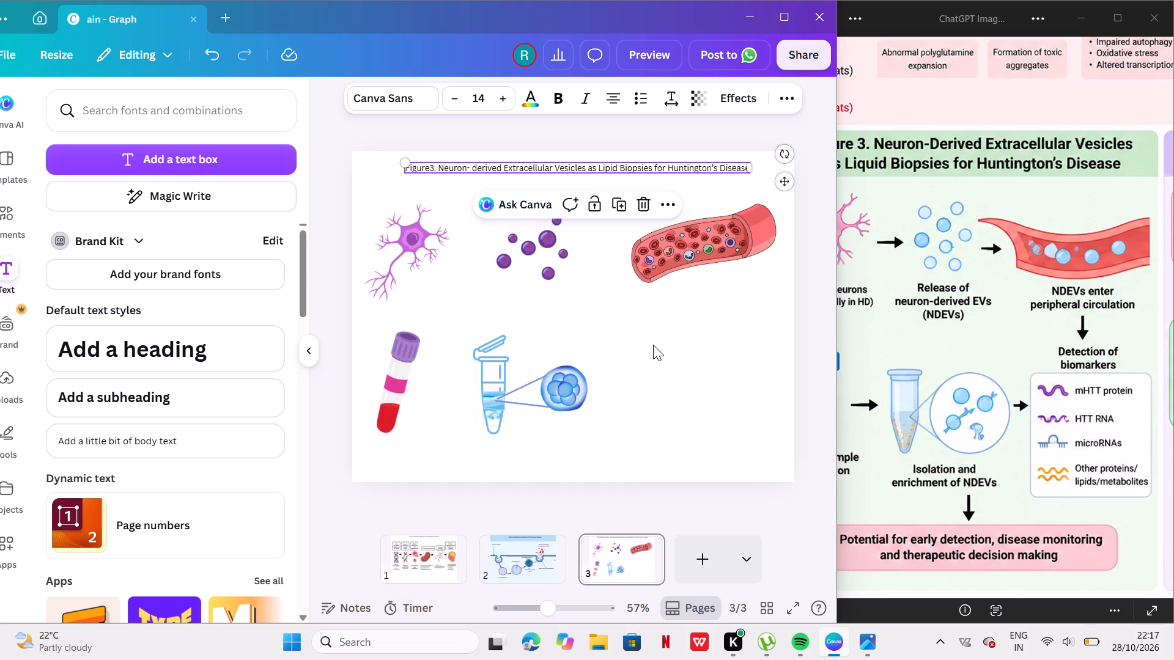
Add a second body text box to page 3 and place it between the two rows of illustrations.
{"action": "left_click", "coordinate": [191, 437]}
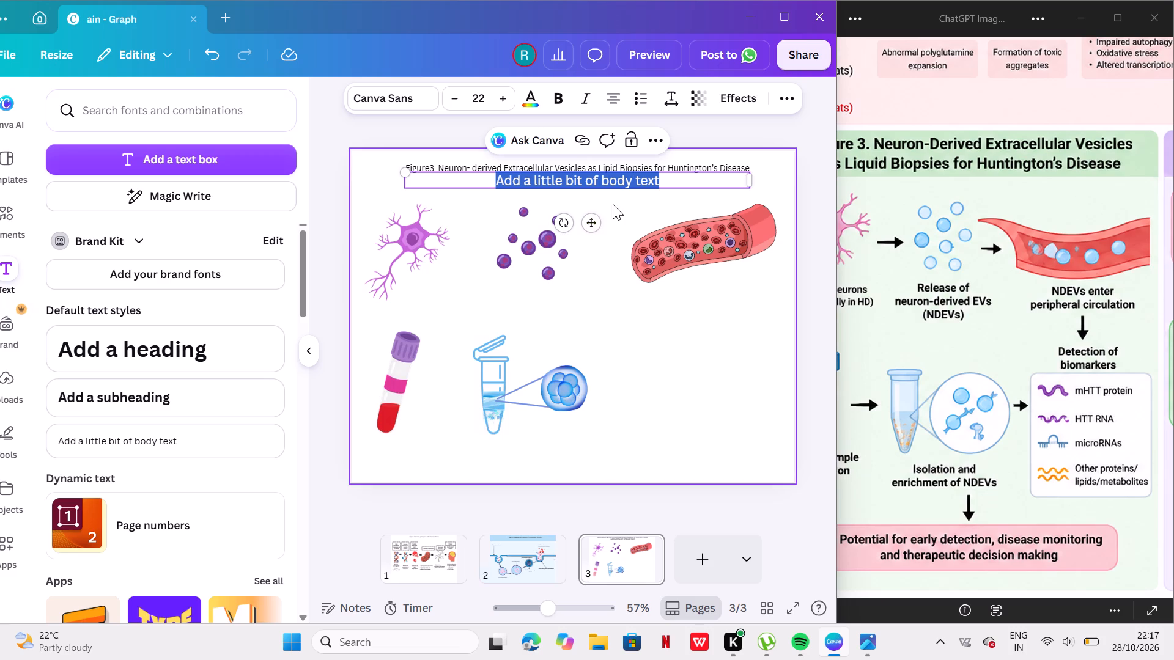
{"action": "left_click_drag", "start_coordinate": [597, 219], "coordinate": [554, 356]}
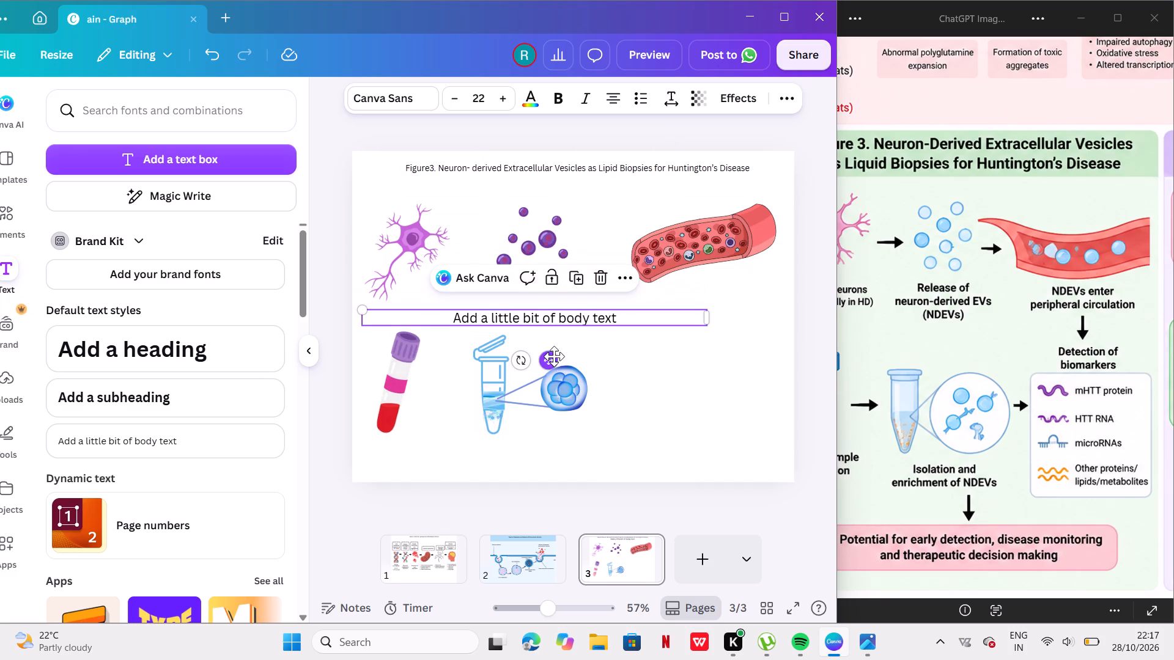
Replace the placeholder in the text box between the two illustration rows with "Brain neuron", following the reference figure.
{"action": "double_click", "coordinate": [622, 310]}
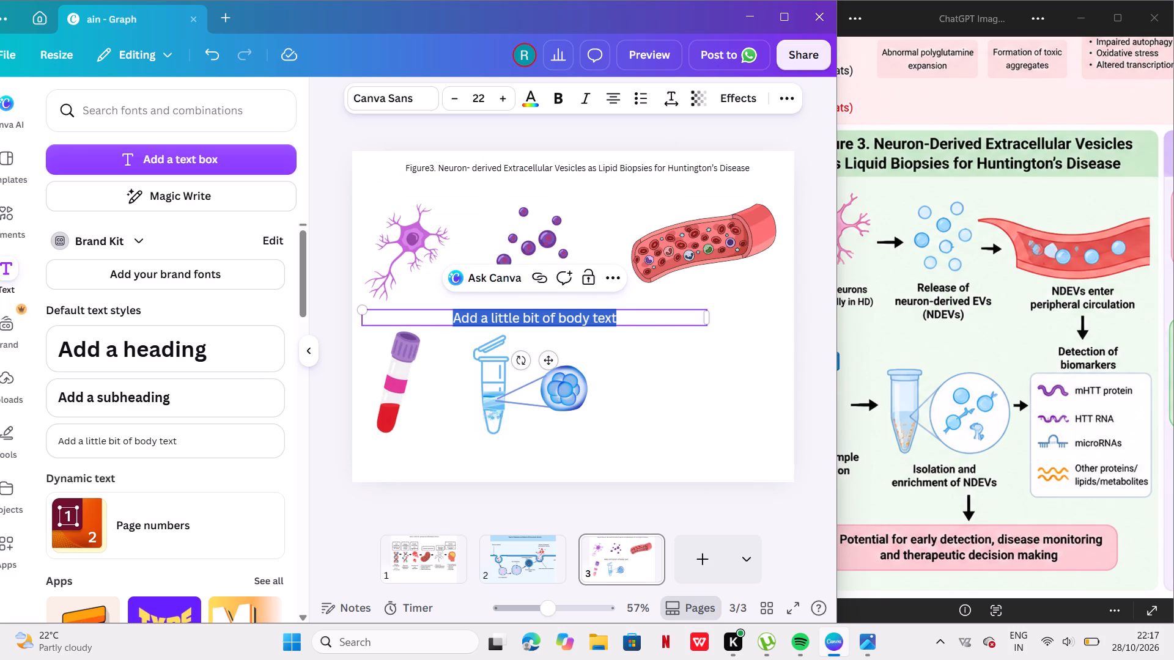
{"action": "key", "text": "BackSpace"}
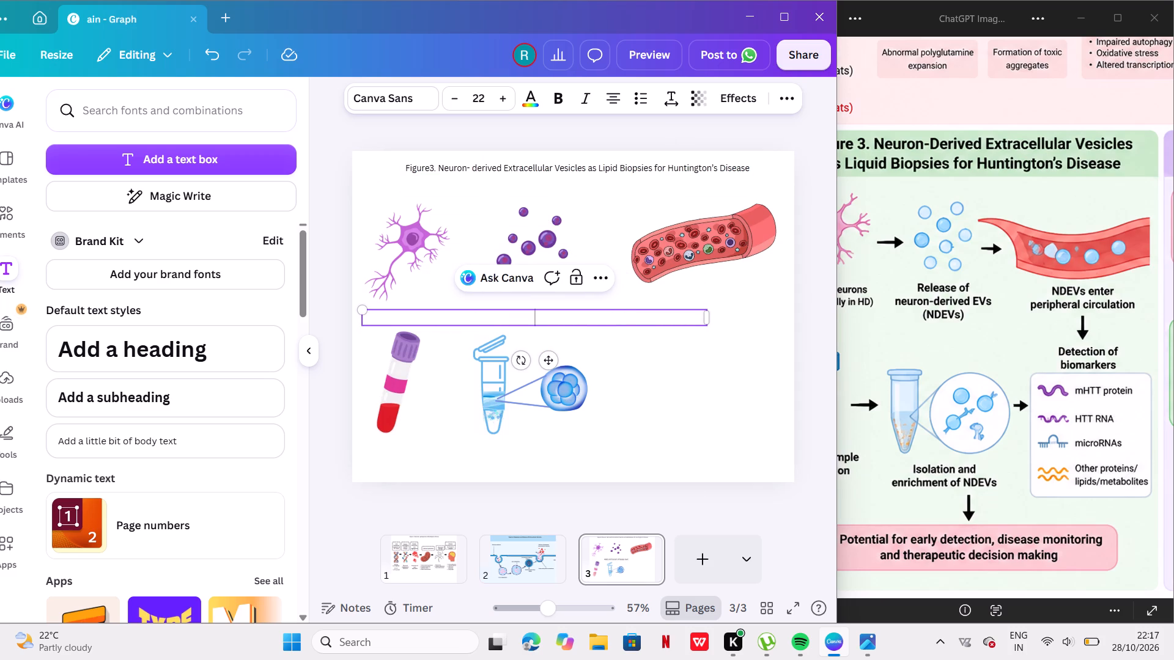
{"action": "left_click", "coordinate": [622, 310]}
{"action": "left_click_drag", "start_coordinate": [1033, 257], "coordinate": [1081, 255]}
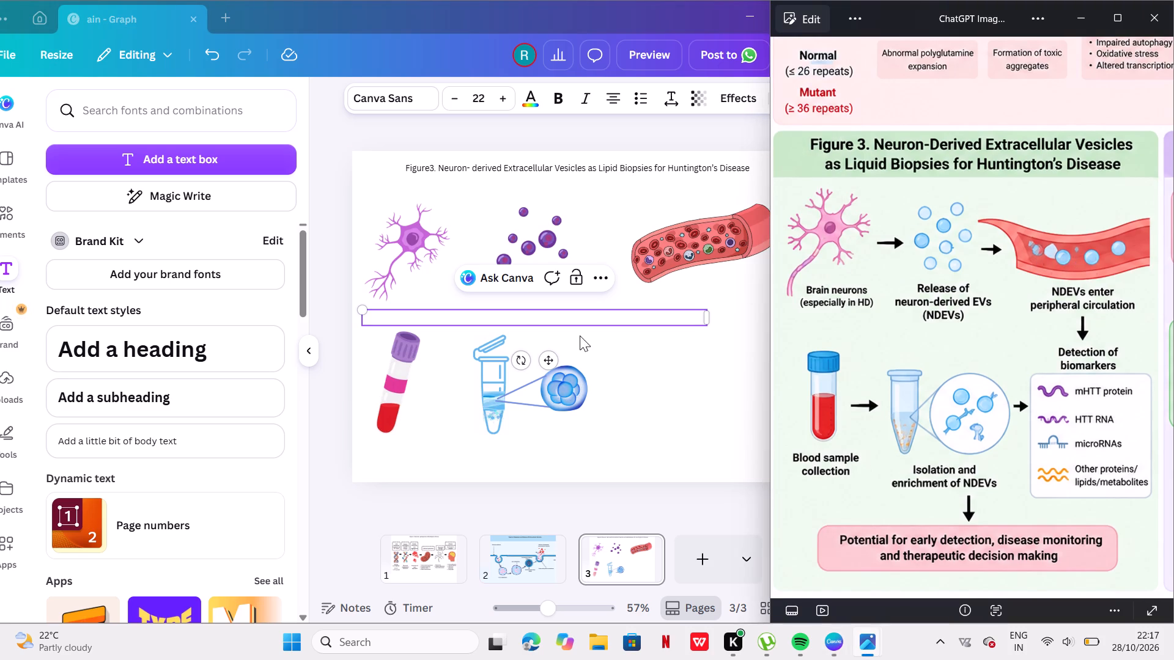
{"action": "left_click", "coordinate": [571, 315]}
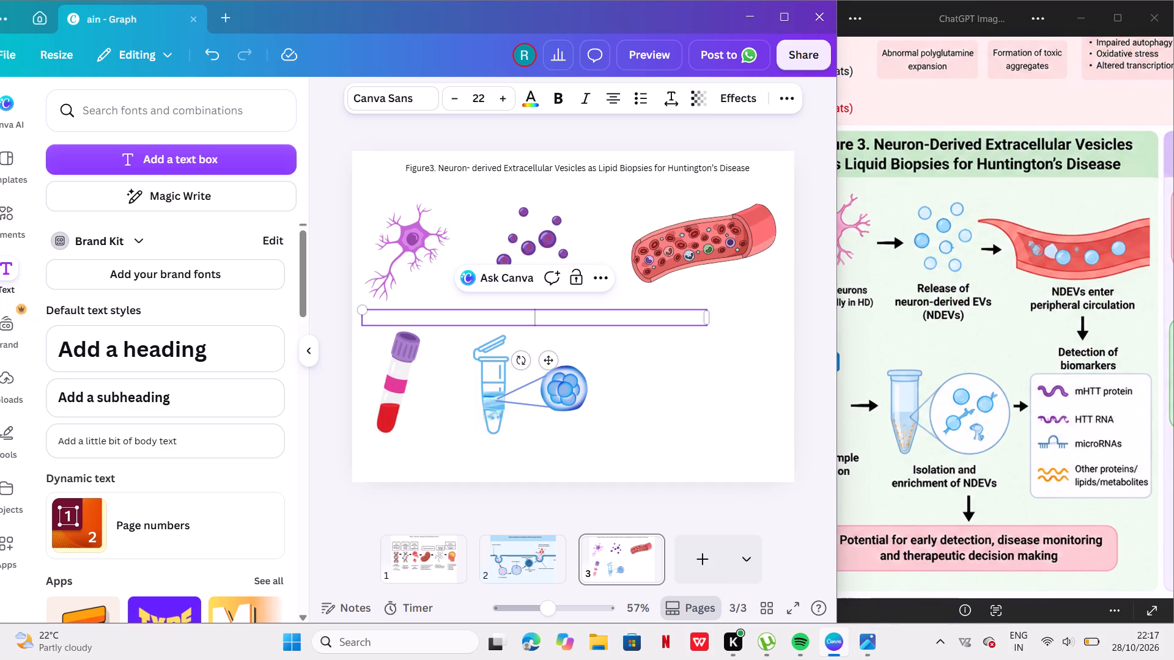
{"action": "key", "text": "b"}
{"action": "key", "text": "r"}
{"action": "key", "text": "i"}
{"action": "key", "text": "BackSpace"}
{"action": "type", "text": "ain"}
{"action": "key", "text": "space"}
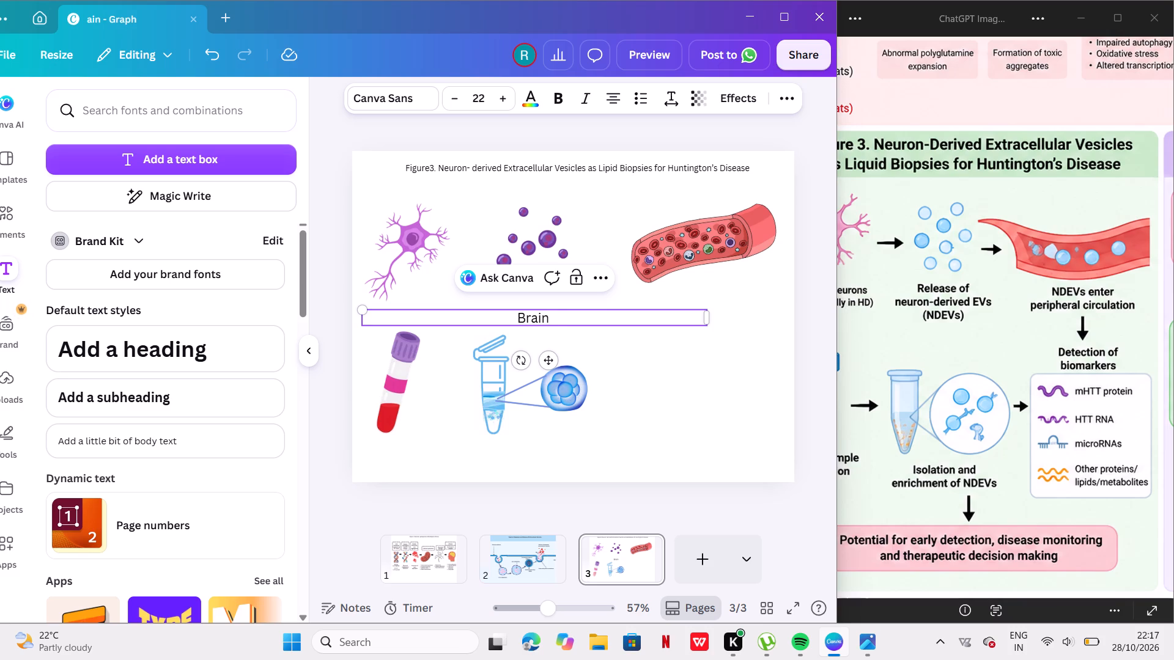
{"action": "type", "text": "neuron"}
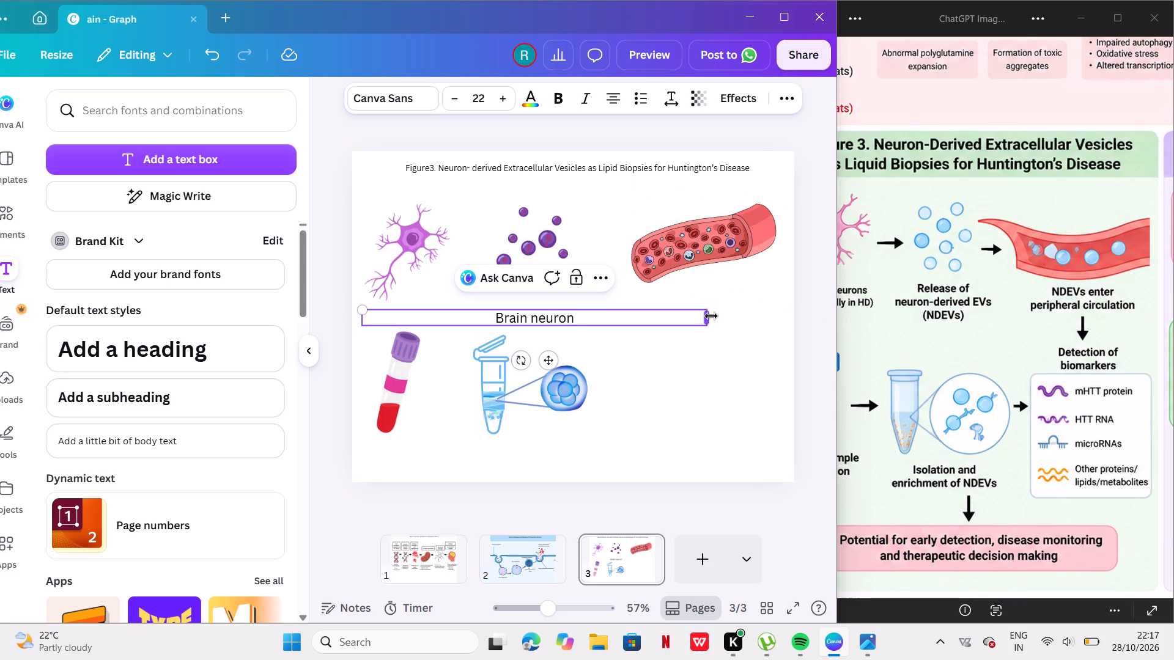
Narrow the "Brain neuron" text box to less than half its width and set its font size to 12.
{"action": "left_click_drag", "start_coordinate": [713, 316], "coordinate": [506, 307]}
{"action": "left_click", "coordinate": [895, 263]}
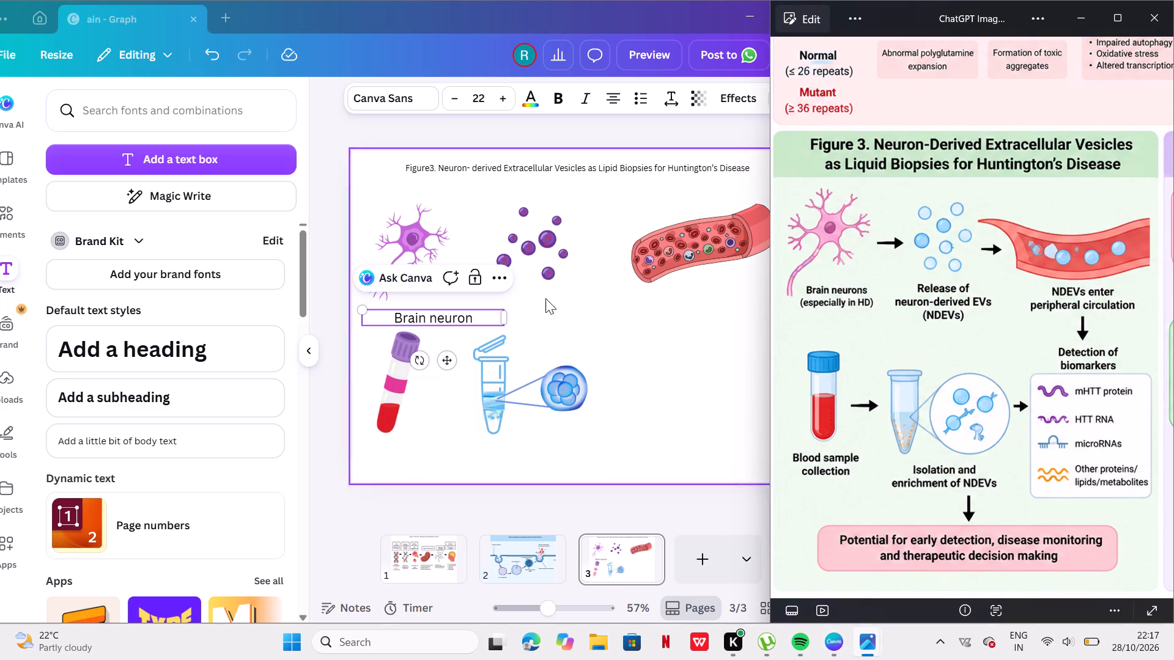
{"action": "left_click", "coordinate": [487, 89]}
{"action": "left_click", "coordinate": [471, 233]}
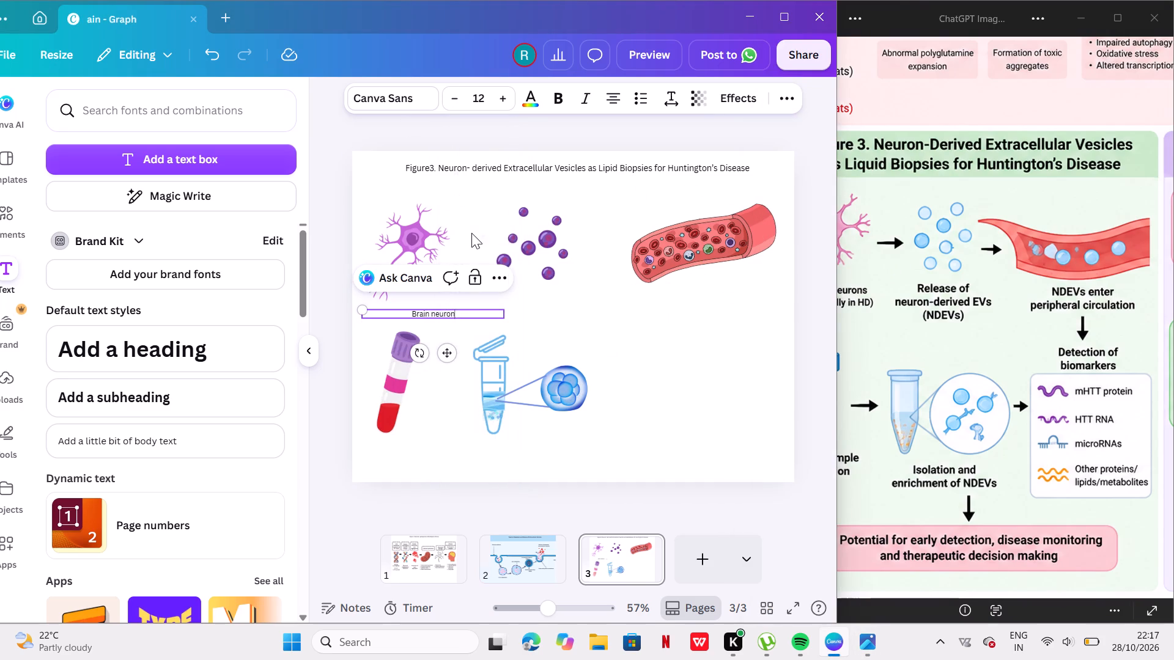
Start a second line under "Brain neuron" with an opening parenthesis.
{"action": "left_click", "coordinate": [468, 315]}
{"action": "key", "text": "space"}
{"action": "key", "text": "Return"}
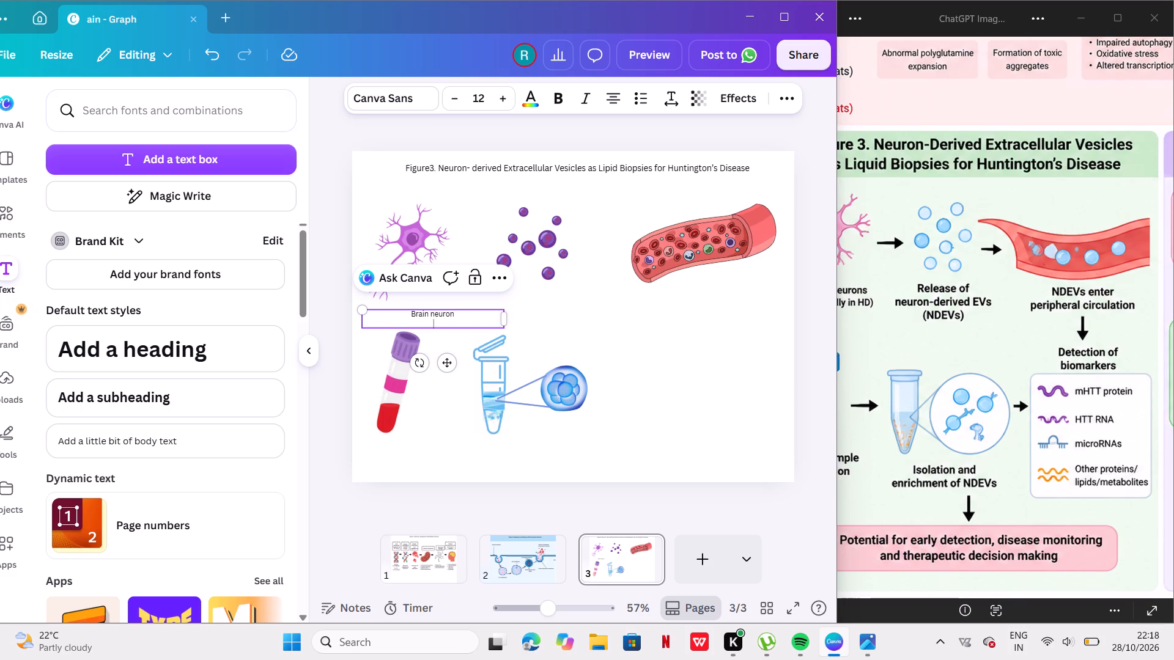
{"action": "key", "text": "shift+parenleft"}
Collapse the design's side panel and narrow the Canva window so all of reference Figure 3 shows beside it.
{"action": "left_click", "coordinate": [912, 313]}
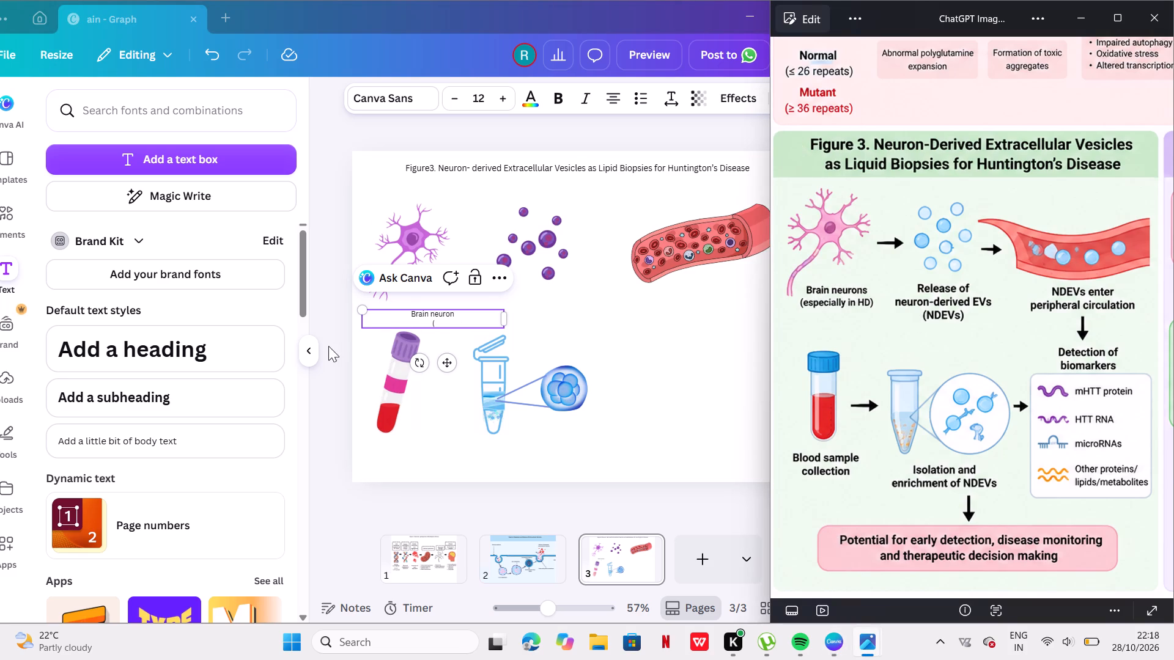
{"action": "left_click", "coordinate": [300, 348]}
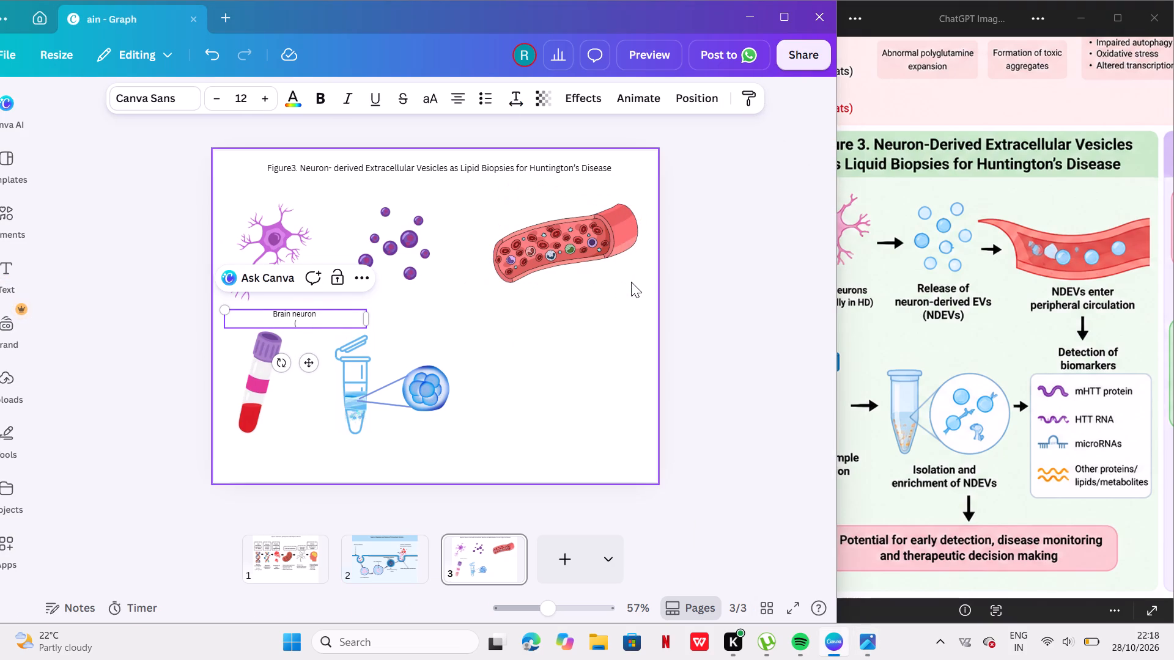
{"action": "left_click_drag", "start_coordinate": [840, 247], "coordinate": [767, 262]}
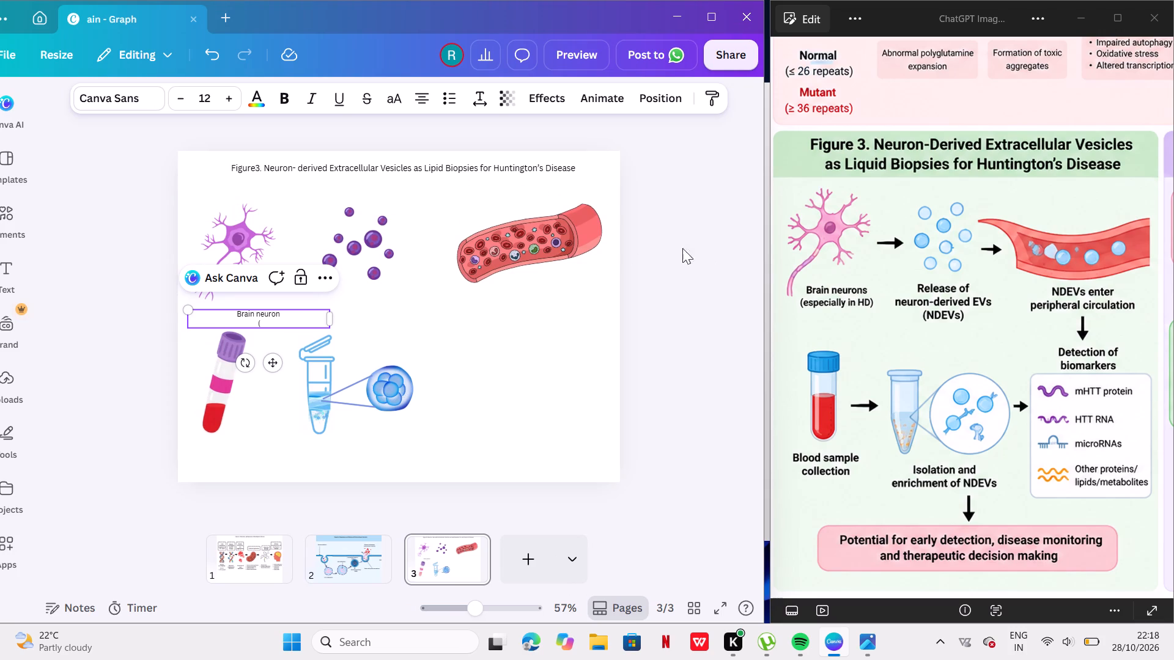
Complete the second line of the neuron label as "(especially in HD)".
{"action": "left_click", "coordinate": [287, 327]}
{"action": "type", "text": "es"}
{"action": "type", "text": "pe"}
{"action": "type", "text": "ciall"}
{"action": "type", "text": "y in"}
{"action": "key", "text": "space"}
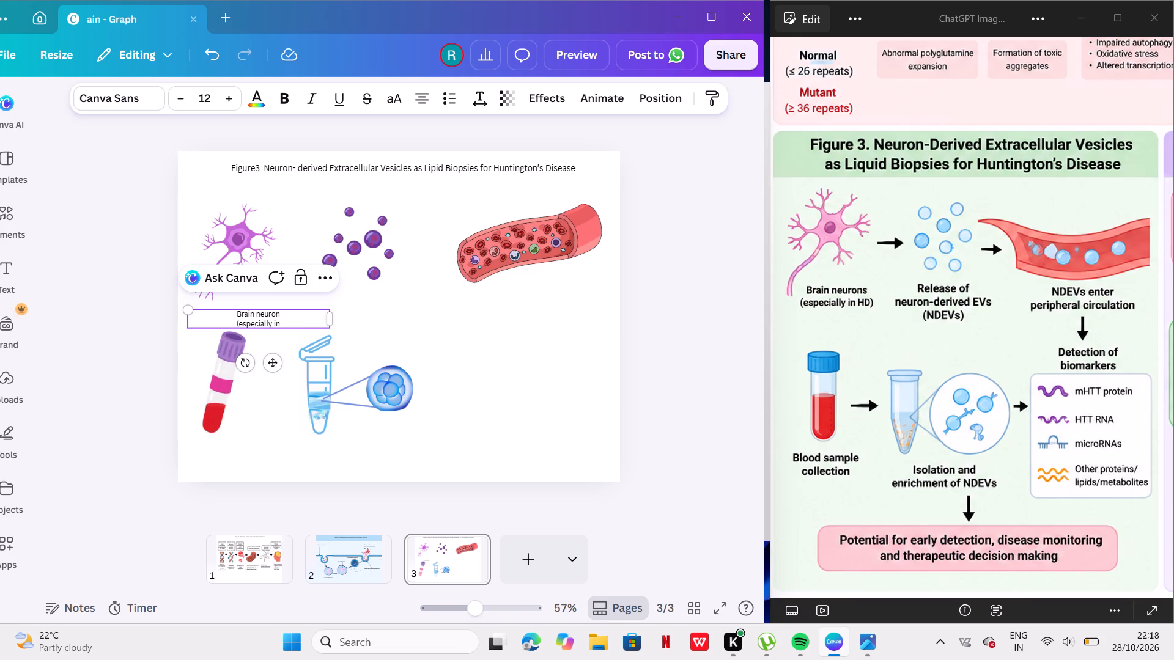
{"action": "type", "text": "HD"}
{"action": "key", "text": "shift+parenright"}
Make both lines of the "Brain neuron (especially in HD)" label bold.
{"action": "left_click_drag", "start_coordinate": [222, 312], "coordinate": [281, 326]}
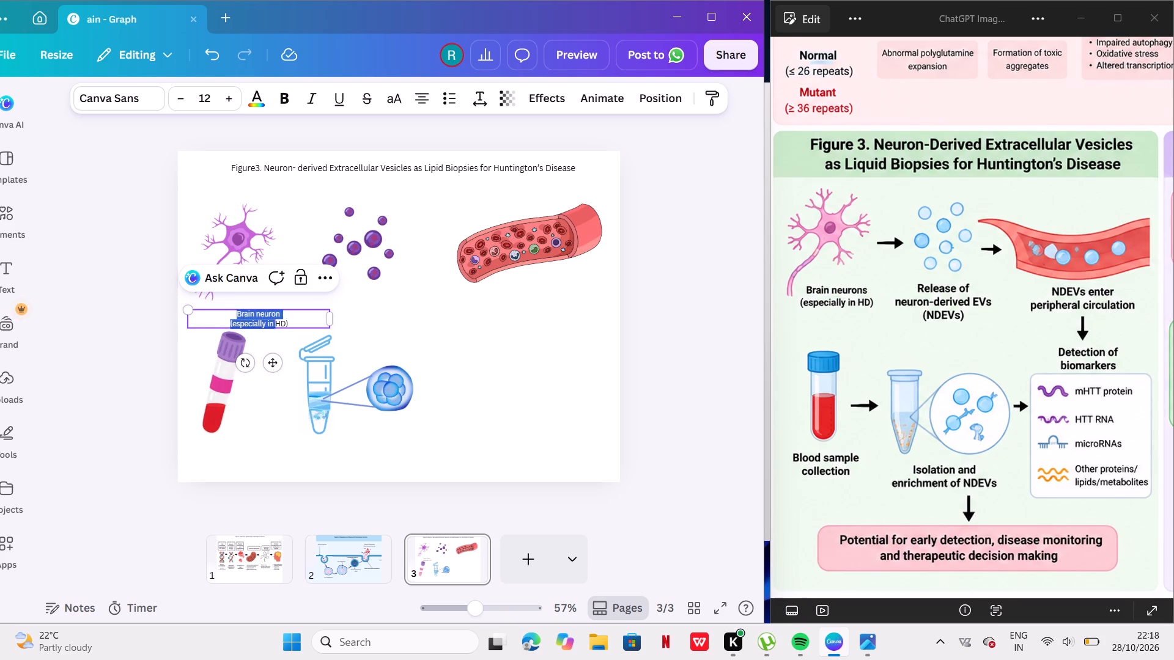
{"action": "left_click_drag", "start_coordinate": [281, 326], "coordinate": [295, 326]}
{"action": "left_click", "coordinate": [289, 101]}
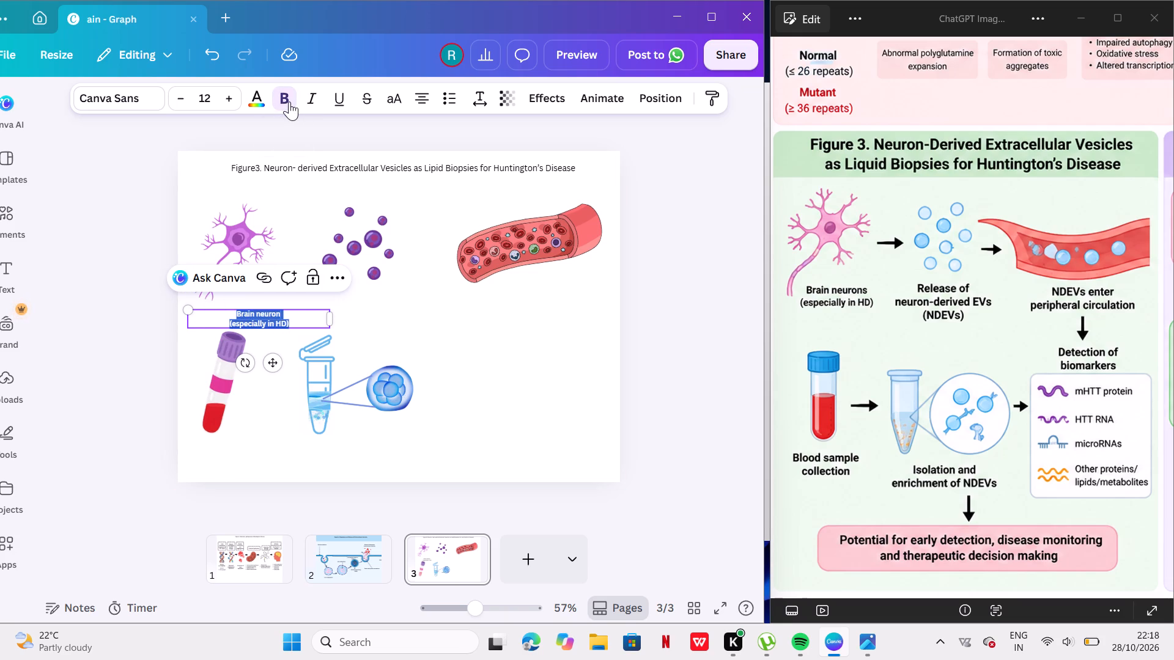
Narrow the neuron label's text box so it closely fits its two lines of text.
{"action": "left_click", "coordinate": [328, 313]}
{"action": "left_click_drag", "start_coordinate": [333, 318], "coordinate": [322, 320]}
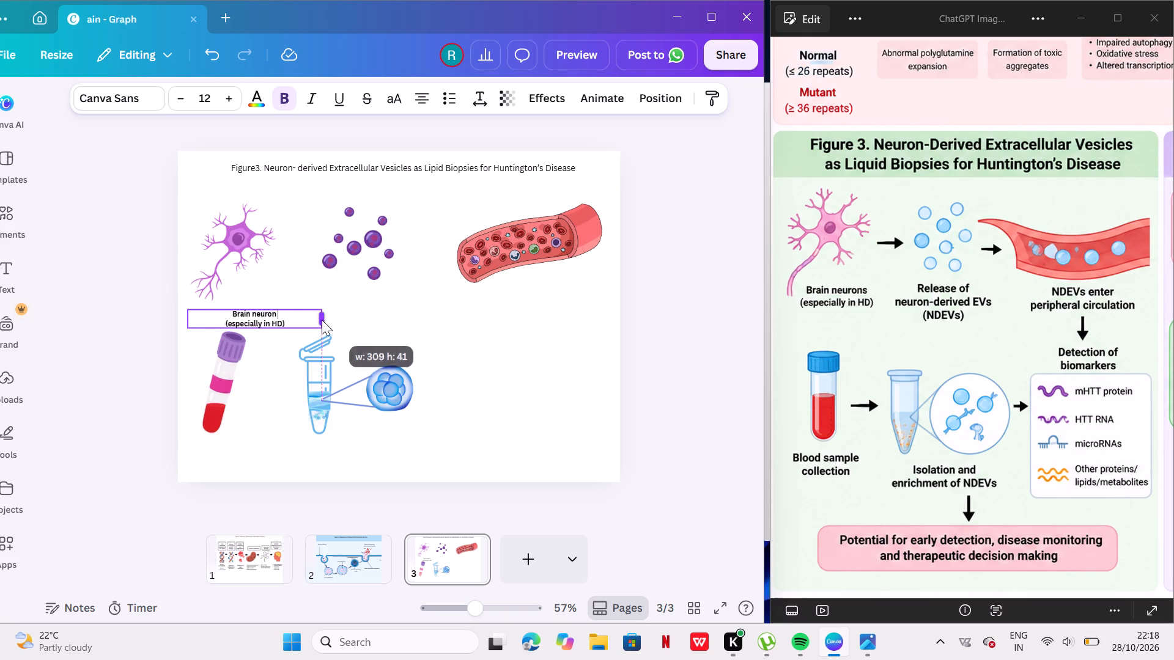
{"action": "left_click_drag", "start_coordinate": [322, 320], "coordinate": [273, 321]}
{"action": "left_click", "coordinate": [303, 310]}
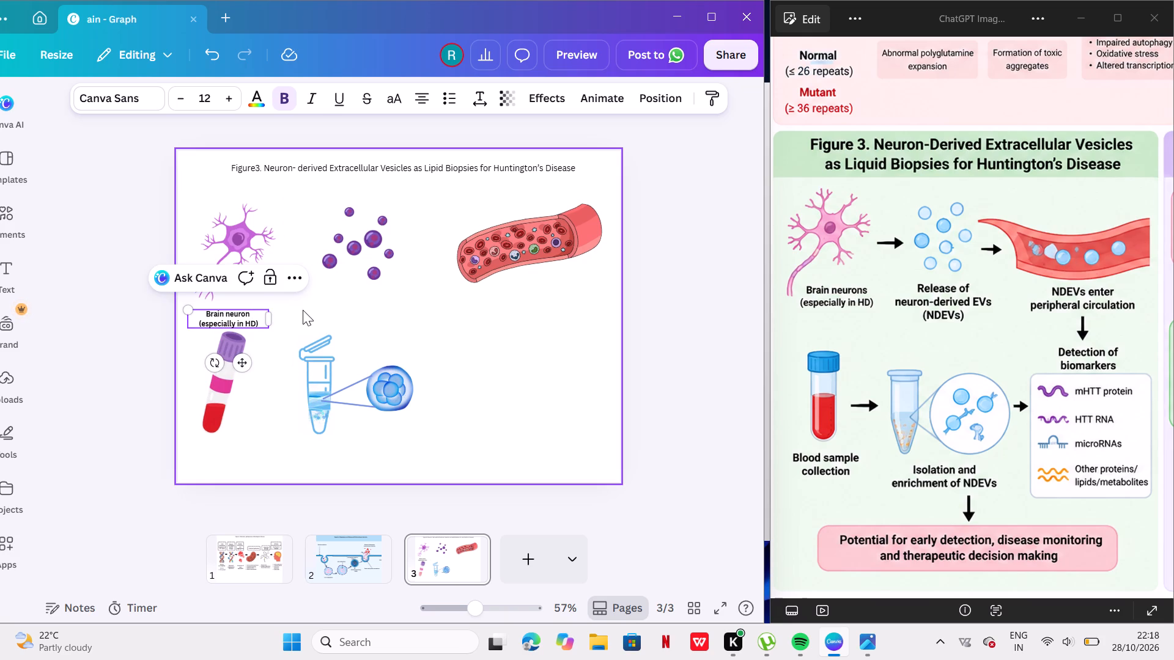
Move the "Brain neuron (especially in HD)" label up to sit directly beneath the neuron illustration.
{"action": "left_click_drag", "start_coordinate": [237, 324], "coordinate": [249, 306]}
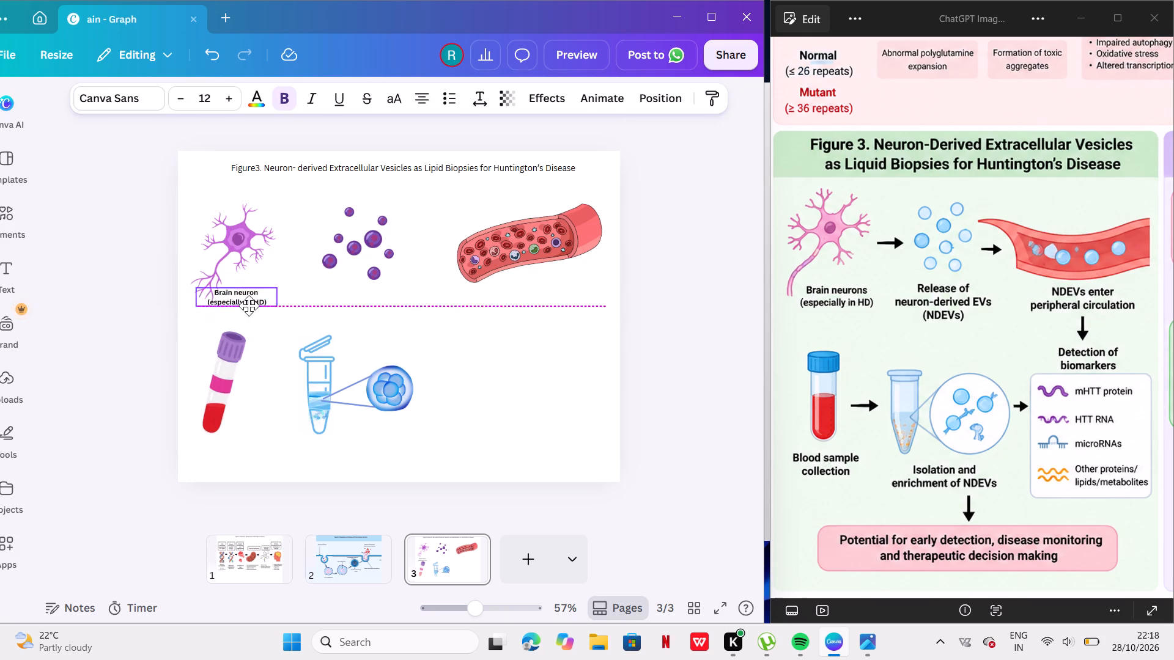
{"action": "left_click_drag", "start_coordinate": [249, 306], "coordinate": [253, 301]}
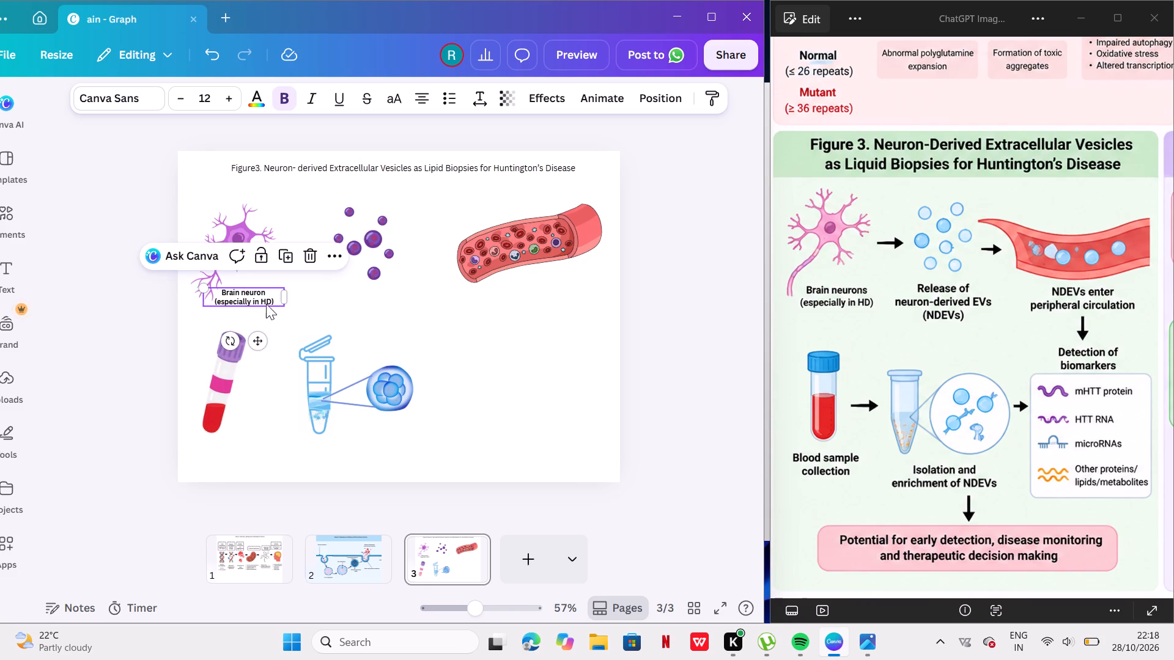
{"action": "left_click", "coordinate": [286, 310]}
{"action": "left_click", "coordinate": [286, 310]}
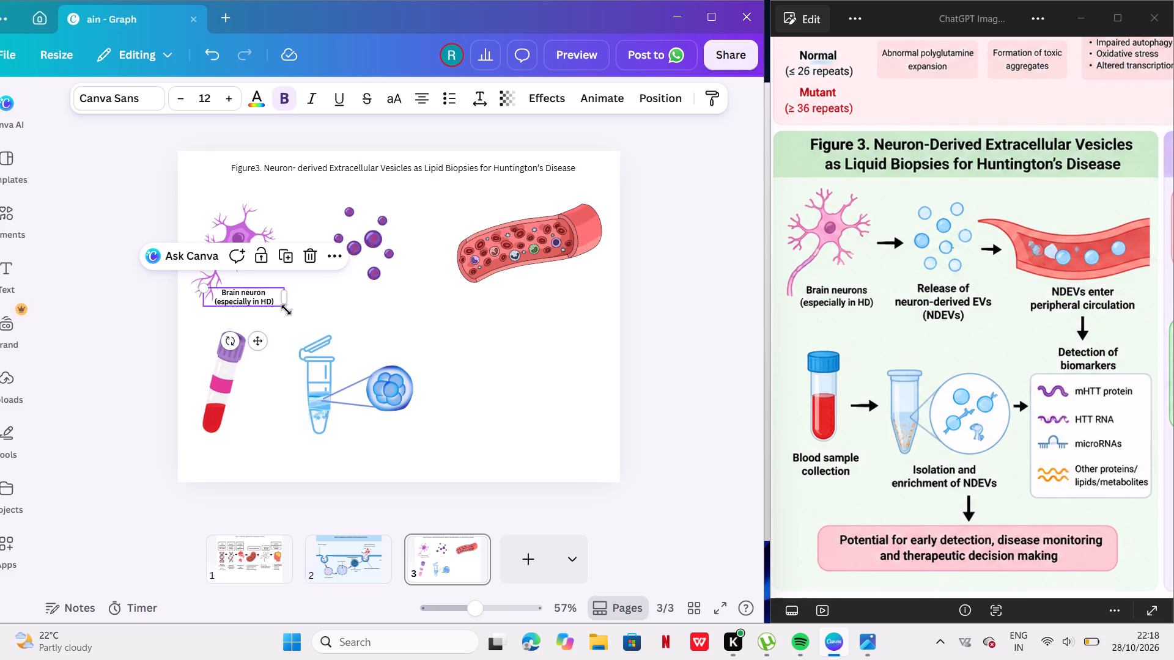
{"action": "left_click", "coordinate": [300, 309]}
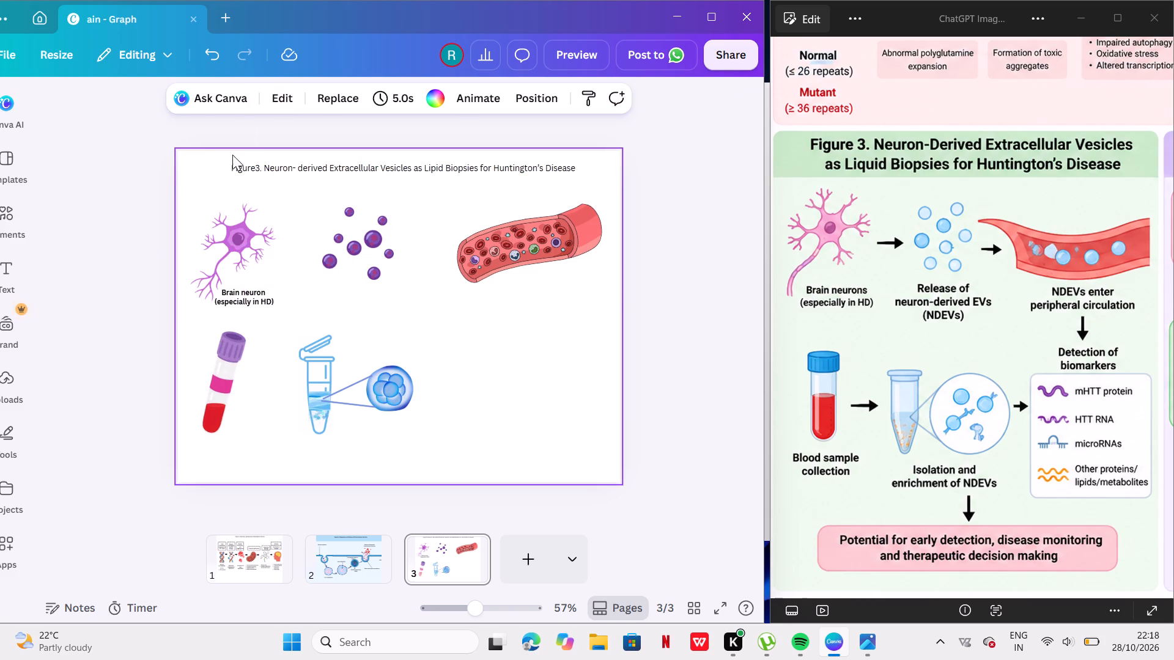
Make the Figure 3 title at the top of page 3 bold.
{"action": "double_click", "coordinate": [235, 163]}
{"action": "left_click", "coordinate": [287, 101]}
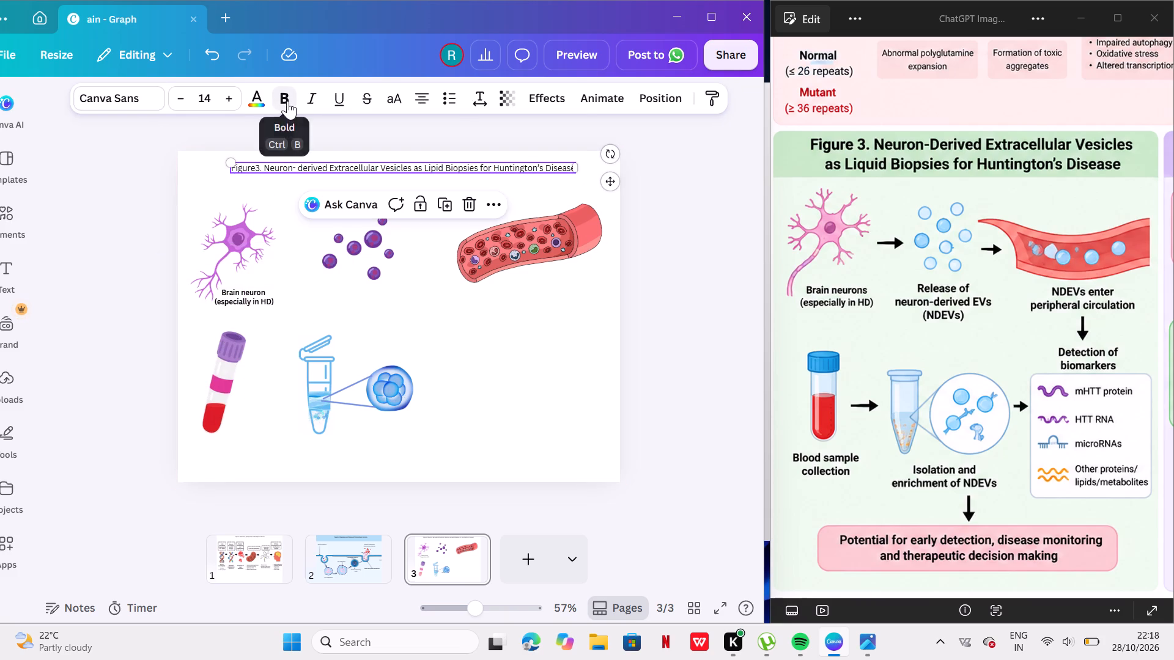
{"action": "left_click", "coordinate": [194, 142]}
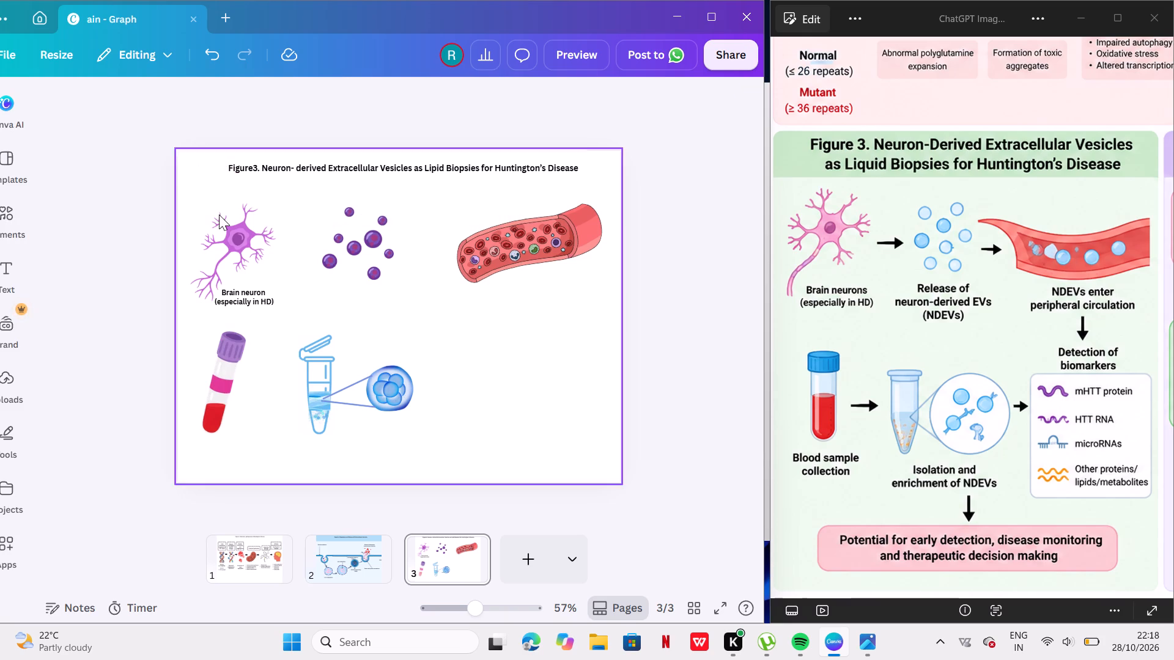
Duplicate the "Brain neuron (especially in HD)" label and place the copy beneath the purple vesicle cluster, level with the original.
{"action": "left_click", "coordinate": [259, 291]}
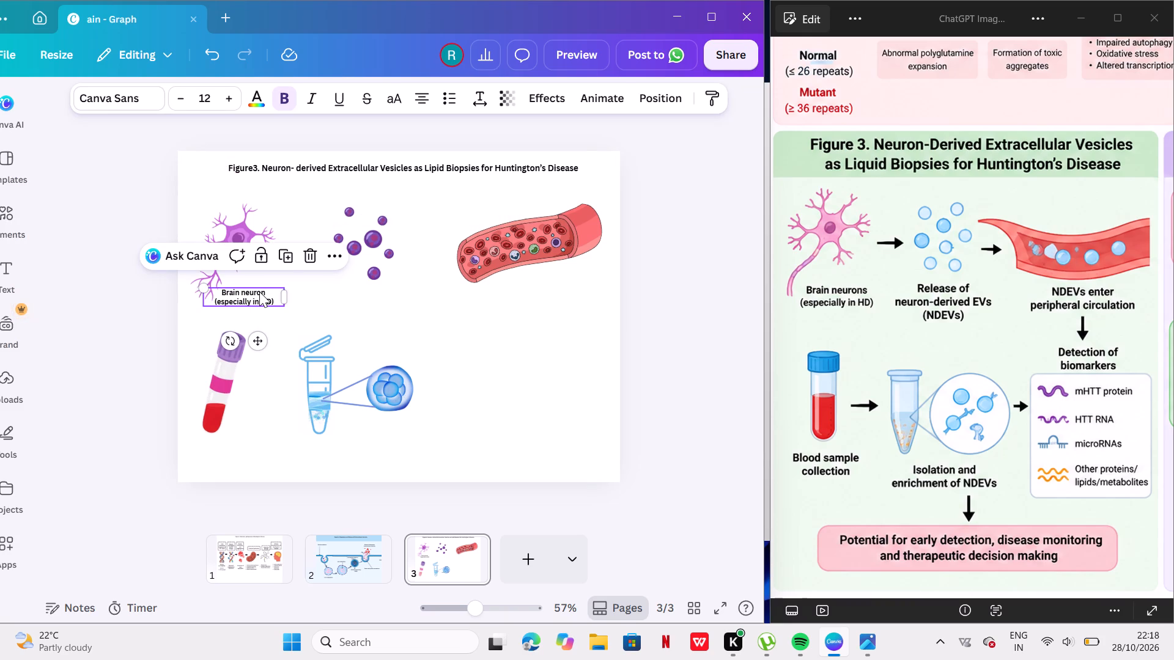
{"action": "left_click", "coordinate": [284, 251]}
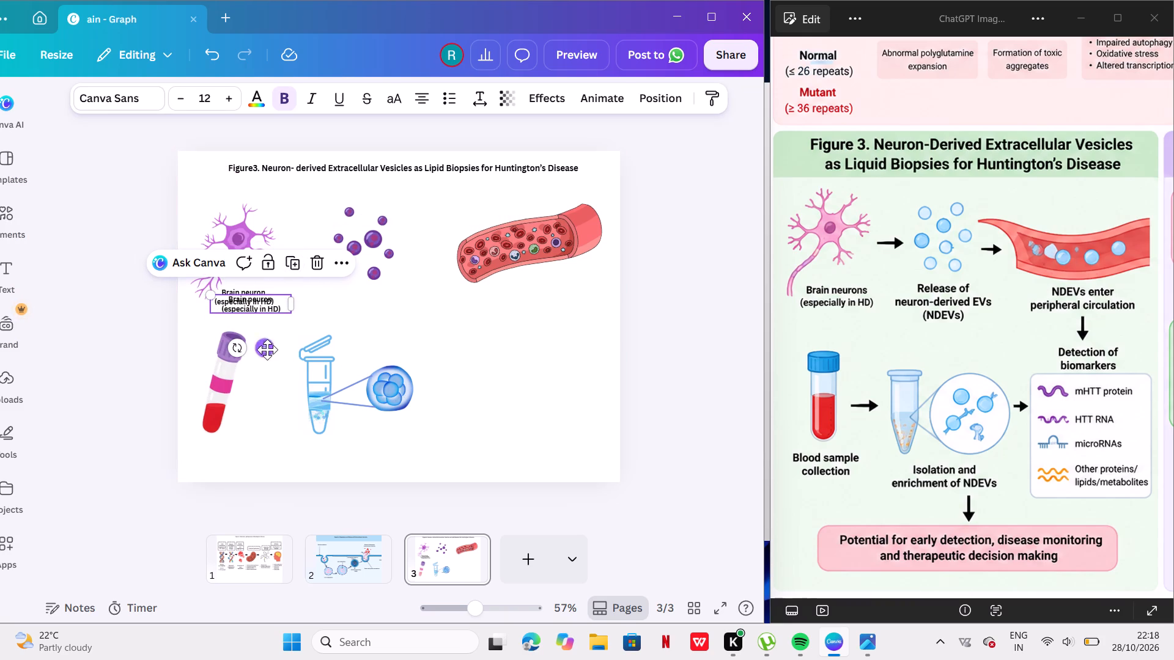
{"action": "left_click_drag", "start_coordinate": [266, 348], "coordinate": [366, 345]}
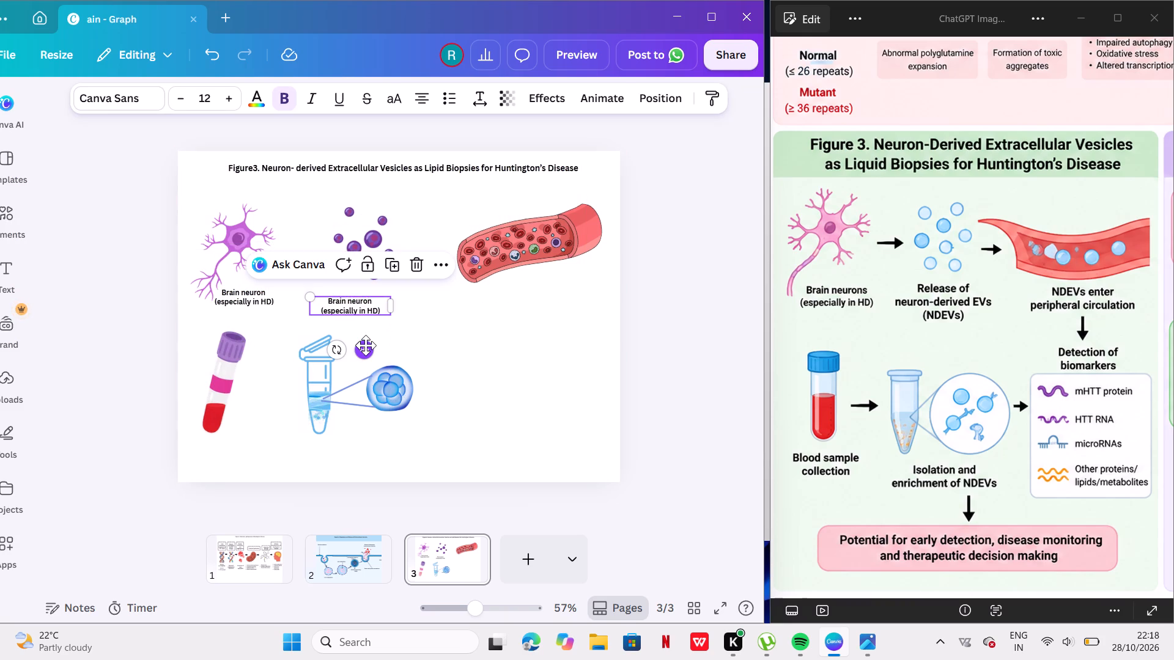
{"action": "double_click", "coordinate": [366, 345]}
{"action": "left_click_drag", "start_coordinate": [366, 345], "coordinate": [366, 336]}
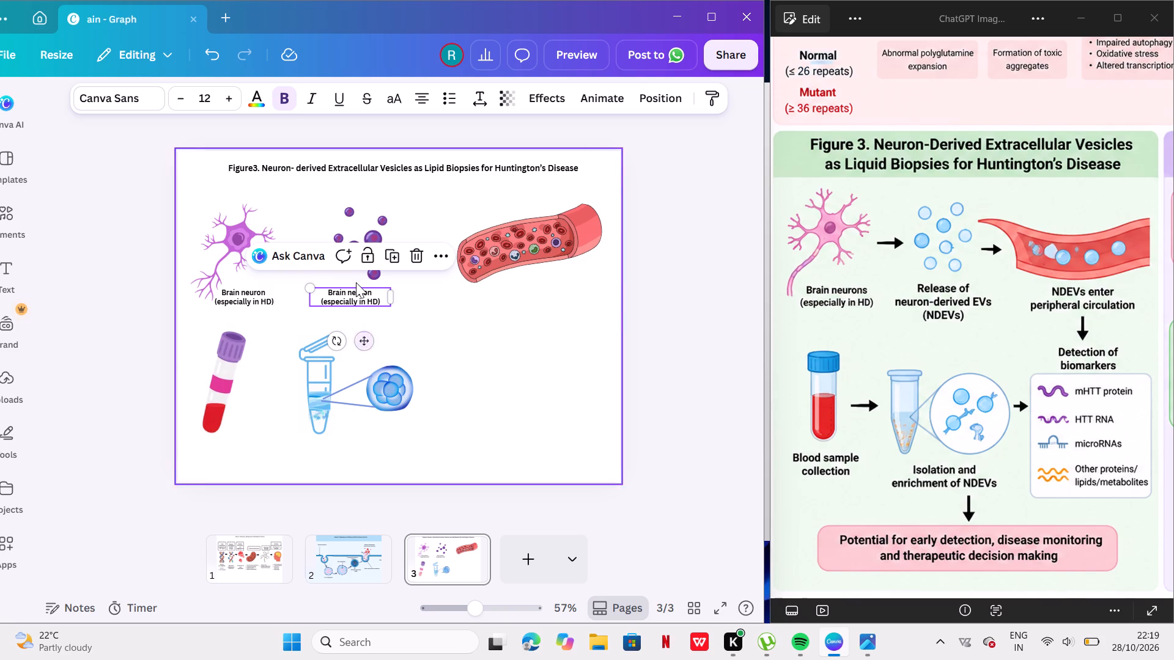
Replace the copied label's text beneath the vesicle cluster with "Release of neuron-derived EVs".
{"action": "double_click", "coordinate": [356, 299]}
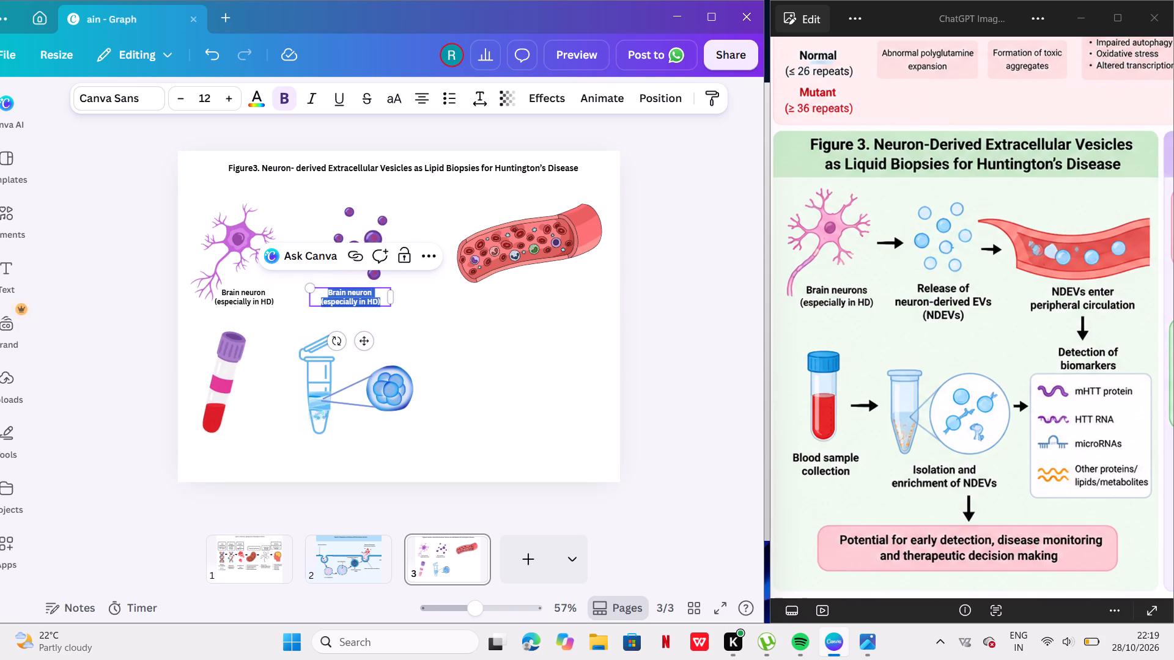
{"action": "key", "text": "BackSpace"}
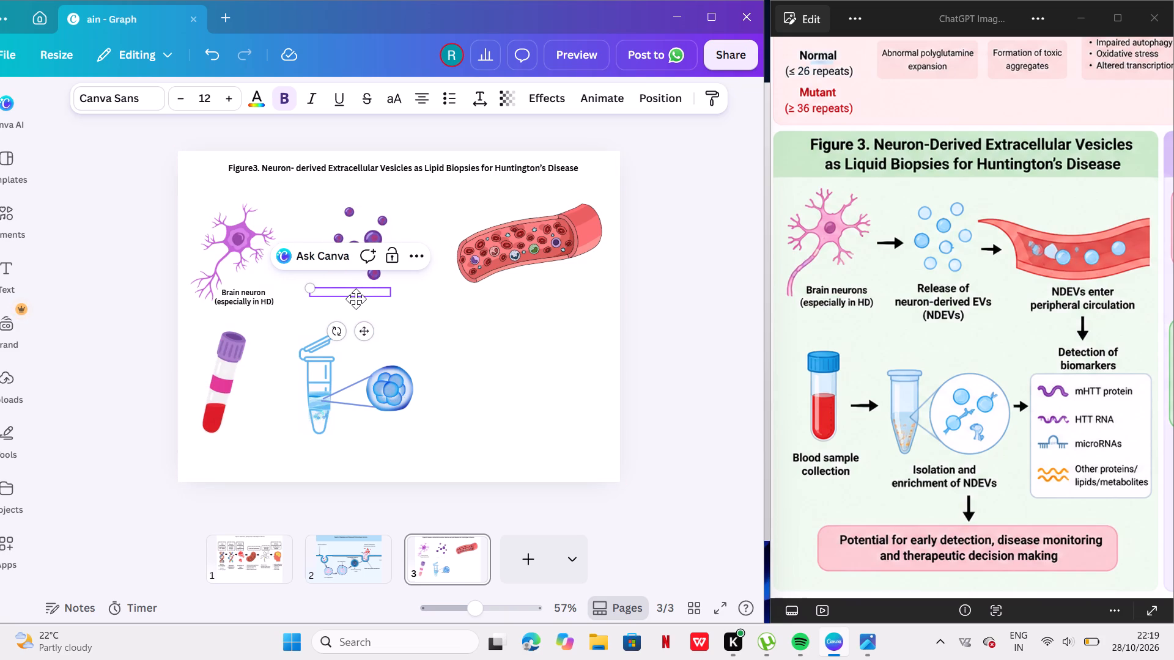
{"action": "type", "text": "RE"}
{"action": "key", "text": "BackSpace"}
{"action": "type", "text": "el"}
{"action": "type", "text": "ease of"}
{"action": "key", "text": "space"}
{"action": "type", "text": "ne"}
{"action": "type", "text": "uron"}
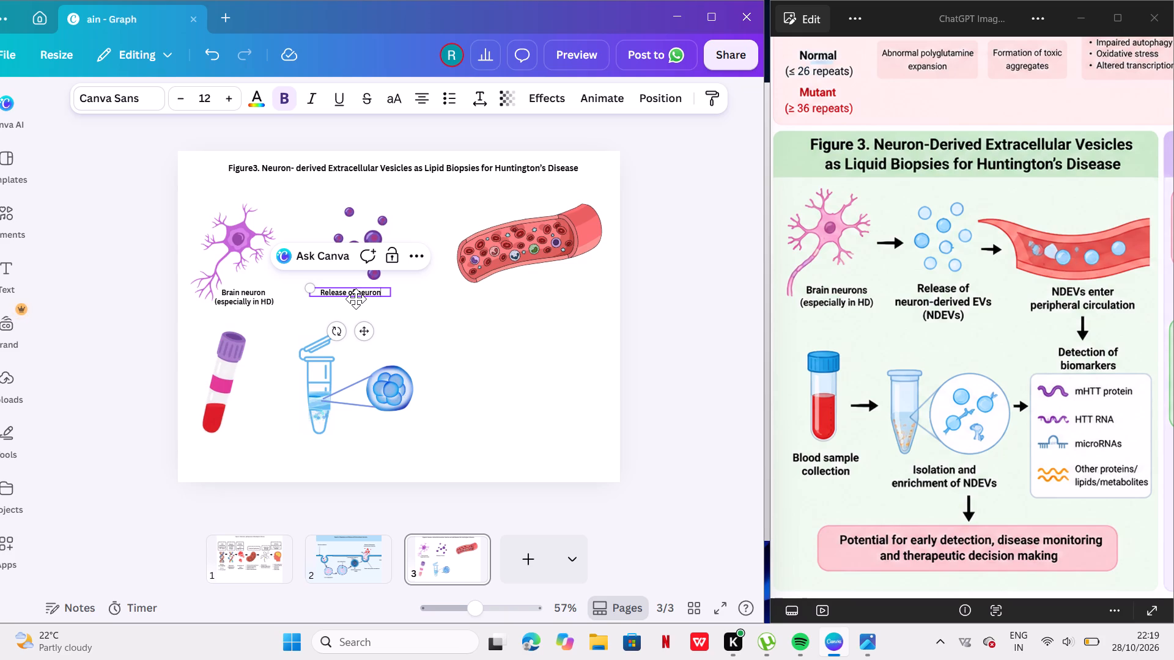
{"action": "key", "text": "space"}
{"action": "key", "text": "BackSpace"}
{"action": "key", "text": "minus"}
{"action": "type", "text": "deri"}
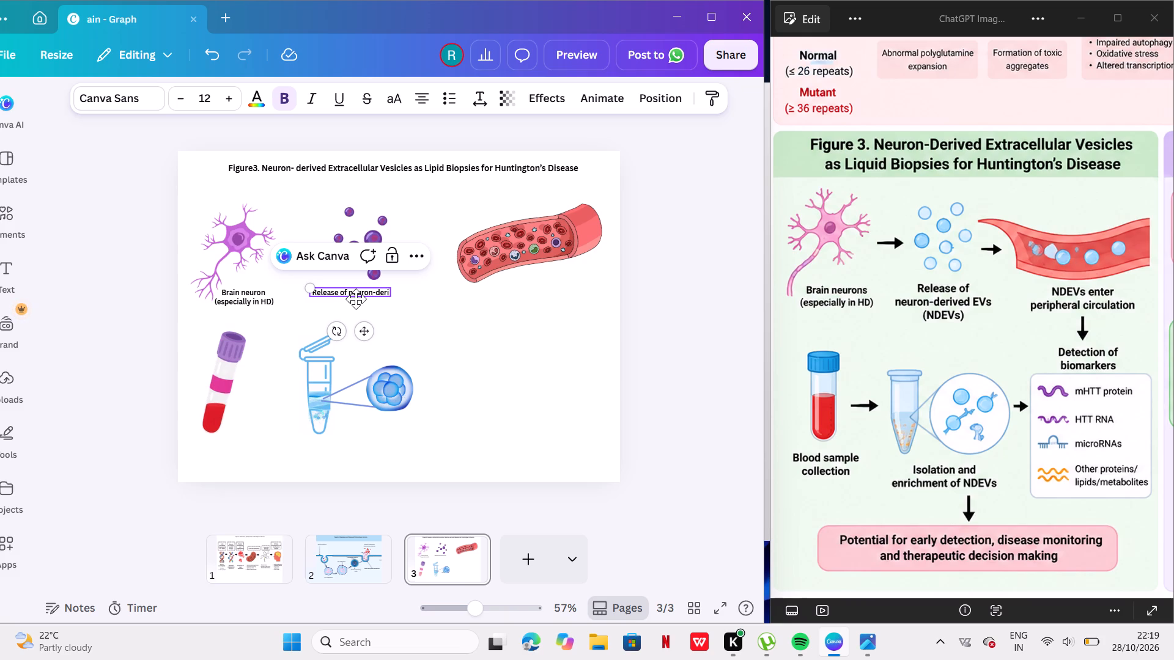
{"action": "type", "text": "ved"}
{"action": "key", "text": "space"}
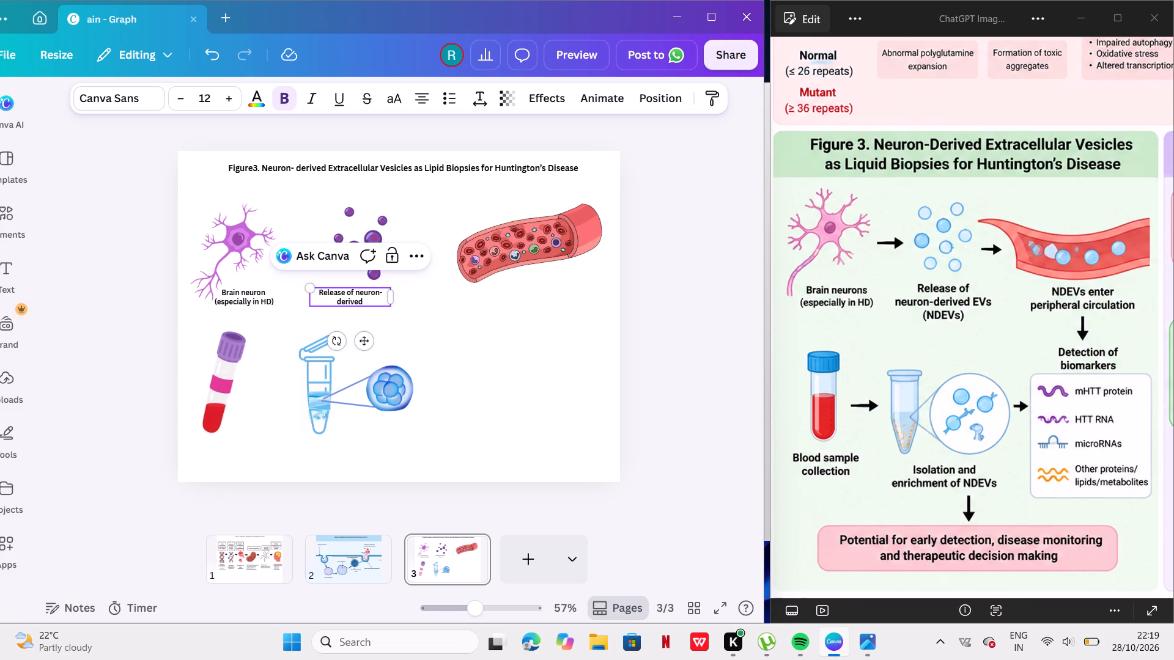
{"action": "type", "text": "ev"}
{"action": "key", "text": "BackSpace"}
{"action": "key", "text": "BackSpace"}
{"action": "key", "text": "e"}
{"action": "key", "text": "v"}
{"action": "key", "text": "s"}
Add "(NDEVs)" on a new line at the end of the vesicle label.
{"action": "key", "text": "Return"}
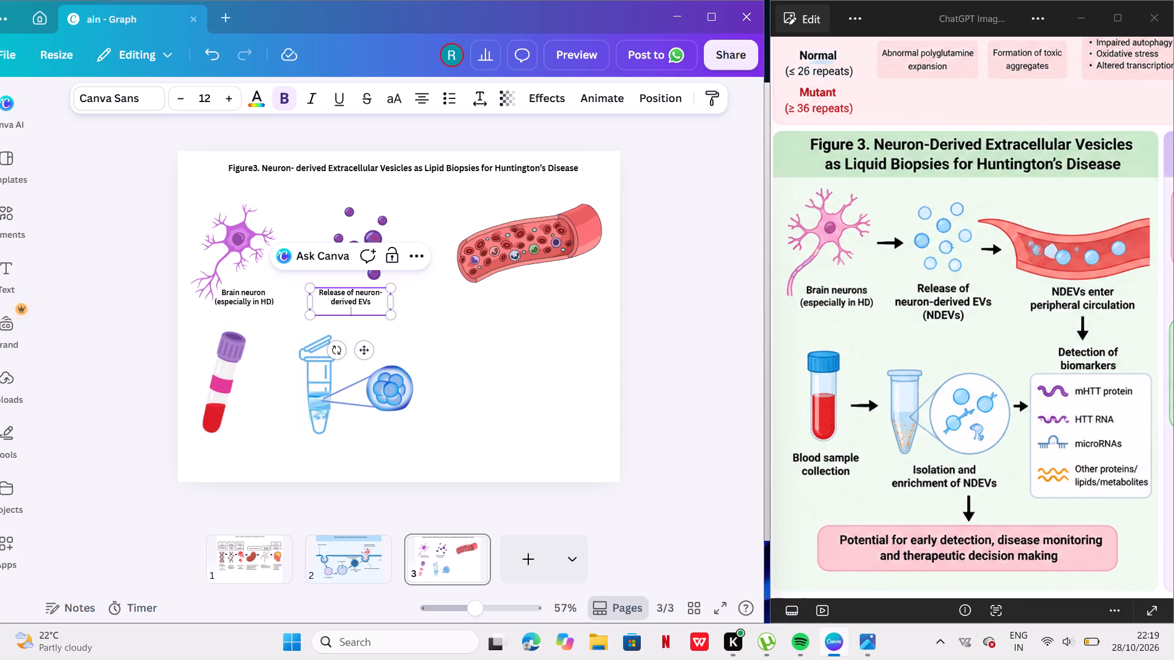
{"action": "key", "text": "shift+parenleft"}
{"action": "key", "text": "n"}
{"action": "key", "text": "d"}
{"action": "type", "text": "EV"}
{"action": "key", "text": "s"}
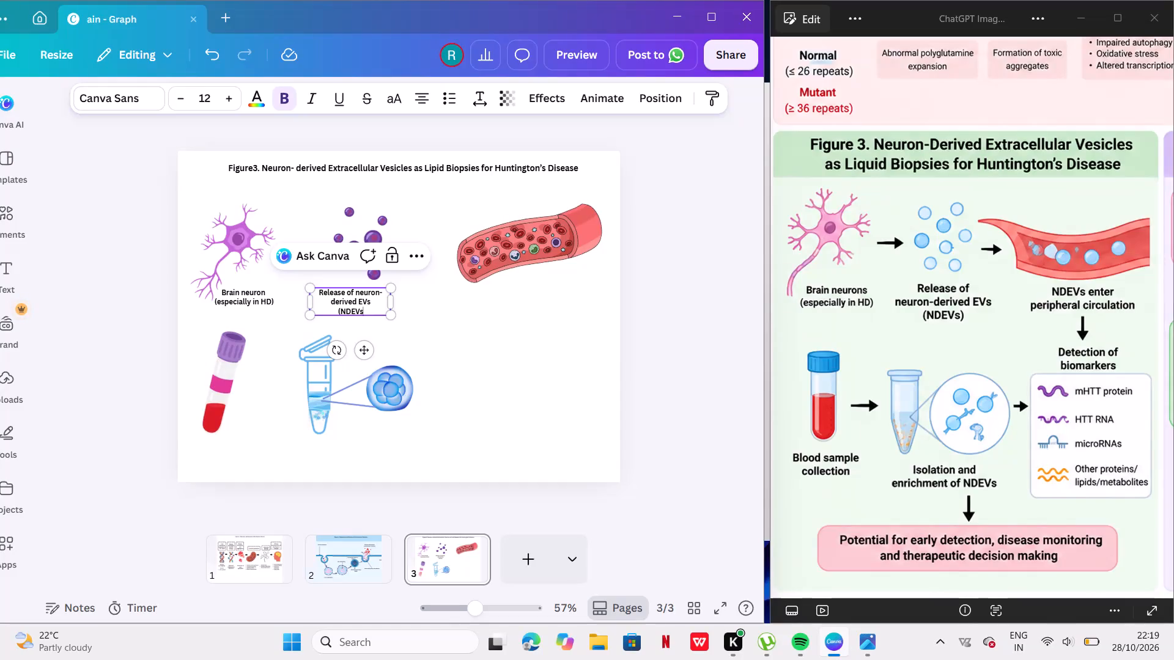
{"action": "key", "text": "shift+parenright"}
{"action": "left_click", "coordinate": [437, 306]}
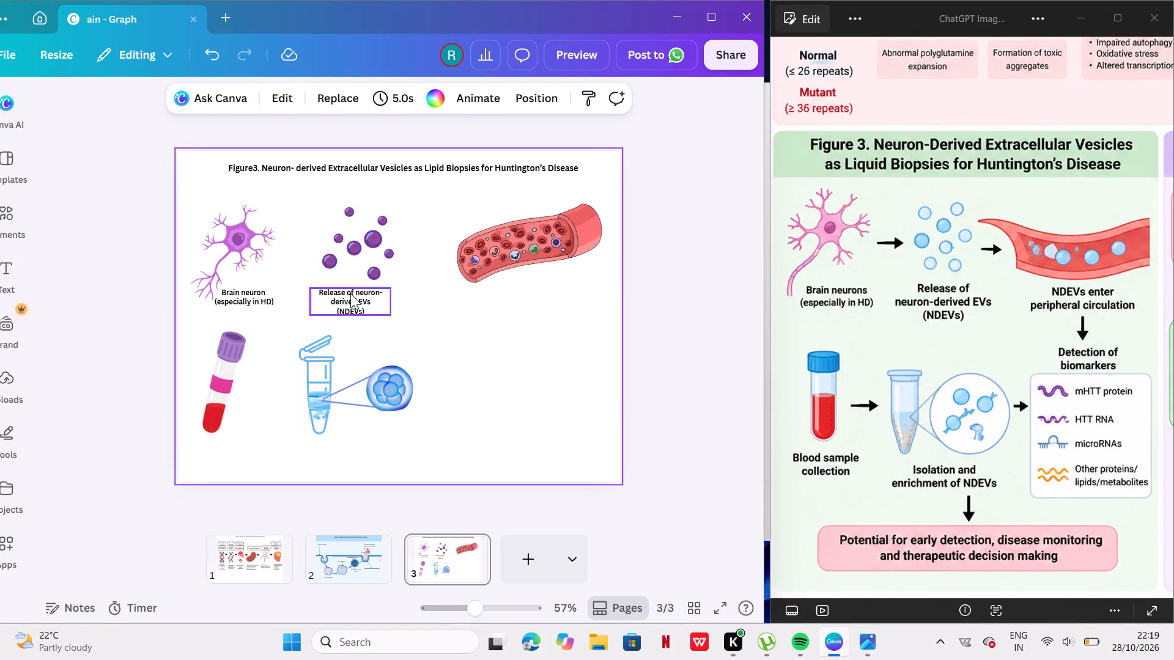
Duplicate the "Release of neuron-derived EVs (NDEVs)" label to get a copy beside it for the blood vessel.
{"action": "left_click", "coordinate": [361, 303]}
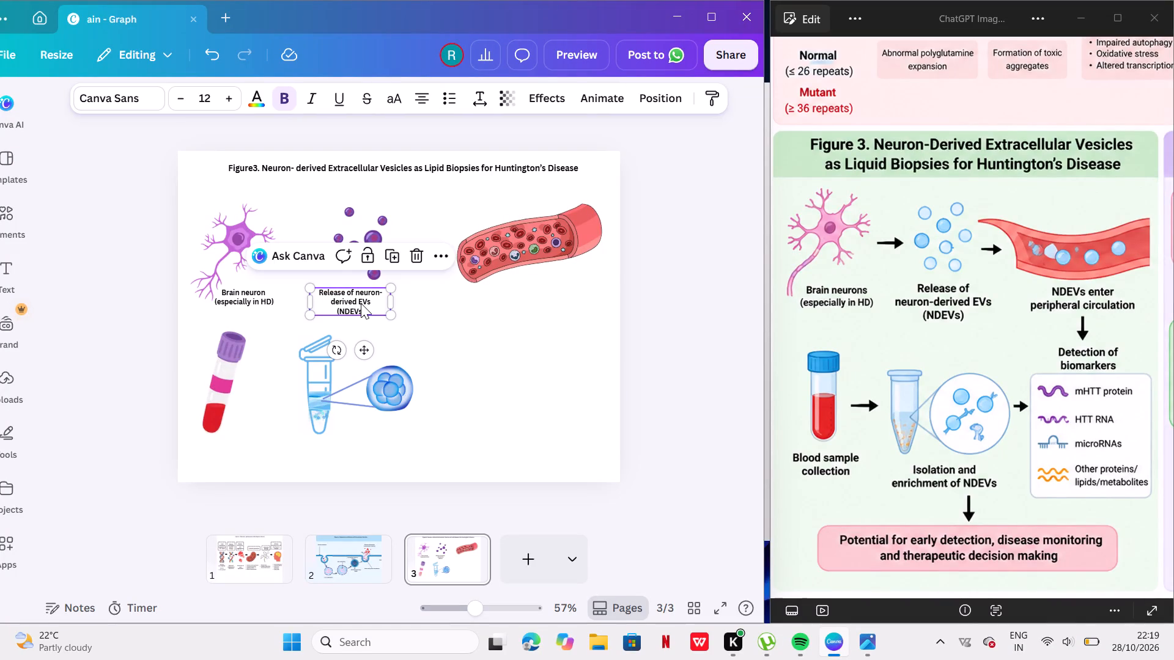
{"action": "left_click", "coordinate": [396, 260]}
Move the neuron illustration slightly up and right so it sits better above its label.
{"action": "left_click", "coordinate": [213, 229]}
{"action": "left_click_drag", "start_coordinate": [213, 229], "coordinate": [216, 220]}
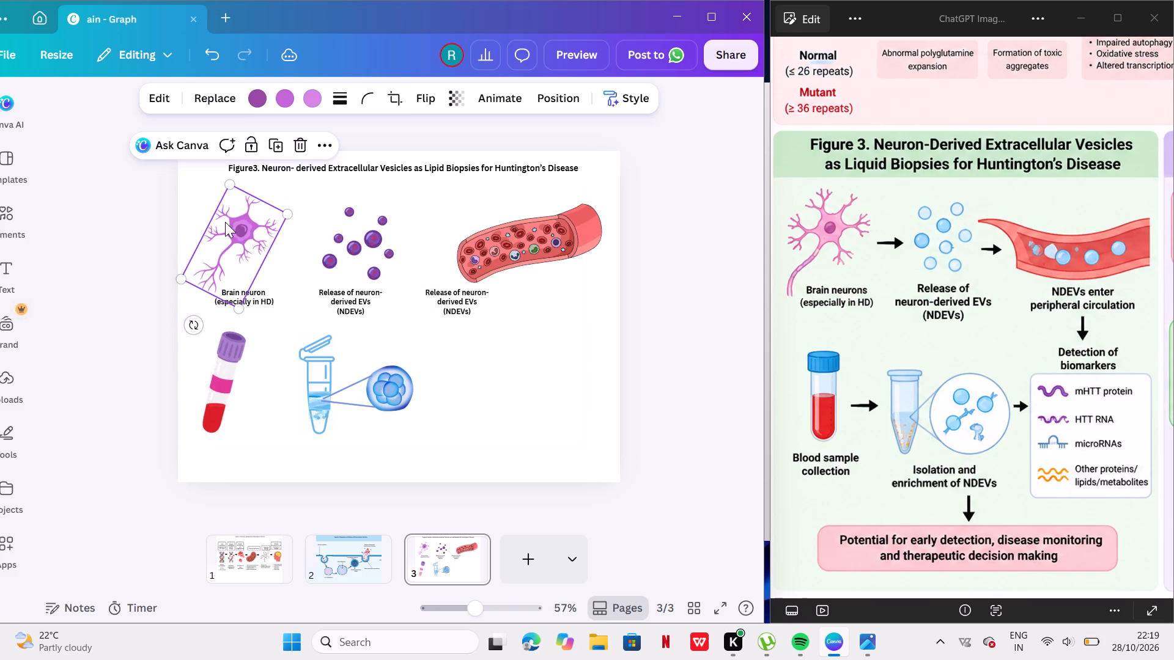
Shift the vesicle cluster slightly left and its "Release of neuron-derived EVs (NDEVs)" label slightly right.
{"action": "left_click_drag", "start_coordinate": [344, 262], "coordinate": [340, 255]}
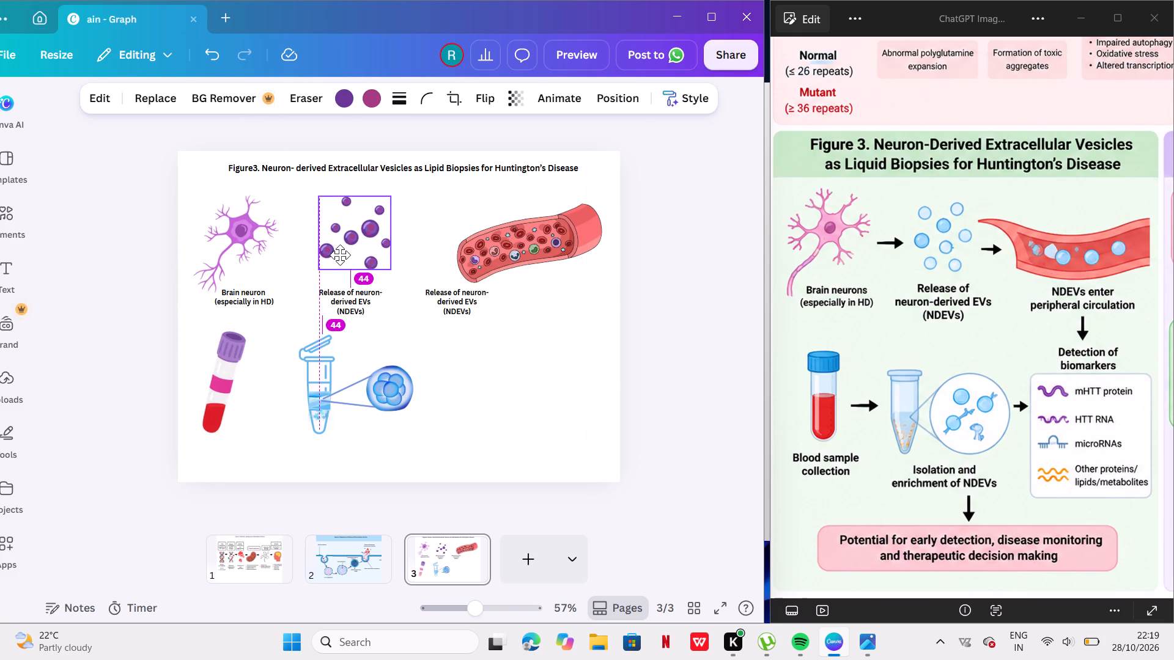
{"action": "left_click_drag", "start_coordinate": [340, 255], "coordinate": [338, 262]}
{"action": "left_click_drag", "start_coordinate": [342, 298], "coordinate": [352, 297]}
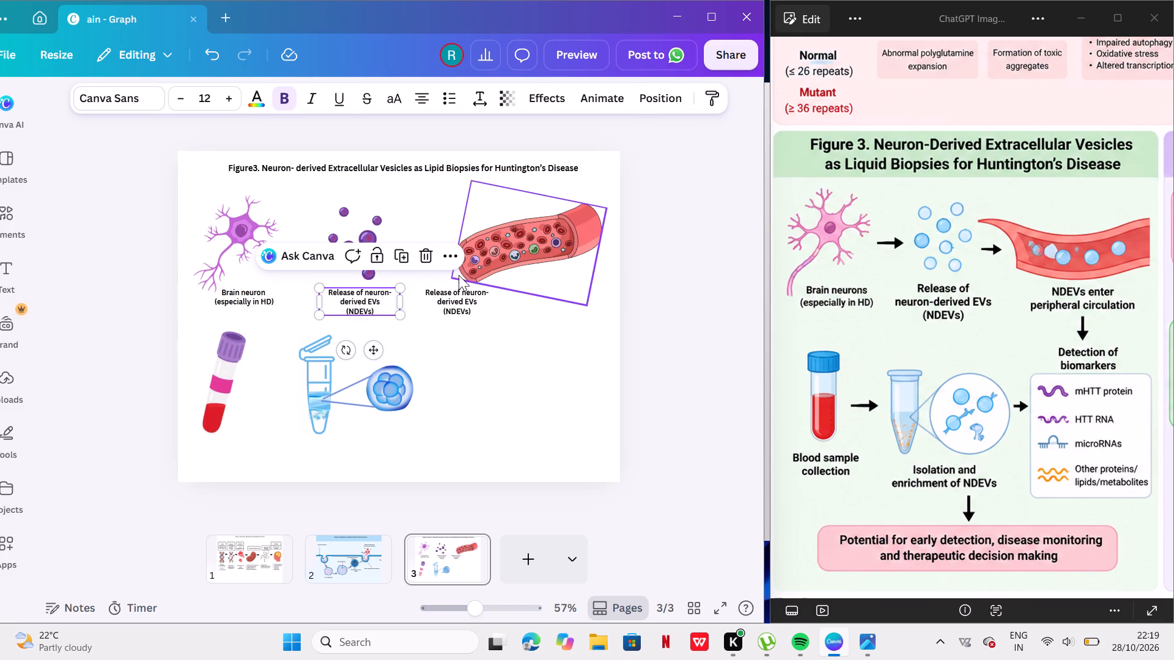
Move the blood vessel illustration slightly left and up, closer to the vesicle cluster.
{"action": "left_click_drag", "start_coordinate": [489, 257], "coordinate": [481, 250]}
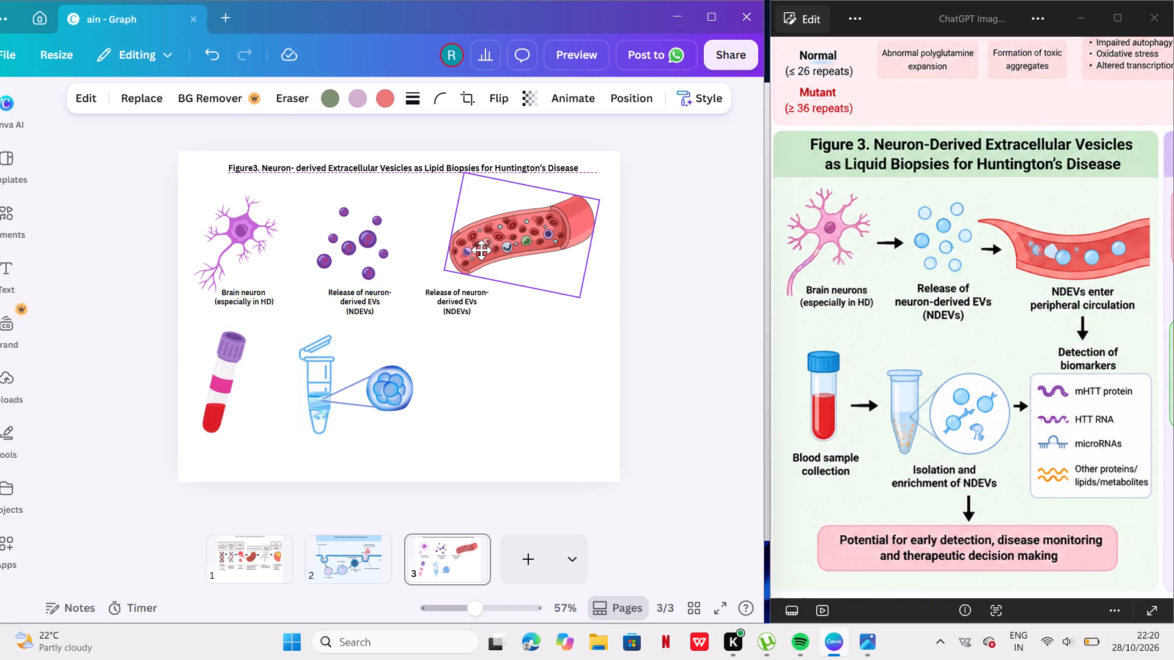
{"action": "left_click_drag", "start_coordinate": [481, 250], "coordinate": [475, 253]}
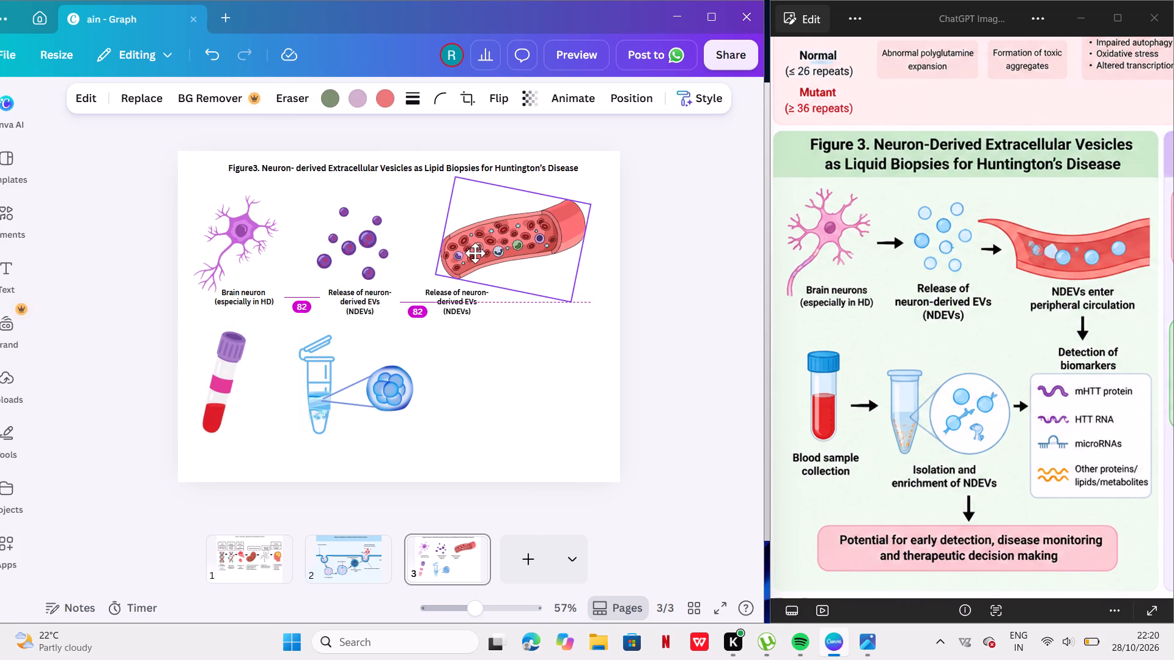
{"action": "left_click_drag", "start_coordinate": [475, 253], "coordinate": [475, 252]}
{"action": "left_click", "coordinate": [475, 252]}
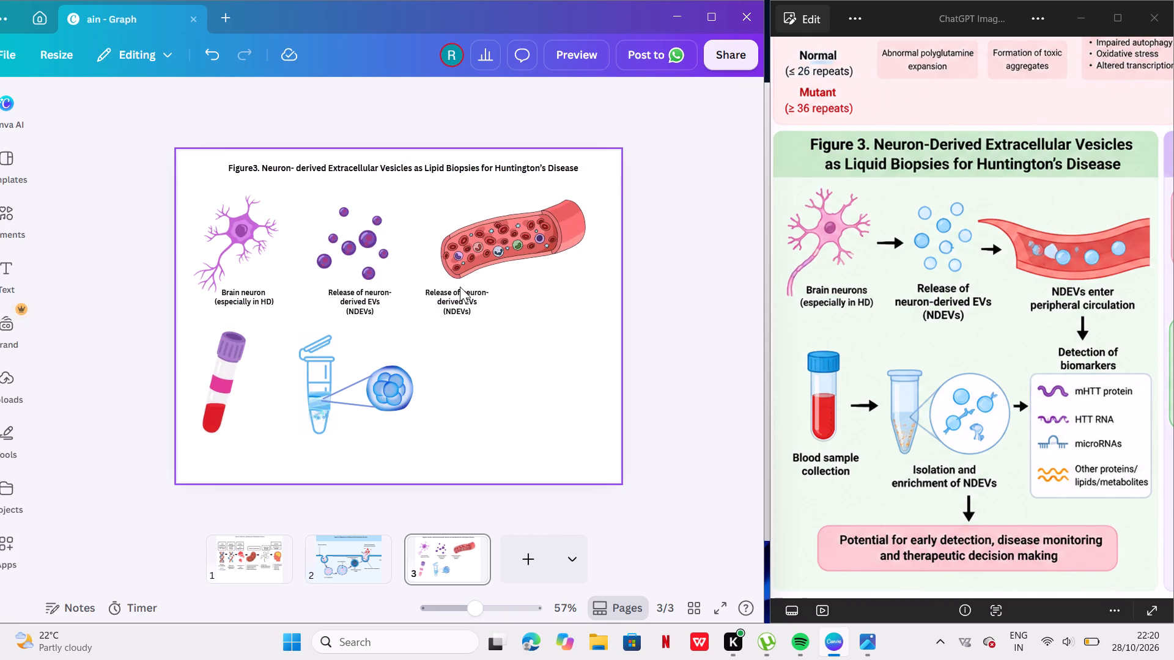
Change the copied label's text to "(NDEVs) Peripheral circulation".
{"action": "left_click", "coordinate": [460, 293]}
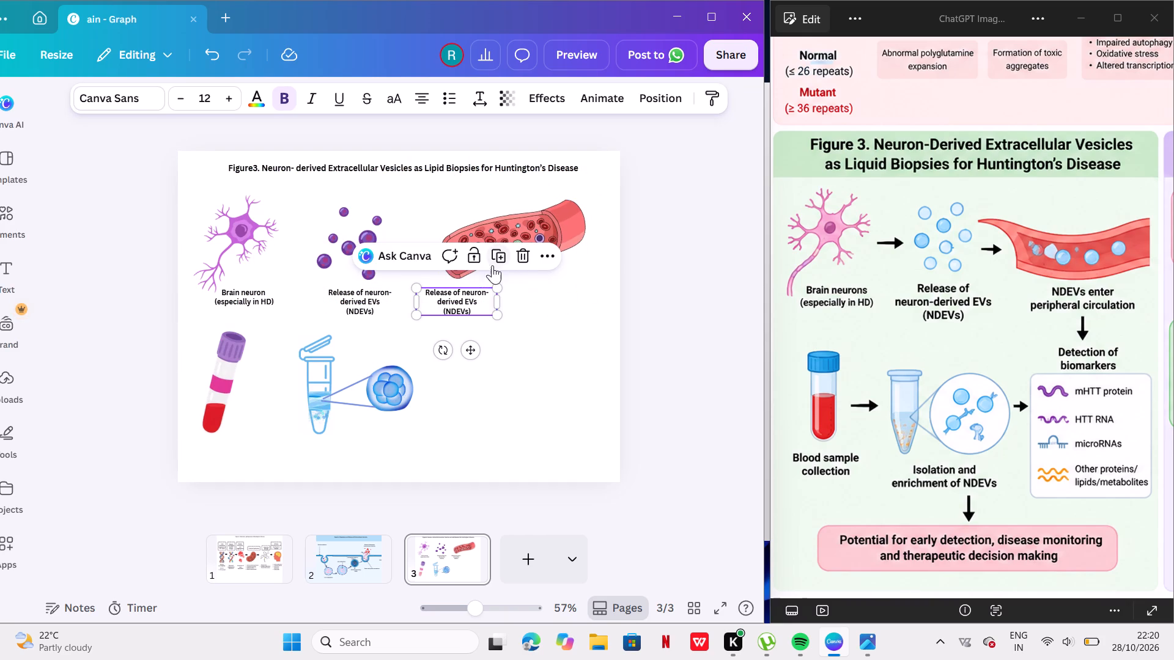
{"action": "double_click", "coordinate": [469, 302]}
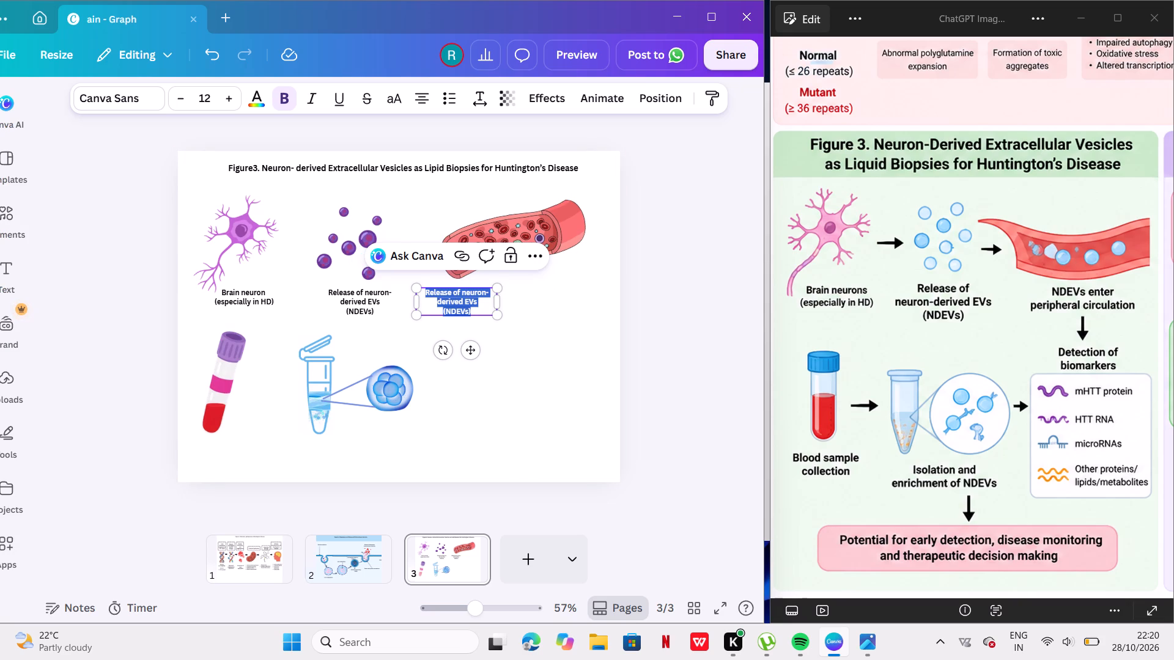
{"action": "left_click", "coordinate": [481, 302]}
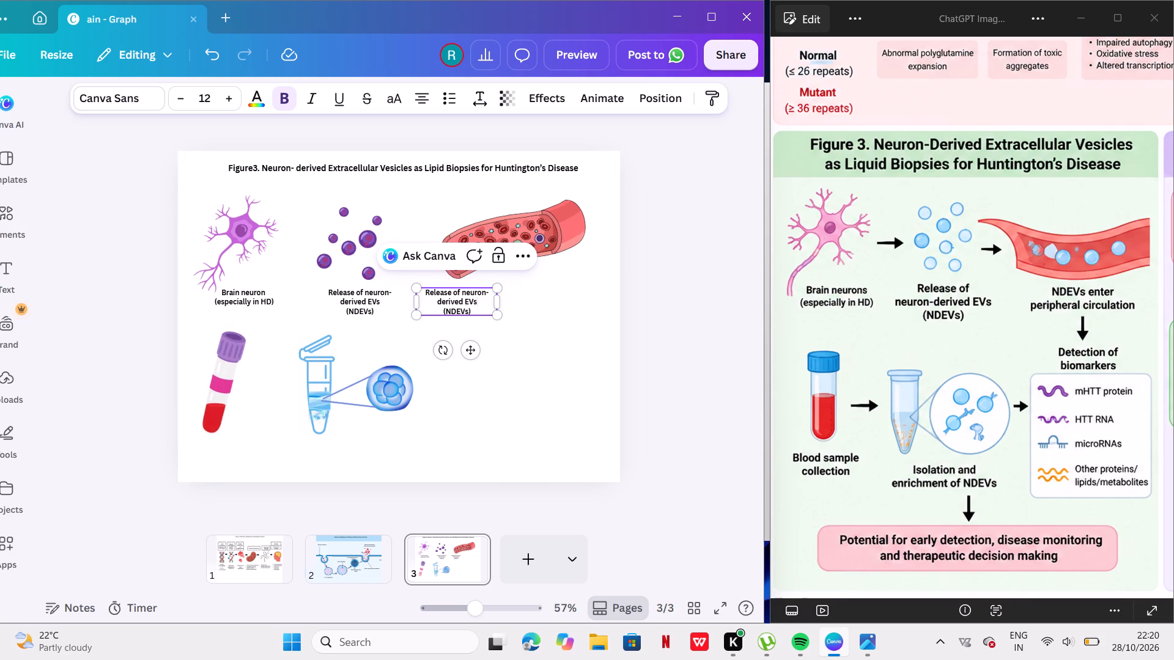
{"action": "left_click", "coordinate": [481, 302]}
{"action": "left_click_drag", "start_coordinate": [481, 302], "coordinate": [447, 302]}
{"action": "left_click_drag", "start_coordinate": [447, 302], "coordinate": [431, 295]}
{"action": "key", "text": "BackSpace"}
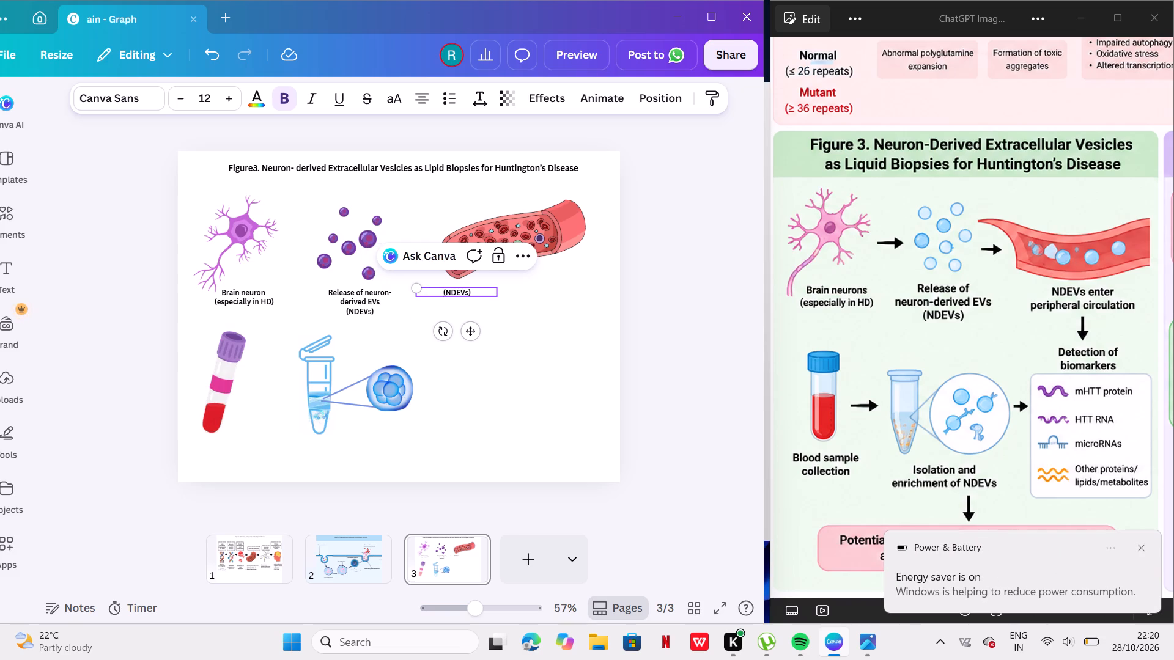
{"action": "left_click", "coordinate": [477, 292]}
{"action": "key", "text": "space"}
{"action": "key", "text": "p"}
{"action": "key", "text": "p"}
{"action": "type", "text": "er"}
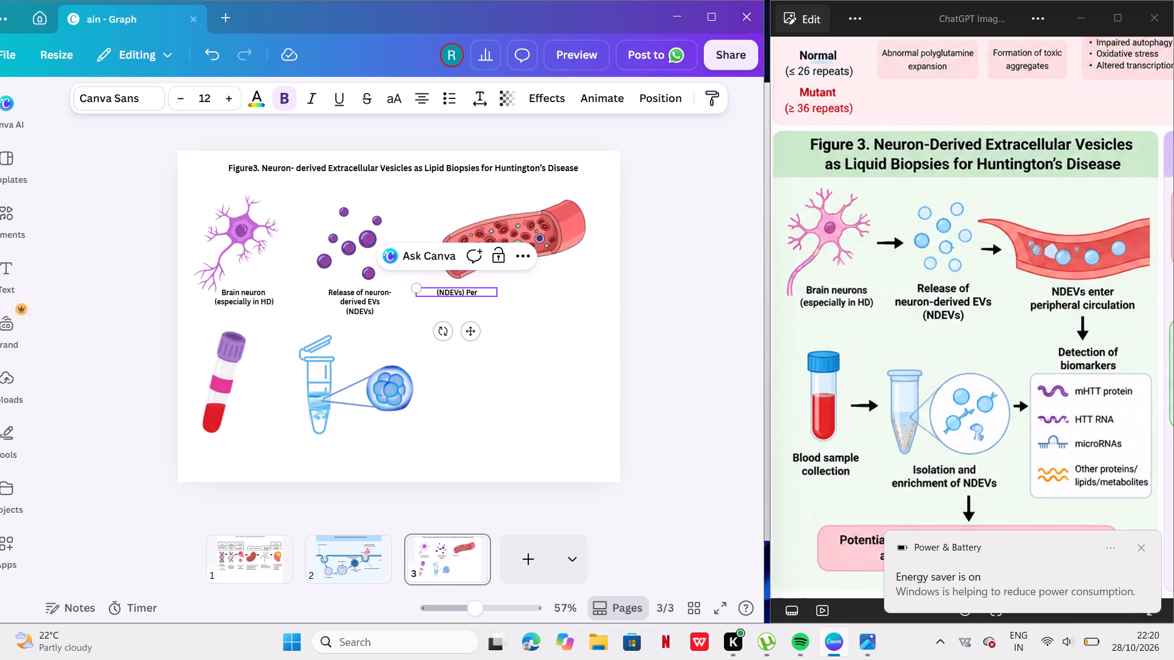
{"action": "type", "text": "ip"}
{"action": "type", "text": "heral circu"}
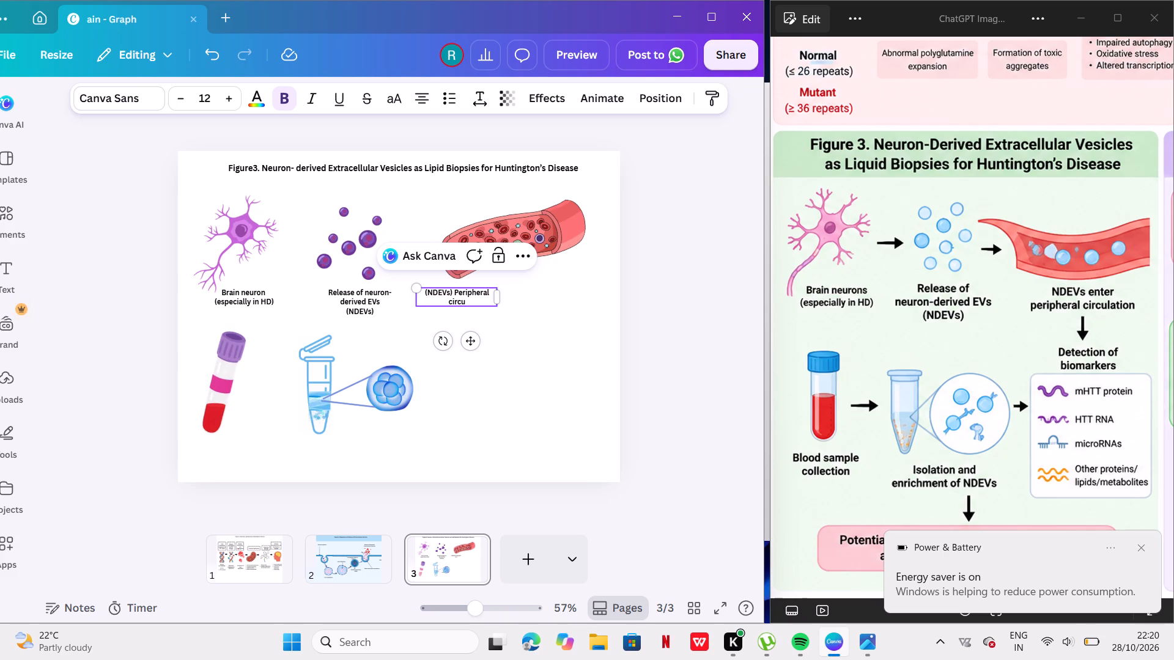
{"action": "type", "text": "la"}
{"action": "type", "text": "tion"}
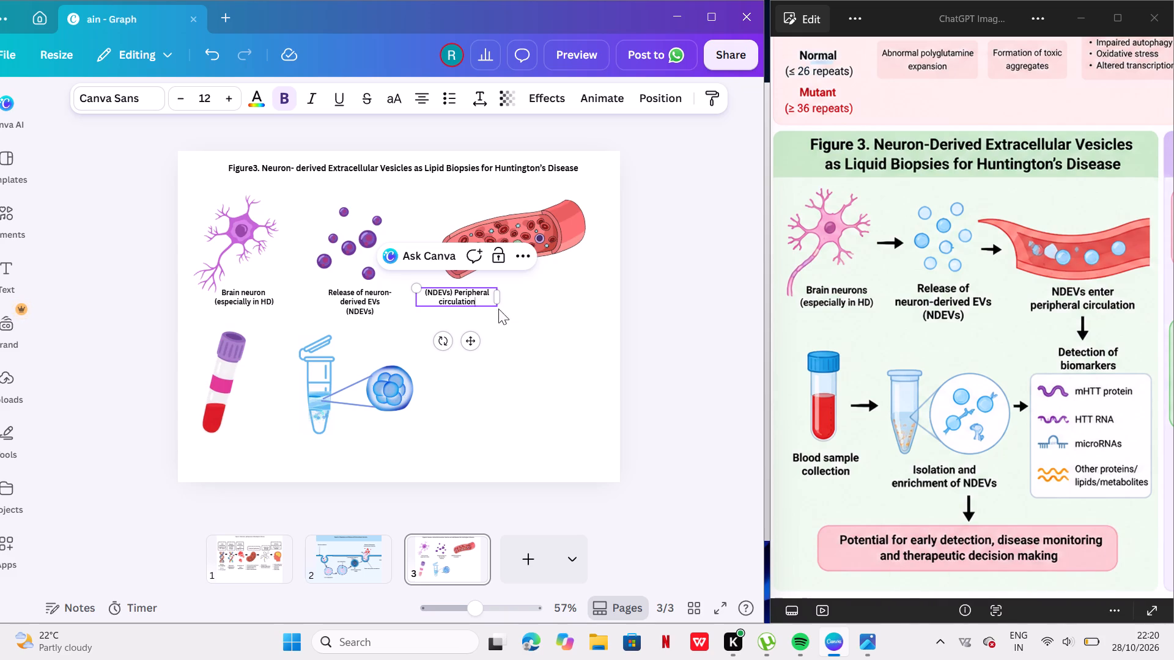
Move the "(NDEVs) Peripheral circulation" label across to sit beneath the blood vessel illustration.
{"action": "left_click_drag", "start_coordinate": [470, 343], "coordinate": [537, 343]}
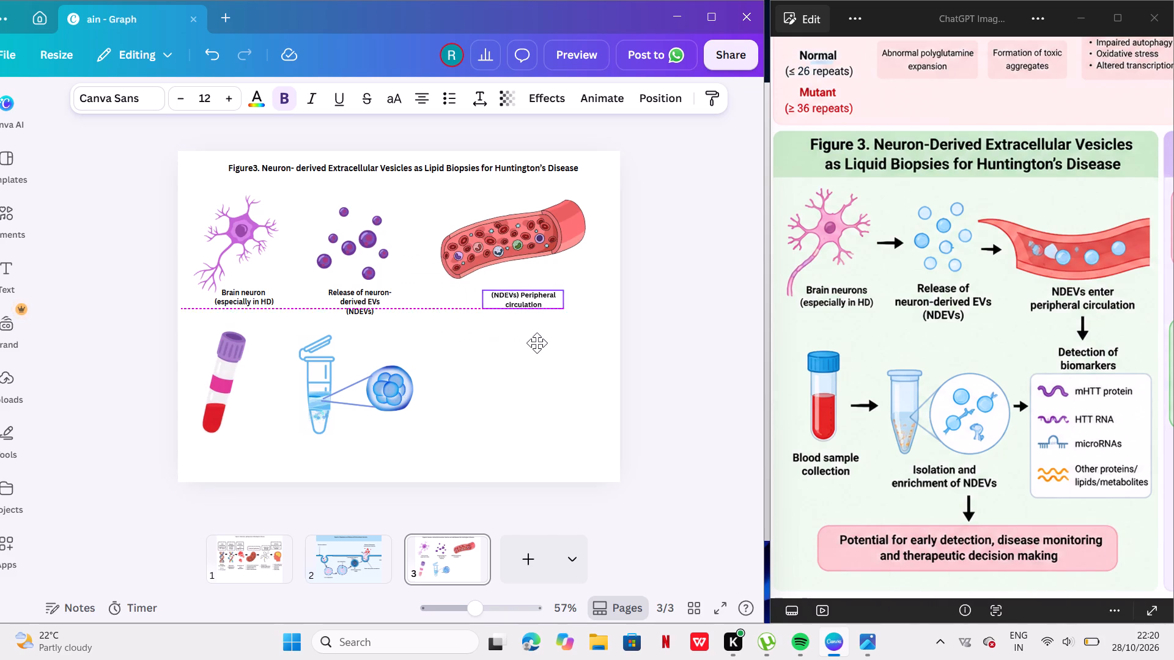
{"action": "left_click_drag", "start_coordinate": [537, 343], "coordinate": [533, 342]}
{"action": "left_click", "coordinate": [533, 342]}
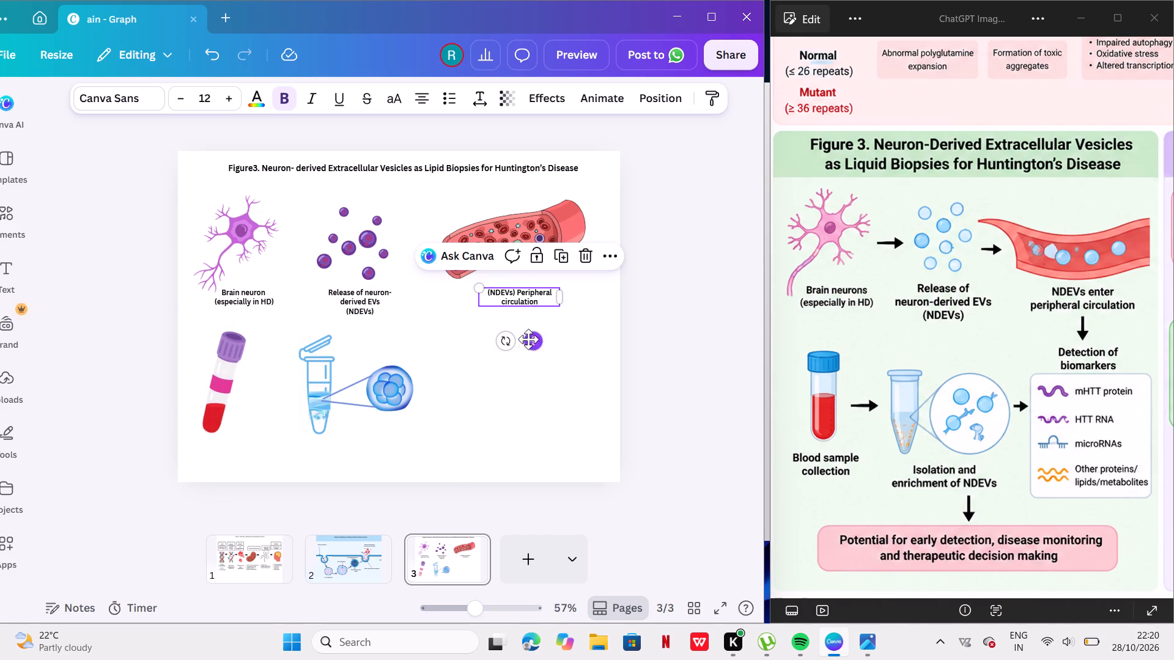
Duplicate the "(NDEVs) Peripheral circulation" label and place the copy a little below the original.
{"action": "left_click", "coordinate": [558, 263]}
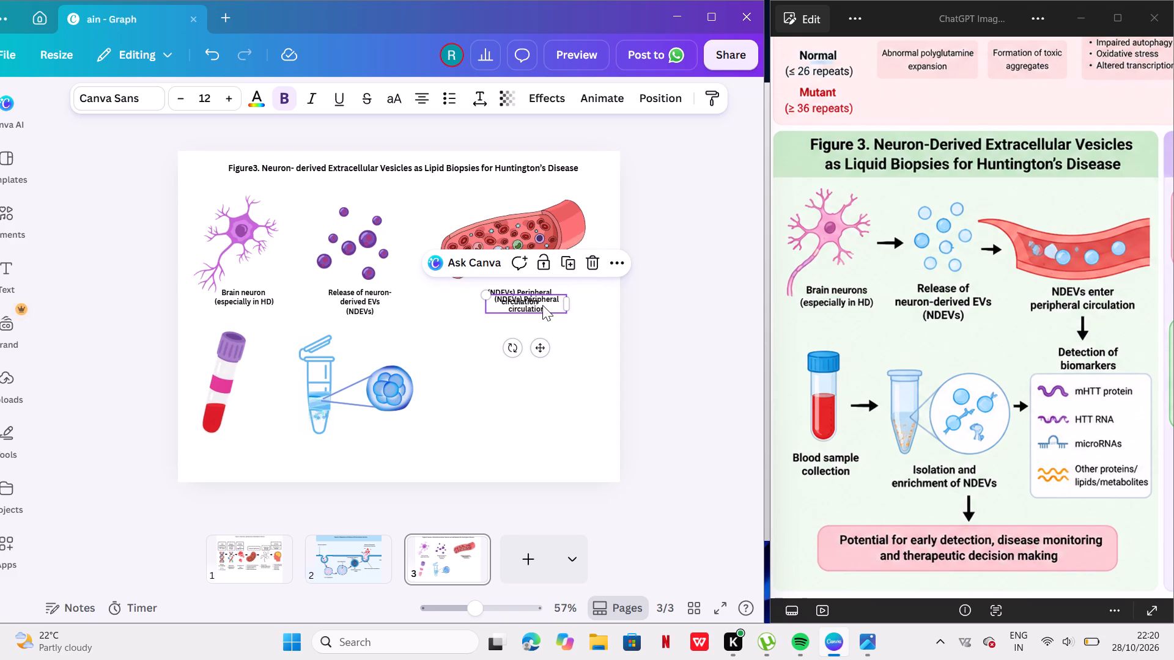
{"action": "left_click_drag", "start_coordinate": [542, 305], "coordinate": [542, 329]}
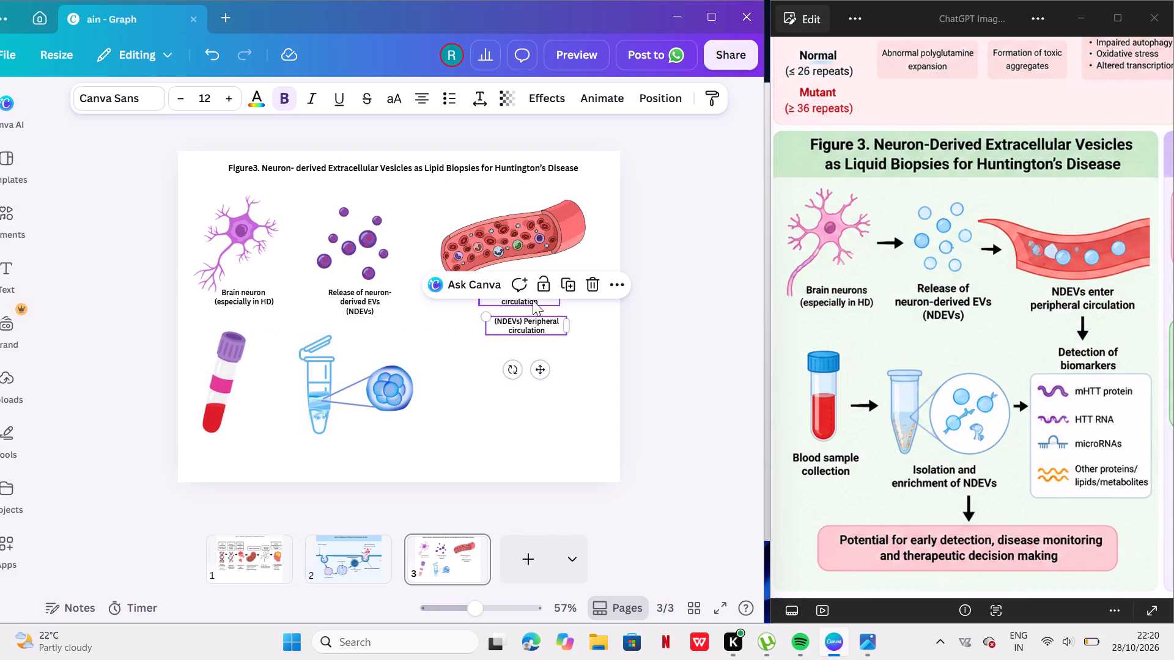
Move the original "(NDEVs) Peripheral circulation" label up so it sits just under the blood vessel.
{"action": "left_click_drag", "start_coordinate": [533, 300], "coordinate": [539, 274]}
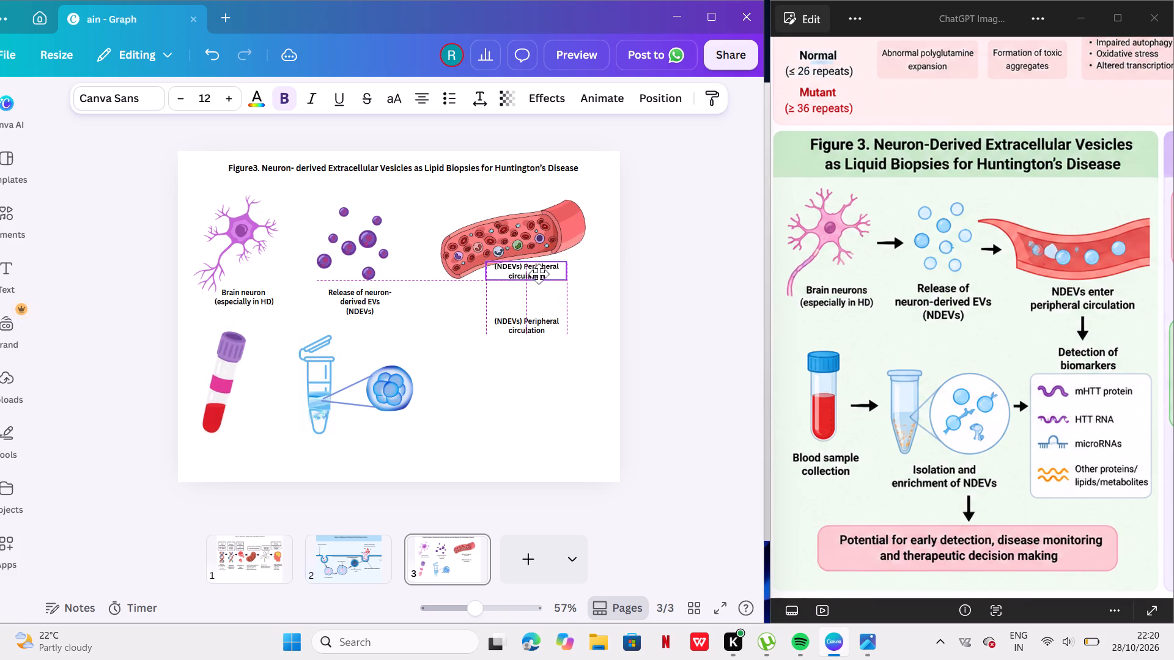
{"action": "left_click_drag", "start_coordinate": [539, 274], "coordinate": [544, 285]}
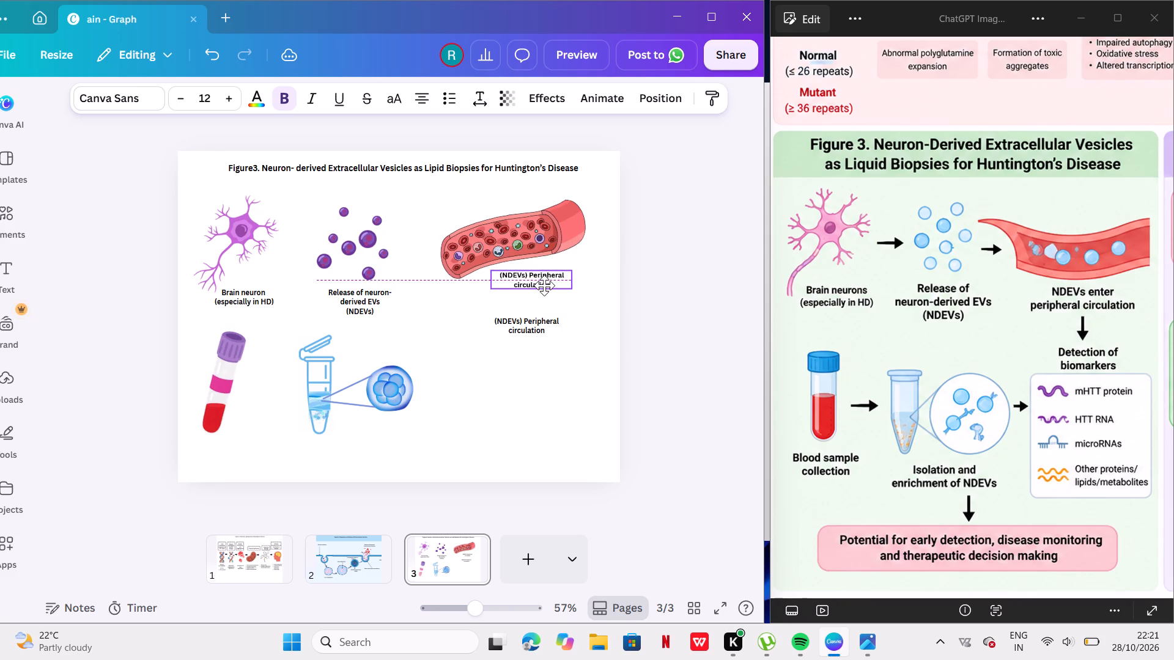
{"action": "left_click_drag", "start_coordinate": [544, 285], "coordinate": [544, 285]}
{"action": "left_click", "coordinate": [573, 298]}
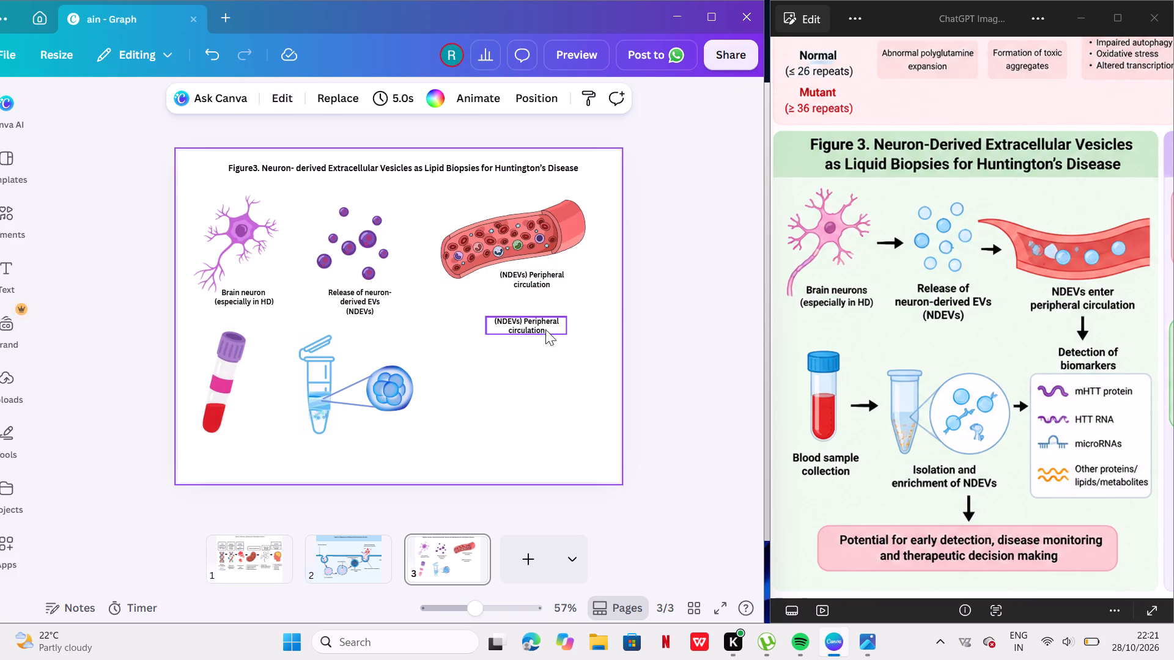
Replace the text of the lower duplicate label with "Detection CIRCULATION".
{"action": "double_click", "coordinate": [539, 331]}
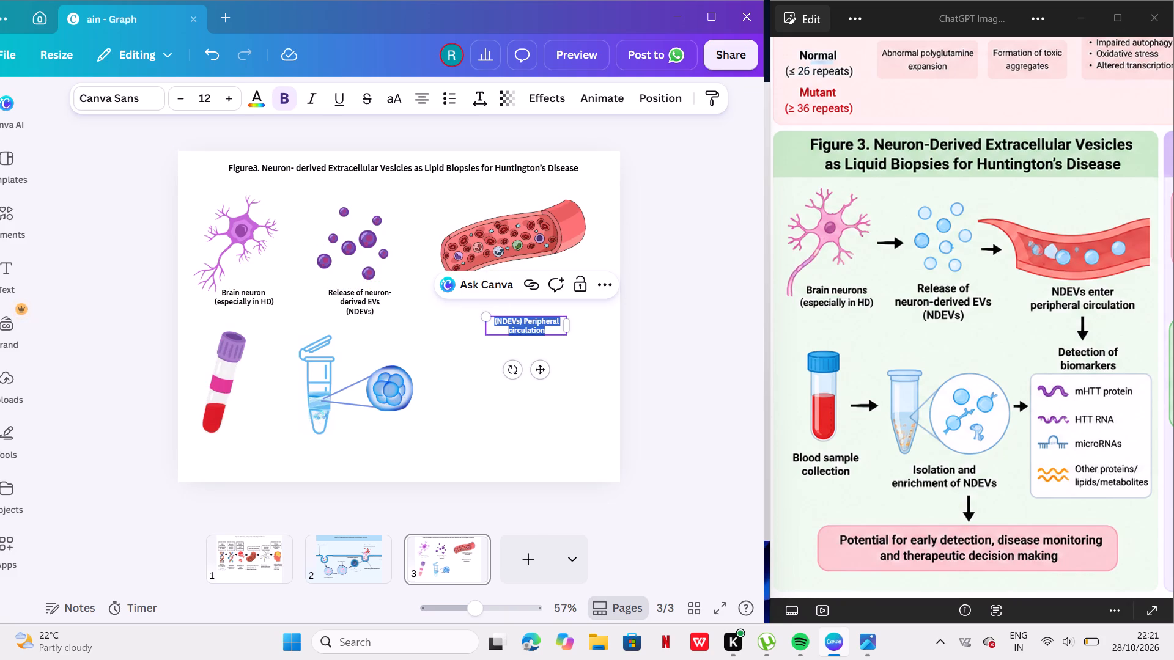
{"action": "key", "text": "d"}
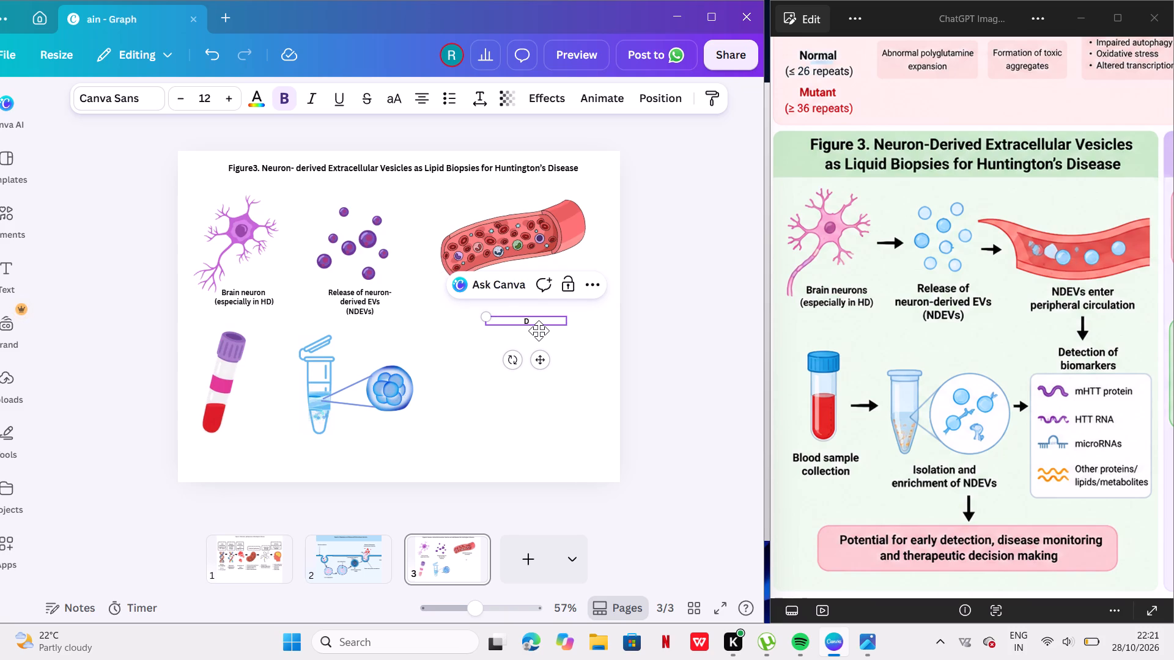
{"action": "type", "text": "et"}
{"action": "key", "text": "e"}
{"action": "type", "text": "ctio"}
{"action": "key", "text": "space"}
{"action": "key", "text": "BackSpace"}
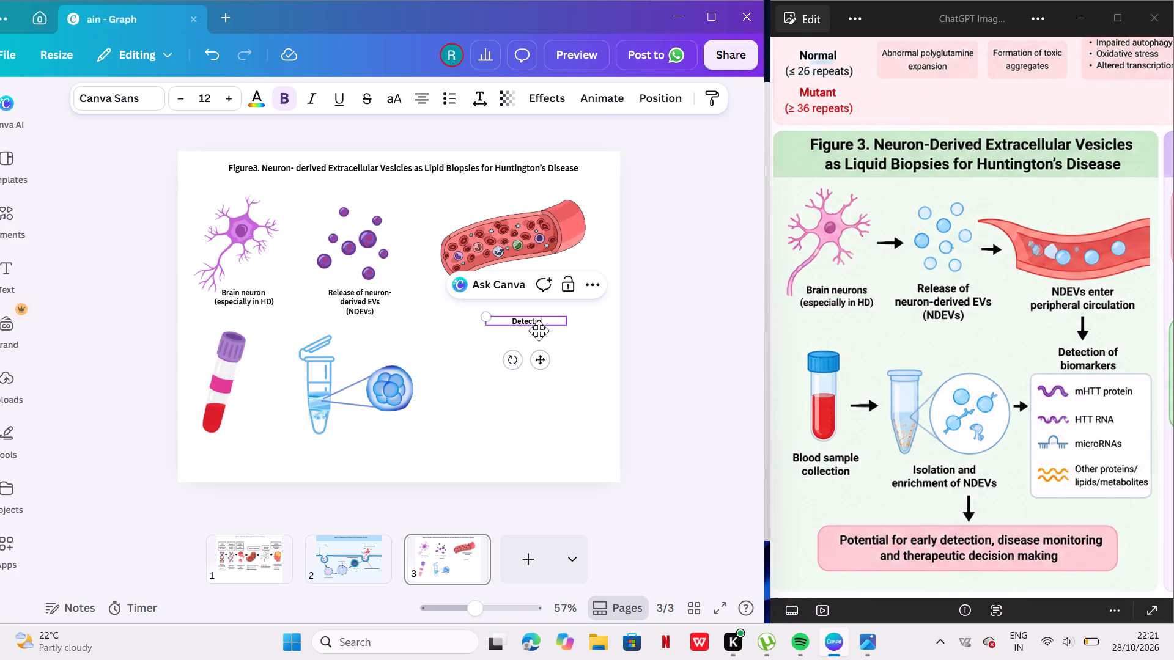
{"action": "type", "text": "n"}
{"action": "key", "text": "space"}
{"action": "key", "text": "c"}
{"action": "type", "text": "IRC"}
{"action": "key", "text": "u"}
{"action": "key", "text": "l"}
{"action": "type", "text": "ATION"}
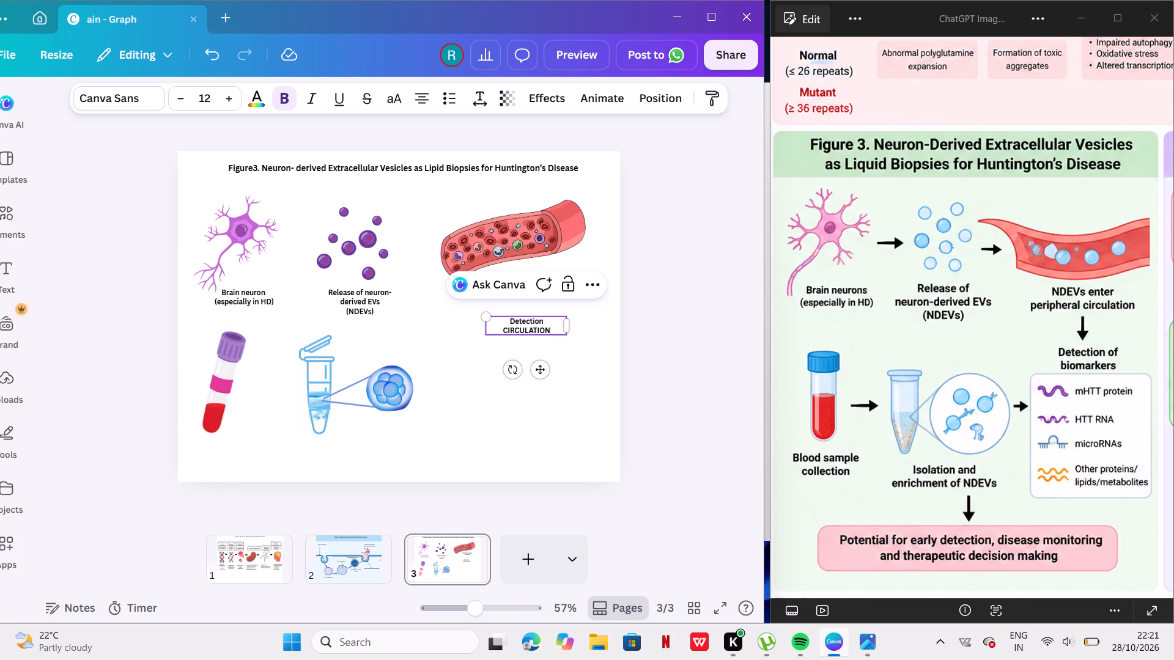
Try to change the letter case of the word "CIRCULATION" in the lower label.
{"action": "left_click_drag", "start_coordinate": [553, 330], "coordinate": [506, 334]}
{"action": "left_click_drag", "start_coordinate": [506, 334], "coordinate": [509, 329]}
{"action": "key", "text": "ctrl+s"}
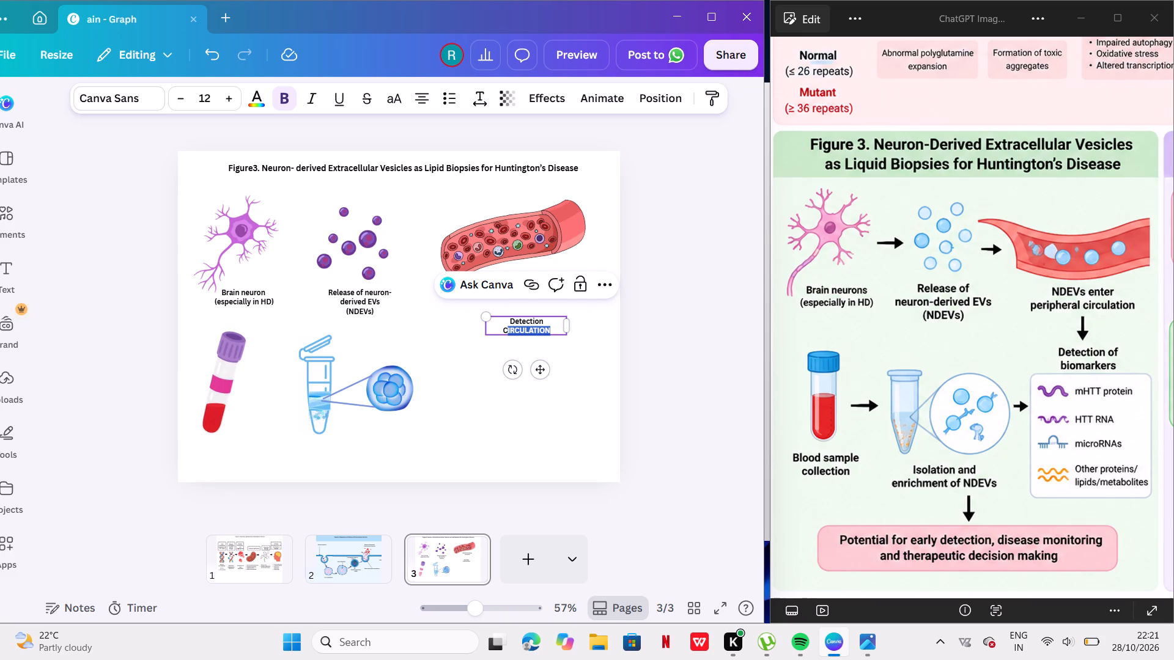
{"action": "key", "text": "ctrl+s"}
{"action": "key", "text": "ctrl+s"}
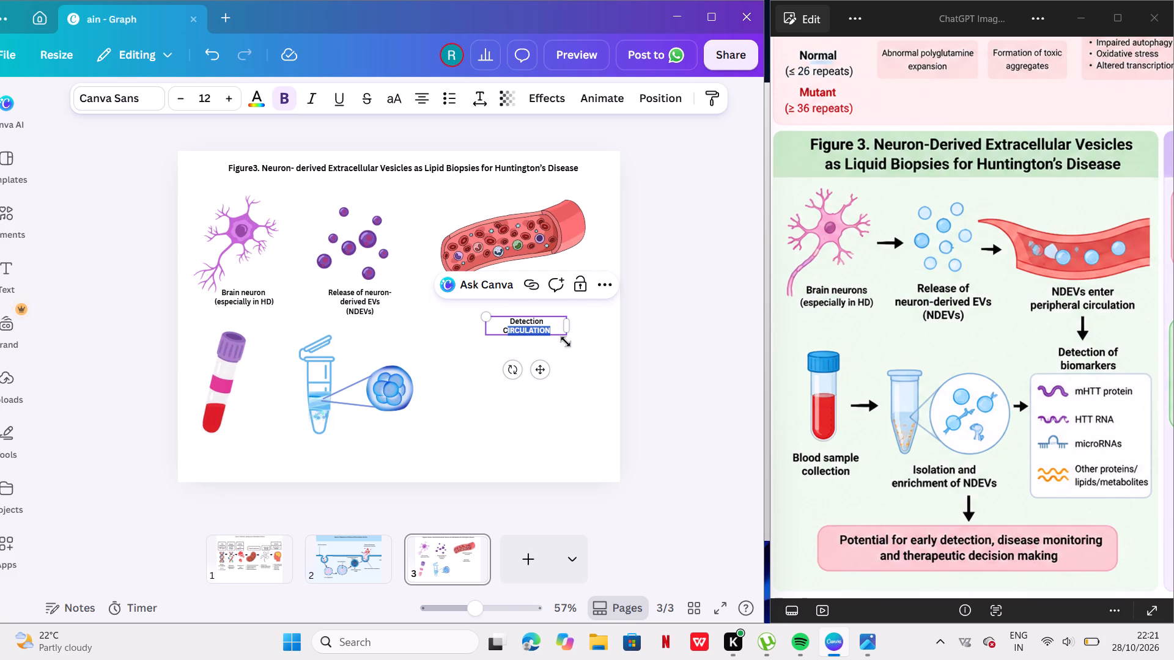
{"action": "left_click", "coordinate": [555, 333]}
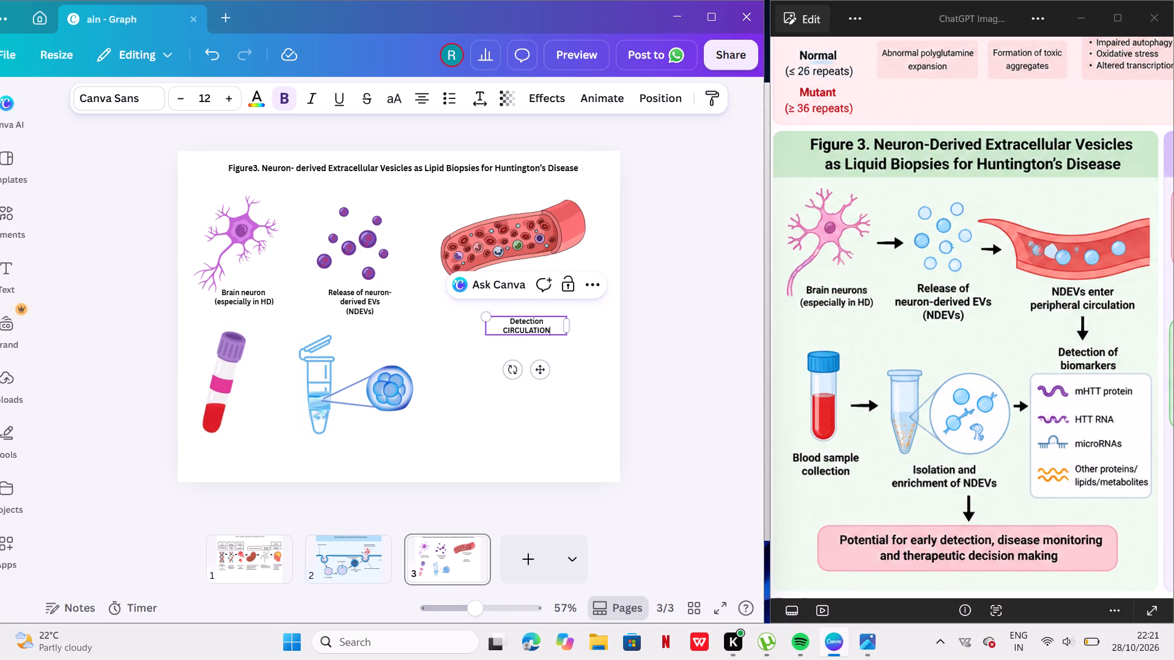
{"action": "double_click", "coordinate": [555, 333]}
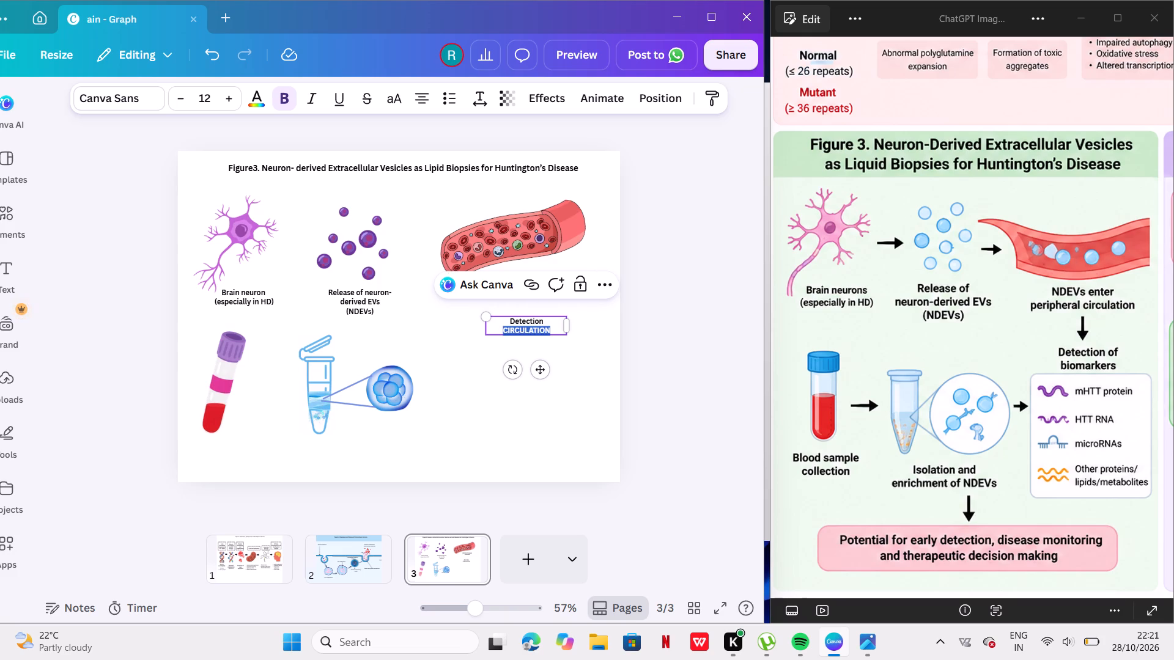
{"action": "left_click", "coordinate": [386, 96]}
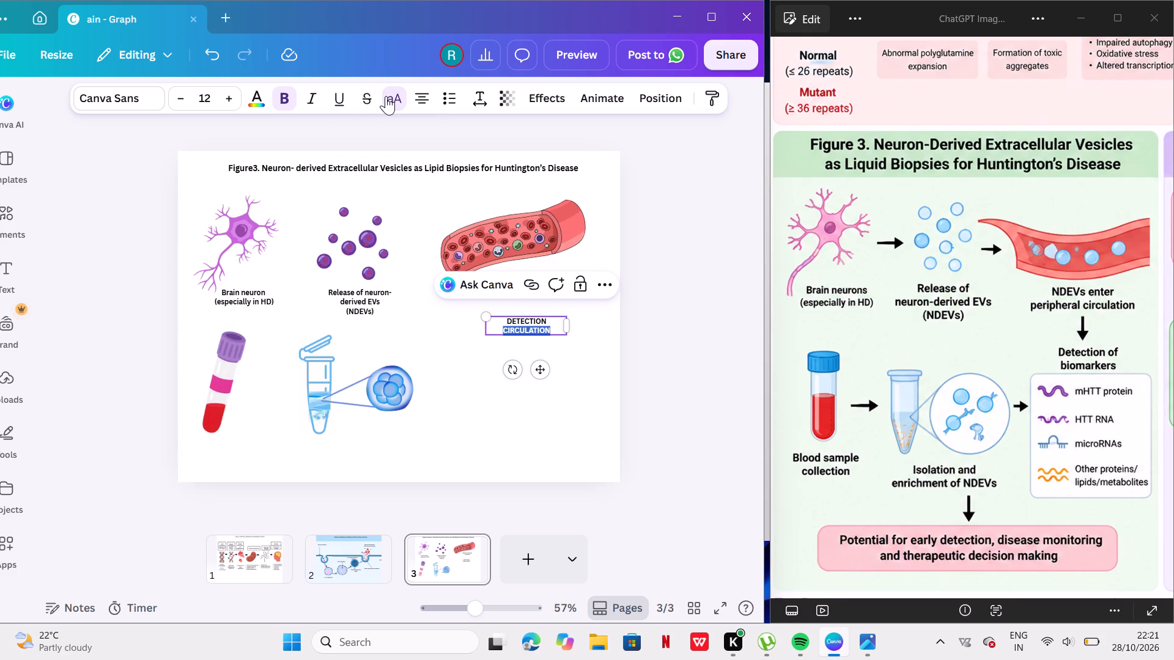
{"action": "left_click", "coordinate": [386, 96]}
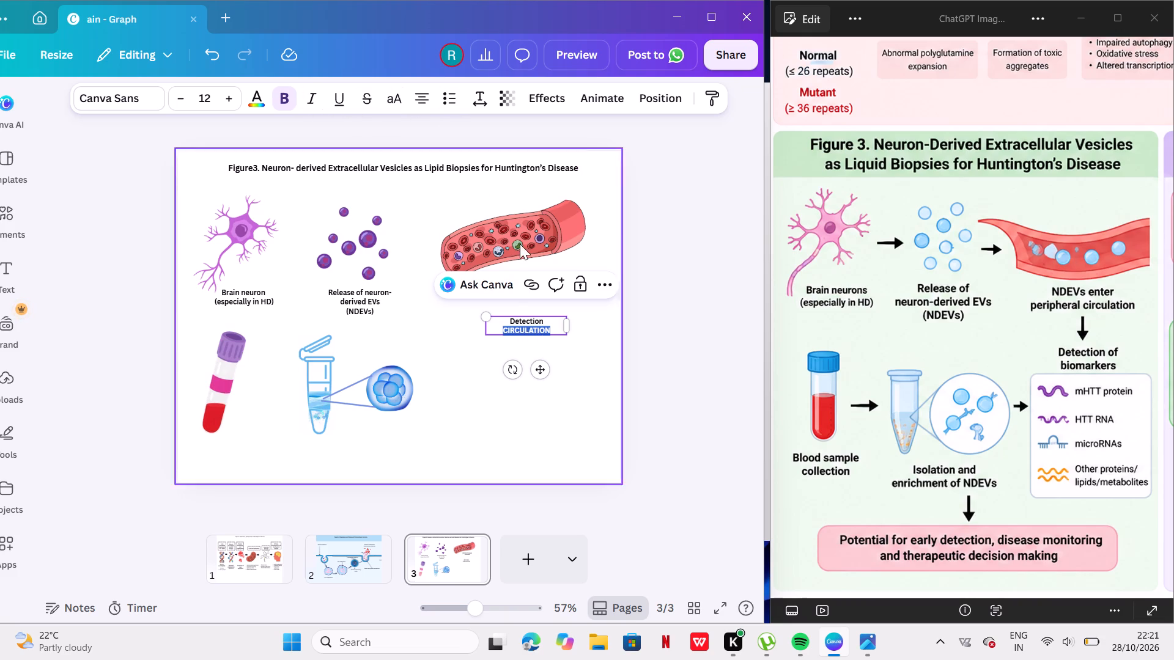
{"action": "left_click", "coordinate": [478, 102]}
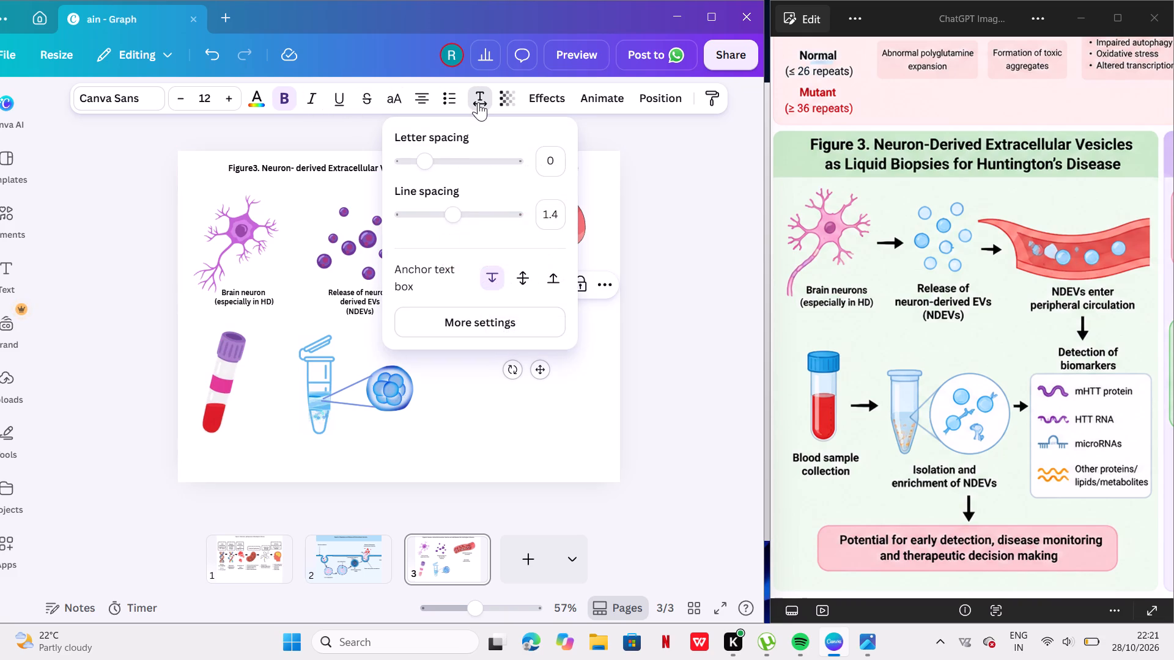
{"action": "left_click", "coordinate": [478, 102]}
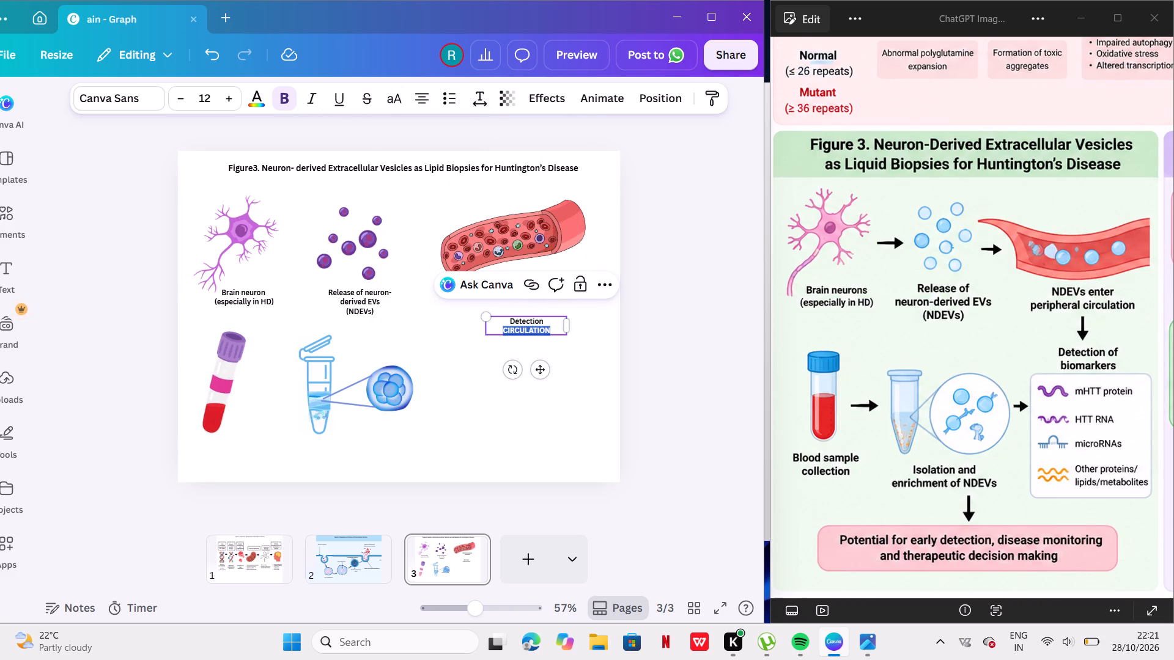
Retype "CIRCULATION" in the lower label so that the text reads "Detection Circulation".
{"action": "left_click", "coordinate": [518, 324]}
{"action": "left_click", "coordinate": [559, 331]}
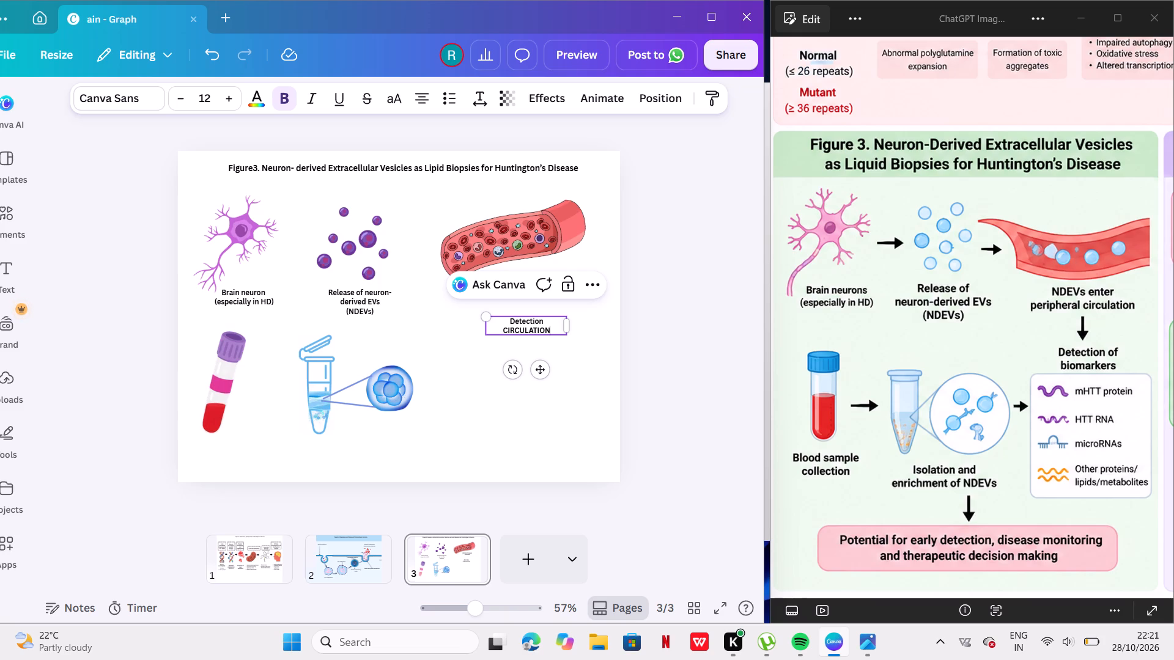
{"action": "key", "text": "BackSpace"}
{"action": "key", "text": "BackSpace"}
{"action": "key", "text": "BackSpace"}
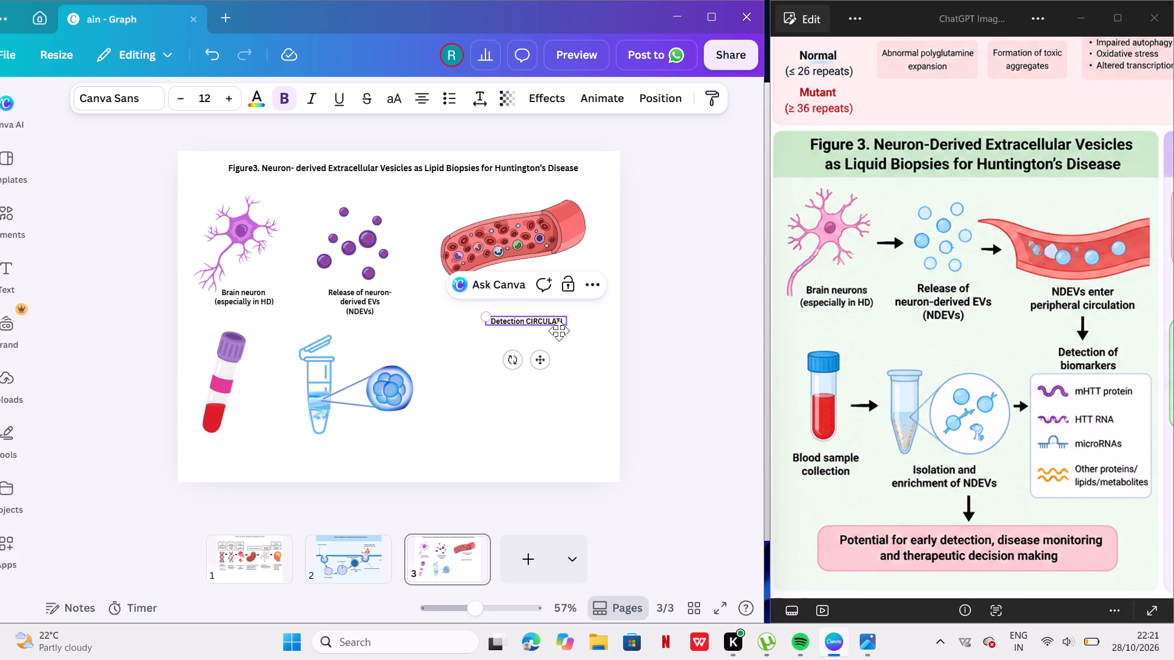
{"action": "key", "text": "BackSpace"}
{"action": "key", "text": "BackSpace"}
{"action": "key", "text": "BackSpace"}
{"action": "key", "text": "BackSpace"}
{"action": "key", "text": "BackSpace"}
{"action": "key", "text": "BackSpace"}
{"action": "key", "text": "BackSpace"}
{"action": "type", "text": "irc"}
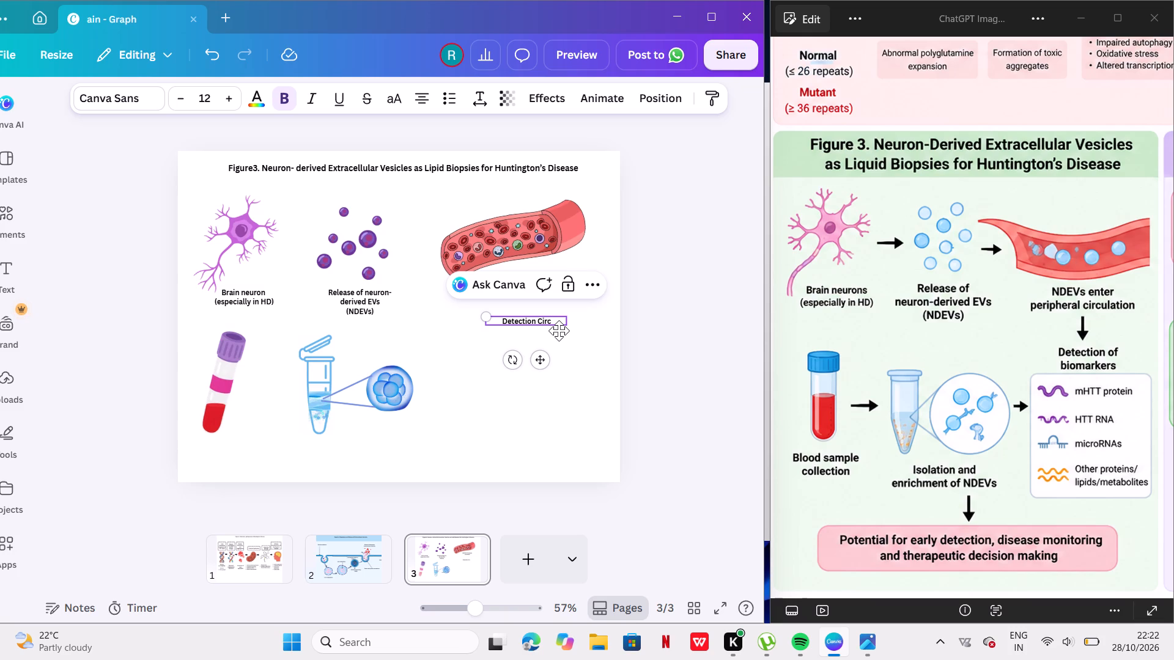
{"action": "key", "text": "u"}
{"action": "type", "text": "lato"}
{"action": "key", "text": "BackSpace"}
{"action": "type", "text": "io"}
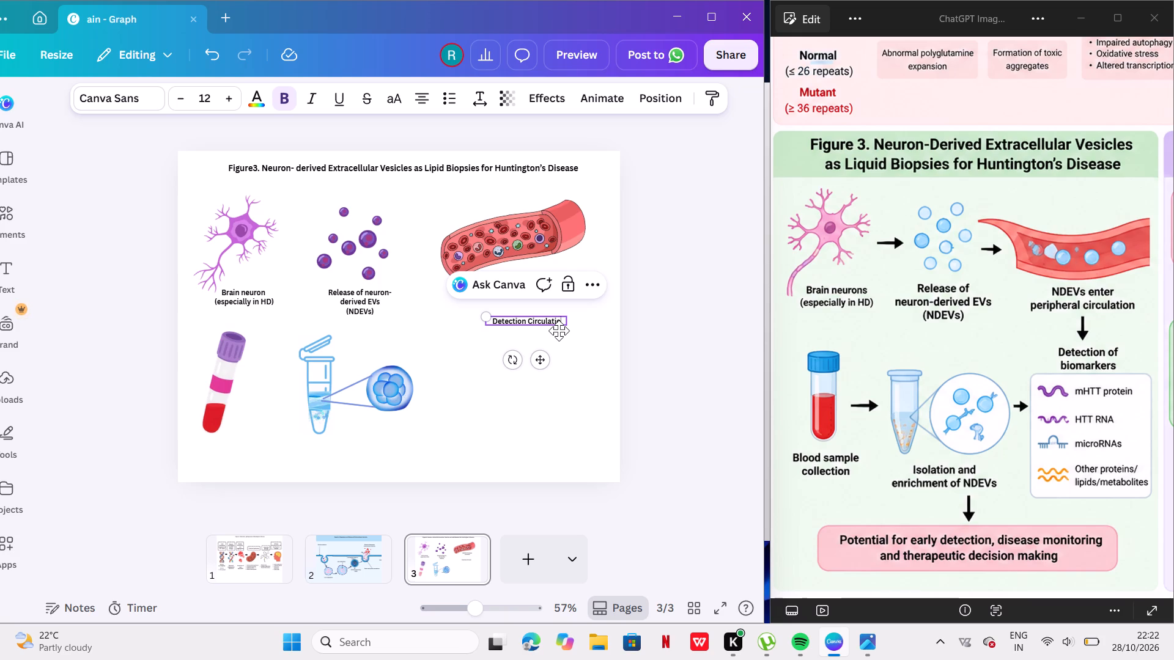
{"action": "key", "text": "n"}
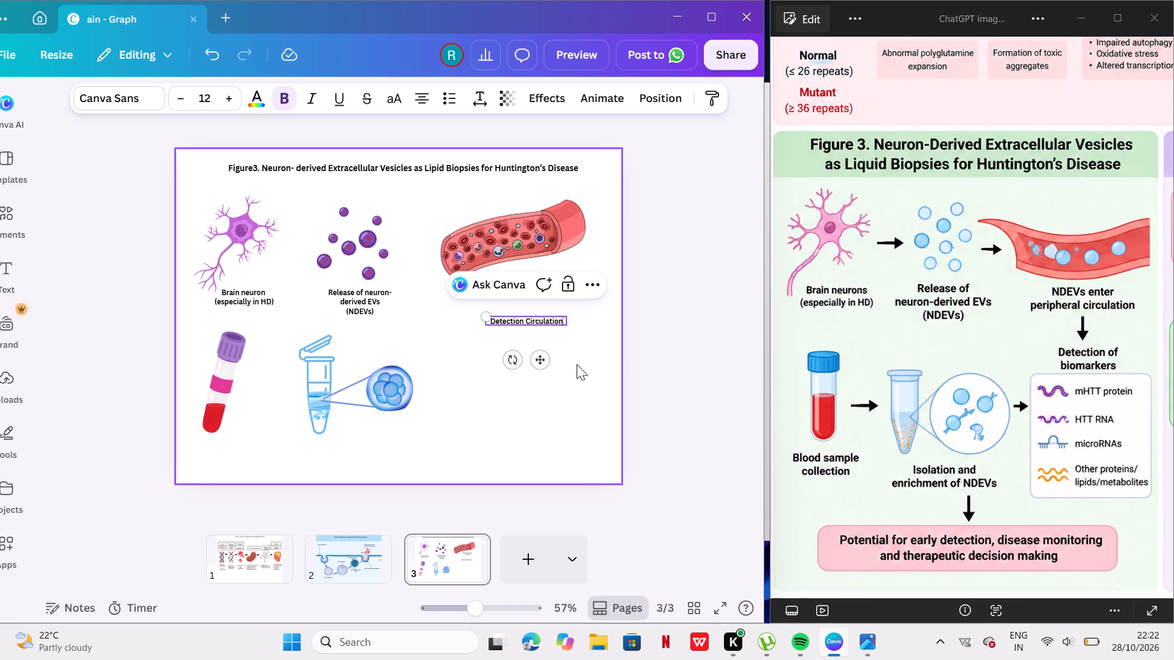
Replace "Circulation" in the lower label with "of Biomarker" so that it reads "Detection of Biomarker".
{"action": "key", "text": "BackSpace"}
{"action": "key", "text": "BackSpace"}
{"action": "key", "text": "BackSpace"}
{"action": "key", "text": "BackSpace"}
{"action": "key", "text": "BackSpace"}
{"action": "key", "text": "BackSpace"}
{"action": "key", "text": "BackSpace"}
{"action": "key", "text": "BackSpace"}
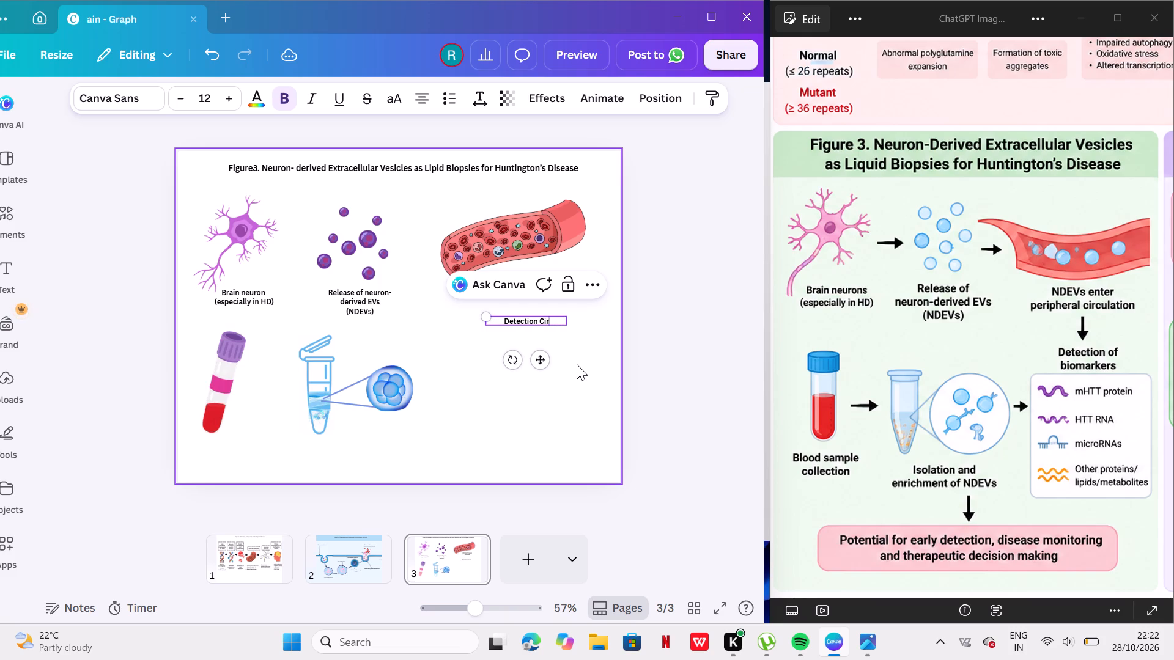
{"action": "key", "text": "BackSpace"}
{"action": "key", "text": "BackSpace"}
{"action": "key", "text": "BackSpace"}
{"action": "type", "text": "of"}
{"action": "key", "text": "space"}
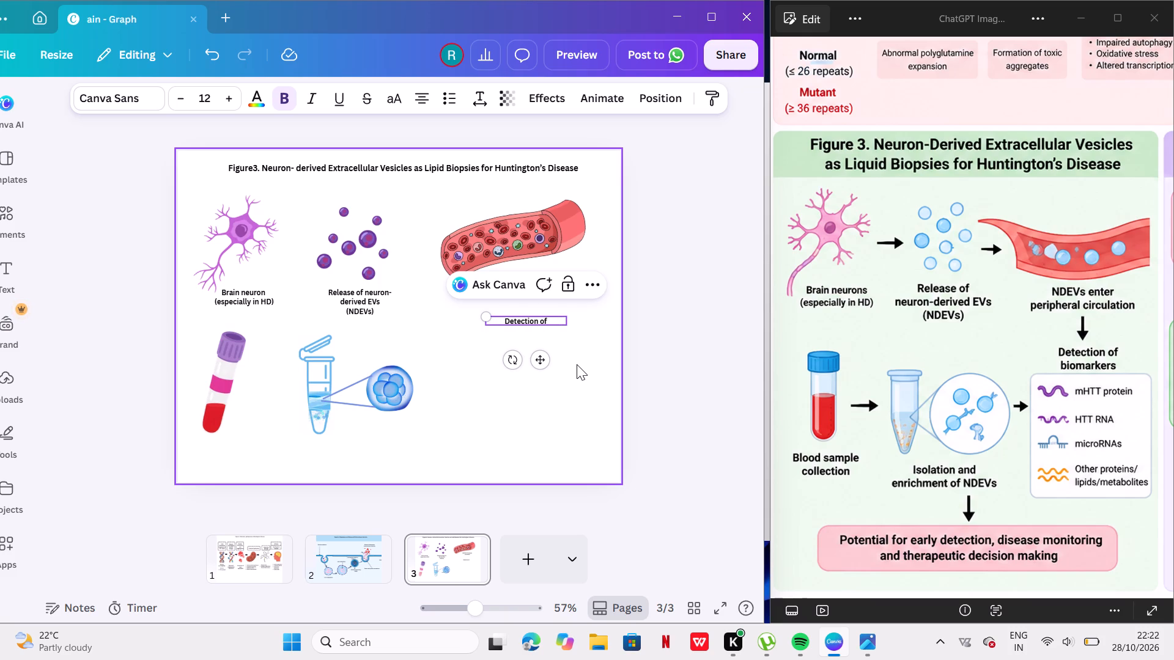
{"action": "key", "text": "b"}
{"action": "type", "text": "io"}
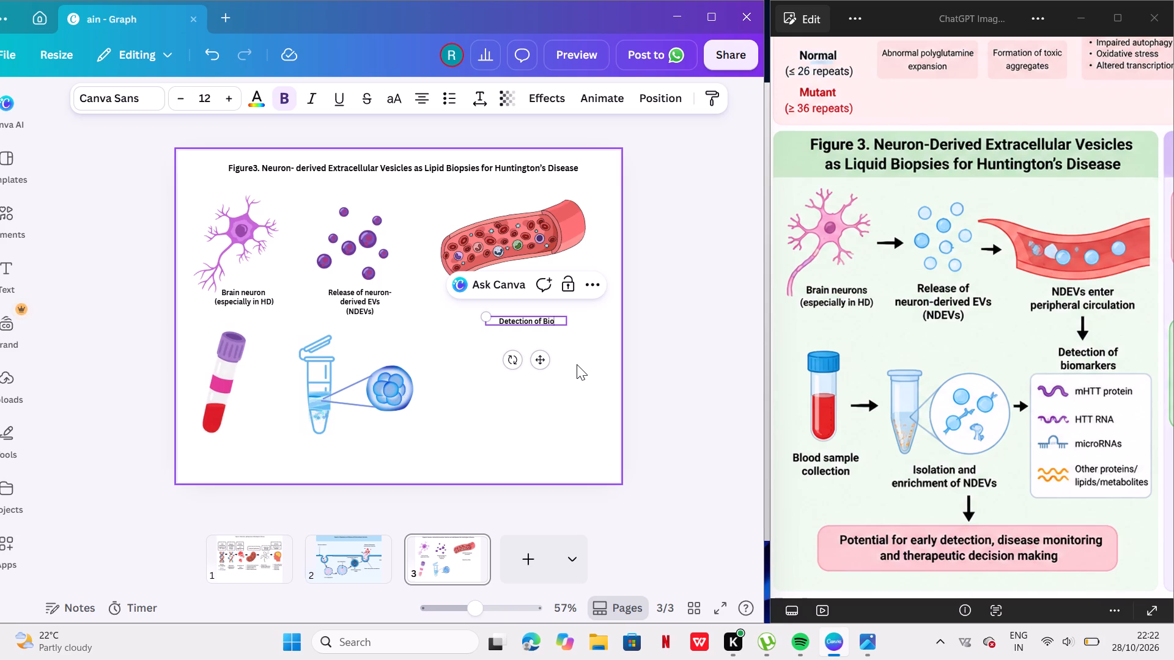
{"action": "type", "text": "mak"}
{"action": "key", "text": "BackSpace"}
{"action": "key", "text": "r"}
{"action": "type", "text": "ker"}
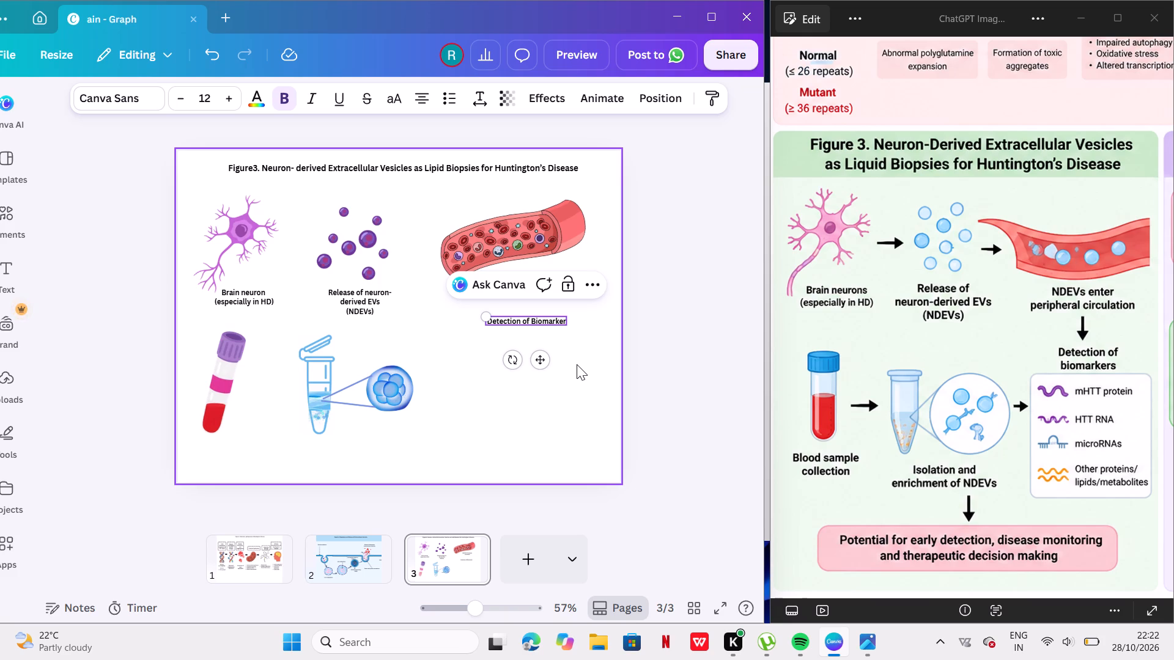
{"action": "left_click", "coordinate": [577, 364]}
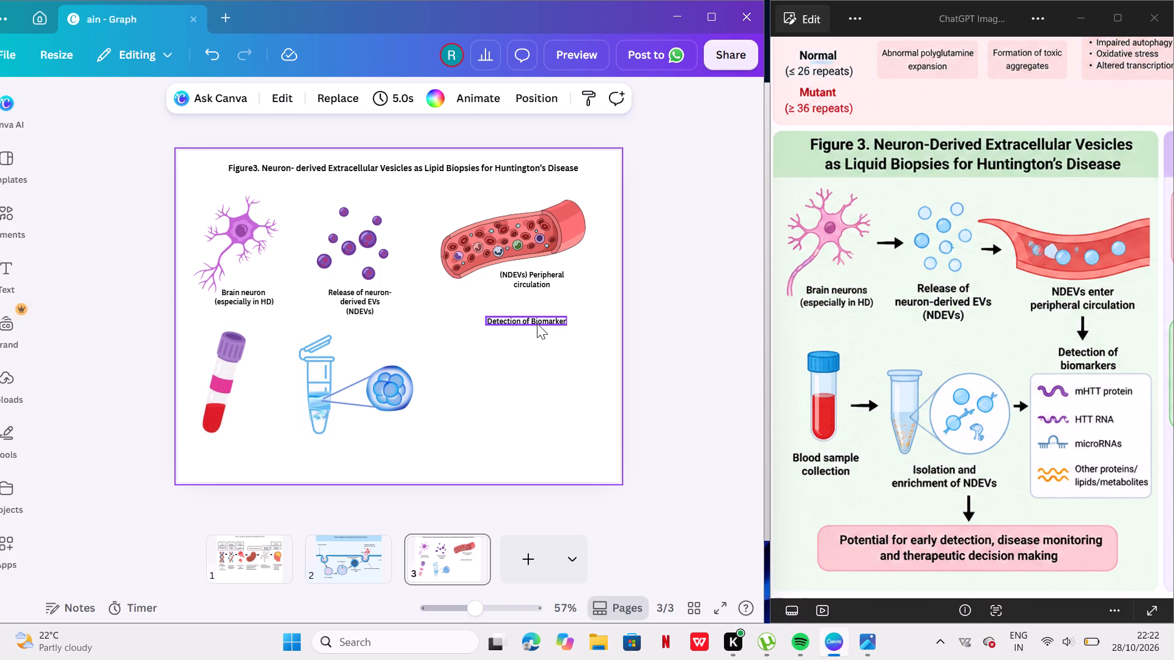
Shift the "Detection of Biomarker" label slightly right so it lines up beneath the "(NDEVs) Peripheral circulation" label.
{"action": "left_click_drag", "start_coordinate": [537, 322], "coordinate": [551, 322]}
{"action": "left_click", "coordinate": [554, 351]}
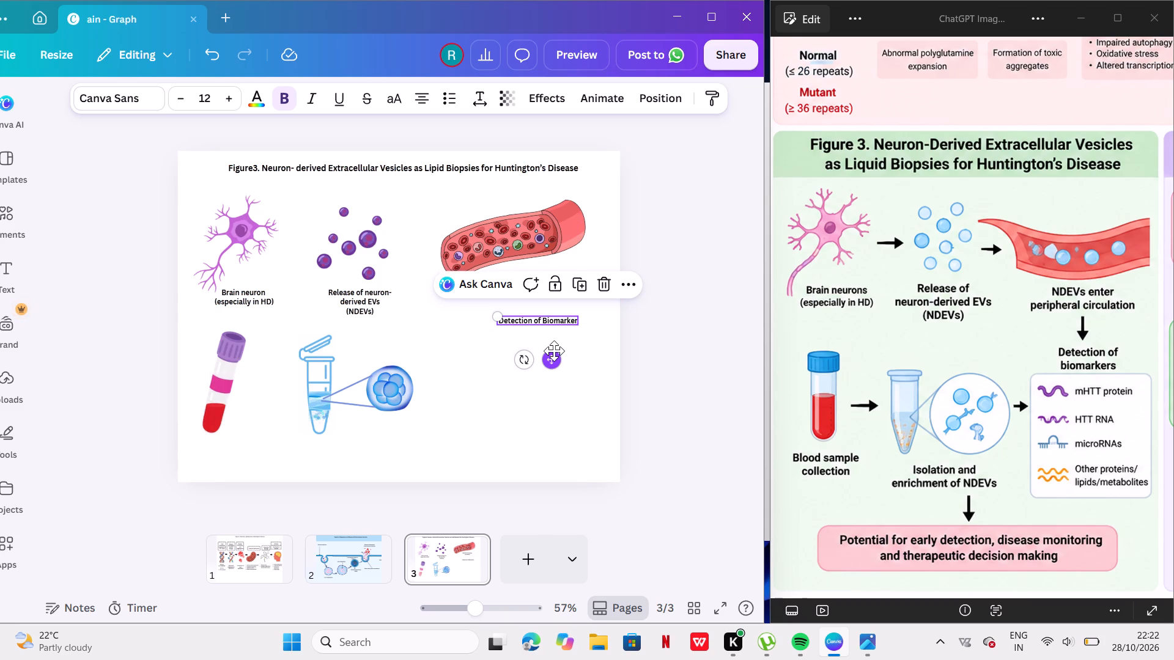
{"action": "left_click", "coordinate": [560, 412]}
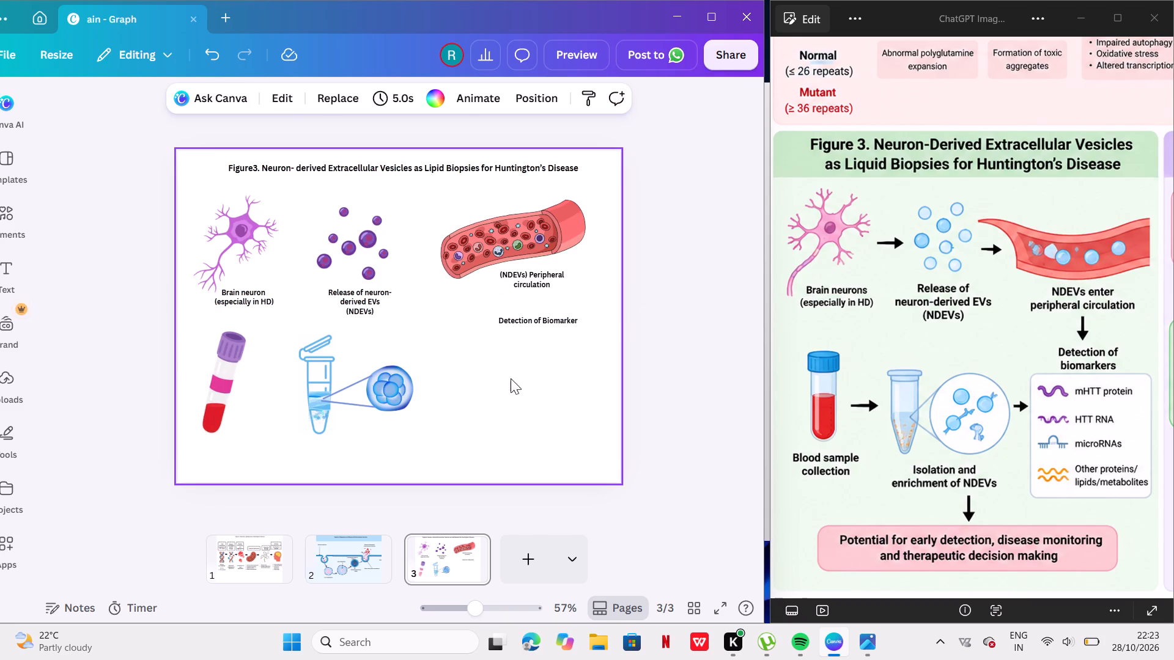
Add a rounded square from the basic shapes and place it just below the "Detection of Biomarker" label.
{"action": "left_click", "coordinate": [17, 224]}
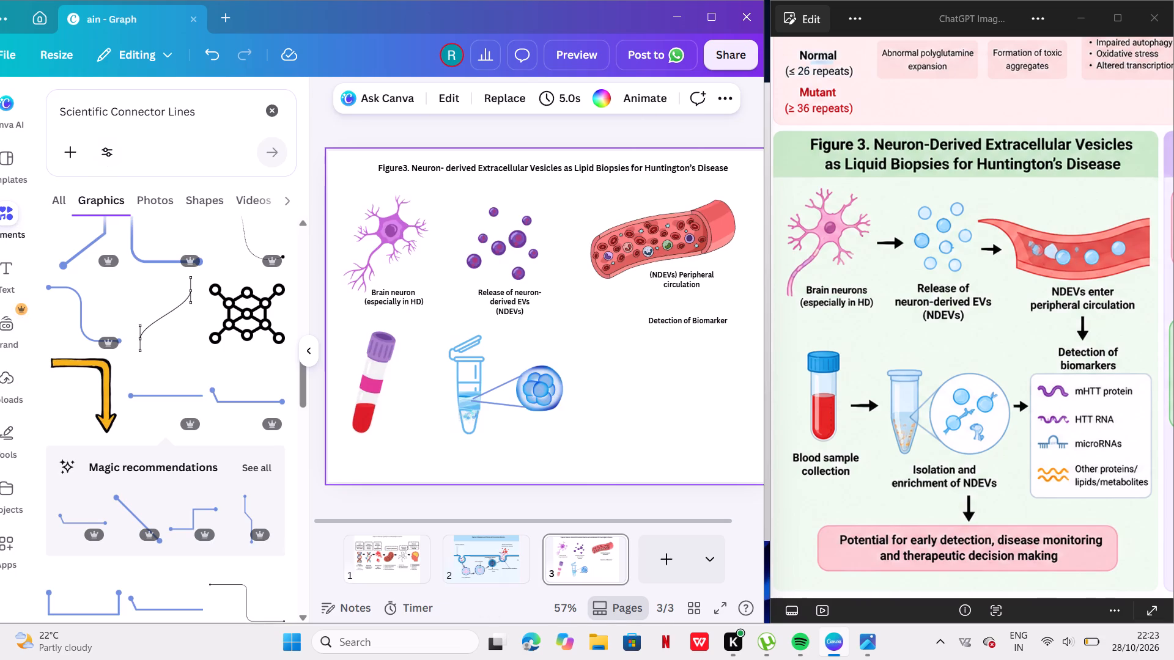
{"action": "left_click", "coordinate": [267, 111]}
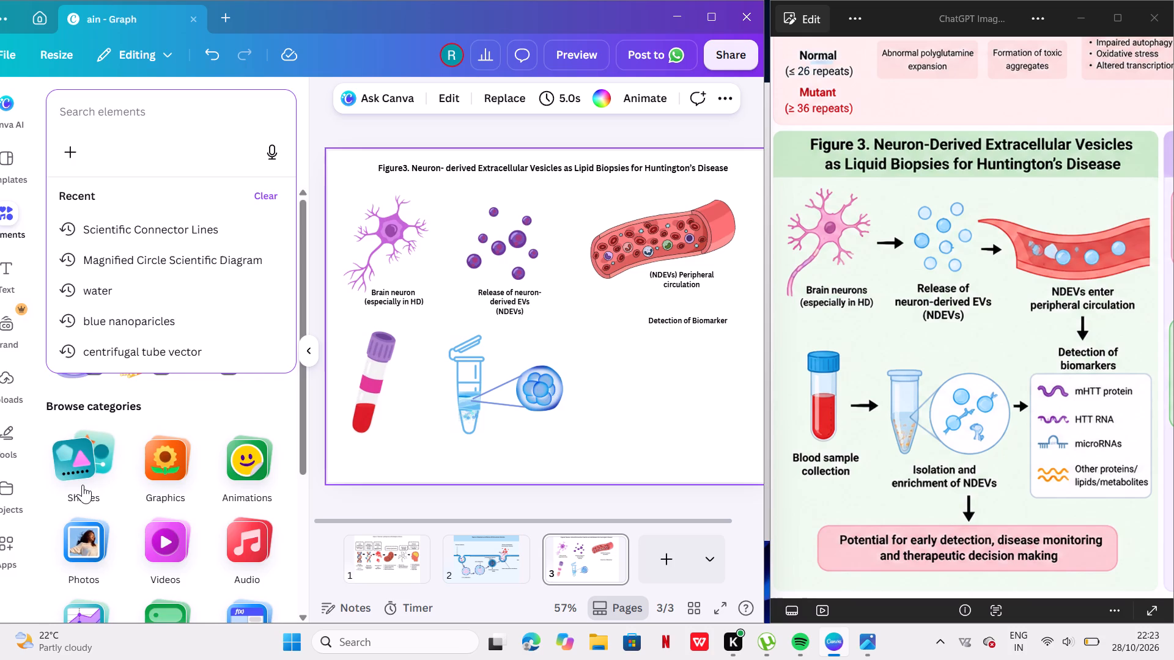
{"action": "left_click", "coordinate": [83, 485]}
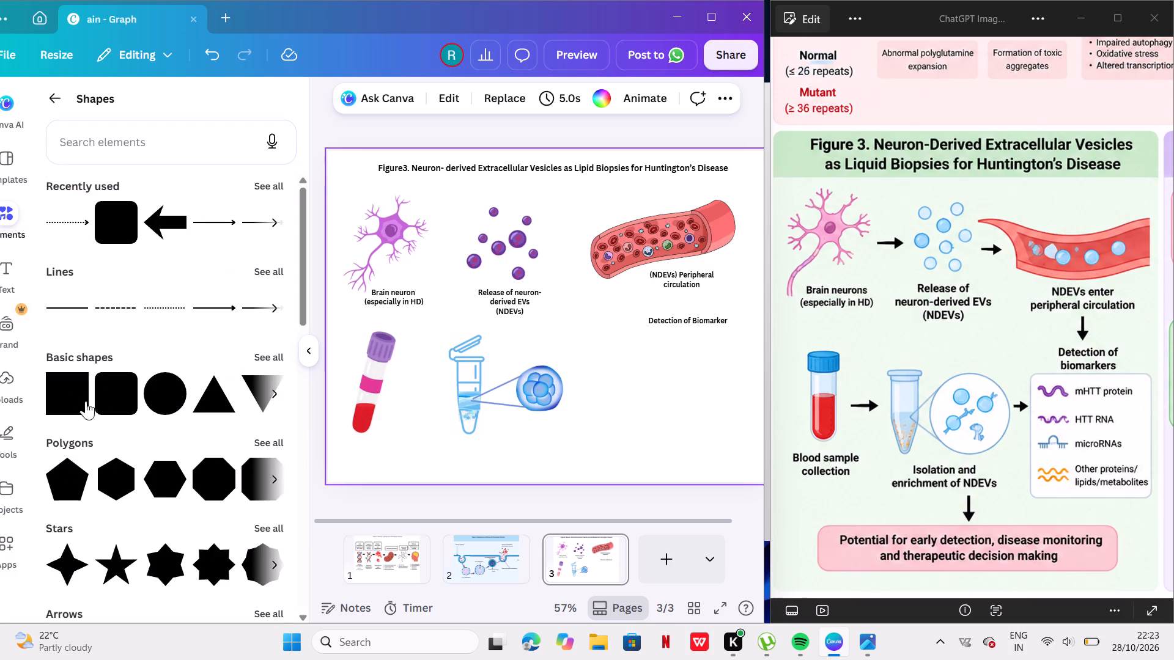
{"action": "left_click", "coordinate": [110, 389]}
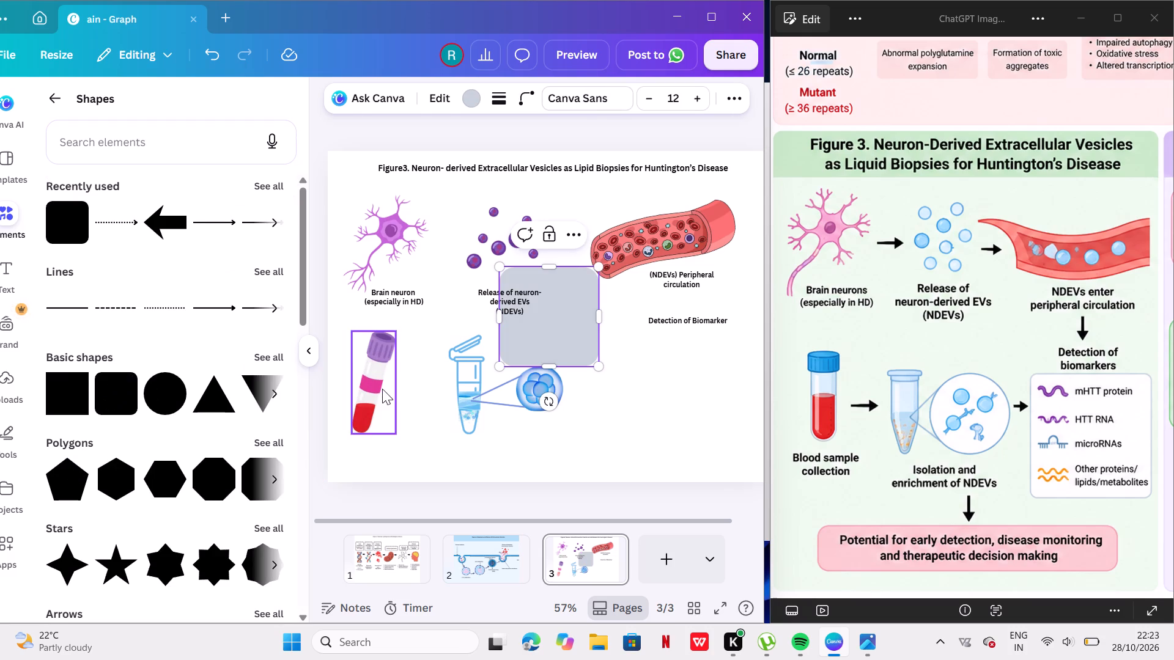
{"action": "left_click_drag", "start_coordinate": [572, 342], "coordinate": [722, 419]}
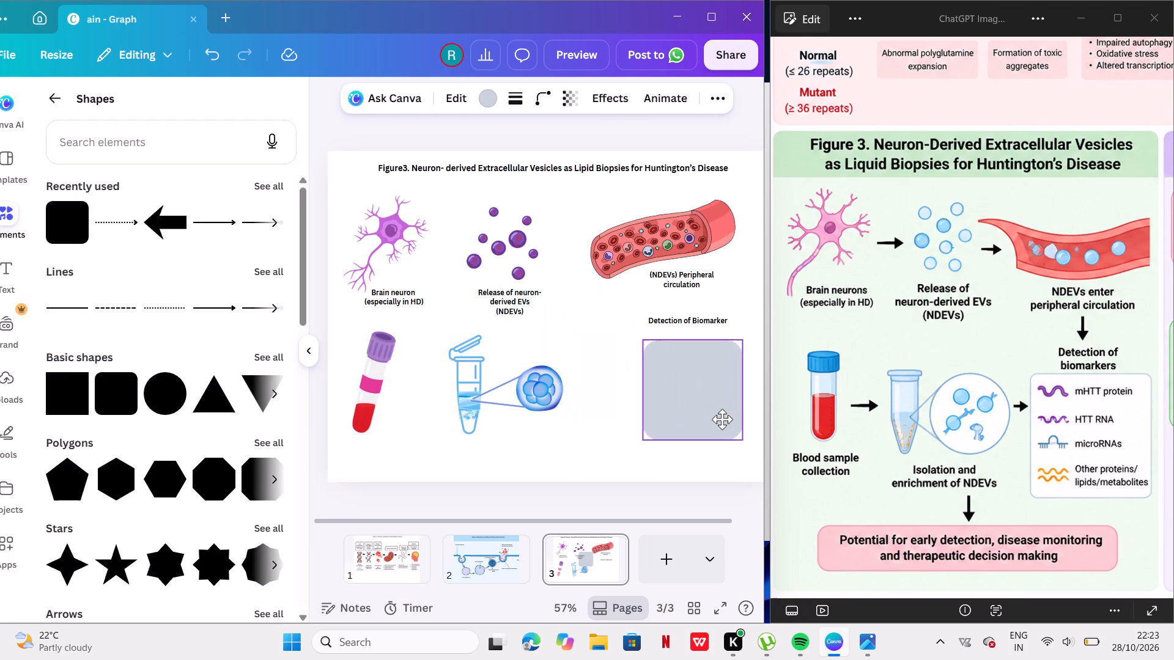
{"action": "left_click_drag", "start_coordinate": [722, 419], "coordinate": [706, 425]}
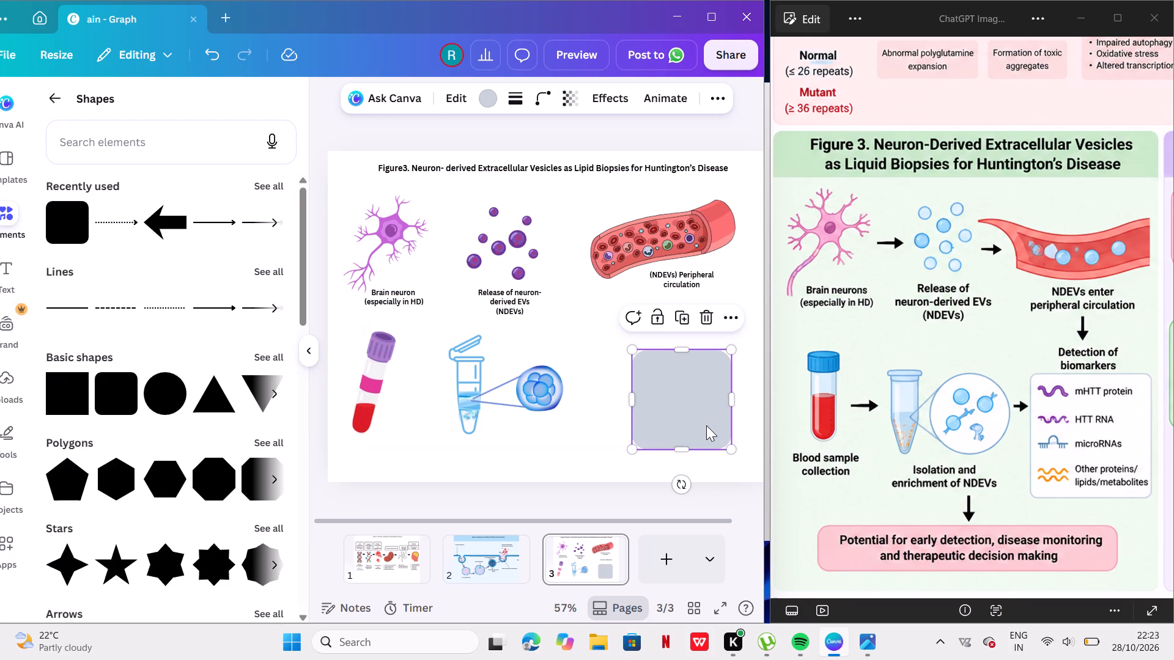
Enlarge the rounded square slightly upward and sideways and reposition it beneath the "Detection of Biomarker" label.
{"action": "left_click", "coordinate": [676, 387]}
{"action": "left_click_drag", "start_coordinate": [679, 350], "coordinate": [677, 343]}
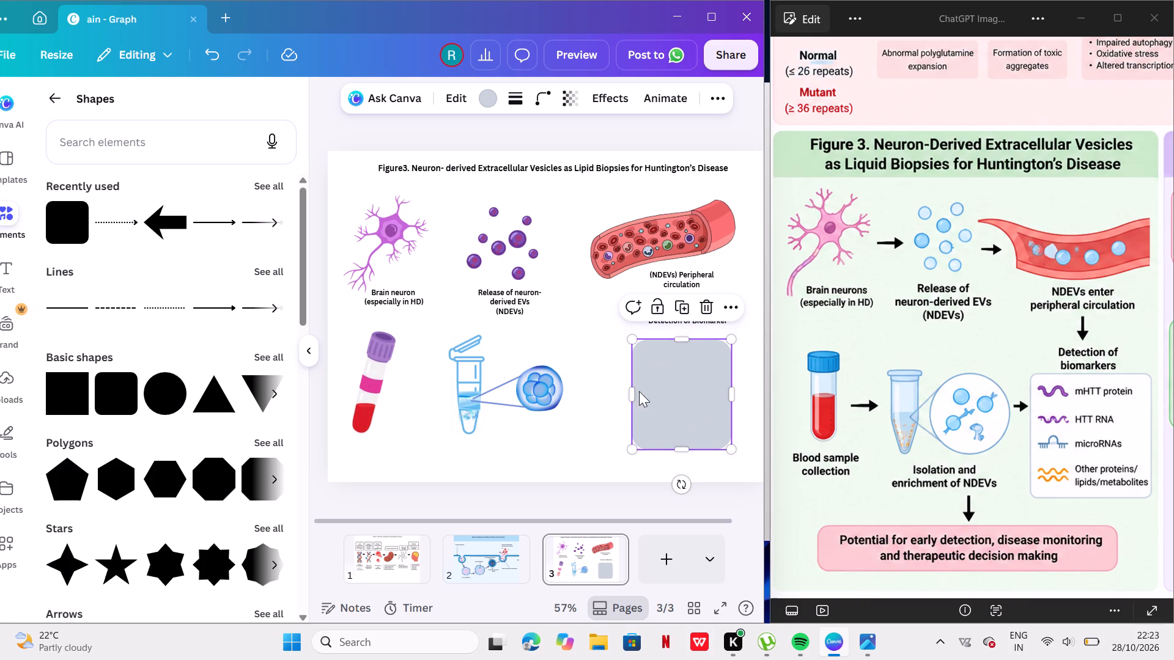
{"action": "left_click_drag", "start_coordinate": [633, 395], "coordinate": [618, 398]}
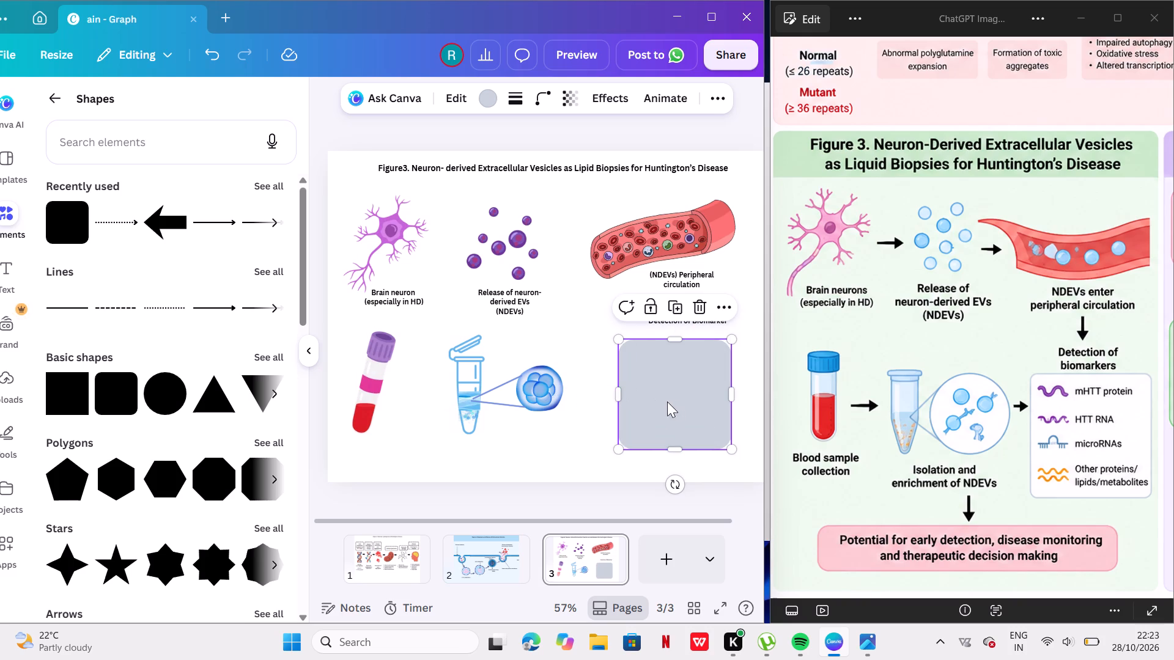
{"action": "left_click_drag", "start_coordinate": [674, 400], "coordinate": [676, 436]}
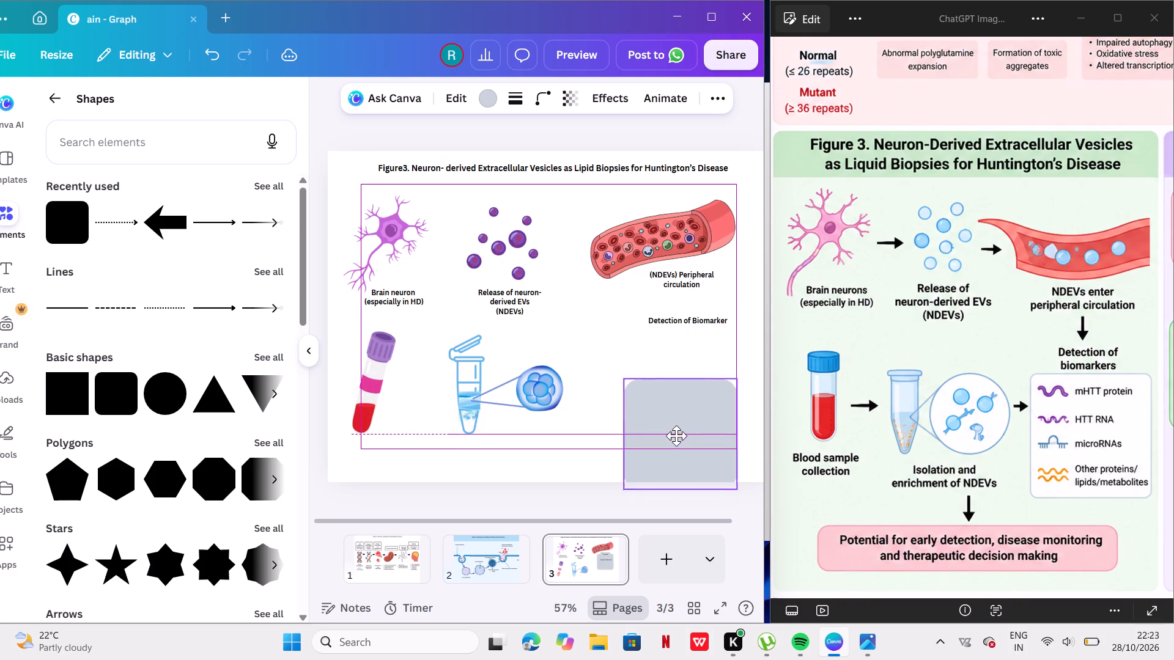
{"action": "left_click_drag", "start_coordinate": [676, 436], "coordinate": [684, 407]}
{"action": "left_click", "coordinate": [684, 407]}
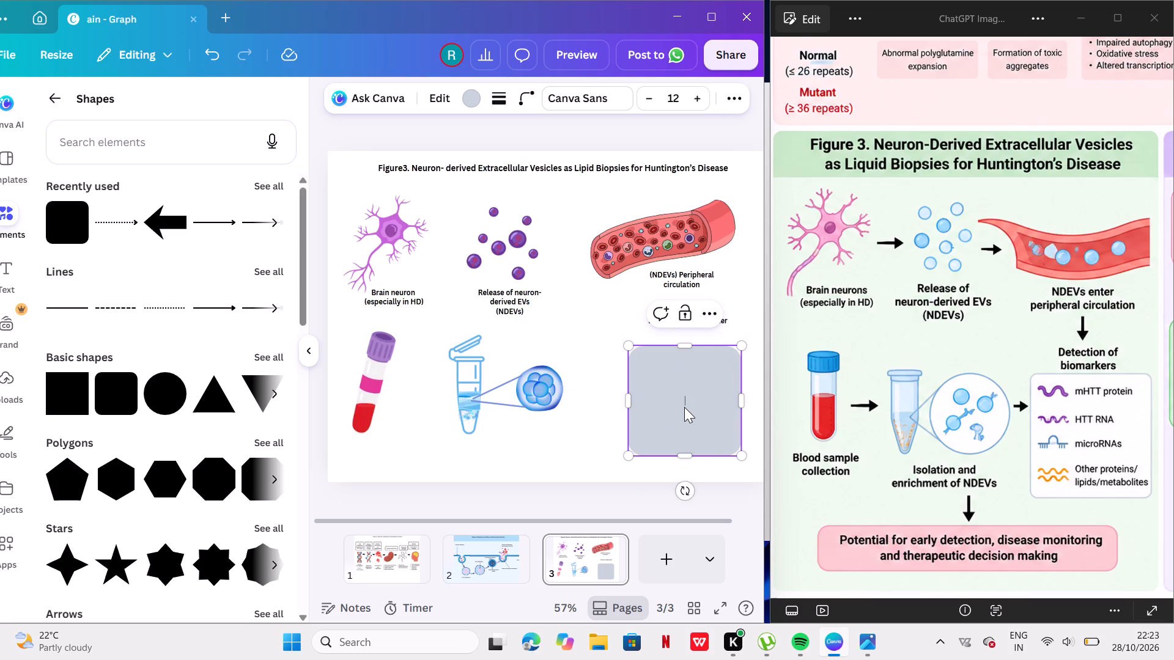
Delete the rounded square beneath the "Detection of Biomarker" label.
{"action": "left_click", "coordinate": [684, 407]}
{"action": "left_click", "coordinate": [714, 356]}
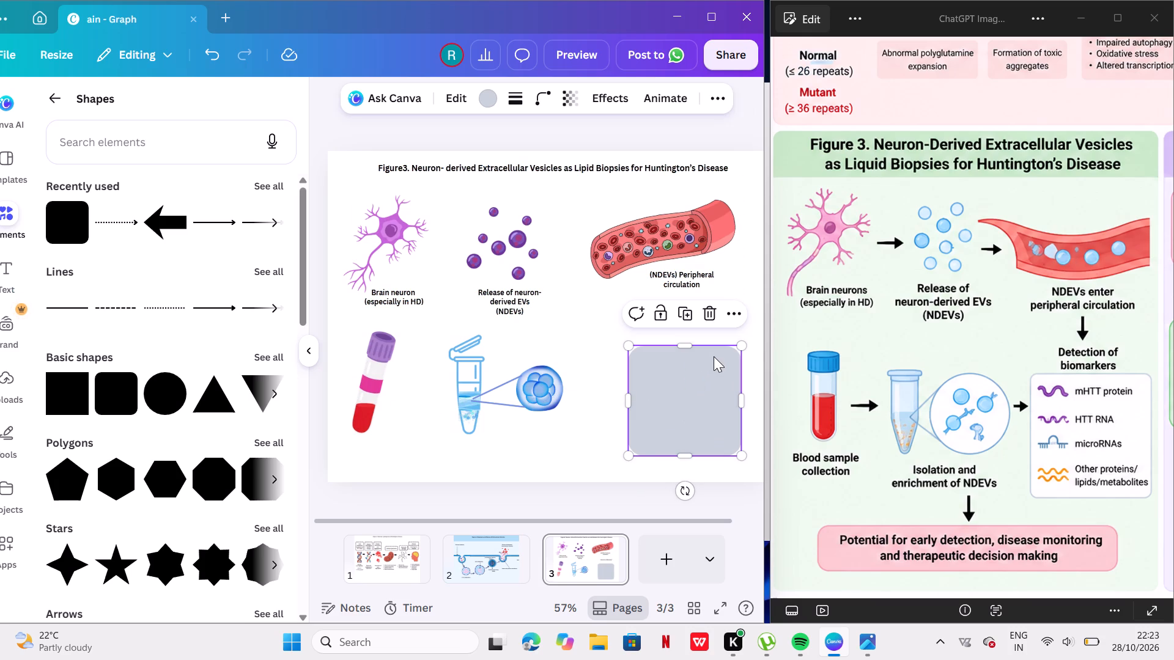
{"action": "left_click", "coordinate": [711, 310]}
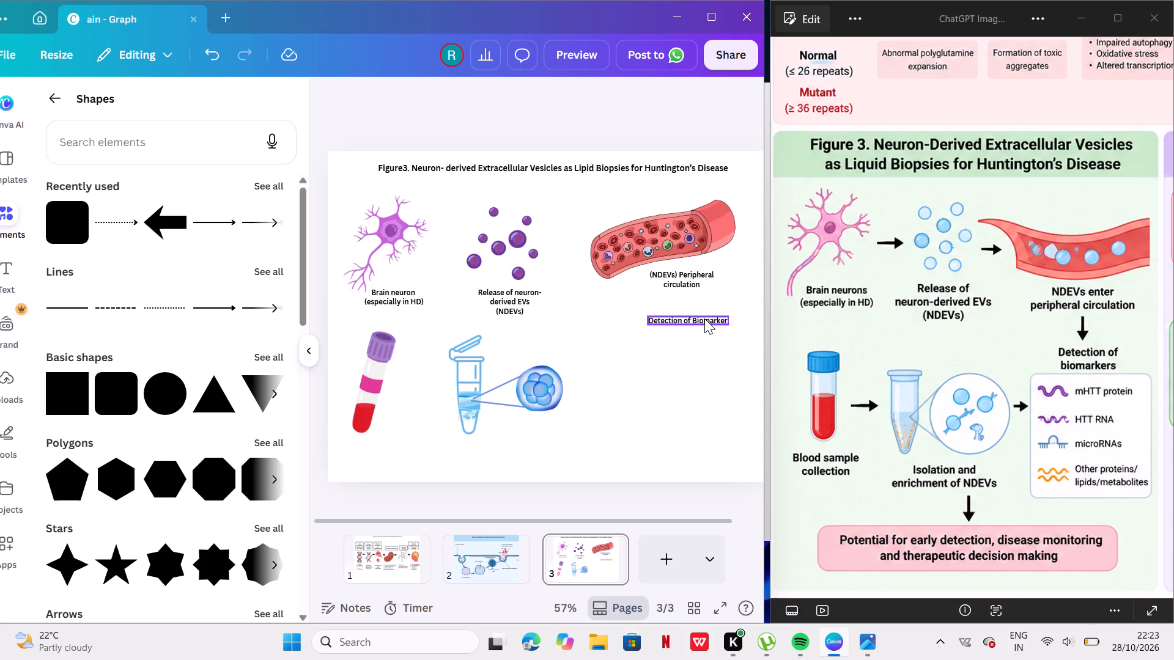
Duplicate the "Detection of Biomarker" label below itself and replace the copy's text with "mHTT Protein".
{"action": "left_click", "coordinate": [704, 318]}
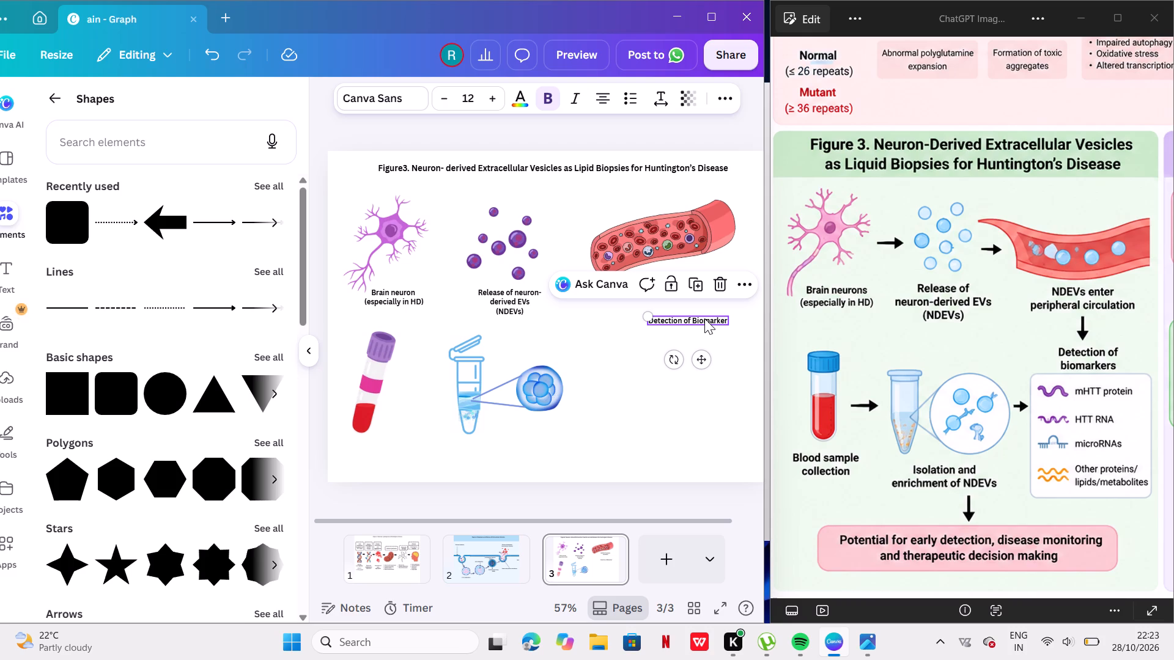
{"action": "left_click", "coordinate": [699, 294]}
{"action": "double_click", "coordinate": [707, 364]}
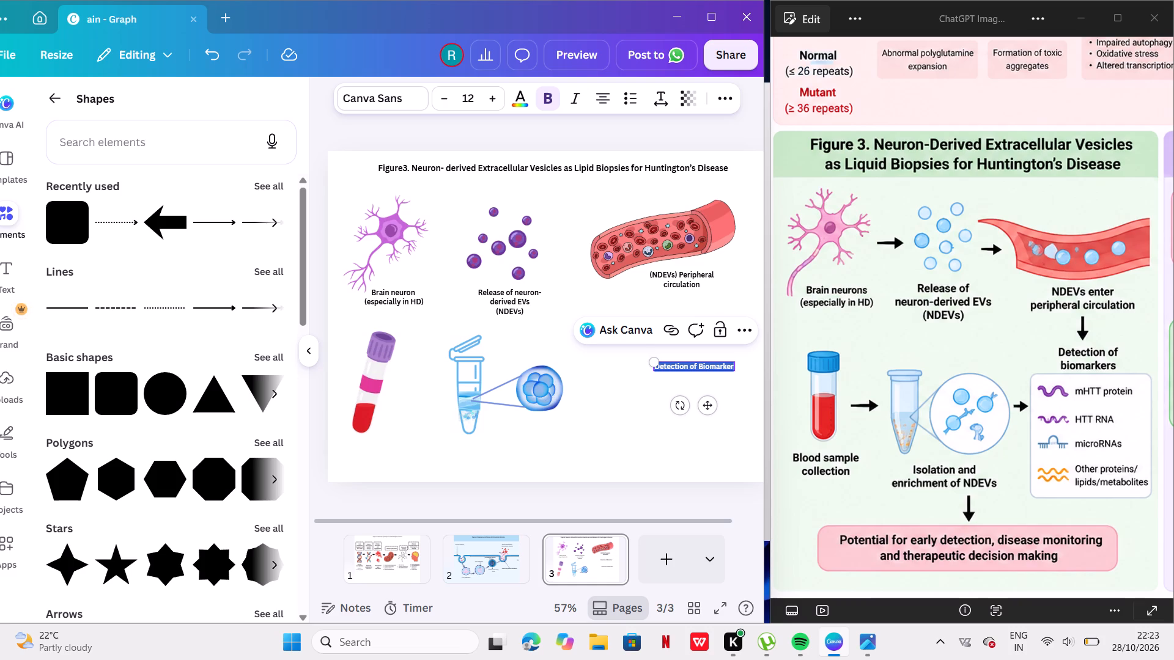
{"action": "key", "text": "BackSpace"}
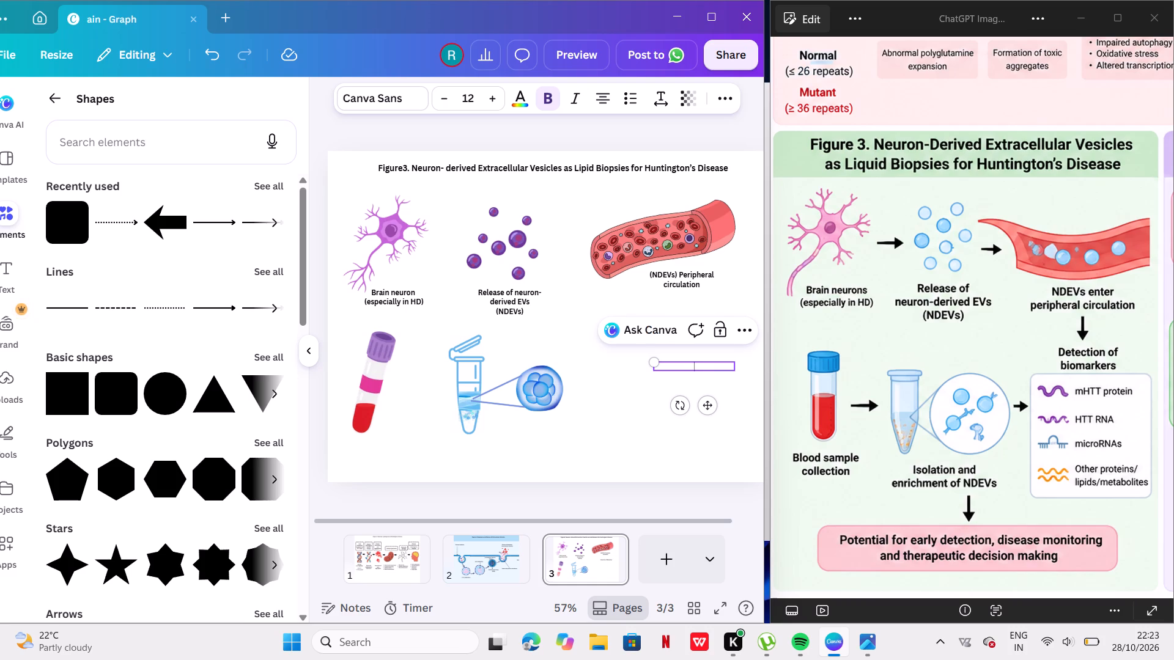
{"action": "key", "text": "m"}
{"action": "type", "text": "HTT"}
{"action": "key", "text": "space"}
{"action": "type", "text": "PRT"}
{"action": "key", "text": "BackSpace"}
{"action": "key", "text": "BackSpace"}
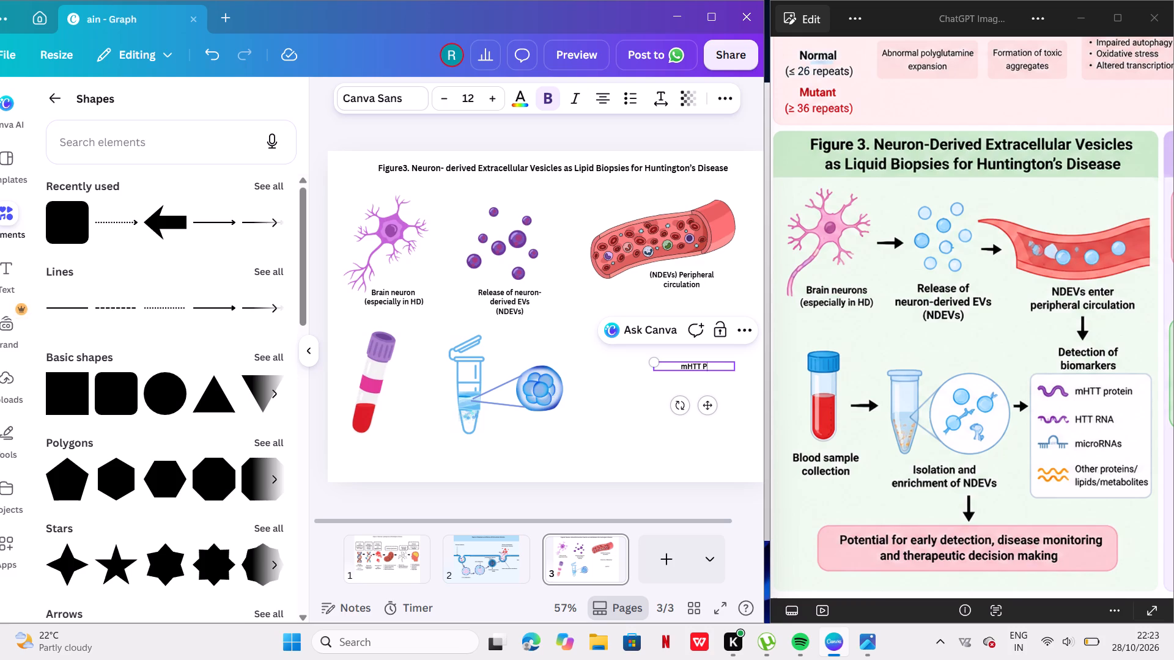
{"action": "type", "text": "rotein"}
{"action": "left_click", "coordinate": [709, 406]}
{"action": "left_click", "coordinate": [607, 385]}
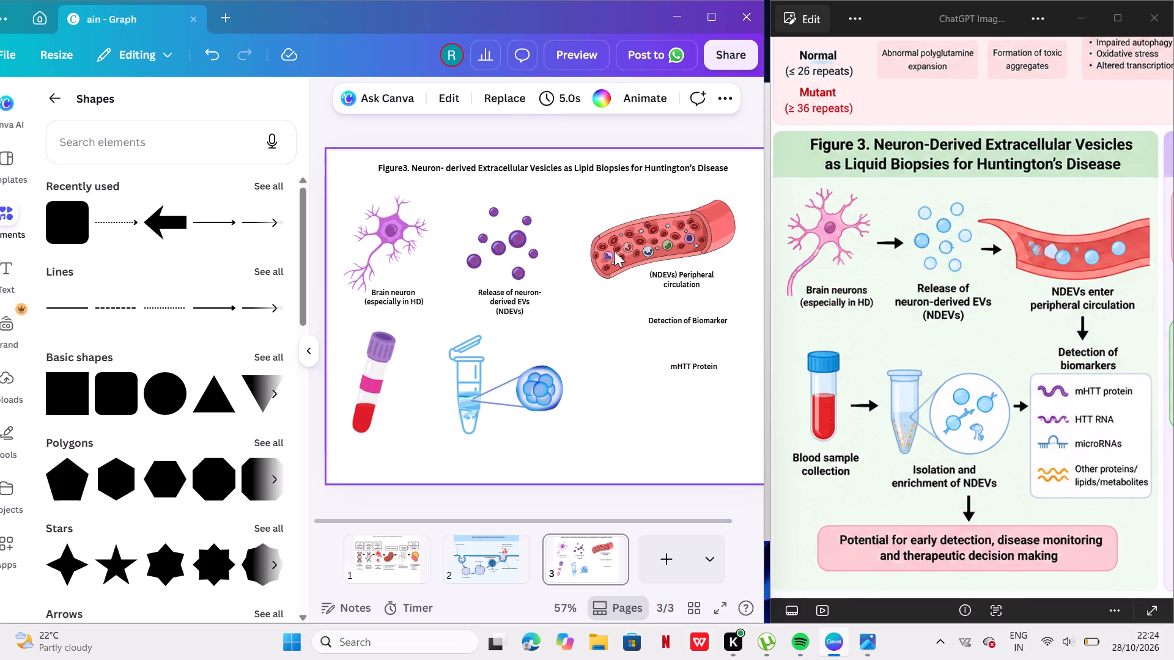
Duplicate the "mHTT Protein" label, retype the copy as "HTT RNA" and place it aligned just beneath the original.
{"action": "left_click", "coordinate": [676, 362]}
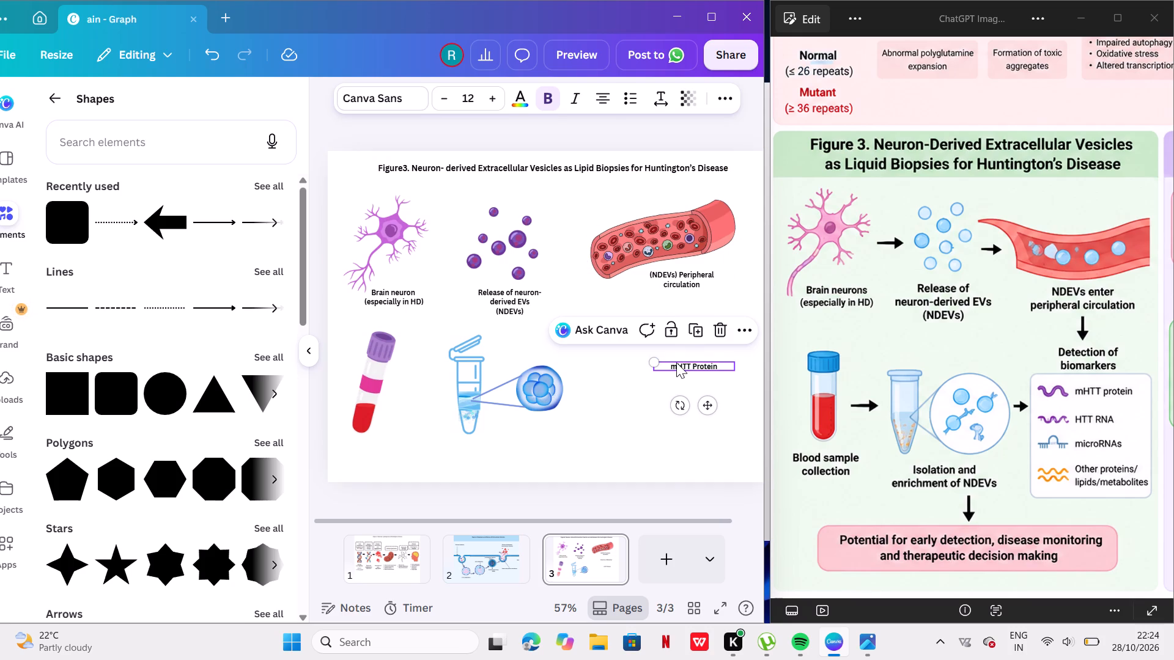
{"action": "left_click", "coordinate": [694, 338]}
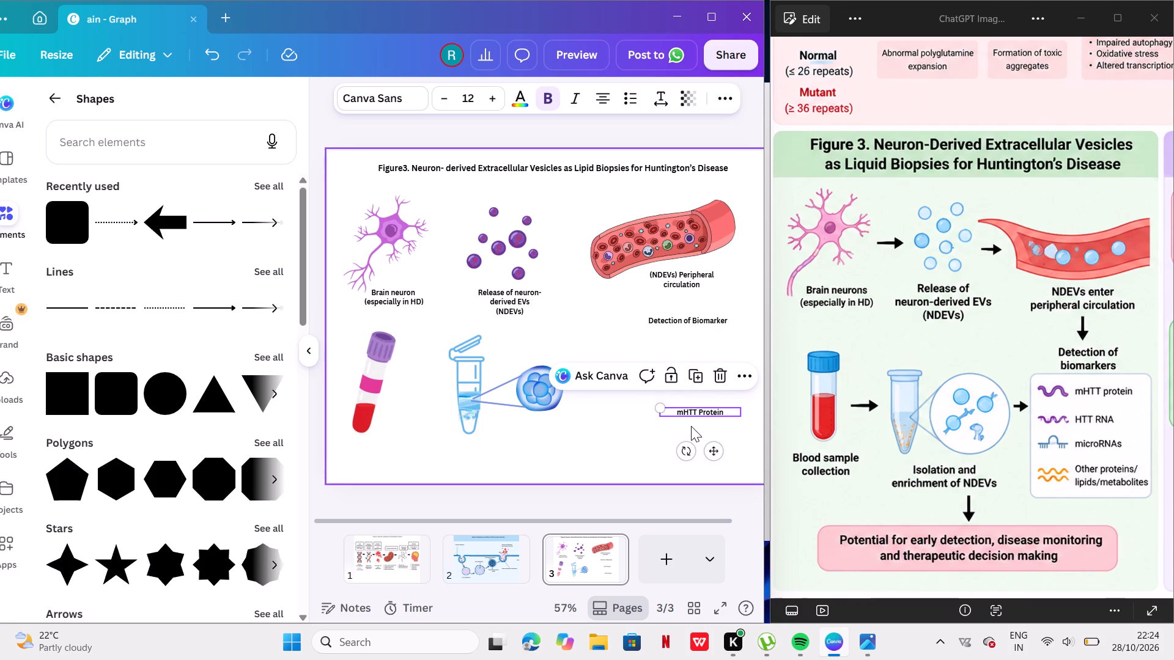
{"action": "double_click", "coordinate": [697, 413]}
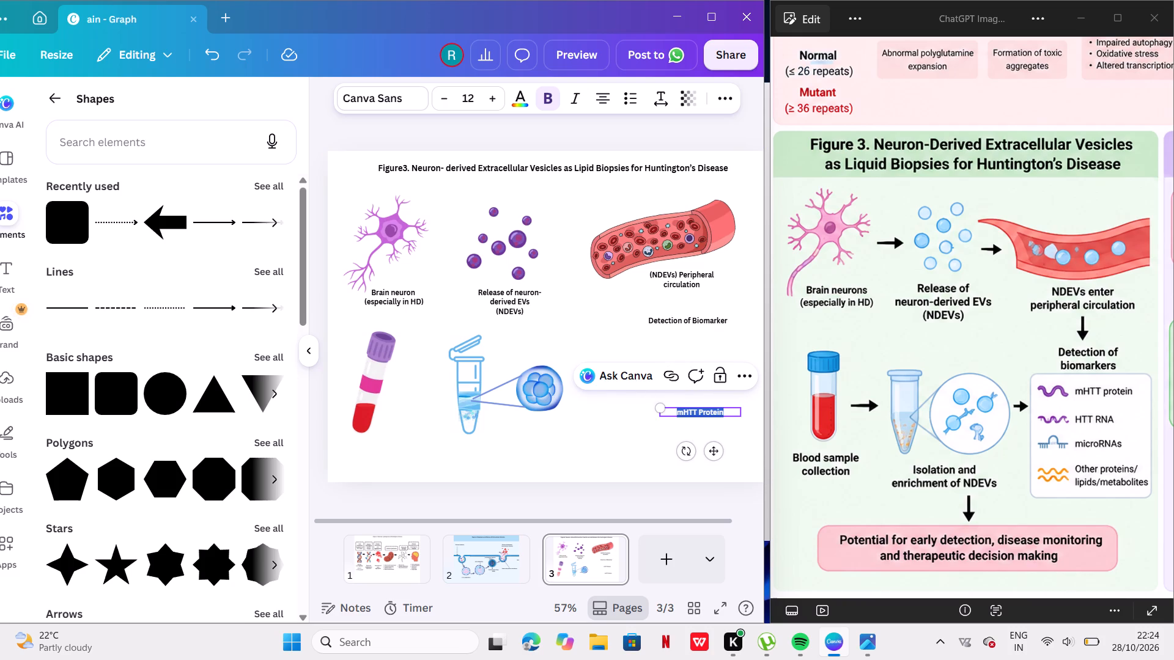
{"action": "type", "text": "HTT"}
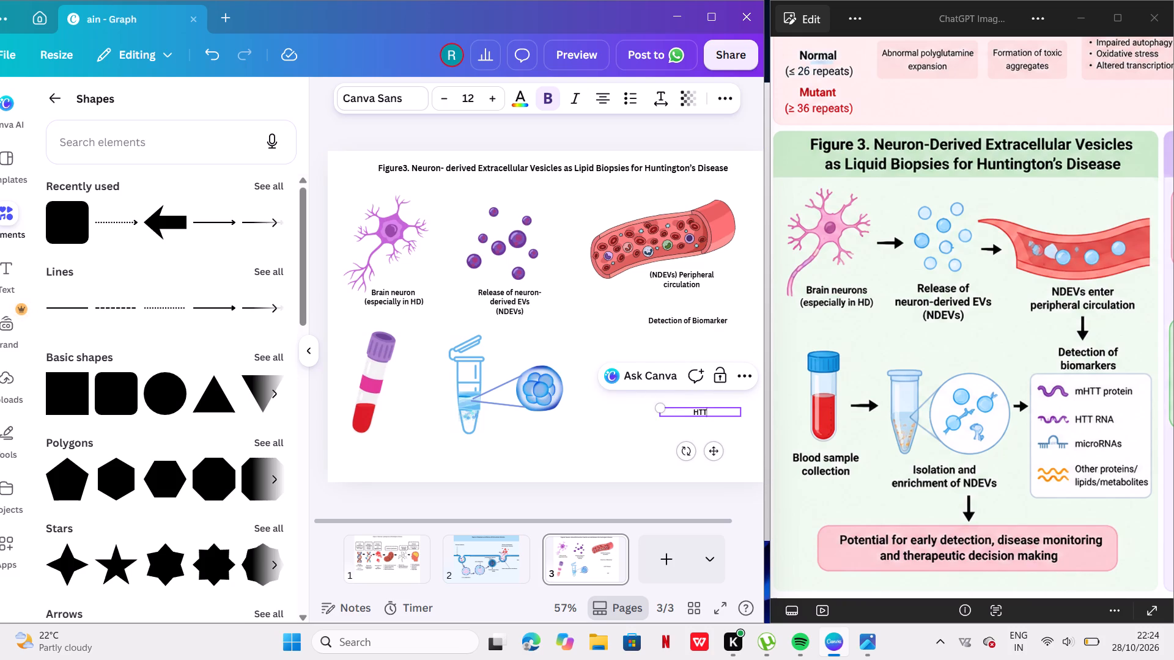
{"action": "key", "text": "space"}
{"action": "key", "text": "p"}
{"action": "key", "text": "BackSpace"}
{"action": "type", "text": "RNA"}
{"action": "left_click_drag", "start_coordinate": [712, 442], "coordinate": [706, 418]}
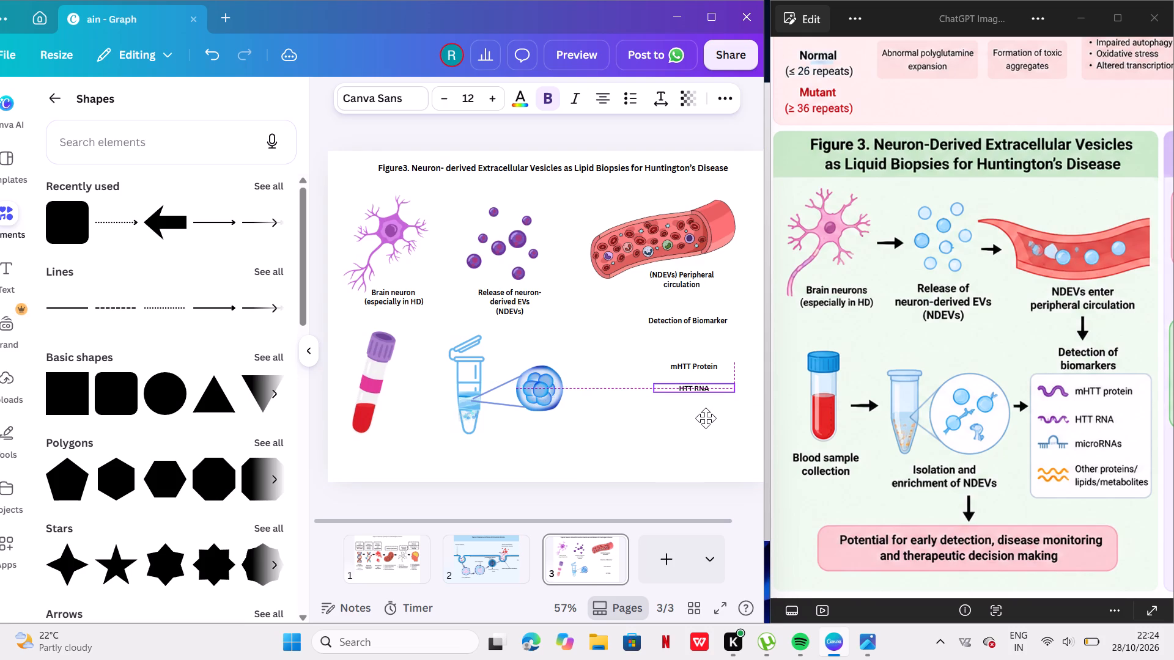
{"action": "left_click_drag", "start_coordinate": [706, 418], "coordinate": [705, 418]}
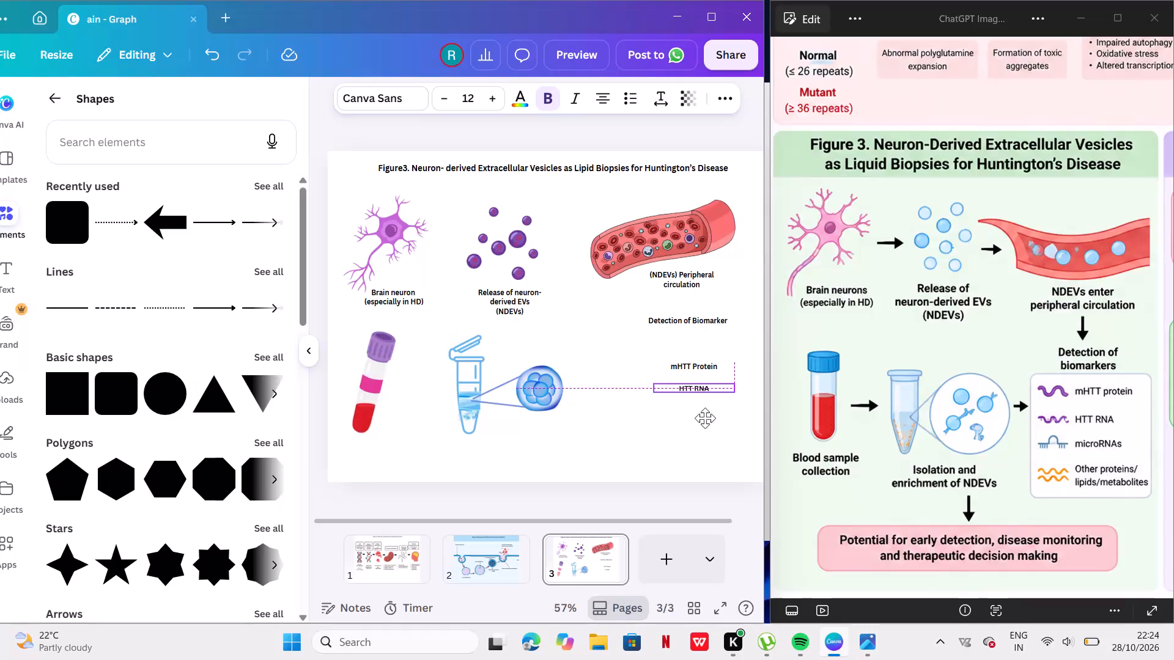
Duplicate the "HTT RNA" label, retype the copy as "microRNA" and place it centred close beneath the original.
{"action": "left_click", "coordinate": [702, 357]}
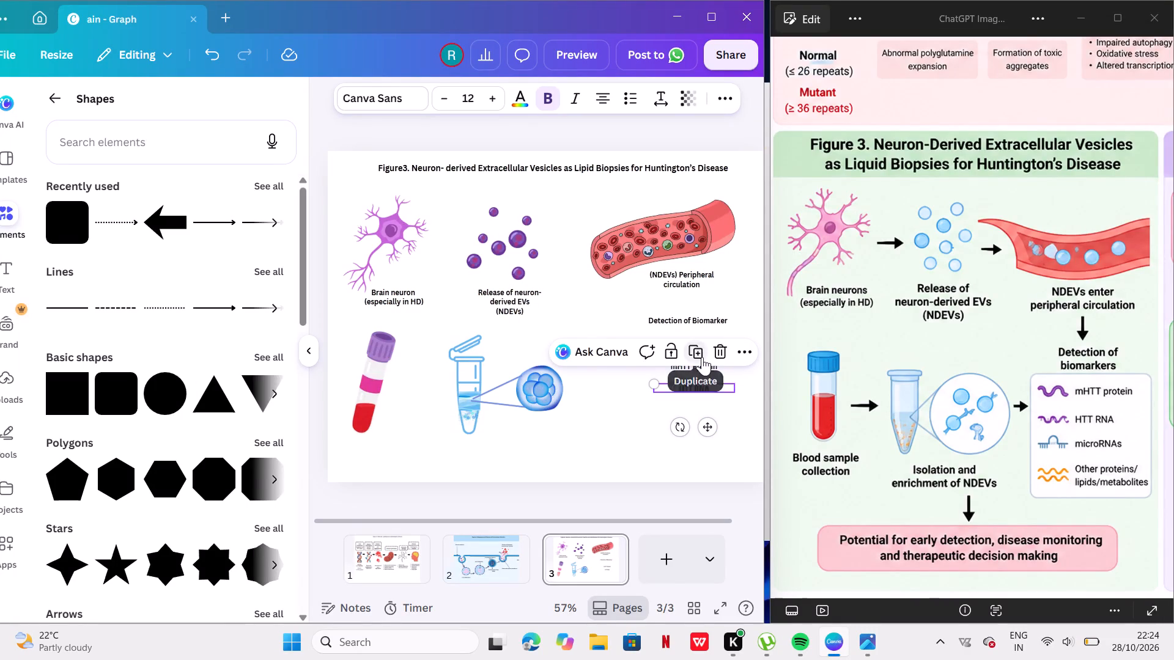
{"action": "double_click", "coordinate": [712, 406]}
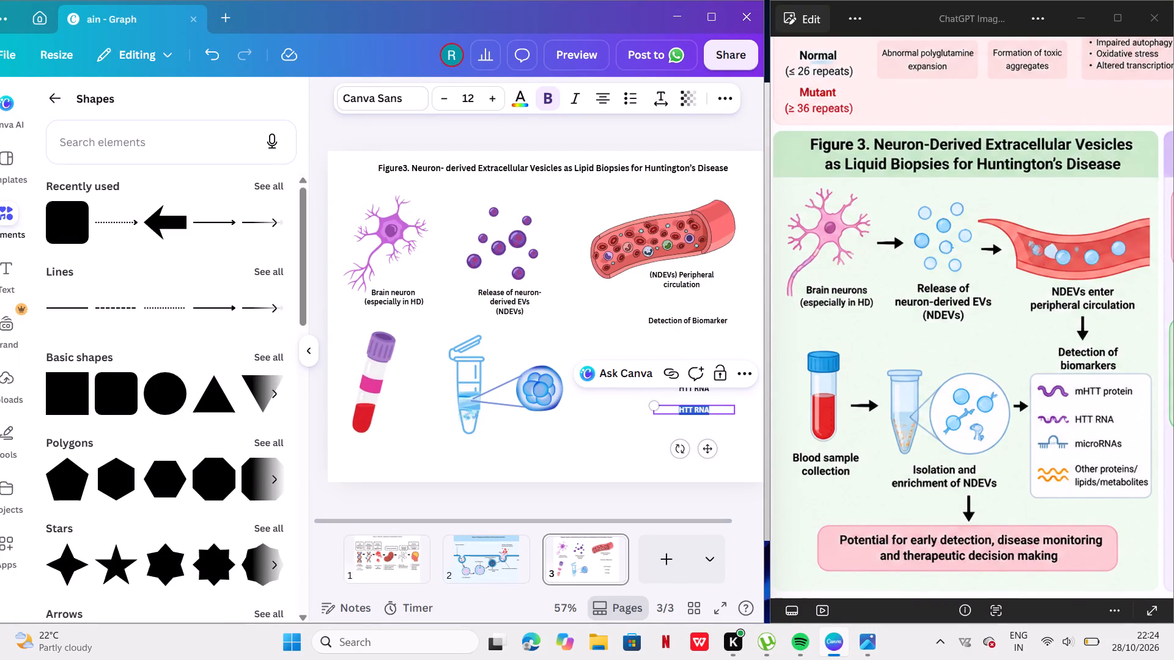
{"action": "key", "text": "BackSpace"}
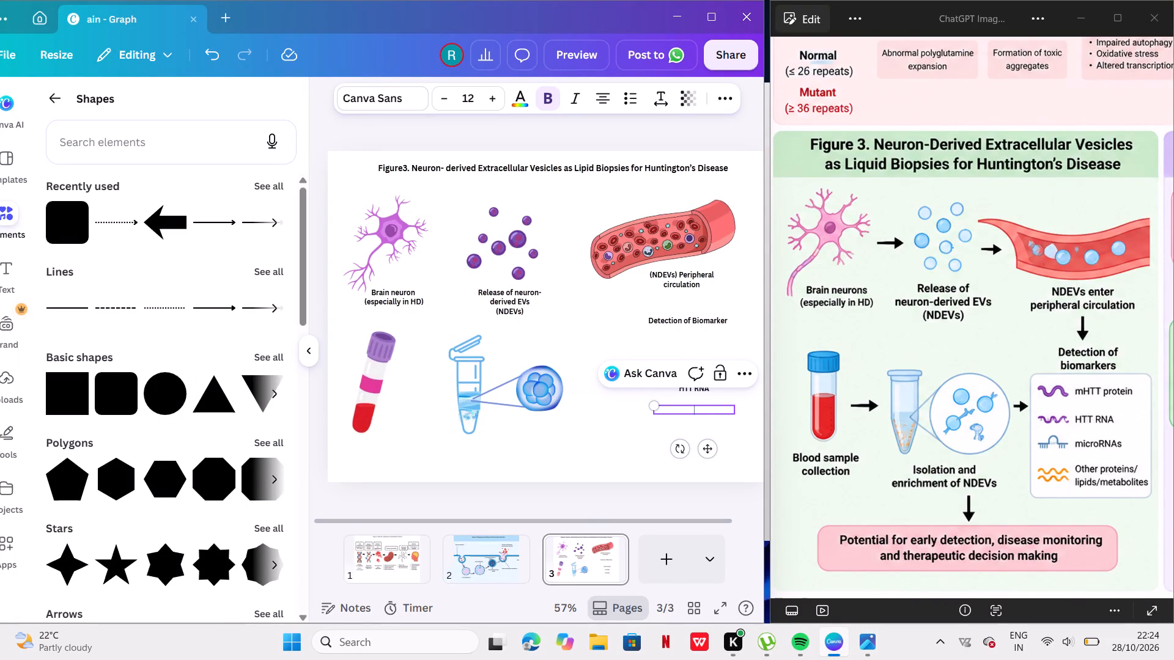
{"action": "type", "text": "micr"}
{"action": "key", "text": "o"}
{"action": "type", "text": "RNA"}
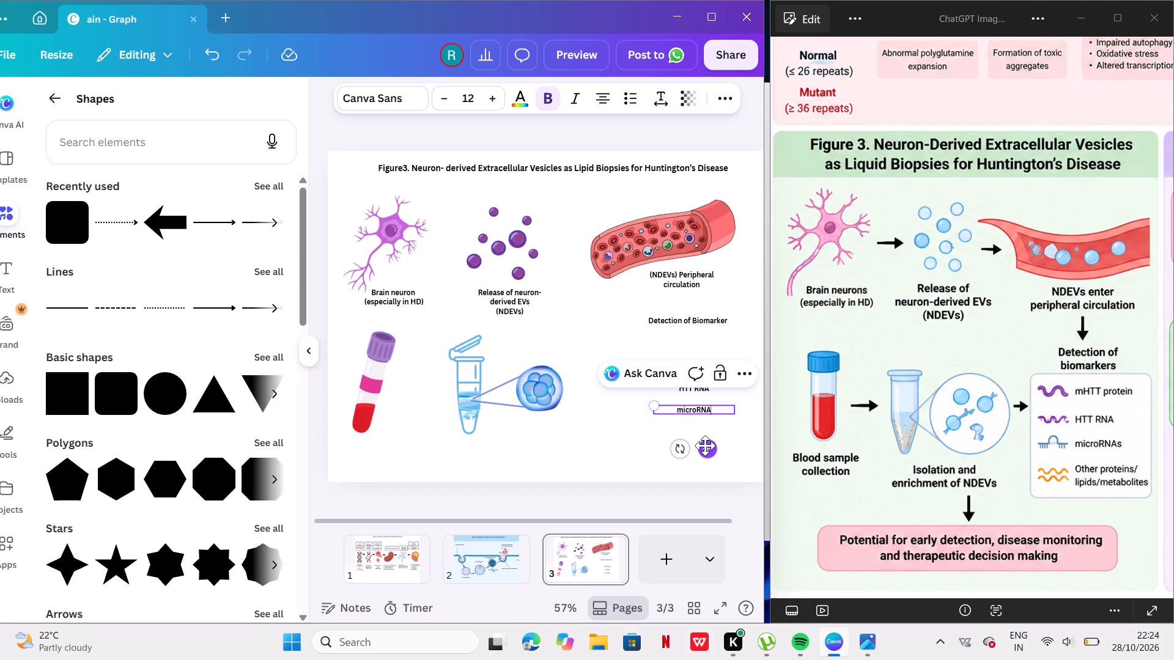
{"action": "left_click_drag", "start_coordinate": [705, 446], "coordinate": [703, 440]}
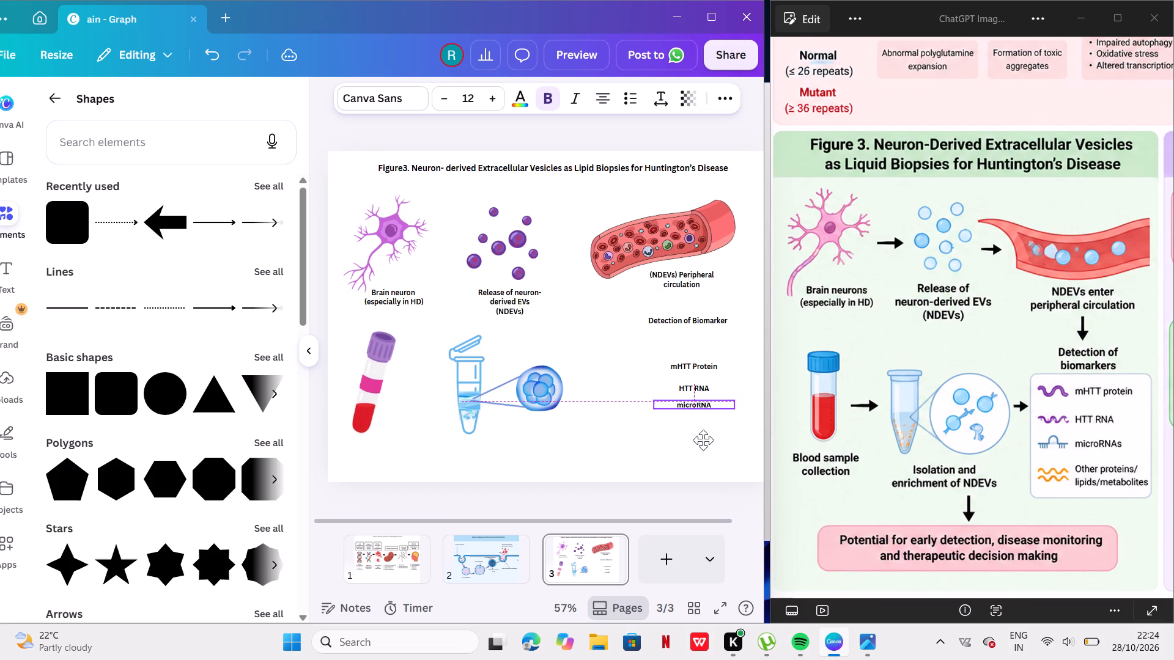
Duplicate the "microRNA" label just beneath itself and replace the copy's text with "Other proteins/".
{"action": "left_click", "coordinate": [699, 373]}
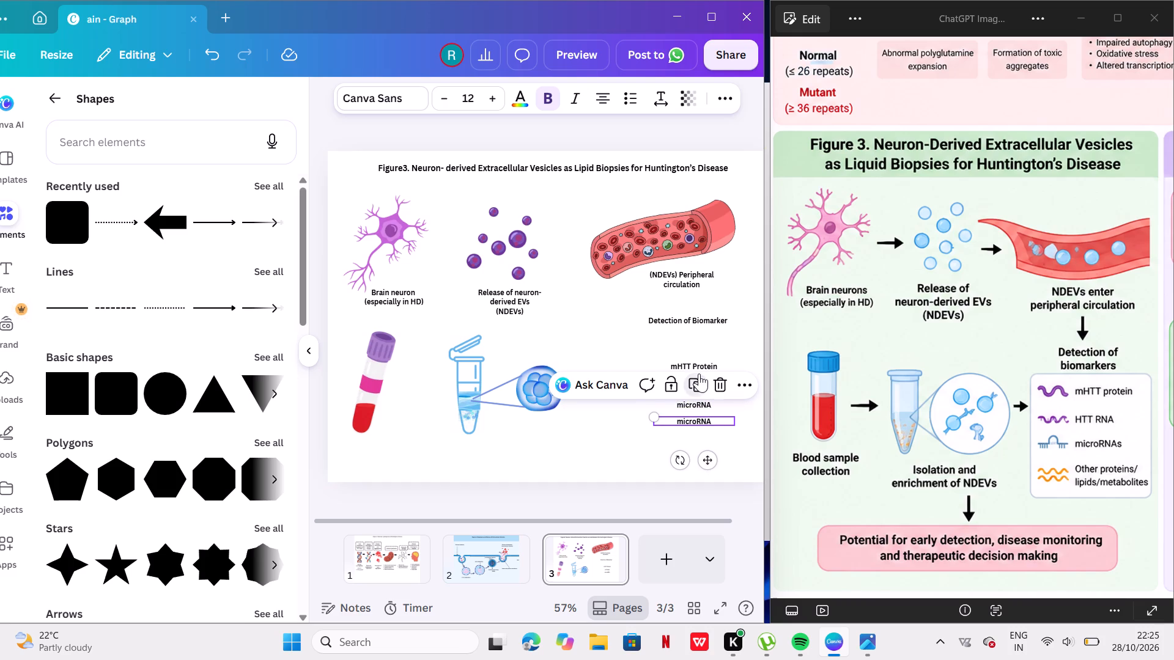
{"action": "double_click", "coordinate": [703, 421]}
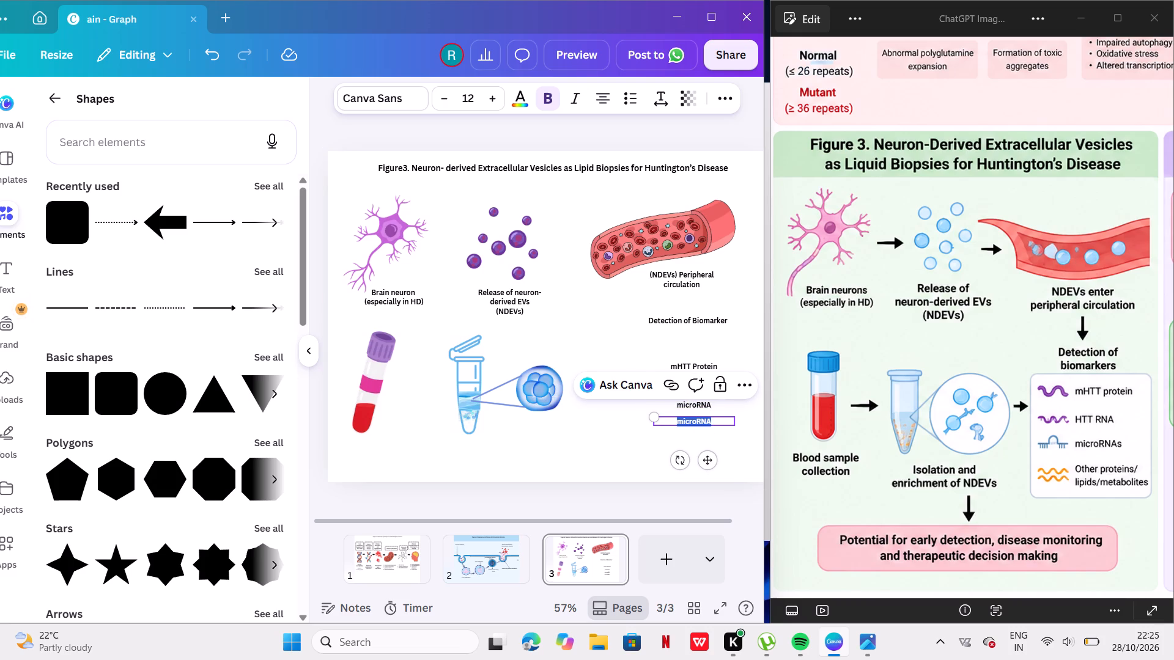
{"action": "key", "text": "BackSpace"}
{"action": "key", "text": "o"}
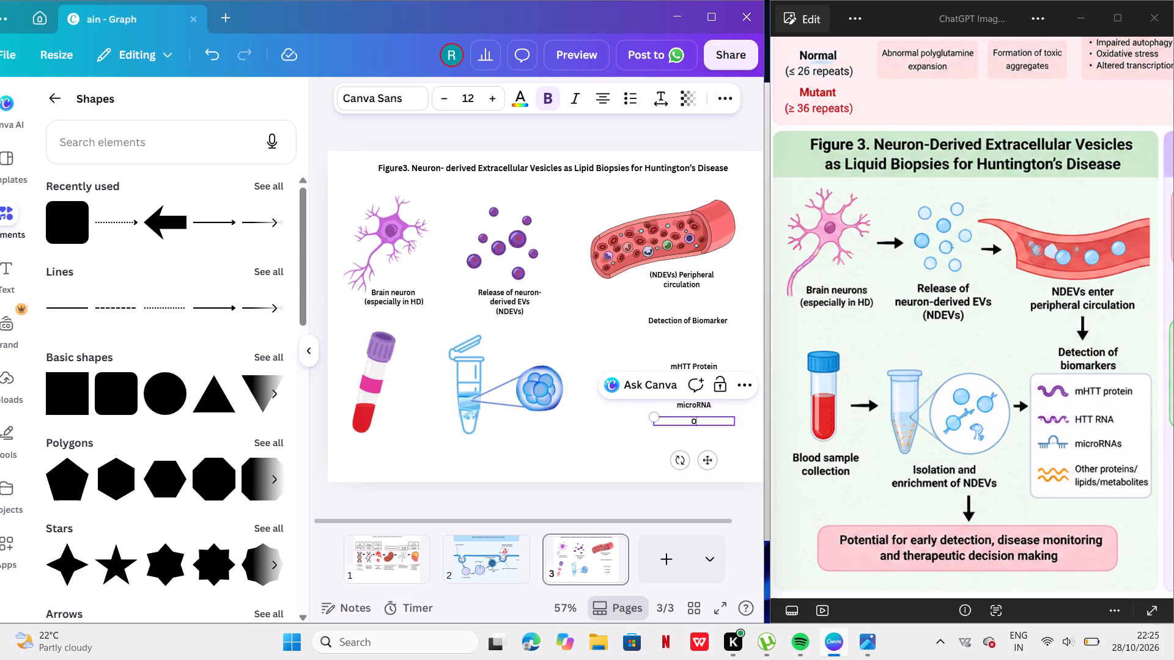
{"action": "type", "text": "ther"}
{"action": "type", "text": "pr"}
{"action": "key", "text": "BackSpace"}
{"action": "key", "text": "BackSpace"}
{"action": "key", "text": "space"}
{"action": "type", "text": "protein"}
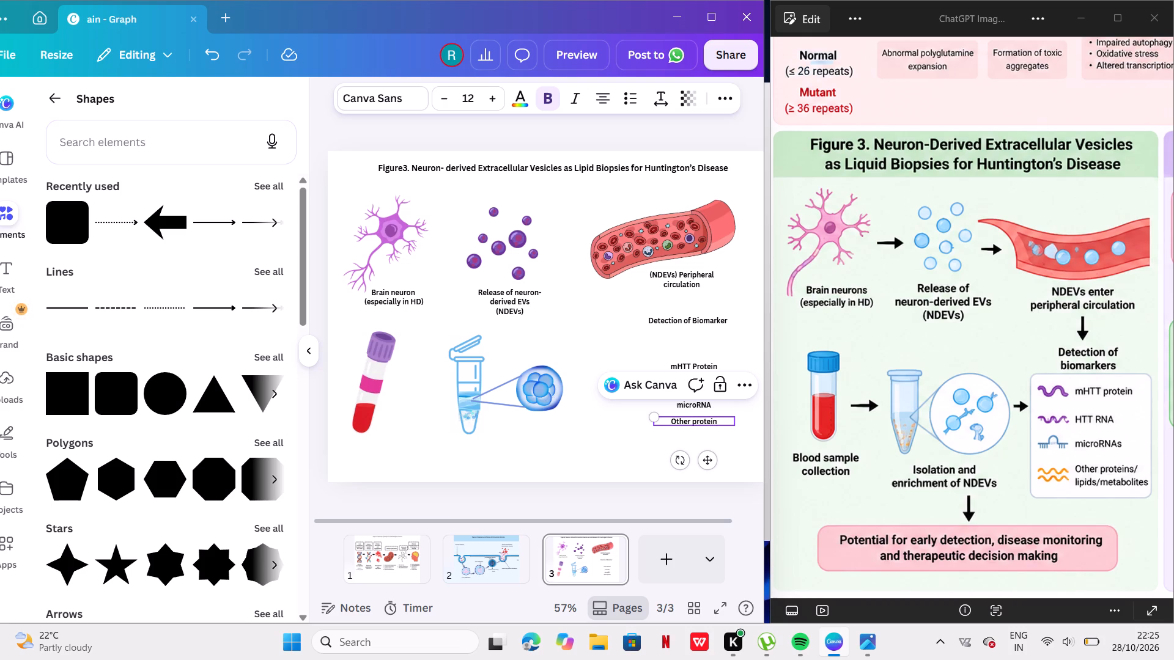
{"action": "type", "text": "s/"}
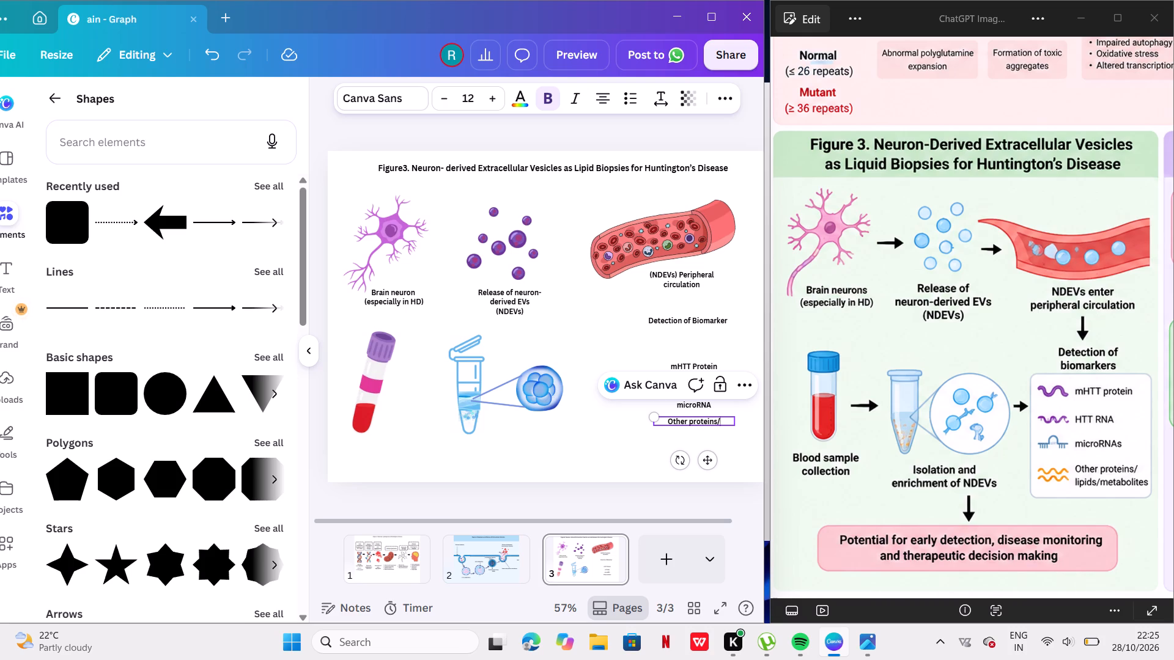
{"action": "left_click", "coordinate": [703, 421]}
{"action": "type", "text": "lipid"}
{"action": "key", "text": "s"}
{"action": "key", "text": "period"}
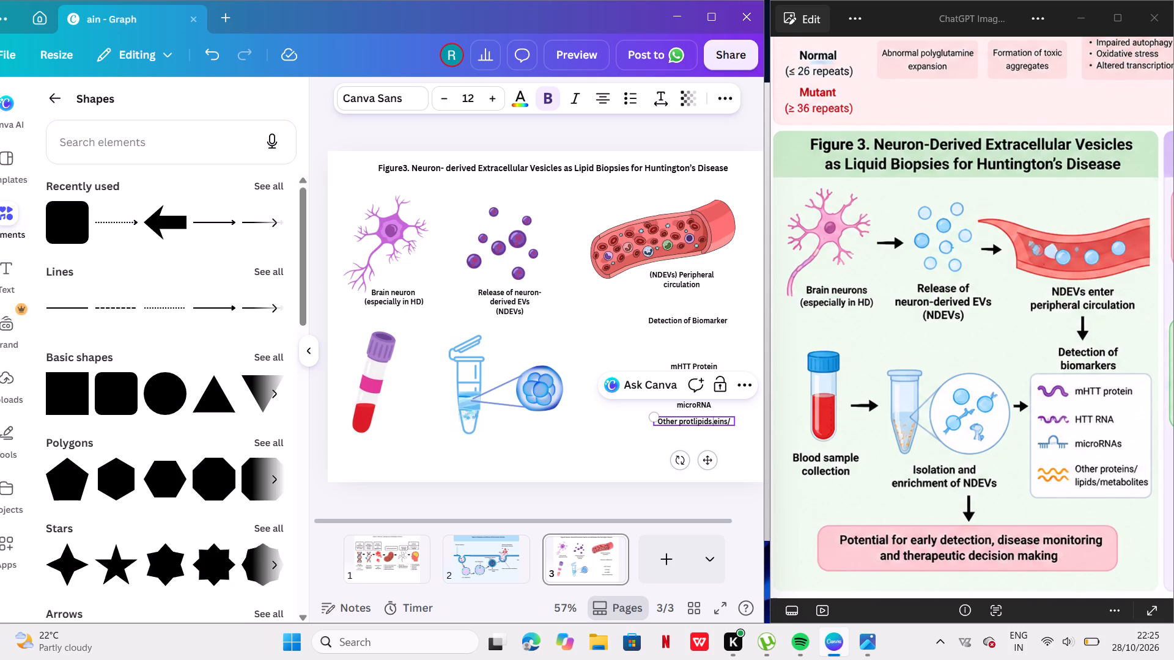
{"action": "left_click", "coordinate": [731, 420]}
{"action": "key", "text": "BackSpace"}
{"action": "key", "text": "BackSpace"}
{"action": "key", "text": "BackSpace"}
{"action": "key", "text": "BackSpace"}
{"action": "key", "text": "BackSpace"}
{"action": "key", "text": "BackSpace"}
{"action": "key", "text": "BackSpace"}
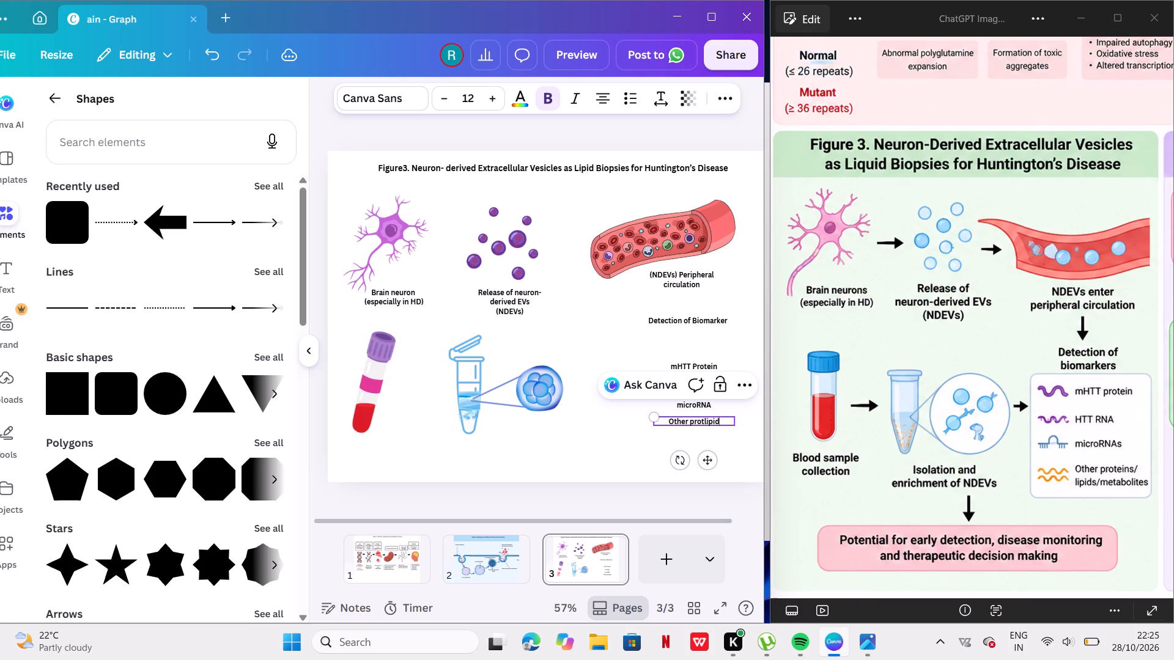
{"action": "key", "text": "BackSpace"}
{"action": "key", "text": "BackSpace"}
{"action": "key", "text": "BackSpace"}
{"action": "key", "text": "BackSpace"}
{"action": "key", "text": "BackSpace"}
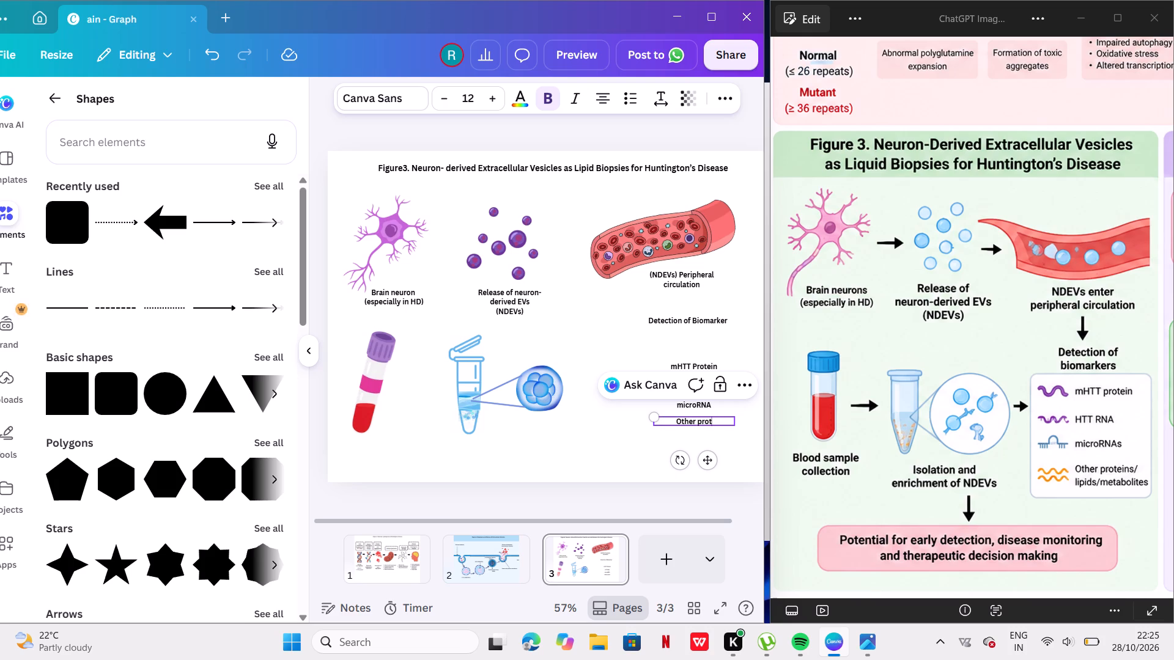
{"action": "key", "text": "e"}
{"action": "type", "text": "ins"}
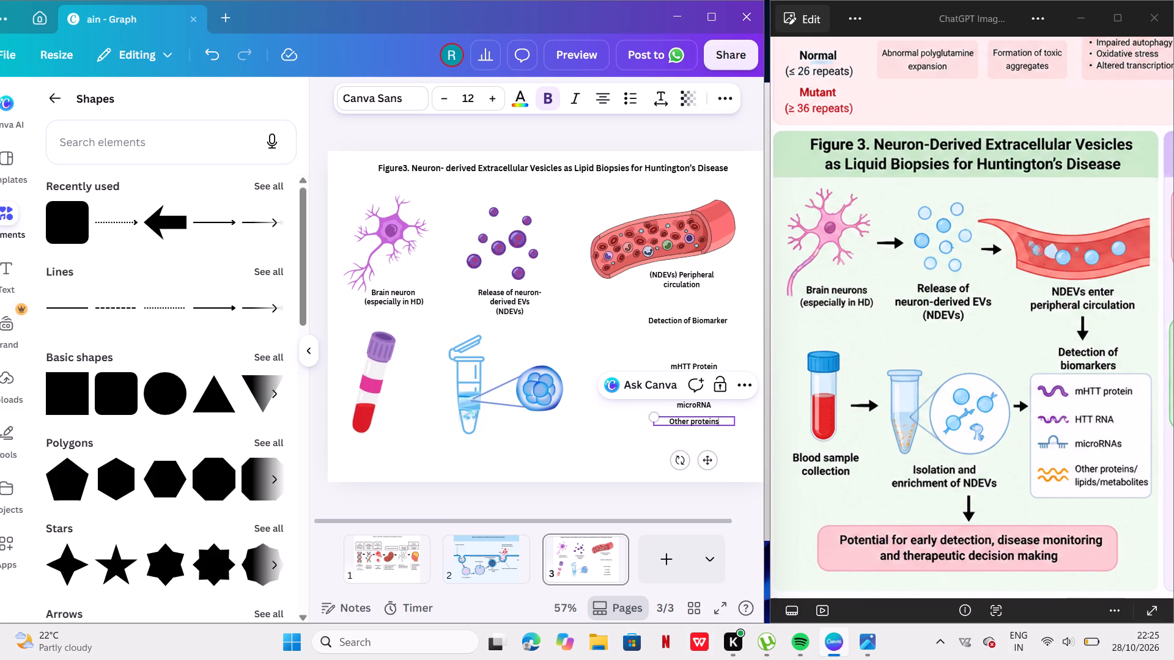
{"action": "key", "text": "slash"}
Continue the new label's text with "lipid/metabolites" after "Other proteins/".
{"action": "type", "text": "lipid"}
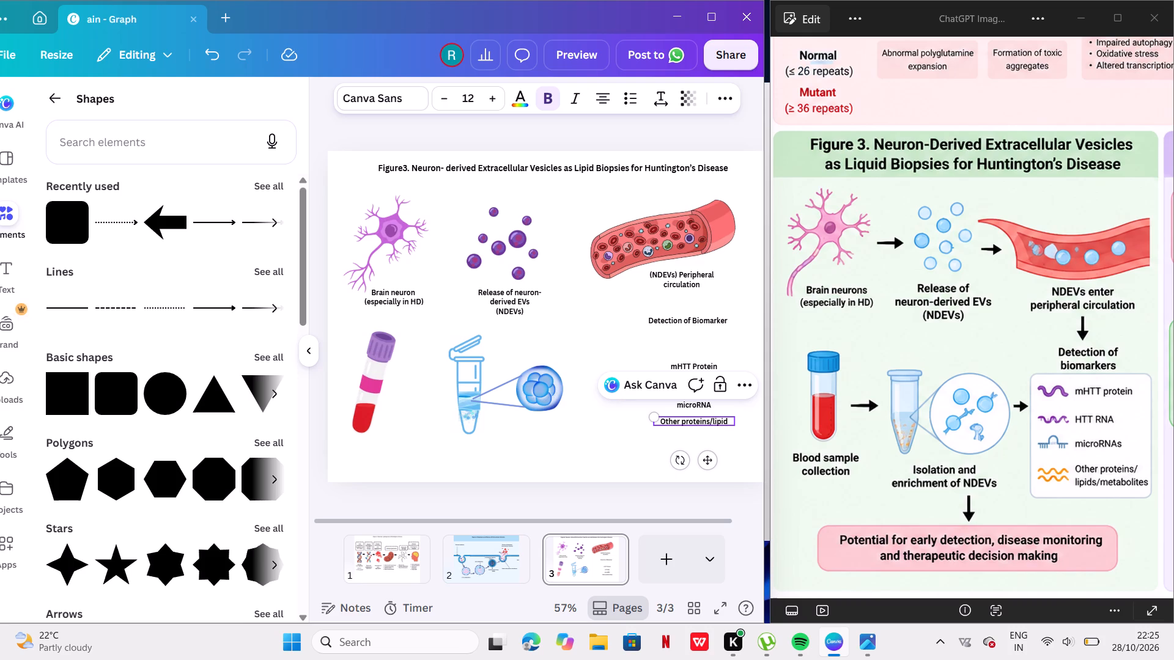
{"action": "type", "text": "/meta"}
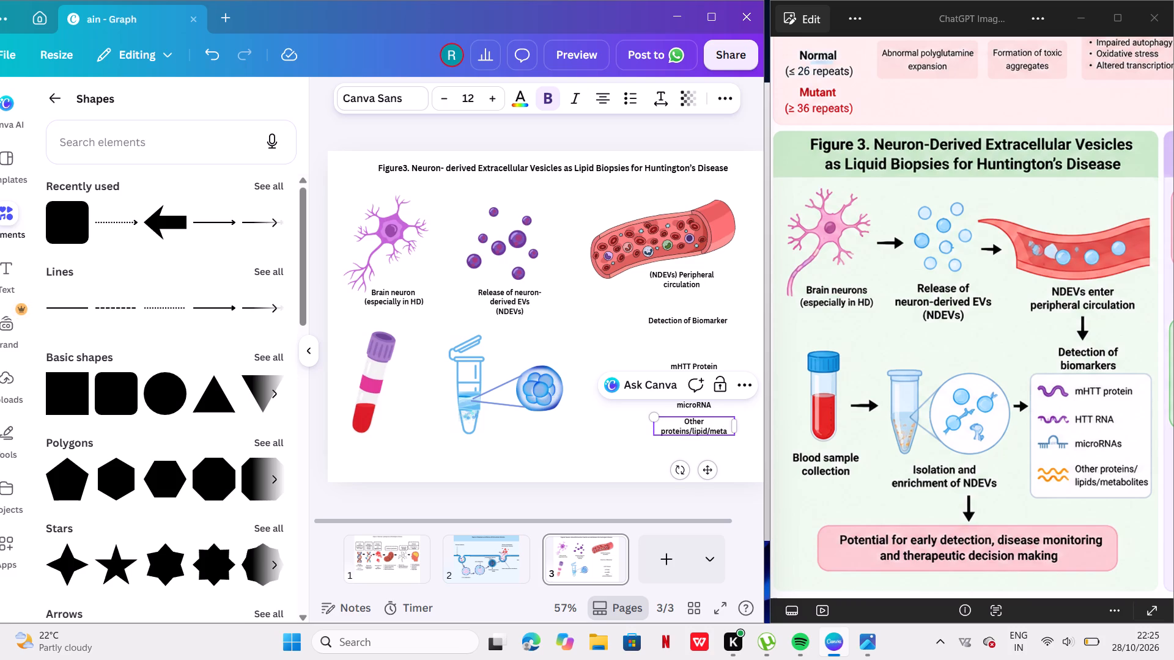
{"action": "key", "text": "b"}
{"action": "type", "text": "ol"}
{"action": "type", "text": "ites"}
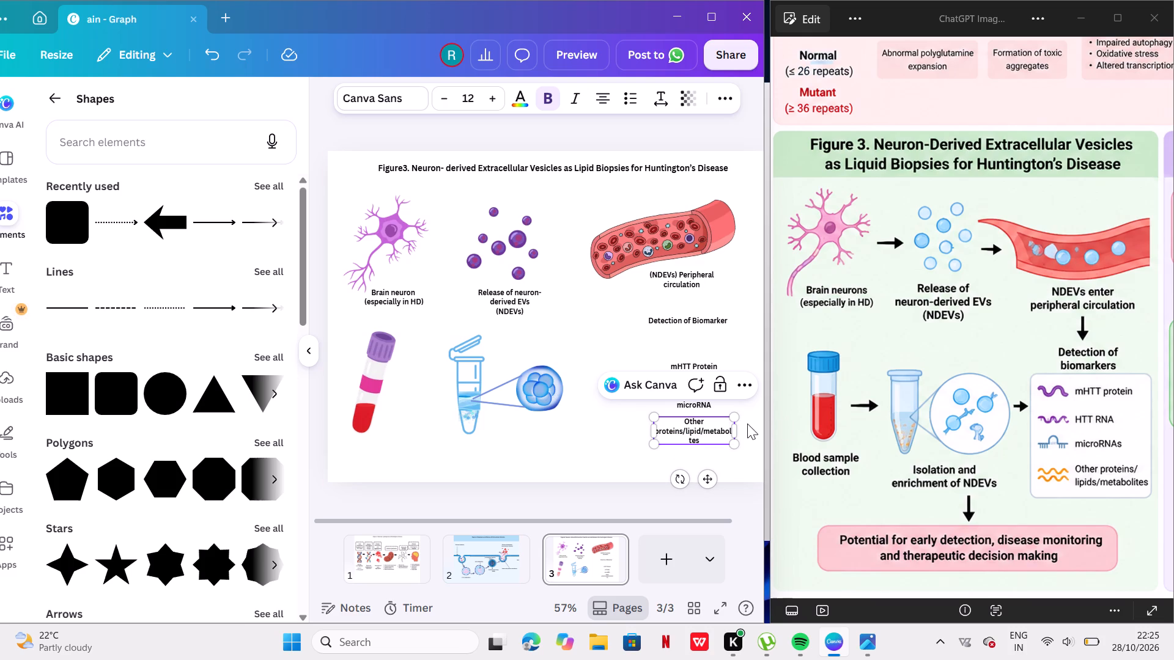
Widen the "Other proteins/lipid/metabolites" label to fit on two lines and scale its text up to size 12.8.
{"action": "left_click_drag", "start_coordinate": [735, 430], "coordinate": [745, 430]}
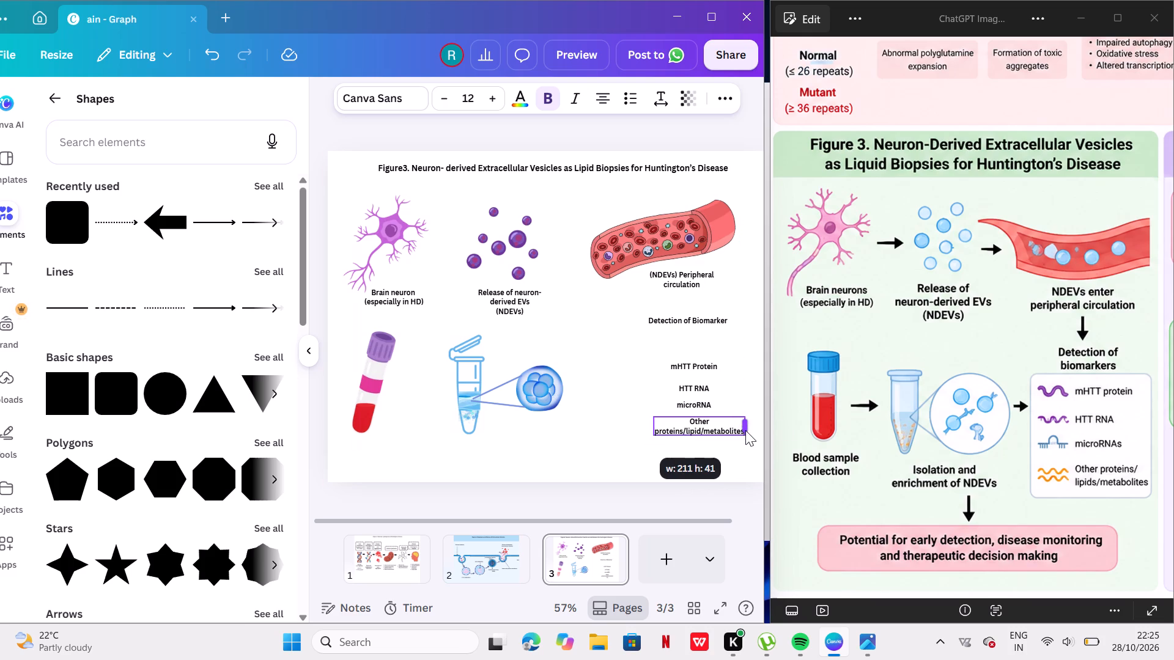
{"action": "left_click_drag", "start_coordinate": [745, 430], "coordinate": [745, 430]}
{"action": "left_click_drag", "start_coordinate": [711, 429], "coordinate": [704, 427]}
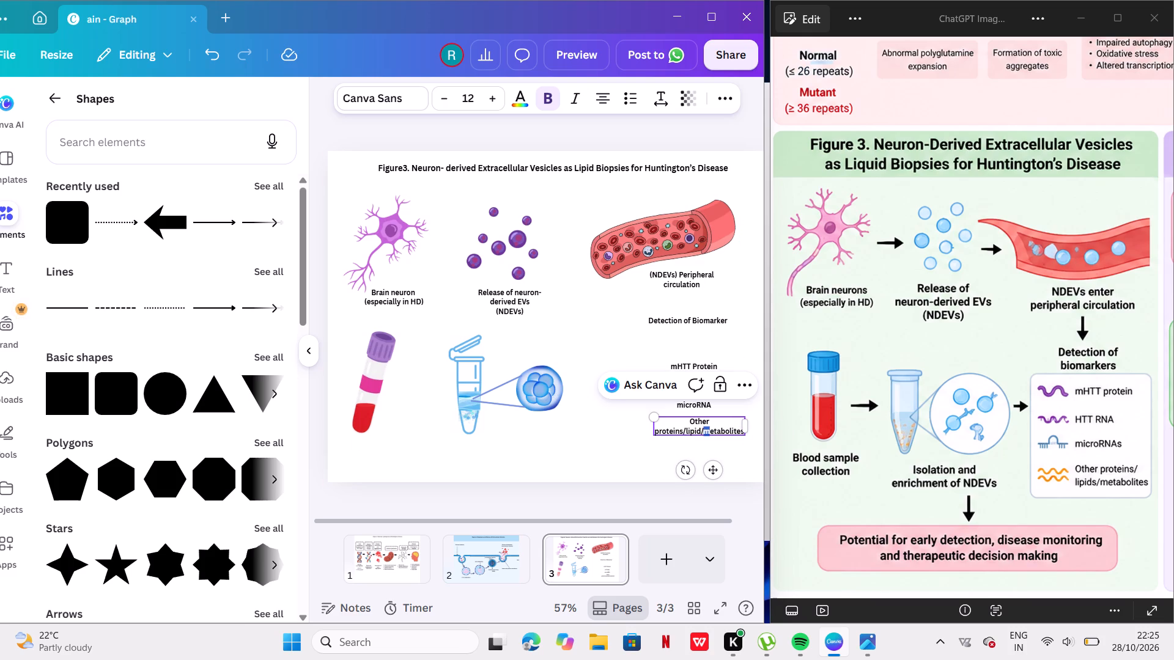
{"action": "left_click_drag", "start_coordinate": [704, 427], "coordinate": [703, 427]}
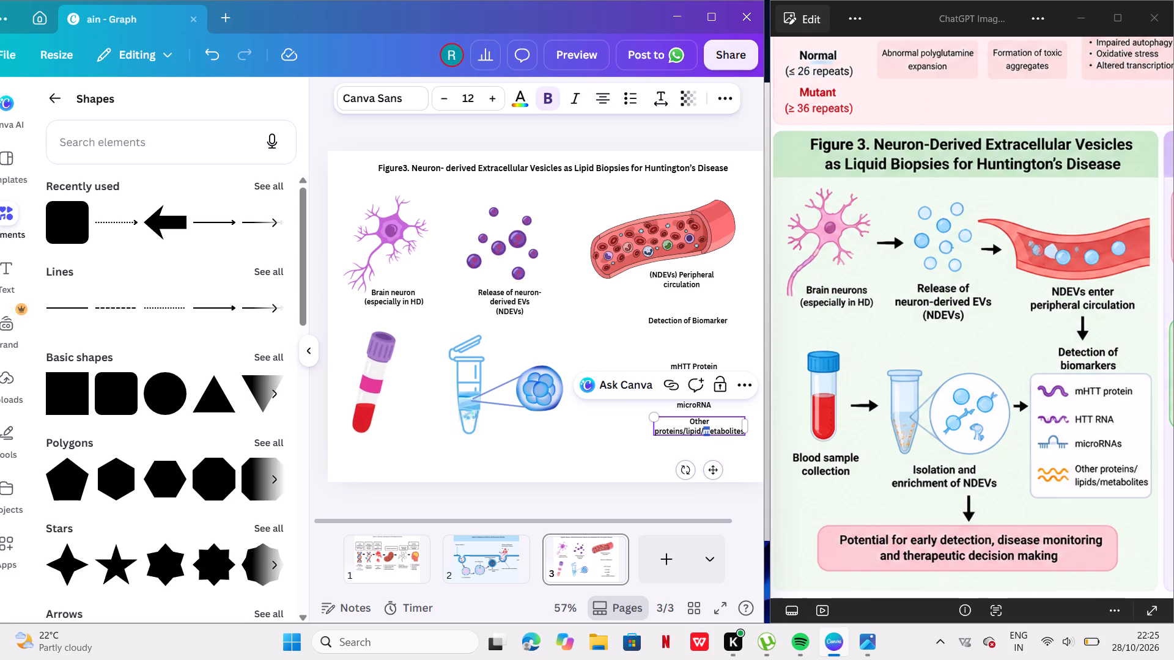
{"action": "left_click", "coordinate": [687, 431]}
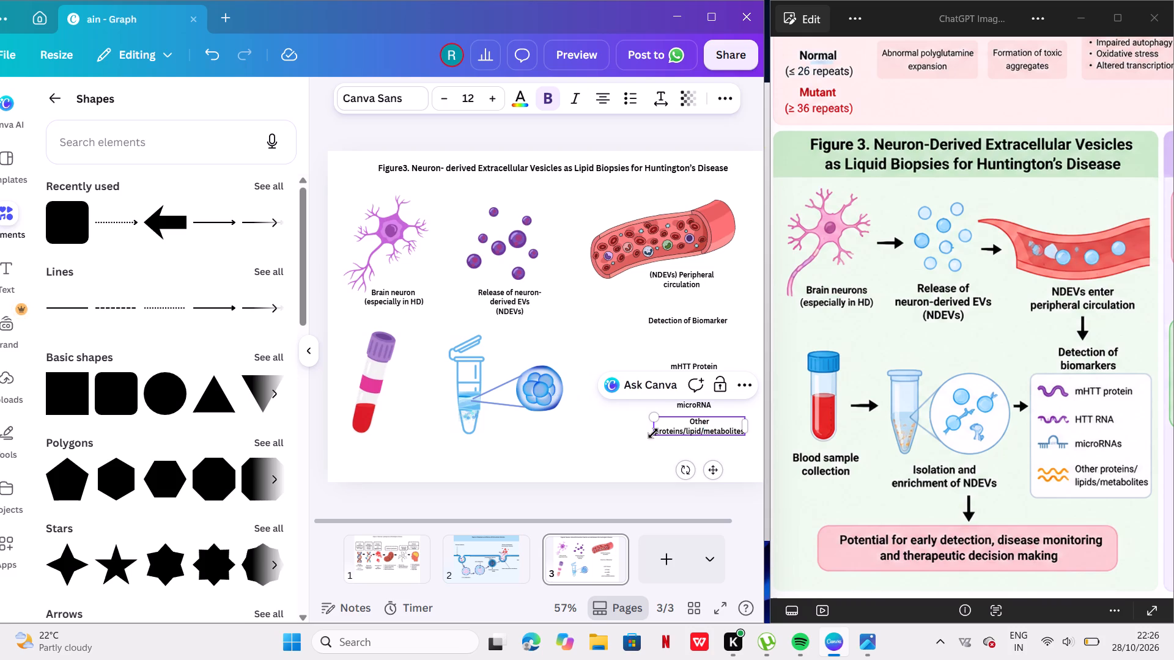
{"action": "left_click_drag", "start_coordinate": [653, 433], "coordinate": [645, 436]}
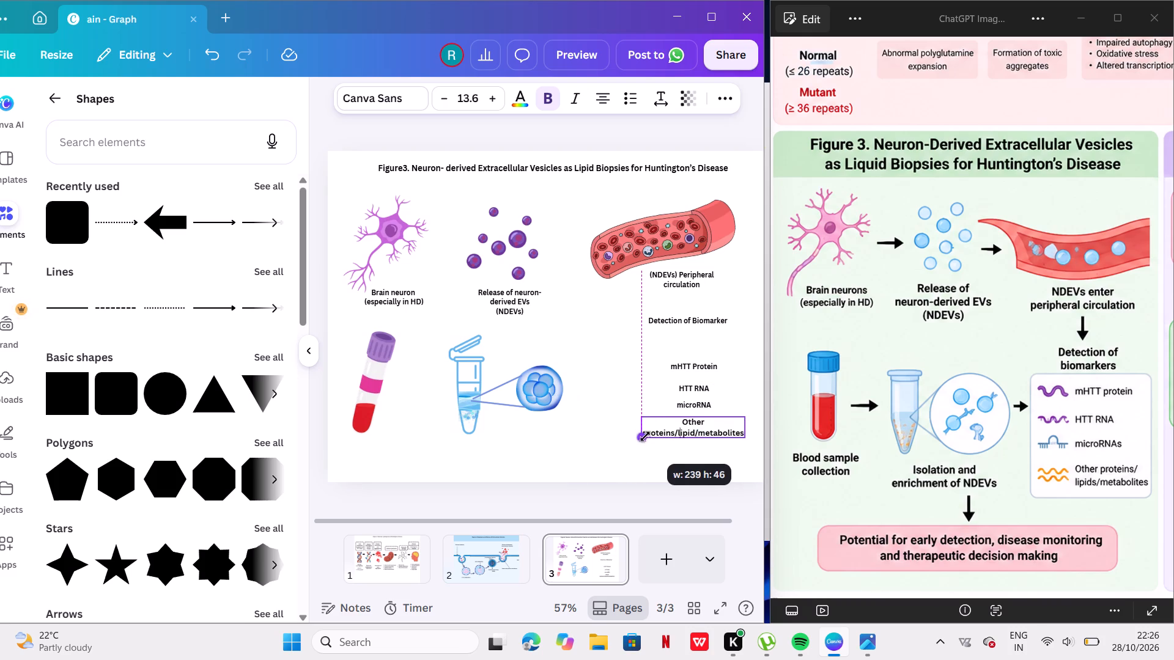
{"action": "left_click_drag", "start_coordinate": [645, 436], "coordinate": [646, 436]}
{"action": "left_click", "coordinate": [585, 438]}
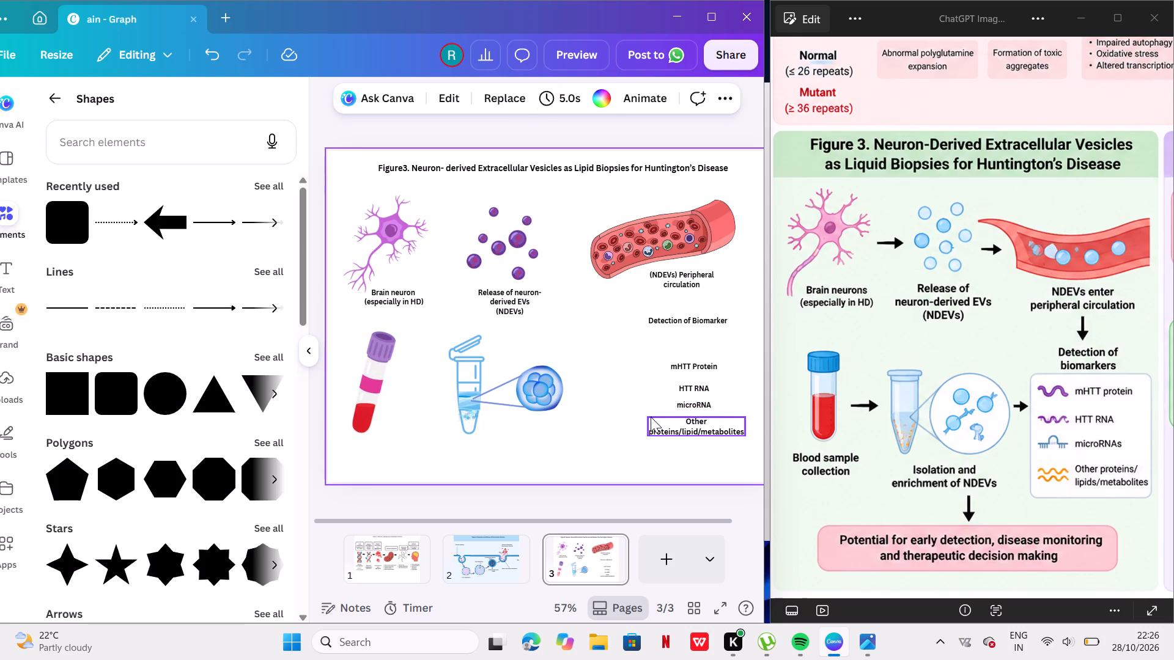
Narrow the "Other proteins/lipid/metabolites" text box so it wraps over three lines, extending its left edge slightly outward.
{"action": "left_click", "coordinate": [743, 422]}
{"action": "left_click_drag", "start_coordinate": [747, 422], "coordinate": [733, 422]}
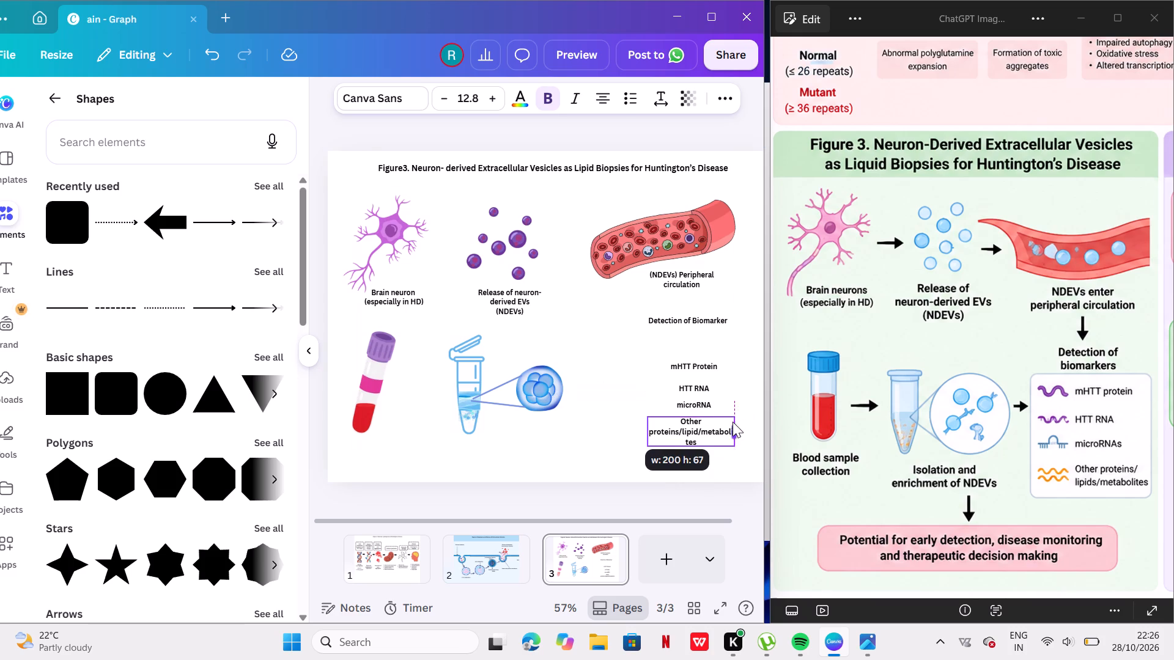
{"action": "left_click_drag", "start_coordinate": [733, 422], "coordinate": [685, 422]}
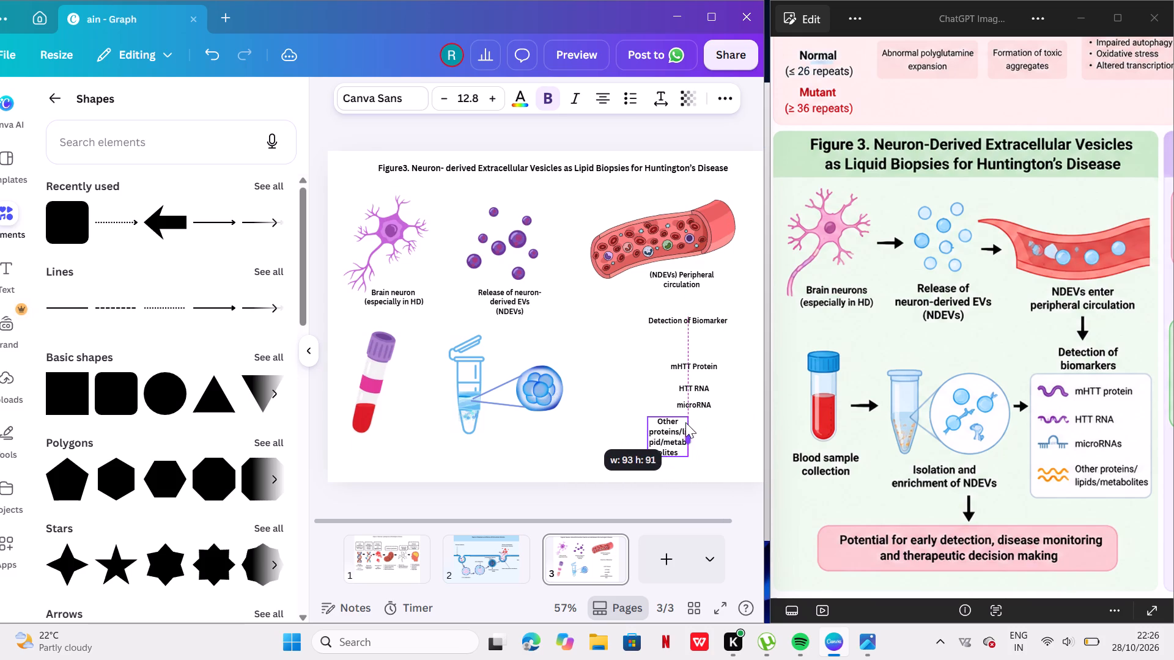
{"action": "left_click_drag", "start_coordinate": [685, 422], "coordinate": [719, 426]}
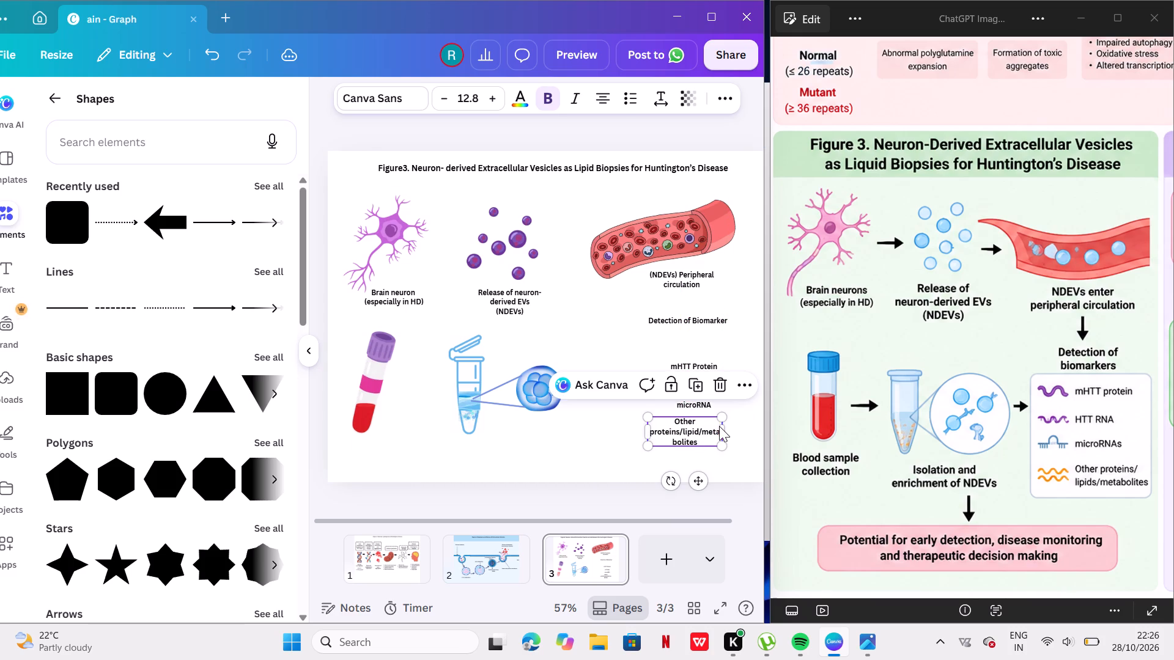
{"action": "left_click", "coordinate": [652, 425]}
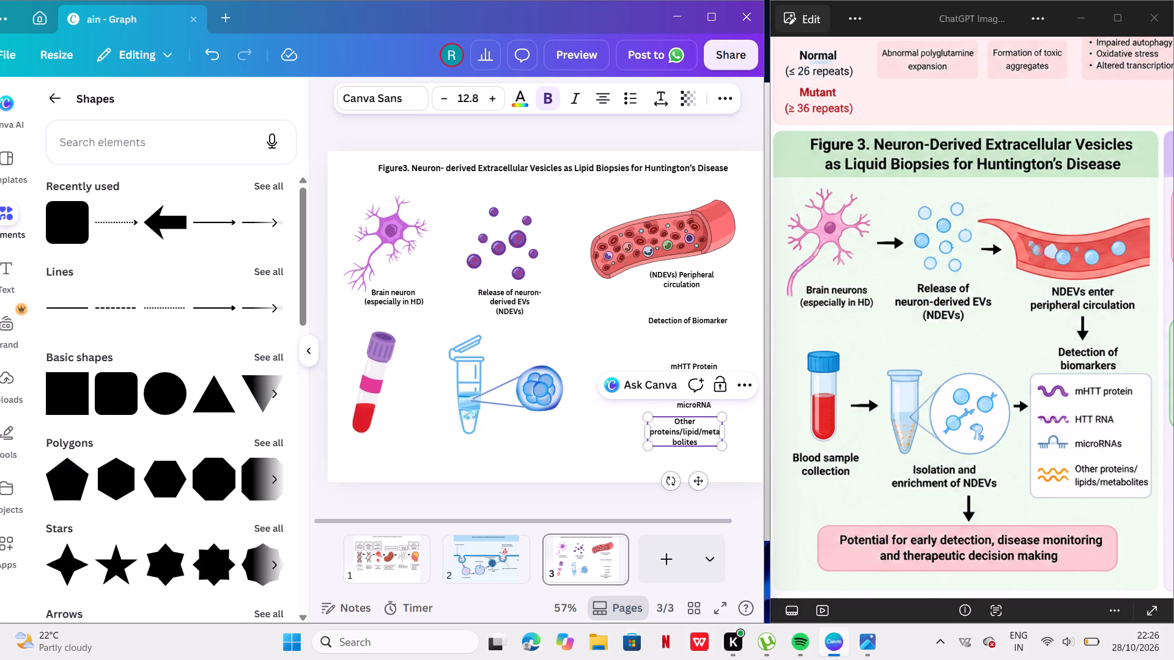
{"action": "left_click_drag", "start_coordinate": [649, 433], "coordinate": [641, 435]}
{"action": "left_click", "coordinate": [641, 435]}
{"action": "left_click_drag", "start_coordinate": [641, 435], "coordinate": [632, 436]}
{"action": "left_click", "coordinate": [641, 433]}
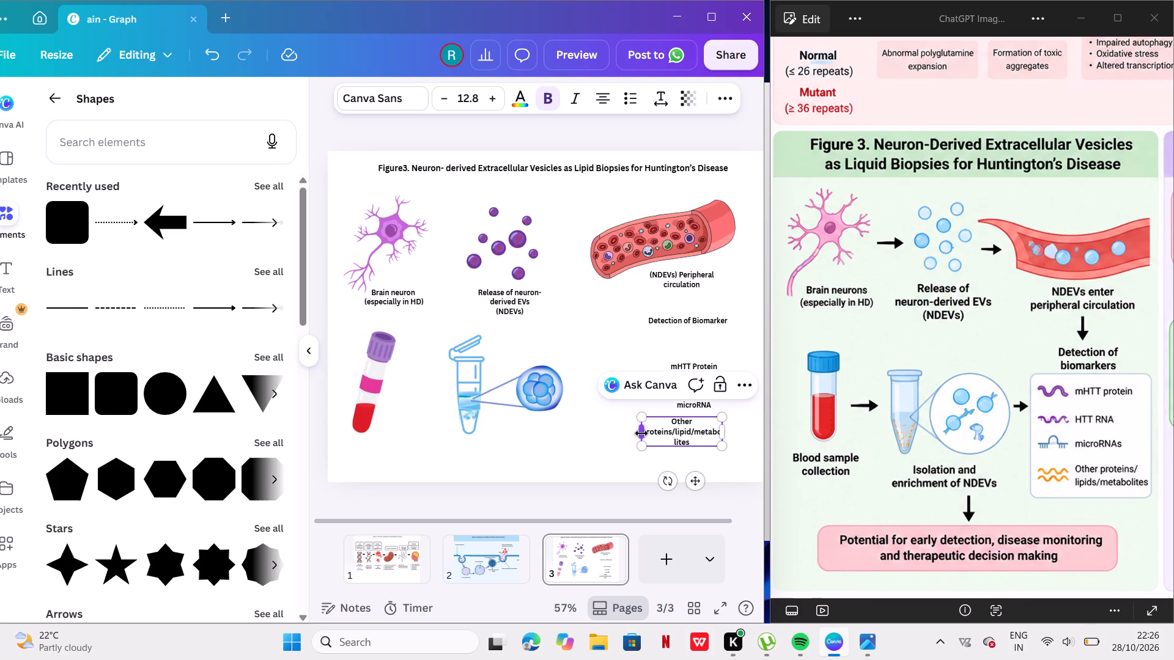
Remove the space between "Other" and "proteins" in the bottom biomarker label.
{"action": "left_click", "coordinate": [646, 432]}
{"action": "left_click", "coordinate": [642, 433]}
{"action": "key", "text": "BackSpace"}
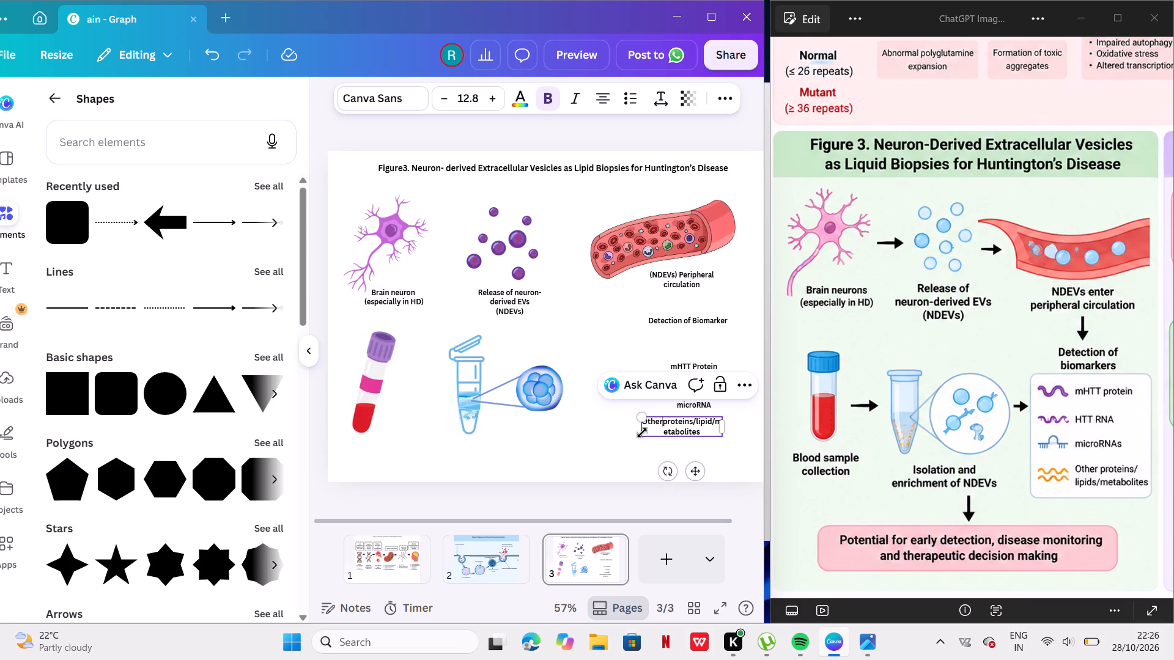
Reinsert the space between "Other" and "proteins" in the bottom biomarker label.
{"action": "key", "text": "space"}
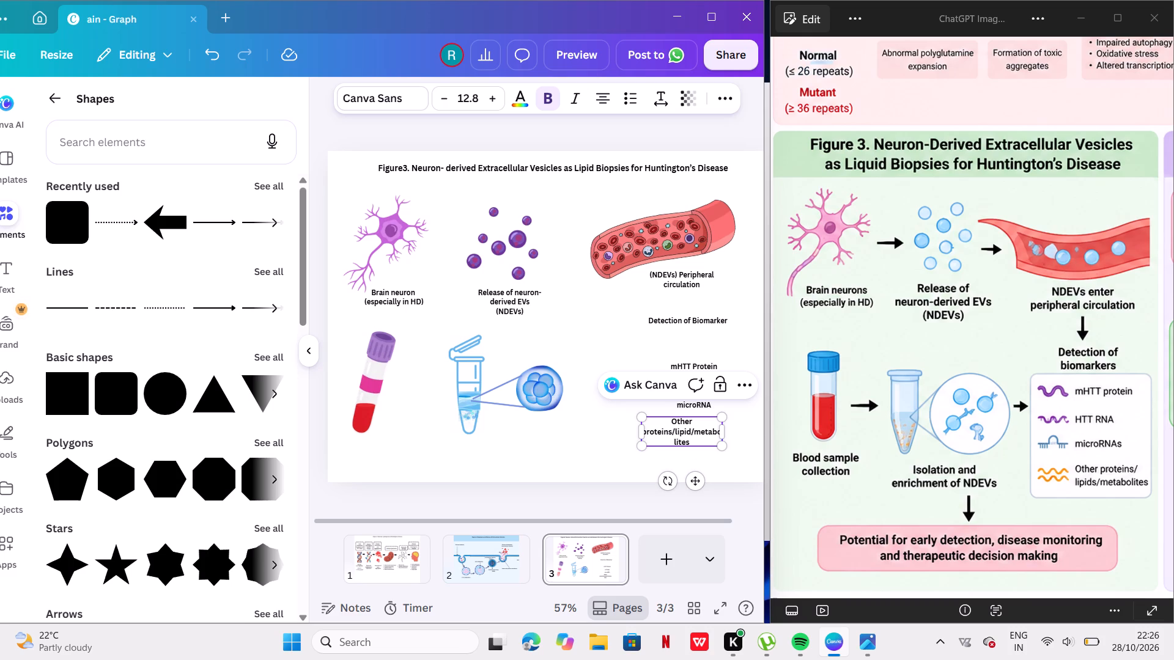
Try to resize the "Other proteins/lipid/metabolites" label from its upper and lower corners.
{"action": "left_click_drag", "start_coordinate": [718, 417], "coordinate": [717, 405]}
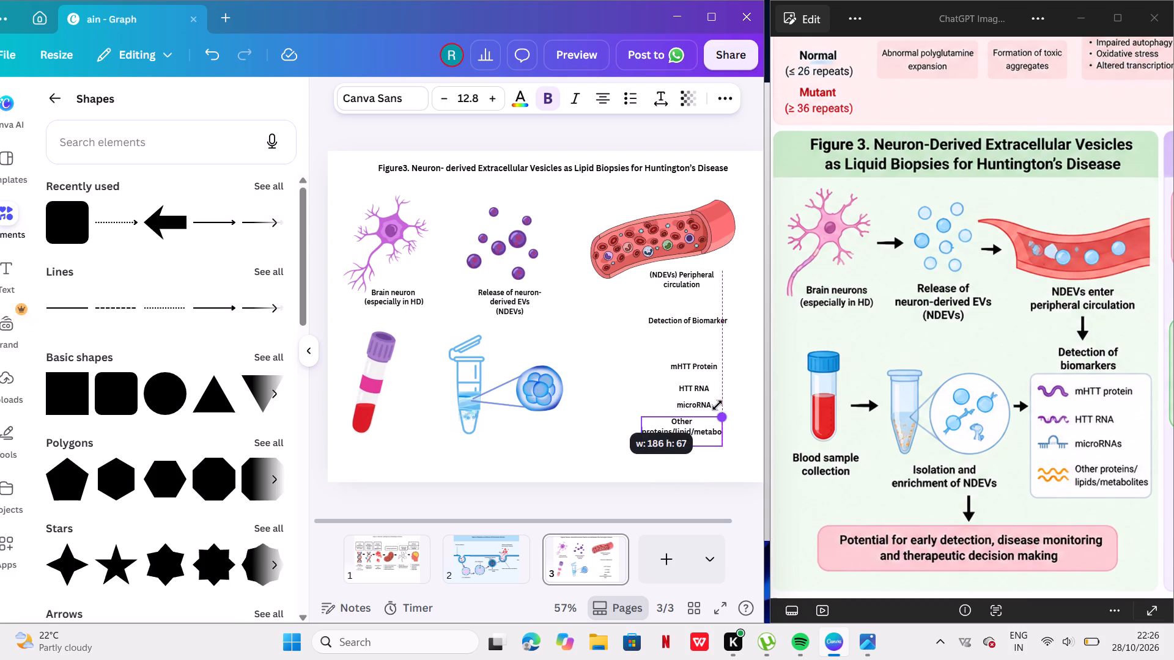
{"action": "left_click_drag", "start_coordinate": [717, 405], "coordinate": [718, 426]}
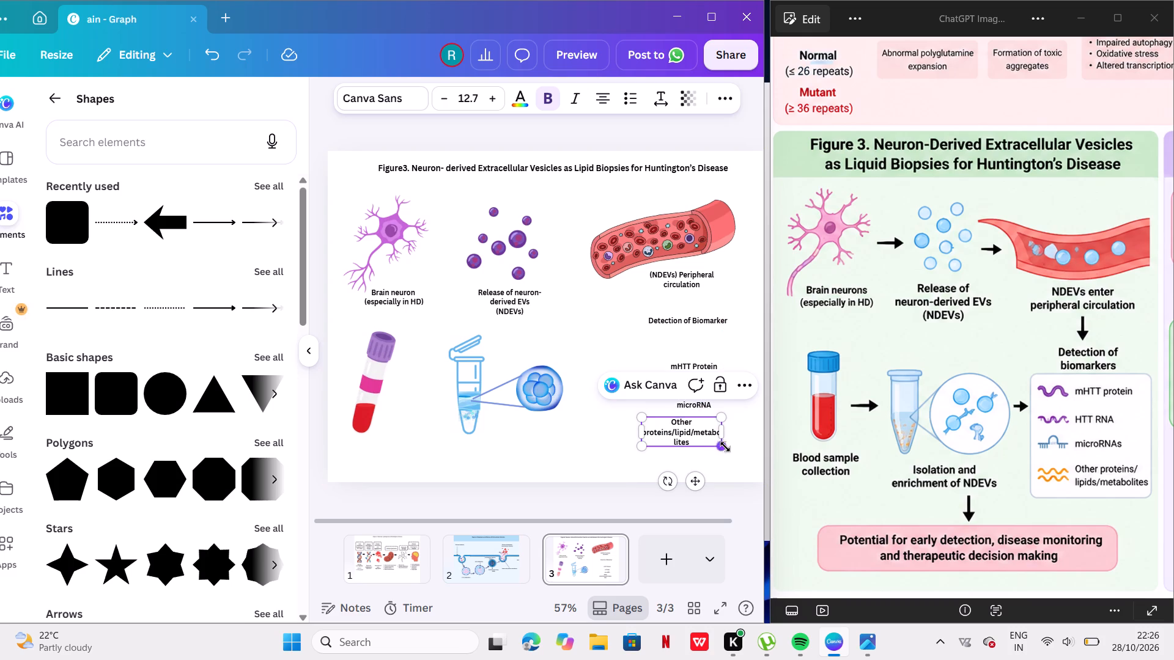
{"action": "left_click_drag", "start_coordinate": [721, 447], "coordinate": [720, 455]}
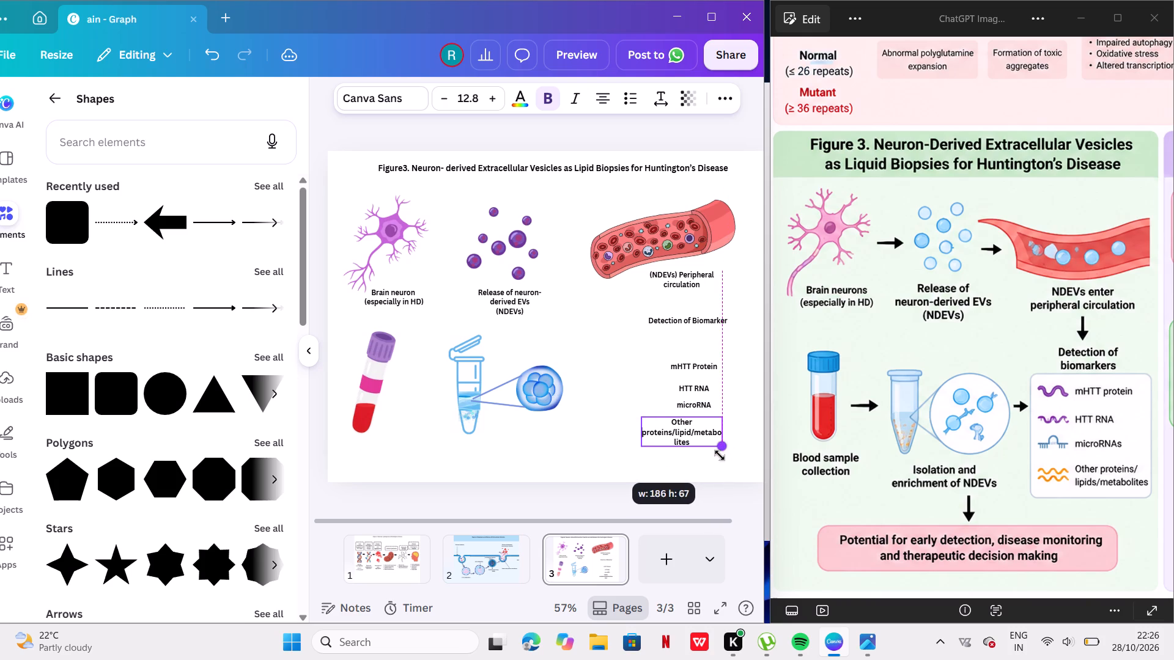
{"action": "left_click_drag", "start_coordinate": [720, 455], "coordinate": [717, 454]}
Move the "Other proteins/lipid/metabolites" label slightly to the right beneath the microRNA label and deselect it.
{"action": "left_click_drag", "start_coordinate": [699, 490], "coordinate": [709, 490]}
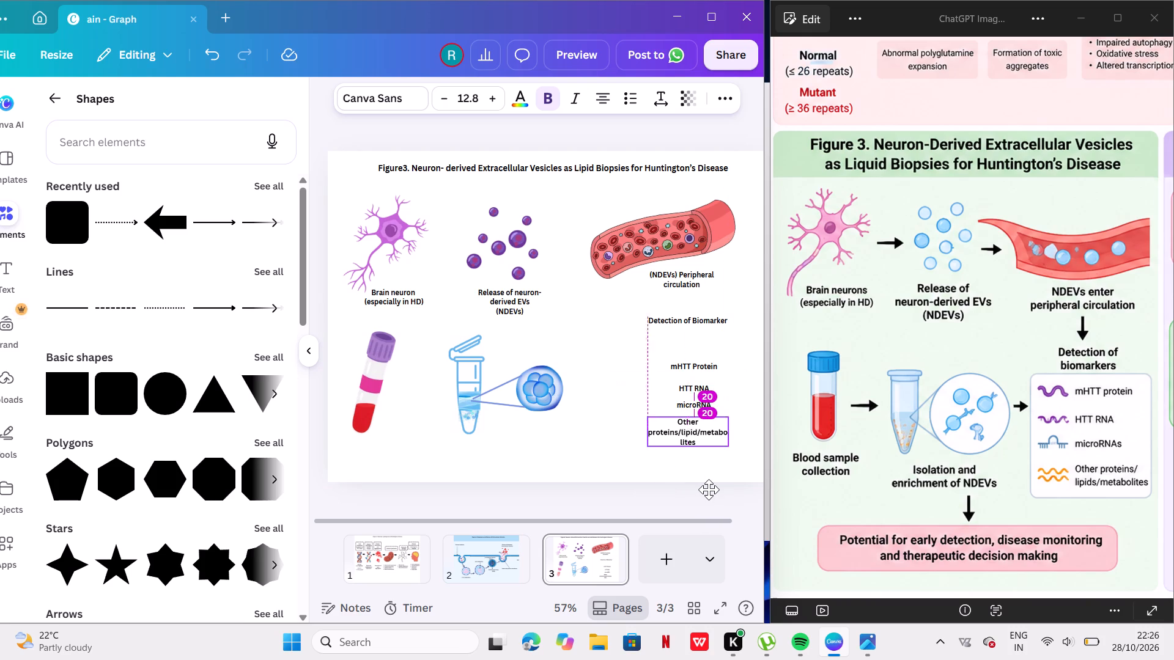
{"action": "left_click_drag", "start_coordinate": [709, 490], "coordinate": [710, 488]}
{"action": "left_click", "coordinate": [628, 430]}
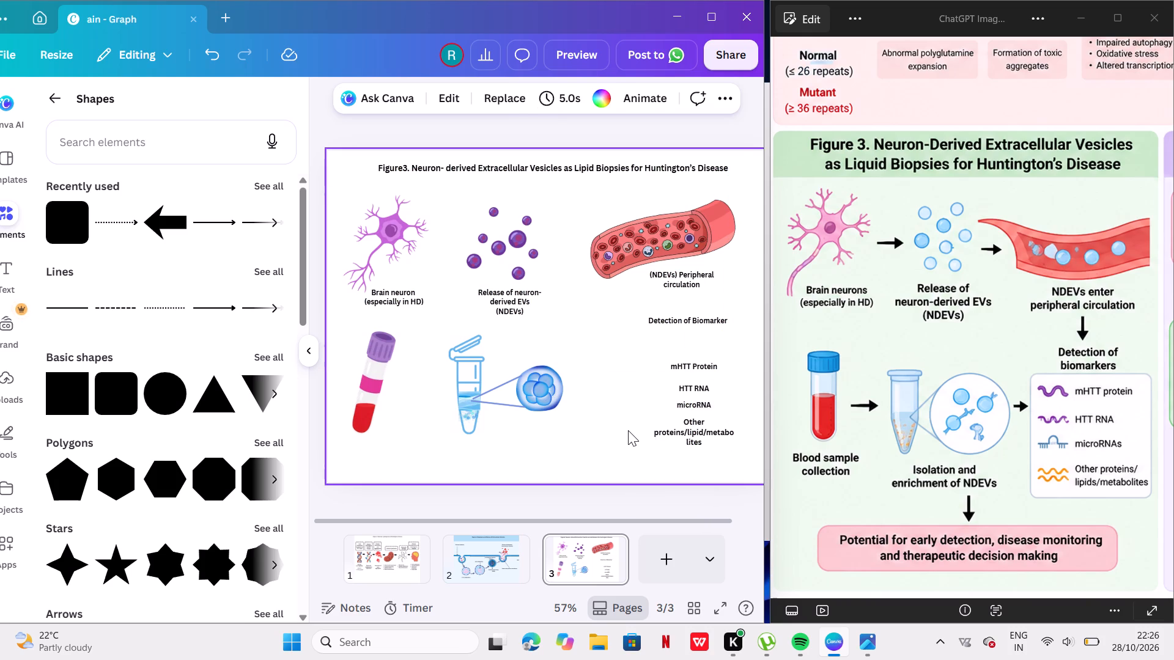
Search all elements for "mhtt protein" and examine the graphics for a strand symbol suited to the biomarker list.
{"action": "left_click", "coordinate": [214, 141]}
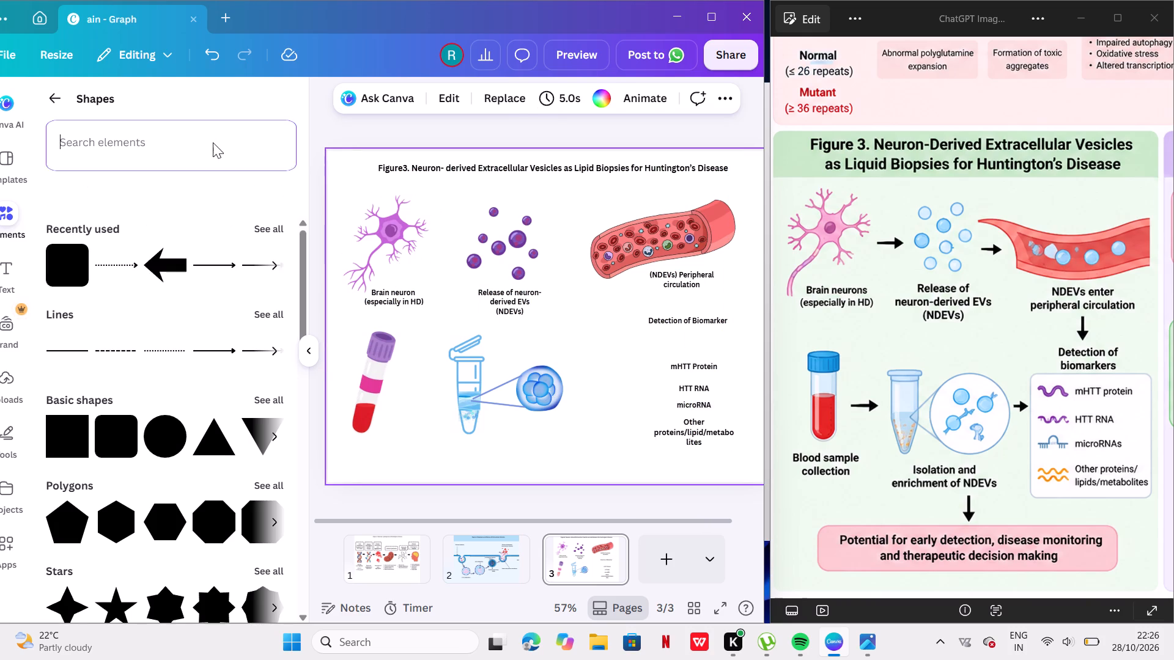
{"action": "type", "text": "mhtt"}
{"action": "key", "text": "space"}
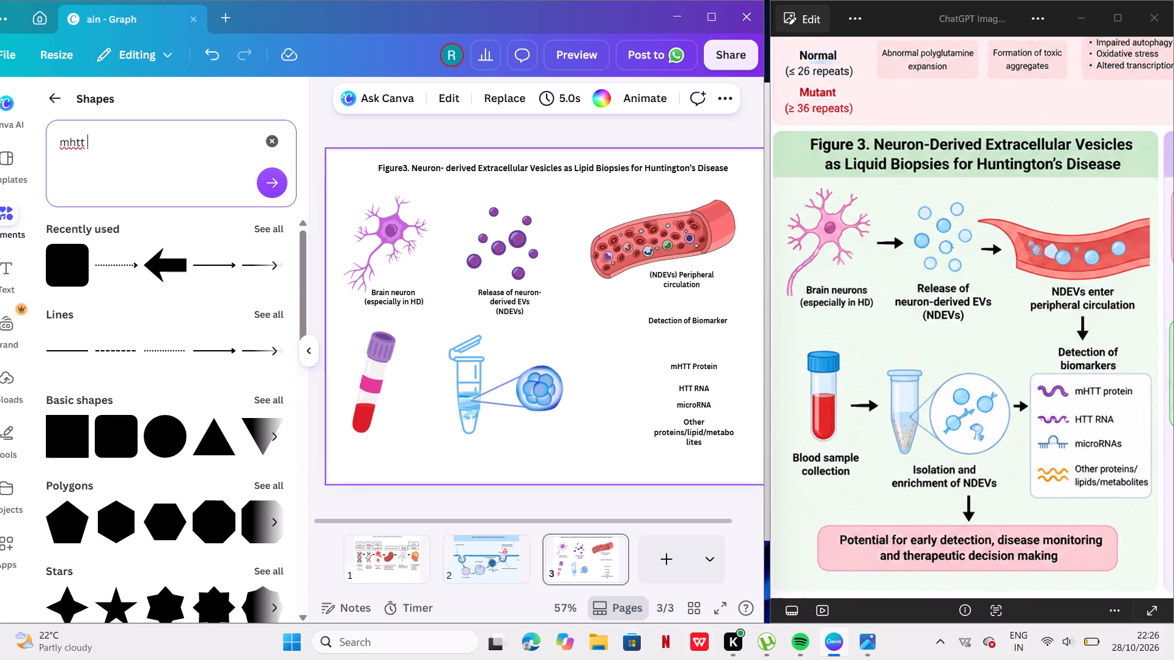
{"action": "type", "text": "pr"}
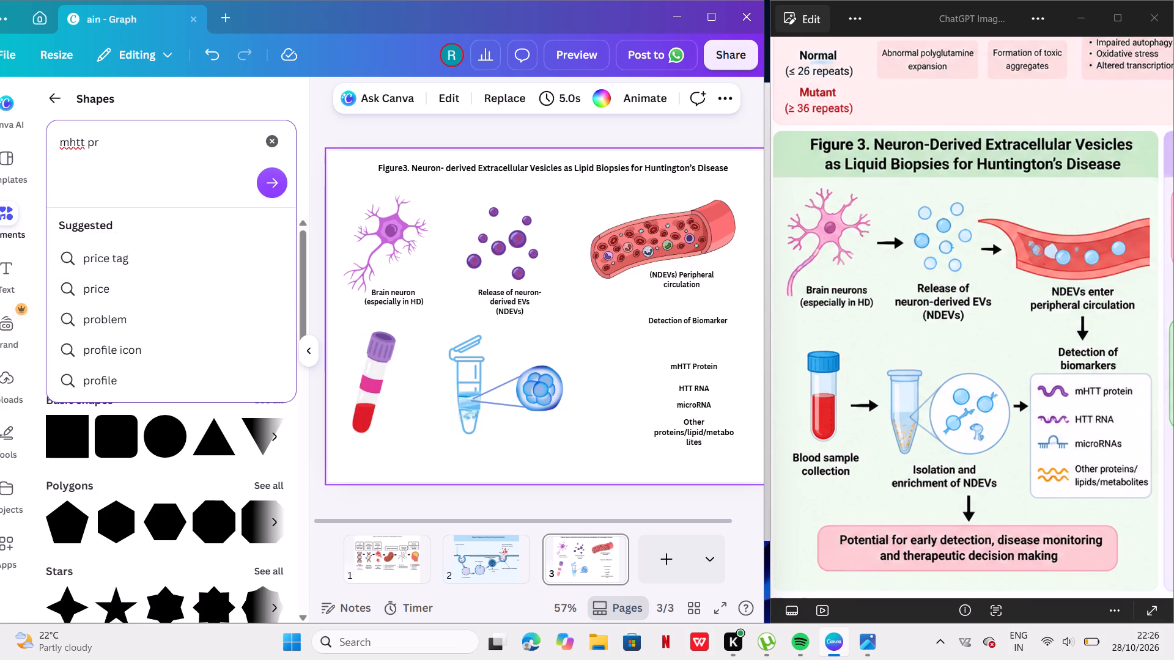
{"action": "type", "text": "otein"}
{"action": "key", "text": "Return"}
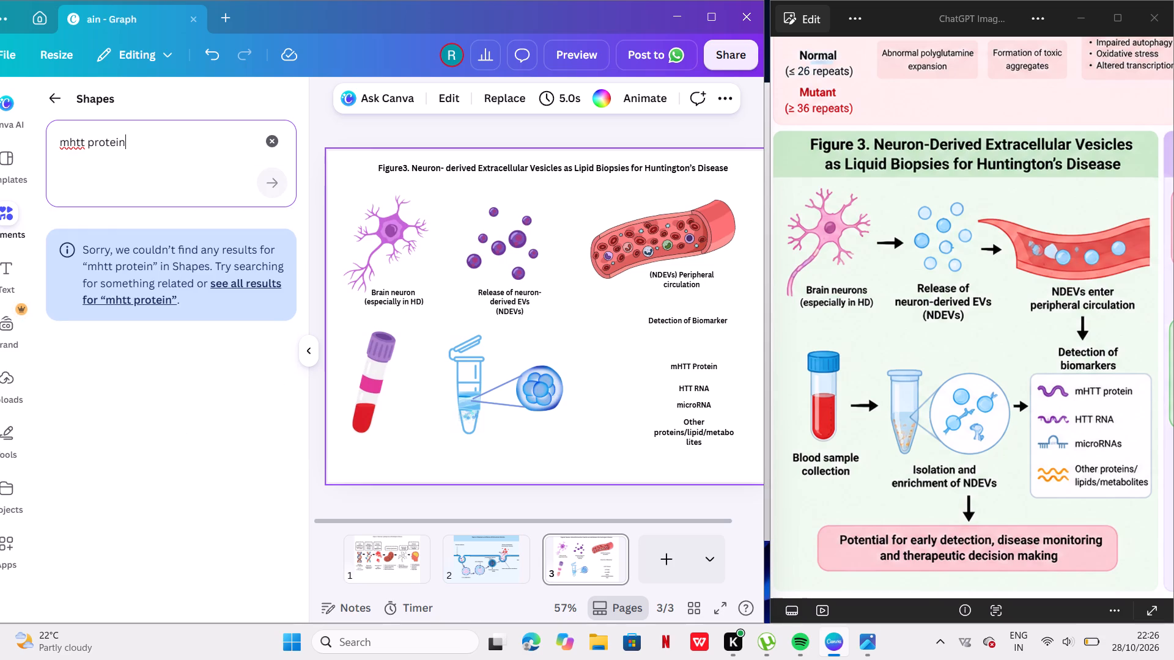
{"action": "left_click", "coordinate": [229, 278]}
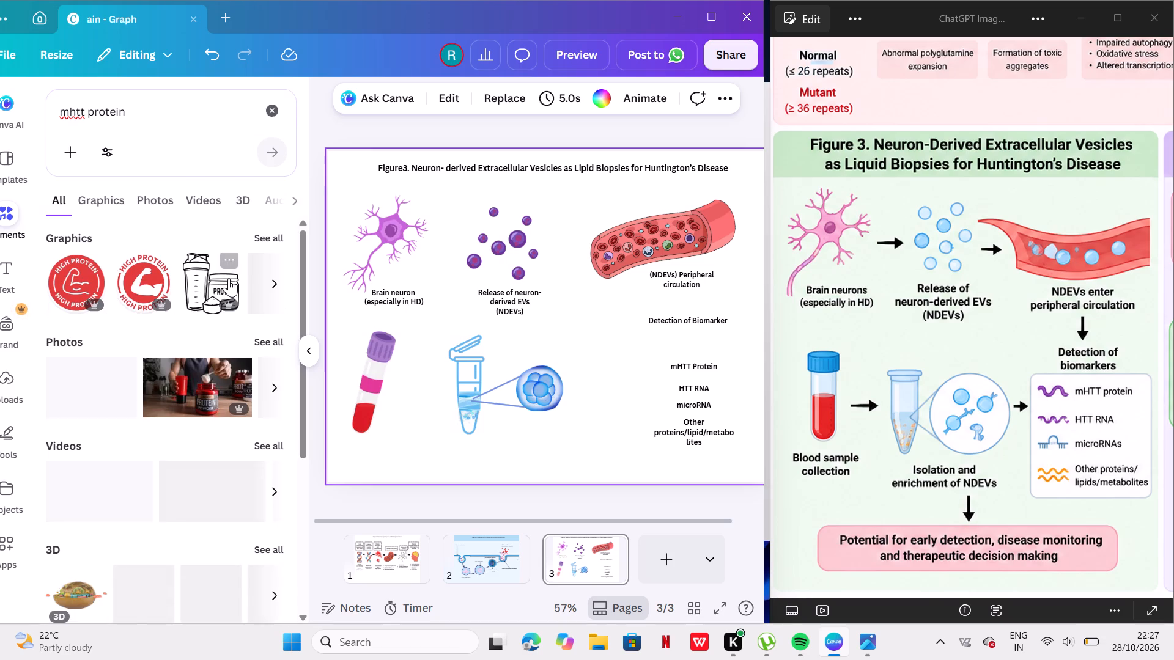
{"action": "left_click", "coordinate": [110, 195]}
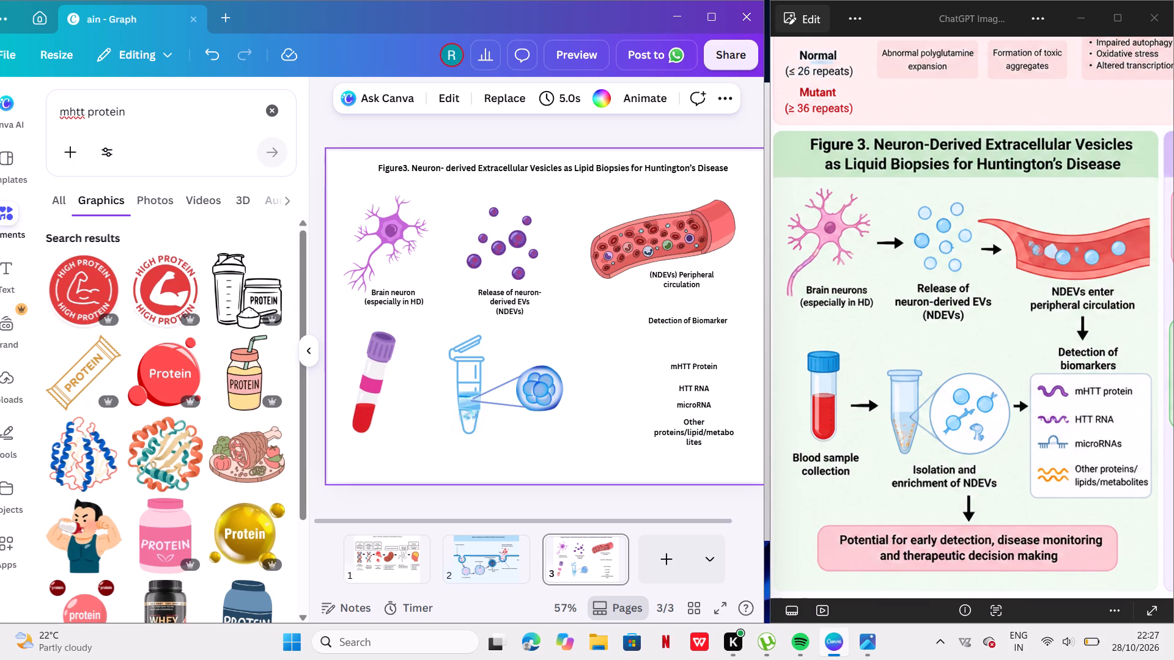
{"action": "scroll", "coordinate": [175, 224], "scroll_direction": "down", "scroll_amount": 5}
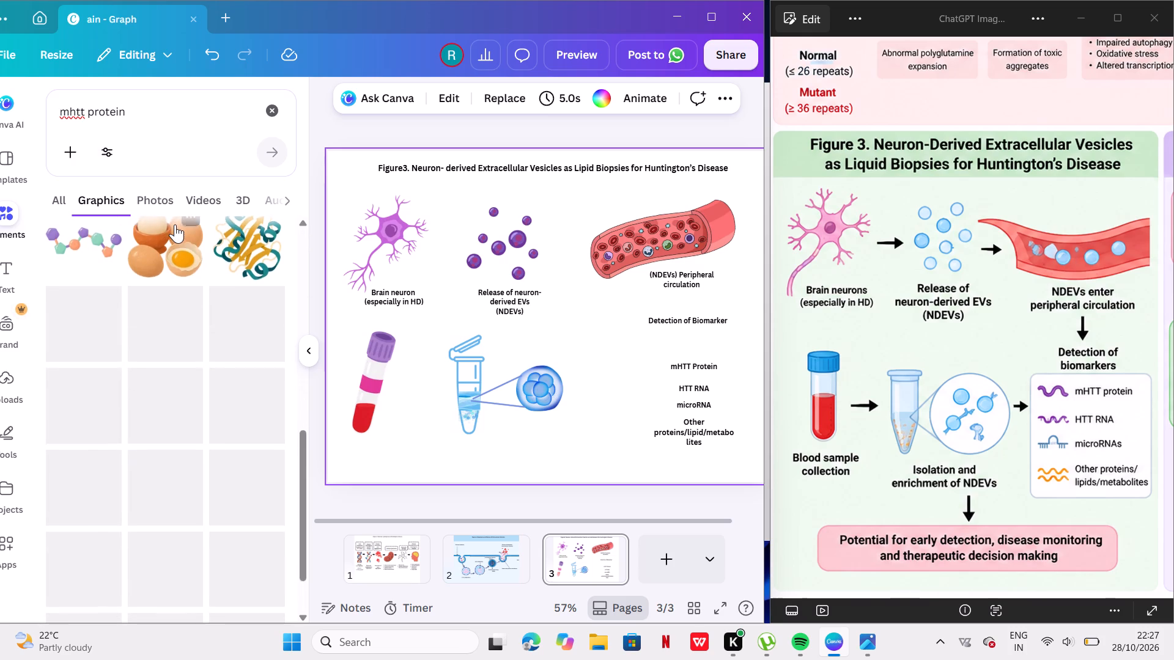
{"action": "scroll", "coordinate": [175, 224], "scroll_direction": "down", "scroll_amount": 2}
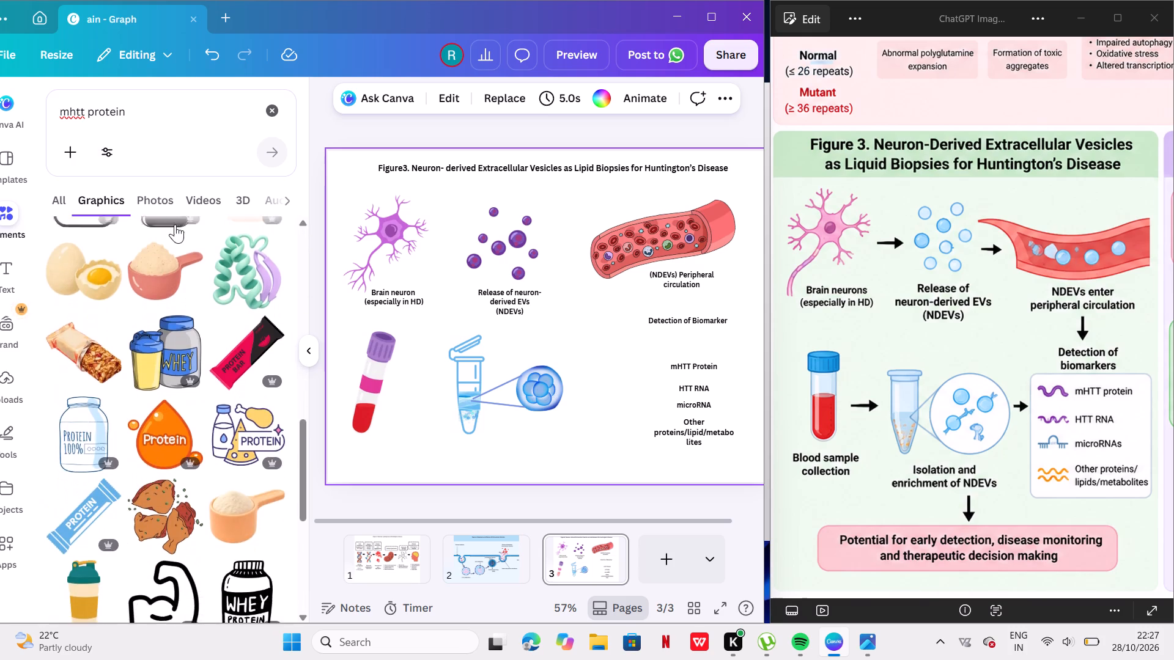
{"action": "scroll", "coordinate": [175, 224], "scroll_direction": "down", "scroll_amount": 2}
{"action": "scroll", "coordinate": [175, 224], "scroll_direction": "up", "scroll_amount": 1}
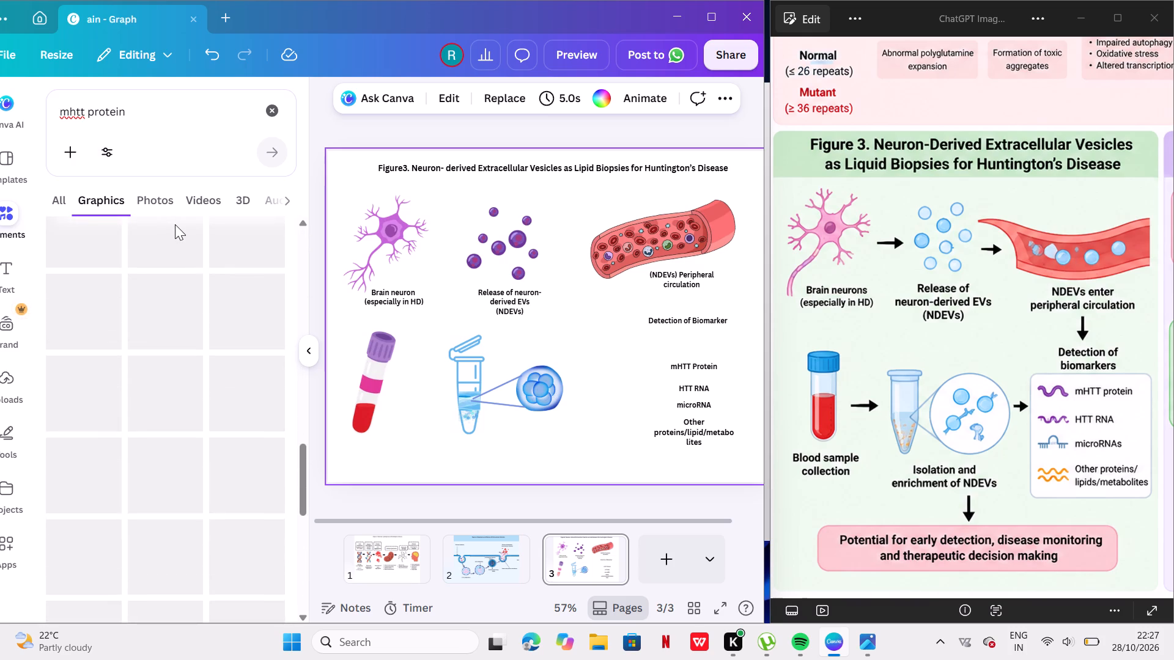
{"action": "scroll", "coordinate": [175, 224], "scroll_direction": "down", "scroll_amount": 3}
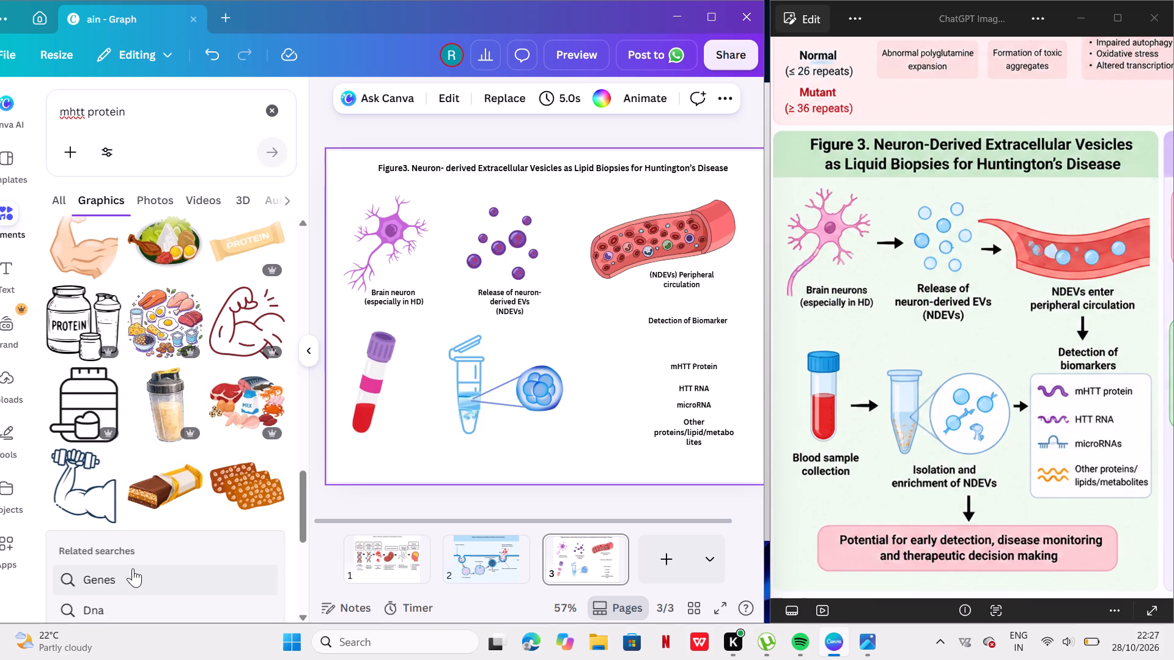
Open the related search "Genes" and examine its graphics for a wavy strand symbol for the biomarker list.
{"action": "left_click", "coordinate": [133, 568]}
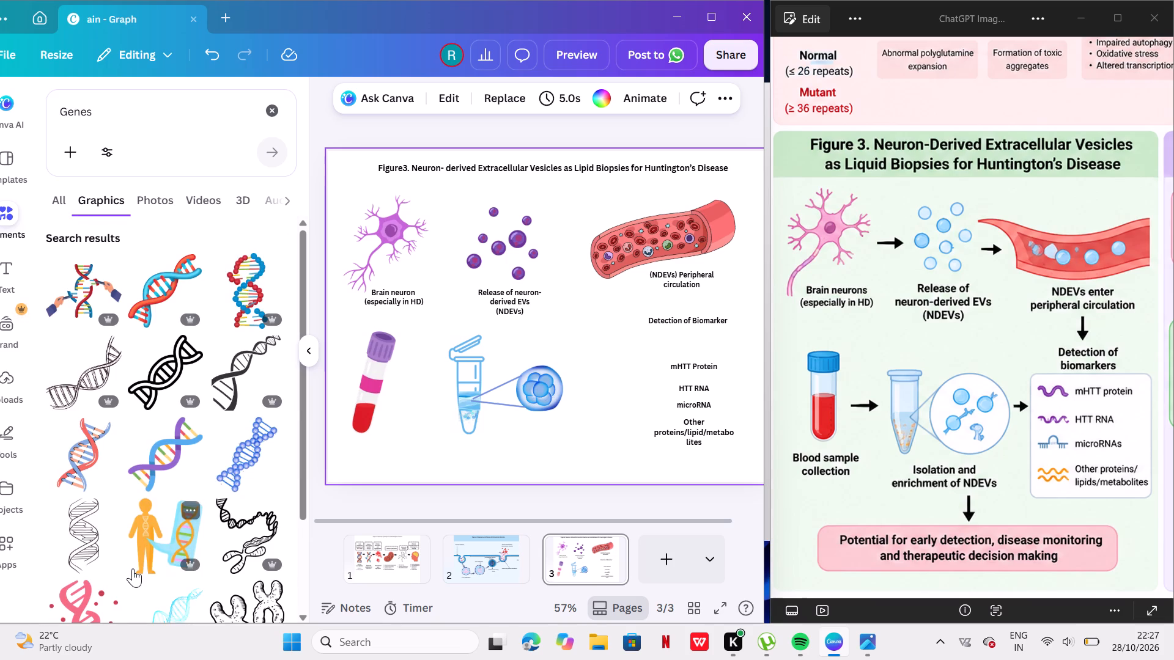
{"action": "scroll", "coordinate": [136, 513], "scroll_direction": "down", "scroll_amount": 5}
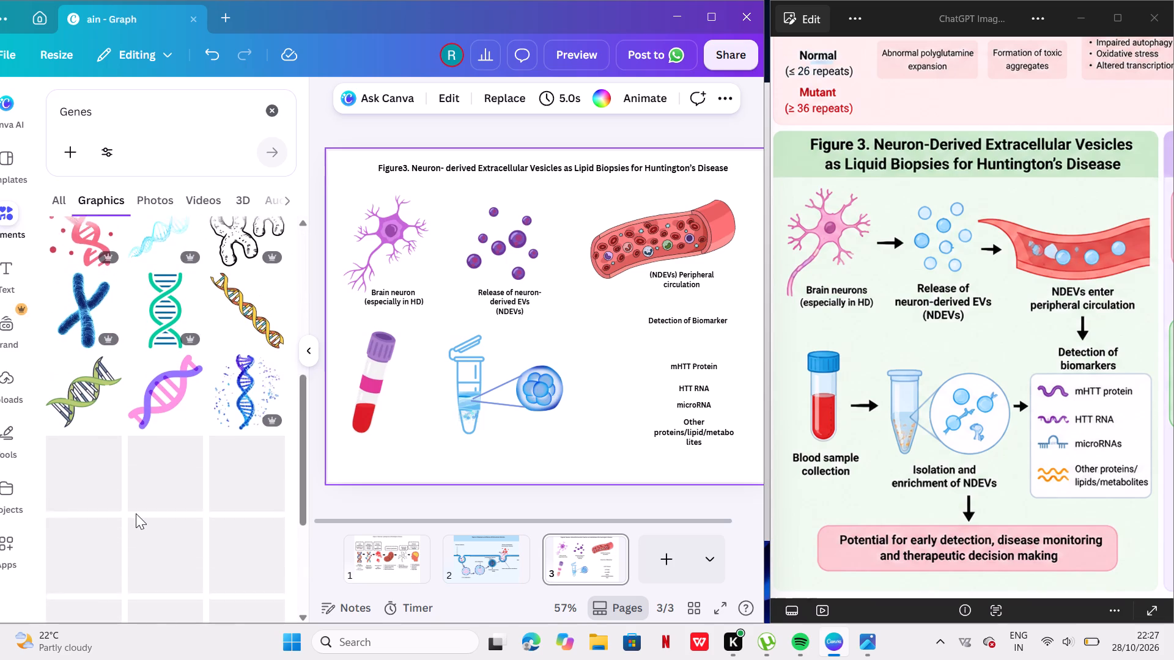
{"action": "scroll", "coordinate": [136, 513], "scroll_direction": "down", "scroll_amount": 3}
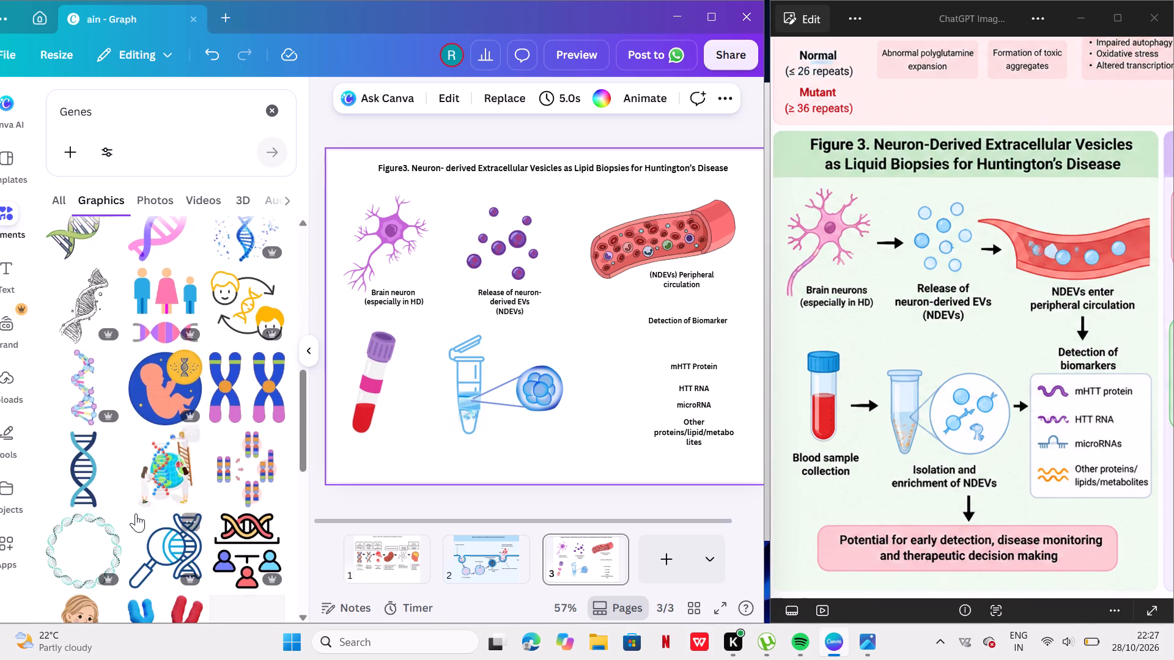
{"action": "scroll", "coordinate": [136, 513], "scroll_direction": "down", "scroll_amount": 1}
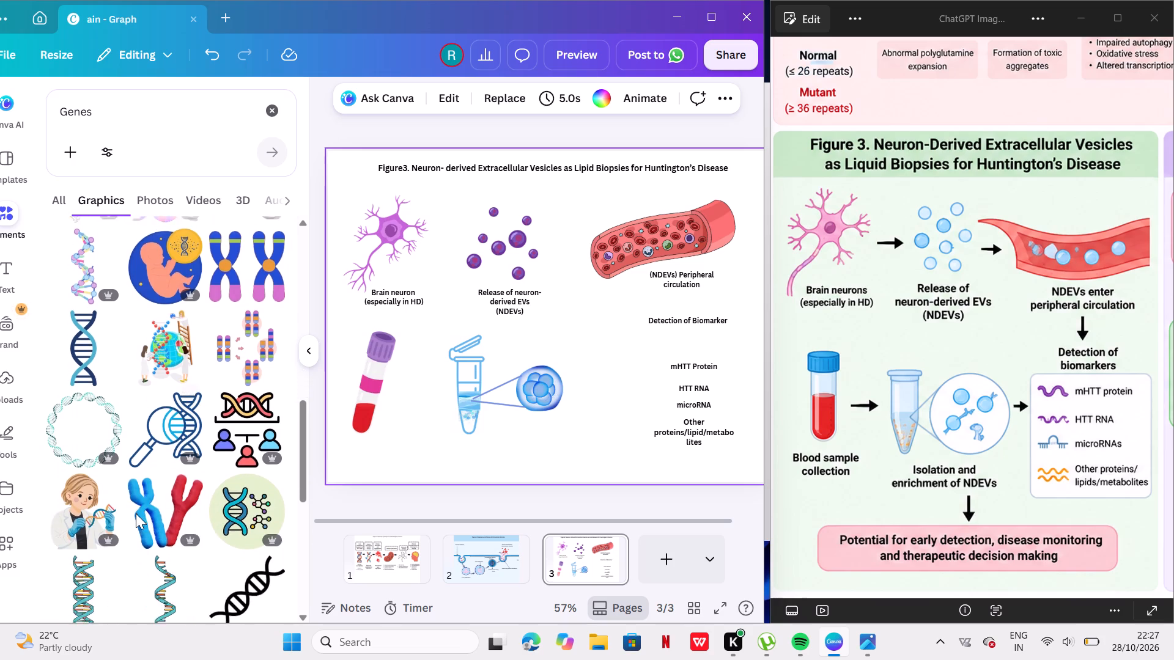
{"action": "scroll", "coordinate": [136, 513], "scroll_direction": "down", "scroll_amount": 2}
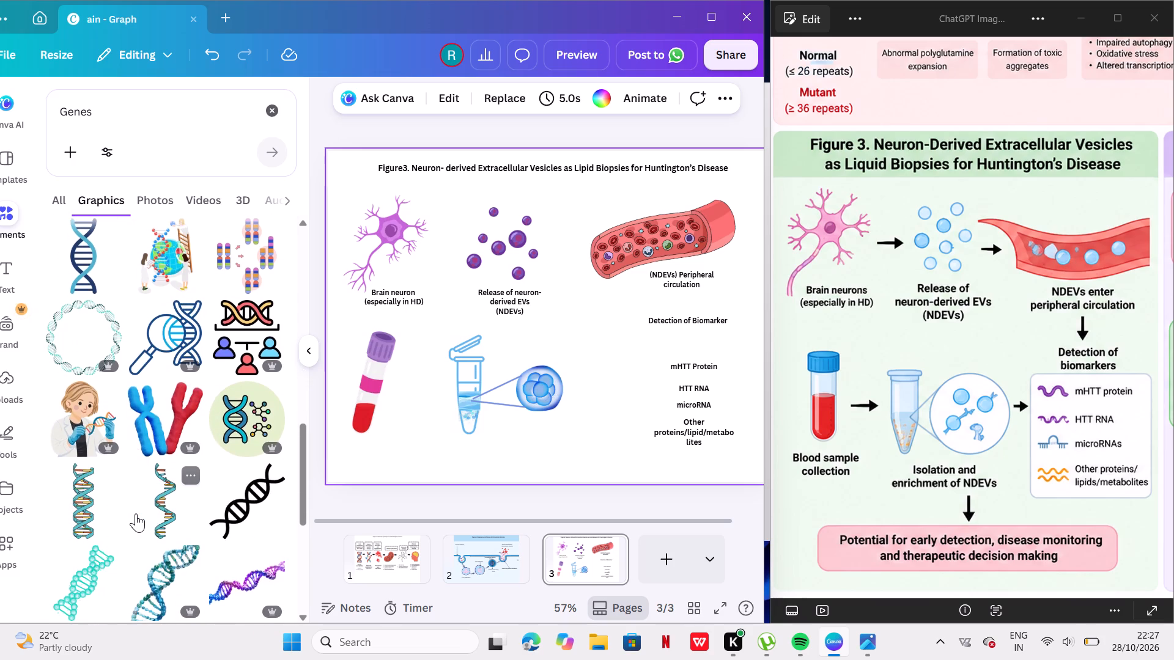
{"action": "scroll", "coordinate": [136, 513], "scroll_direction": "down", "scroll_amount": 3}
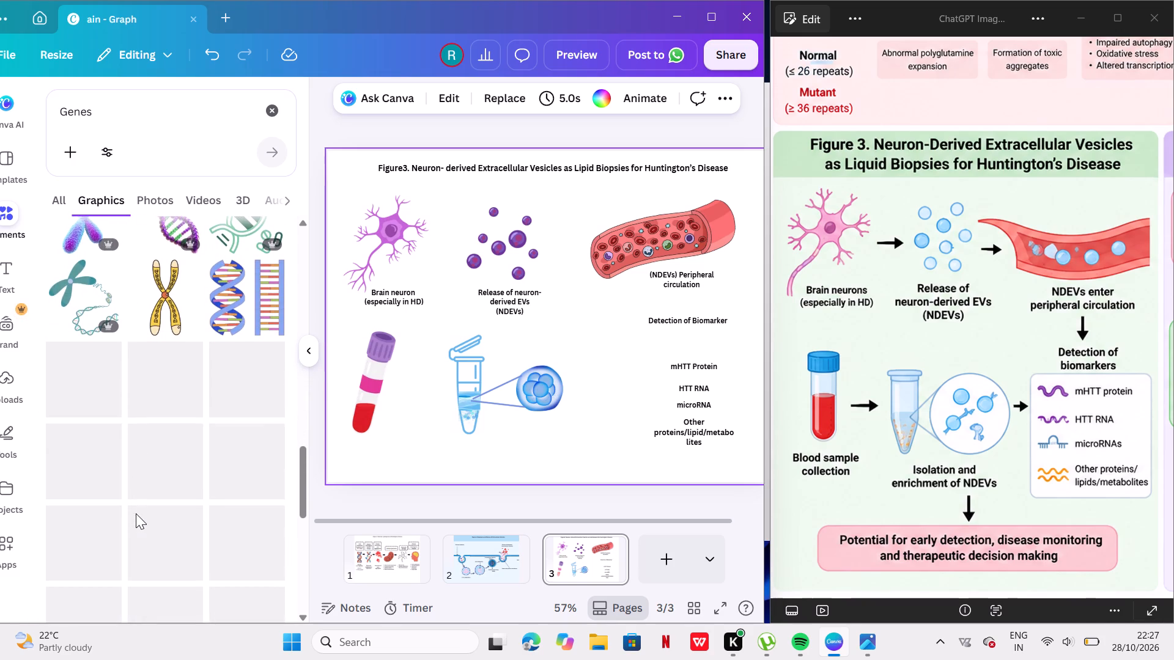
{"action": "scroll", "coordinate": [136, 513], "scroll_direction": "down", "scroll_amount": 2}
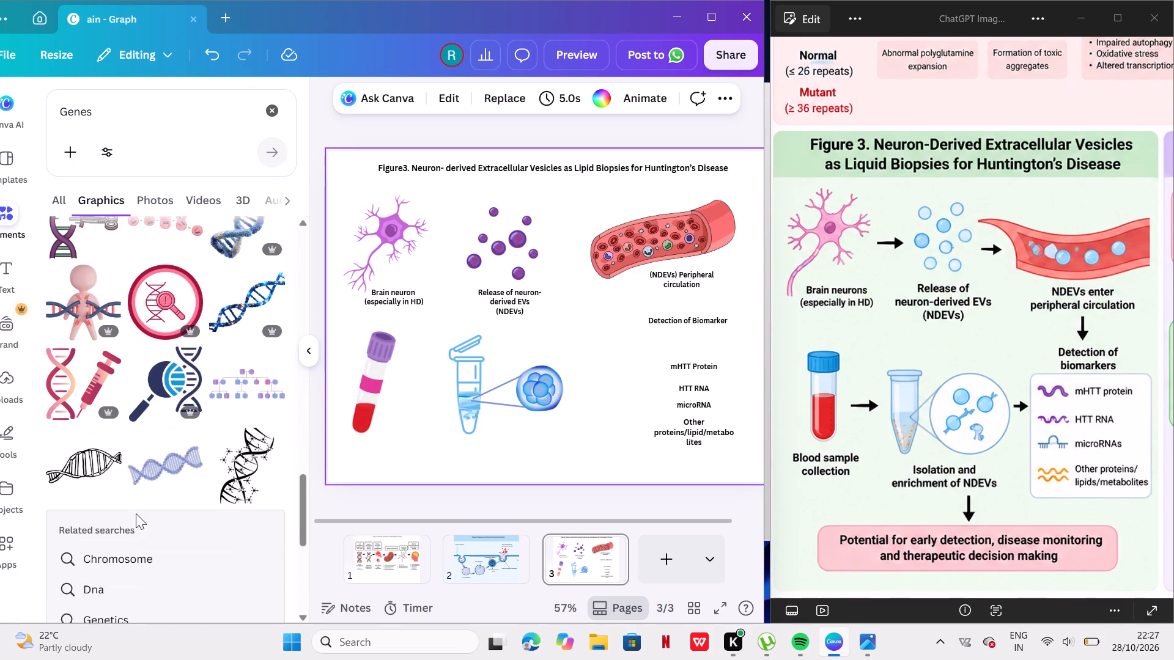
{"action": "scroll", "coordinate": [136, 513], "scroll_direction": "down", "scroll_amount": 5}
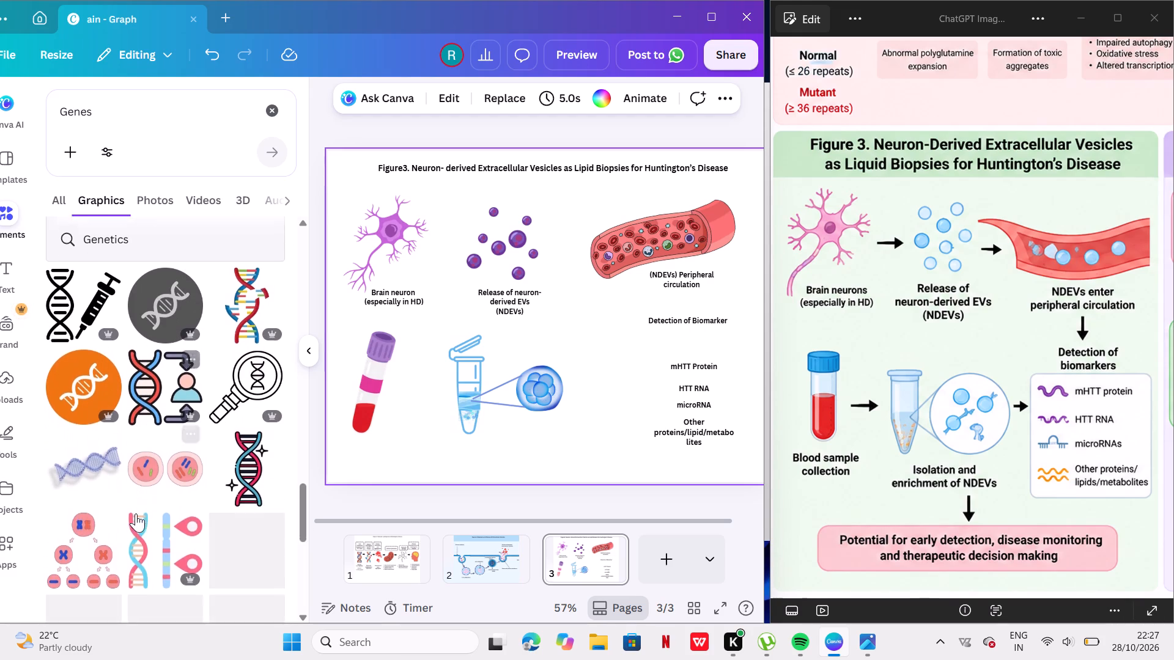
{"action": "scroll", "coordinate": [136, 513], "scroll_direction": "down", "scroll_amount": 3}
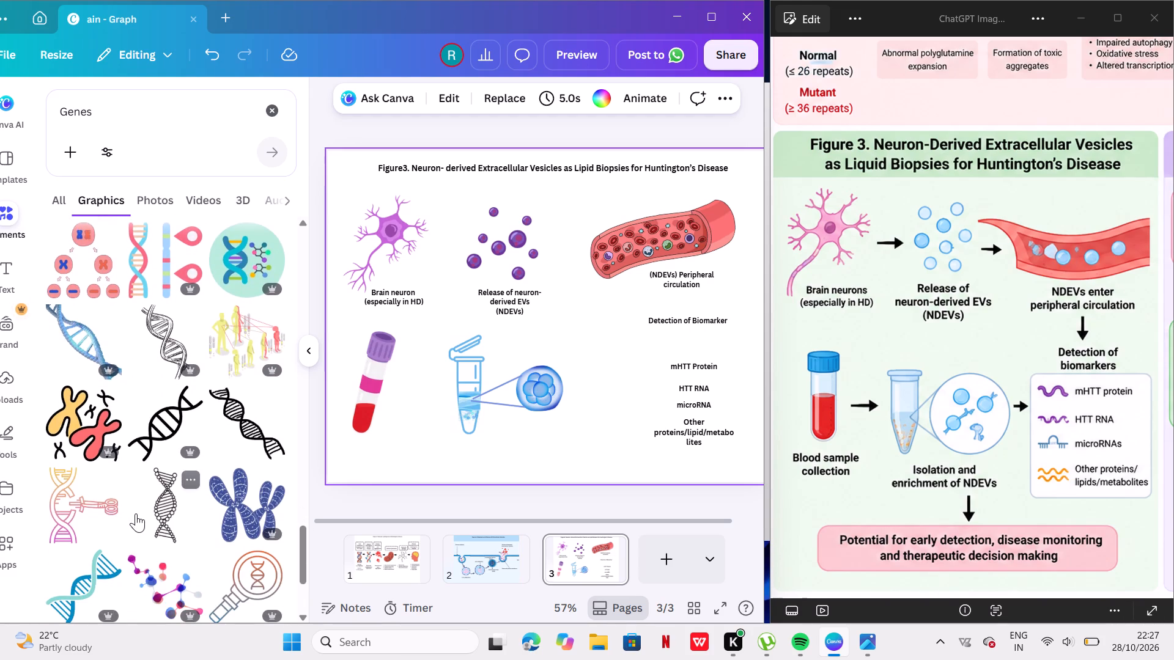
{"action": "scroll", "coordinate": [136, 513], "scroll_direction": "down", "scroll_amount": 4}
{"action": "scroll", "coordinate": [136, 513], "scroll_direction": "up", "scroll_amount": 1}
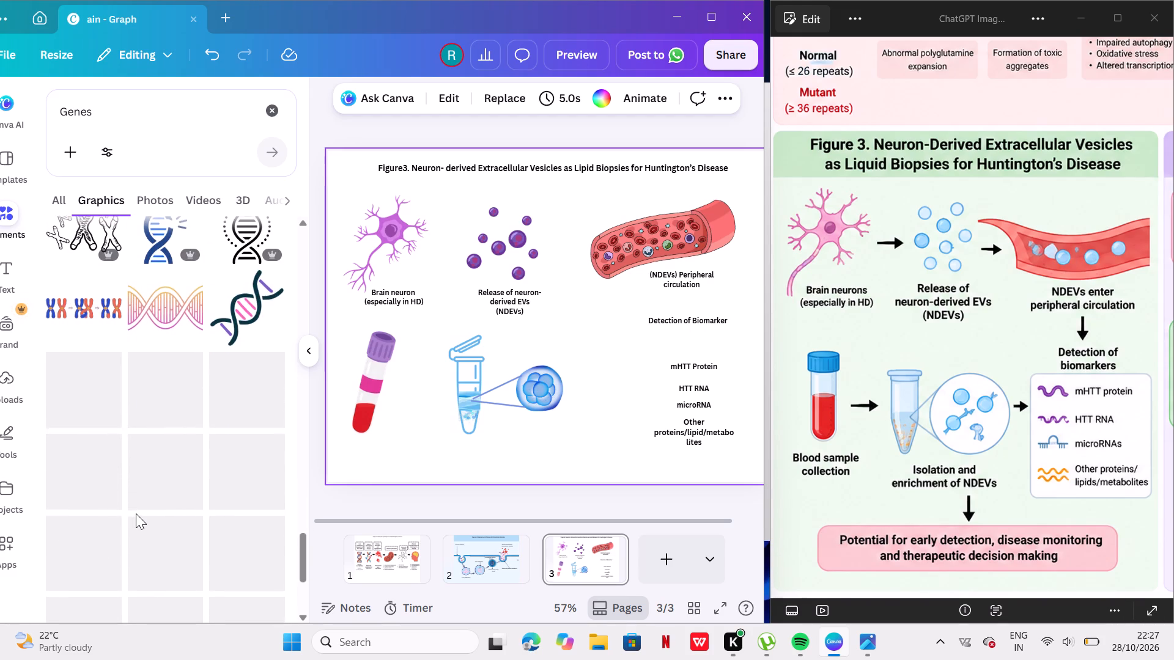
{"action": "scroll", "coordinate": [136, 513], "scroll_direction": "up", "scroll_amount": 1}
{"action": "scroll", "coordinate": [135, 499], "scroll_direction": "down", "scroll_amount": 5}
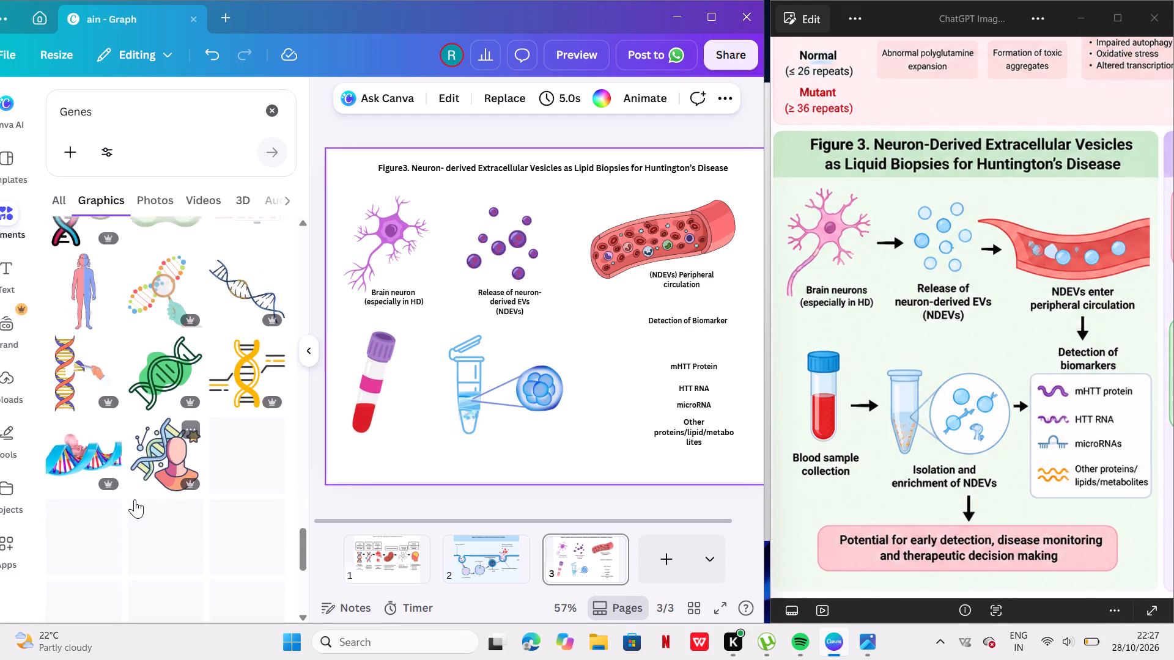
{"action": "scroll", "coordinate": [135, 499], "scroll_direction": "down", "scroll_amount": 5}
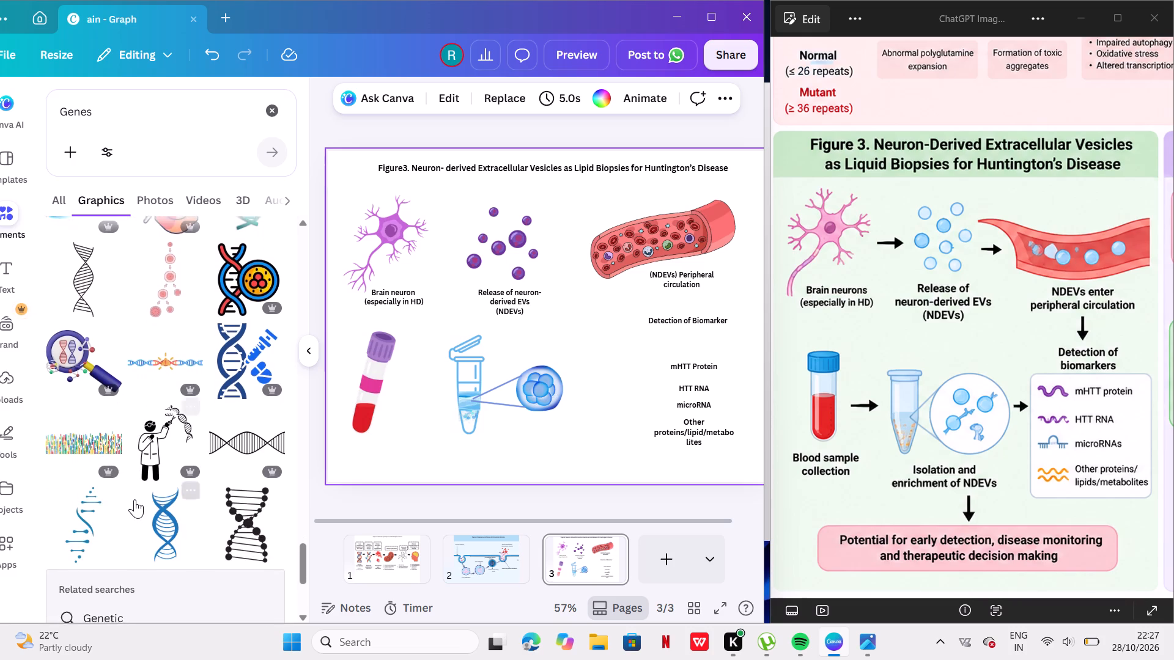
{"action": "scroll", "coordinate": [135, 499], "scroll_direction": "down", "scroll_amount": 1}
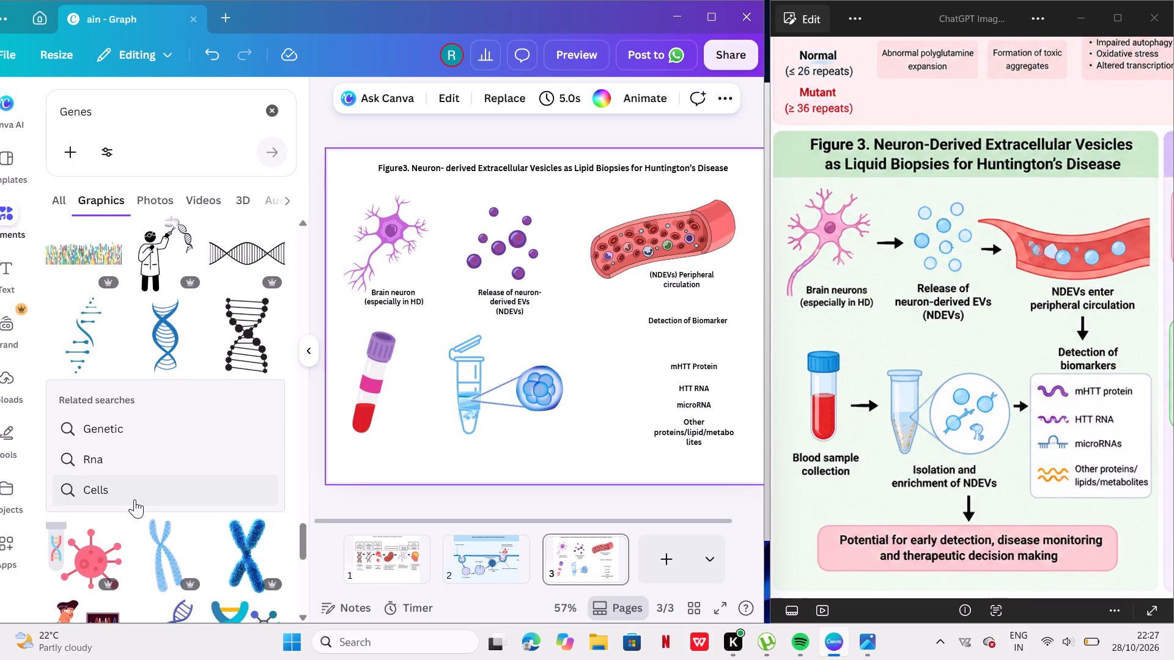
{"action": "scroll", "coordinate": [135, 499], "scroll_direction": "down", "scroll_amount": 4}
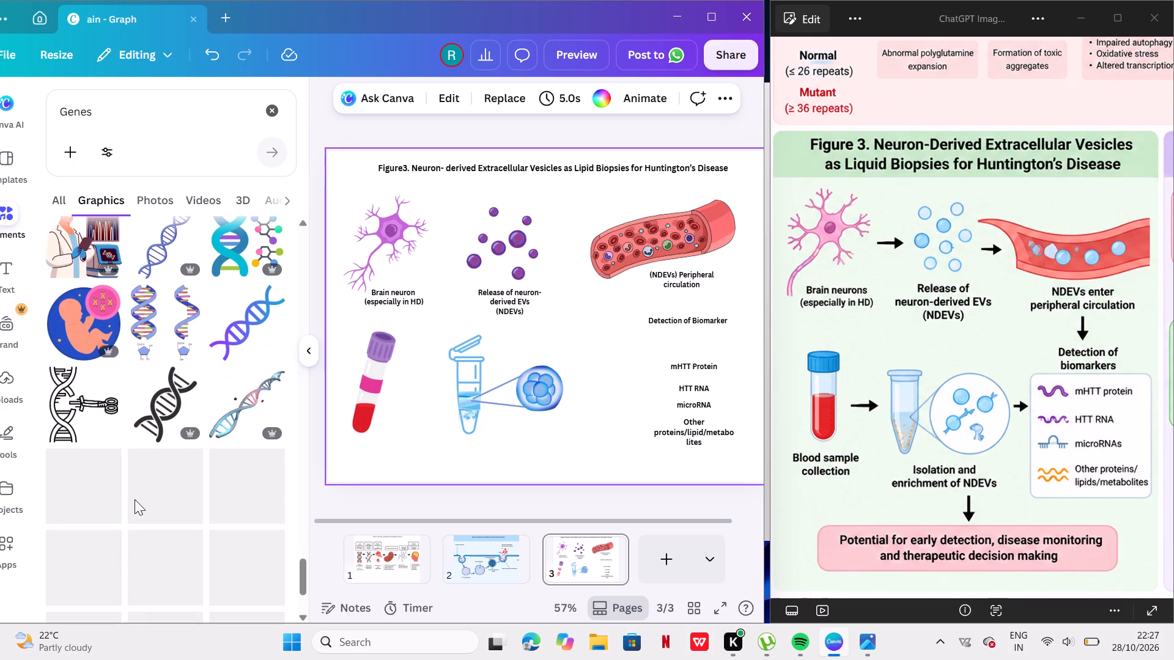
{"action": "scroll", "coordinate": [135, 499], "scroll_direction": "down", "scroll_amount": 5}
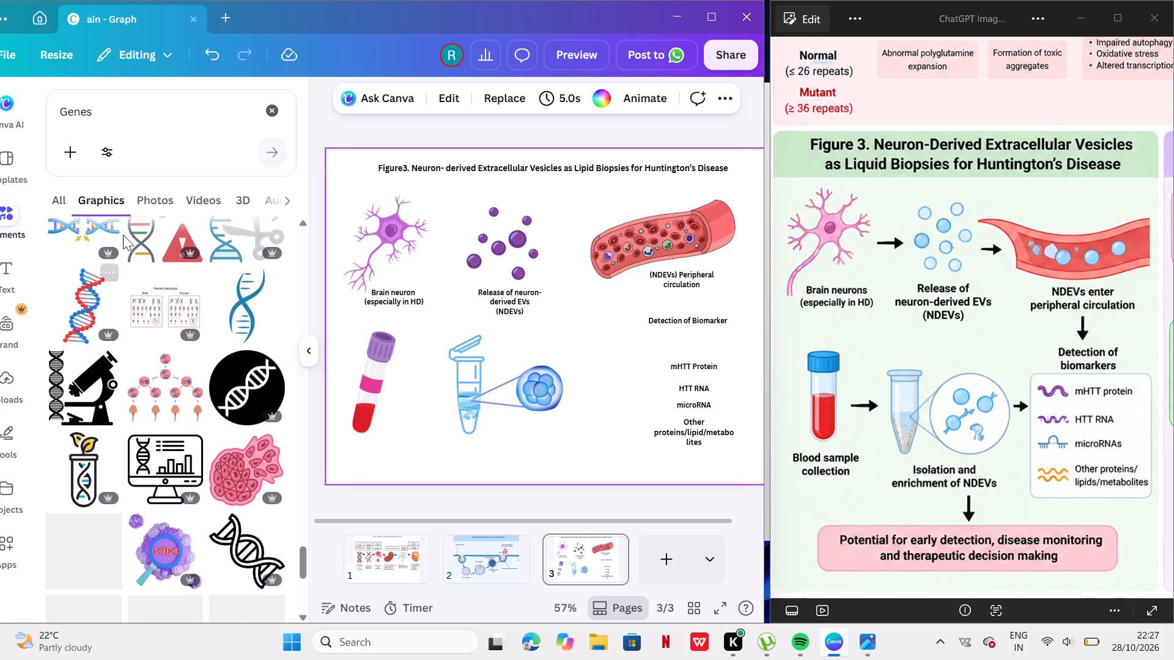
Search the graphics for "single dna", examine them for a single-strand symbol for the biomarker list, and clear the search.
{"action": "left_click", "coordinate": [141, 118]}
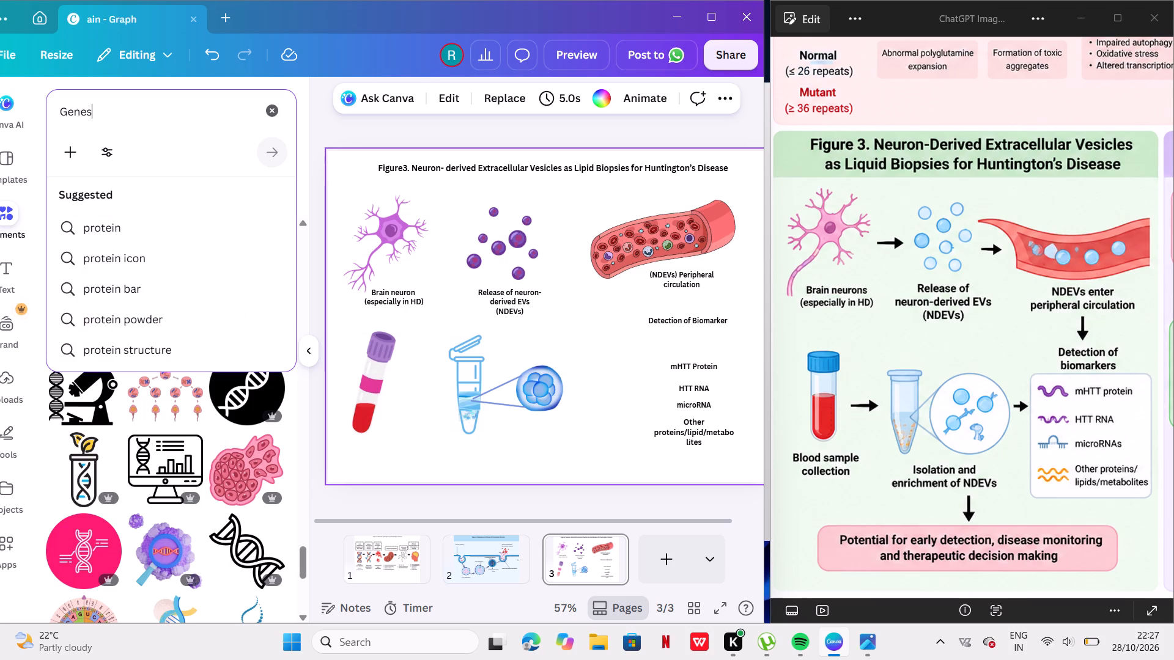
{"action": "key", "text": "BackSpace"}
{"action": "key", "text": "BackSpace"}
{"action": "key", "text": "BackSpace"}
{"action": "key", "text": "BackSpace"}
{"action": "key", "text": "BackSpace"}
{"action": "key", "text": "BackSpace"}
{"action": "key", "text": "BackSpace"}
{"action": "key", "text": "BackSpace"}
{"action": "key", "text": "BackSpace"}
{"action": "key", "text": "BackSpace"}
{"action": "key", "text": "BackSpace"}
{"action": "key", "text": "BackSpace"}
{"action": "key", "text": "BackSpace"}
{"action": "key", "text": "BackSpace"}
{"action": "key", "text": "BackSpace"}
{"action": "key", "text": "BackSpace"}
{"action": "key", "text": "BackSpace"}
{"action": "key", "text": "BackSpace"}
{"action": "key", "text": "BackSpace"}
{"action": "key", "text": "BackSpace"}
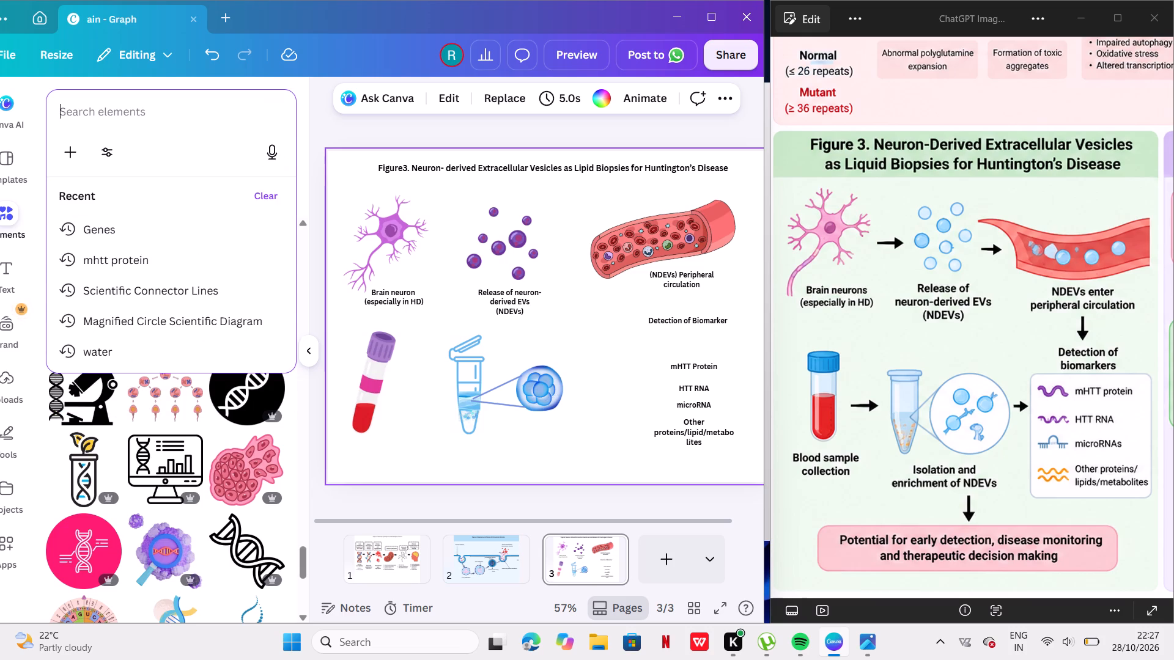
{"action": "type", "text": "sing"}
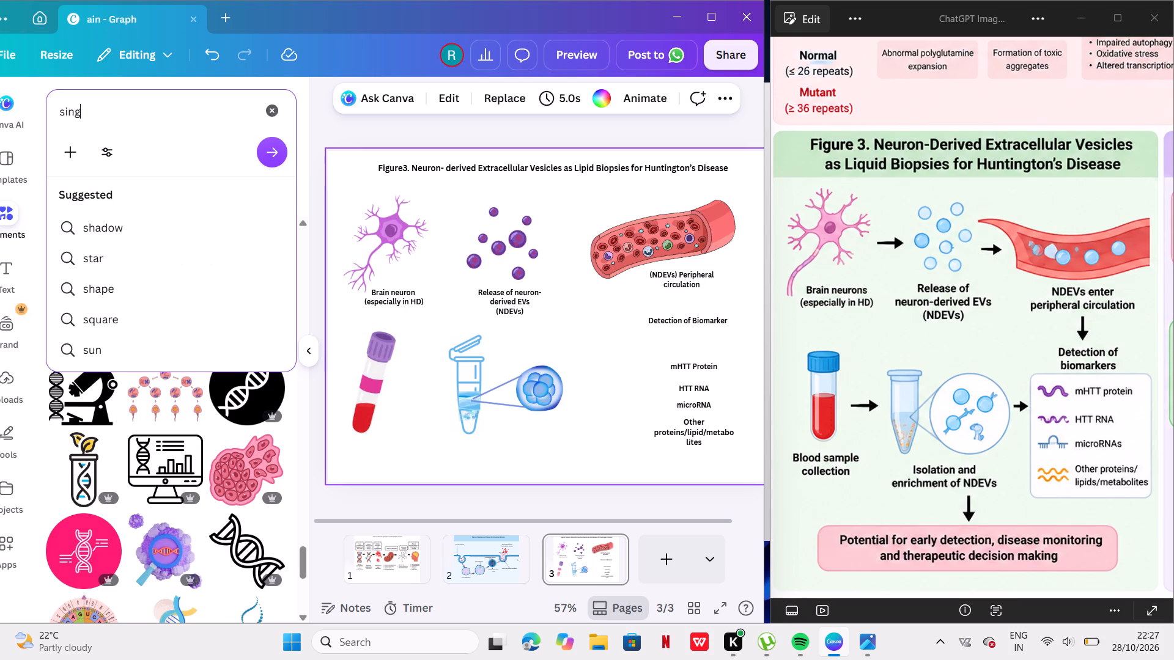
{"action": "type", "text": "le"}
{"action": "key", "text": "space"}
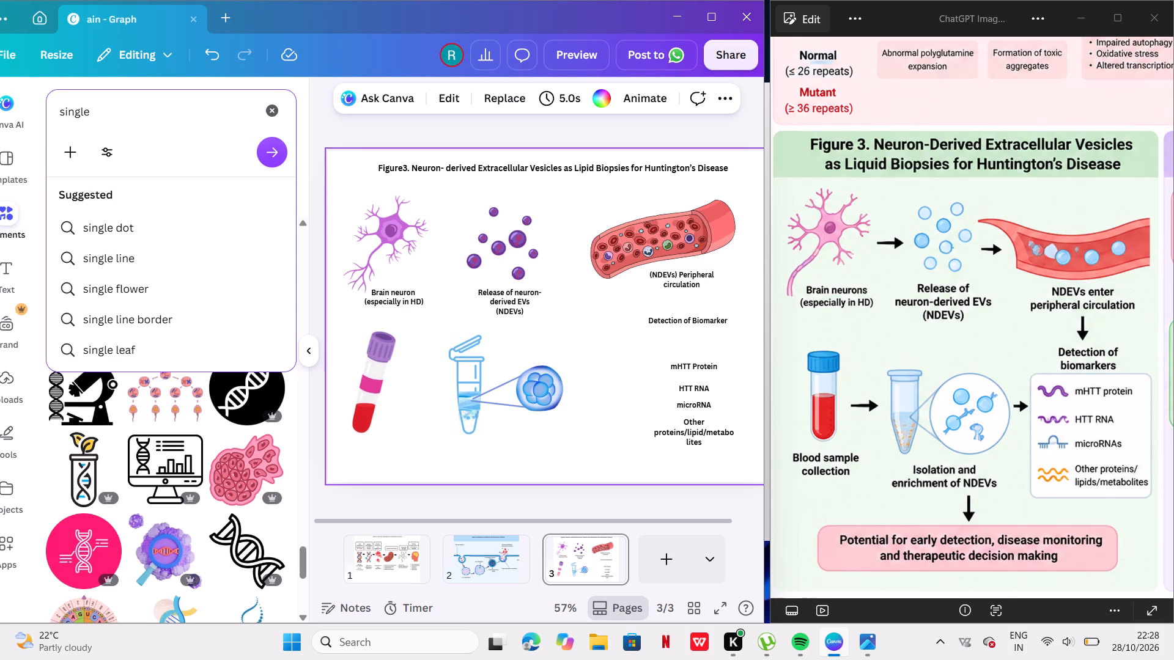
{"action": "type", "text": "dna"}
{"action": "key", "text": "Return"}
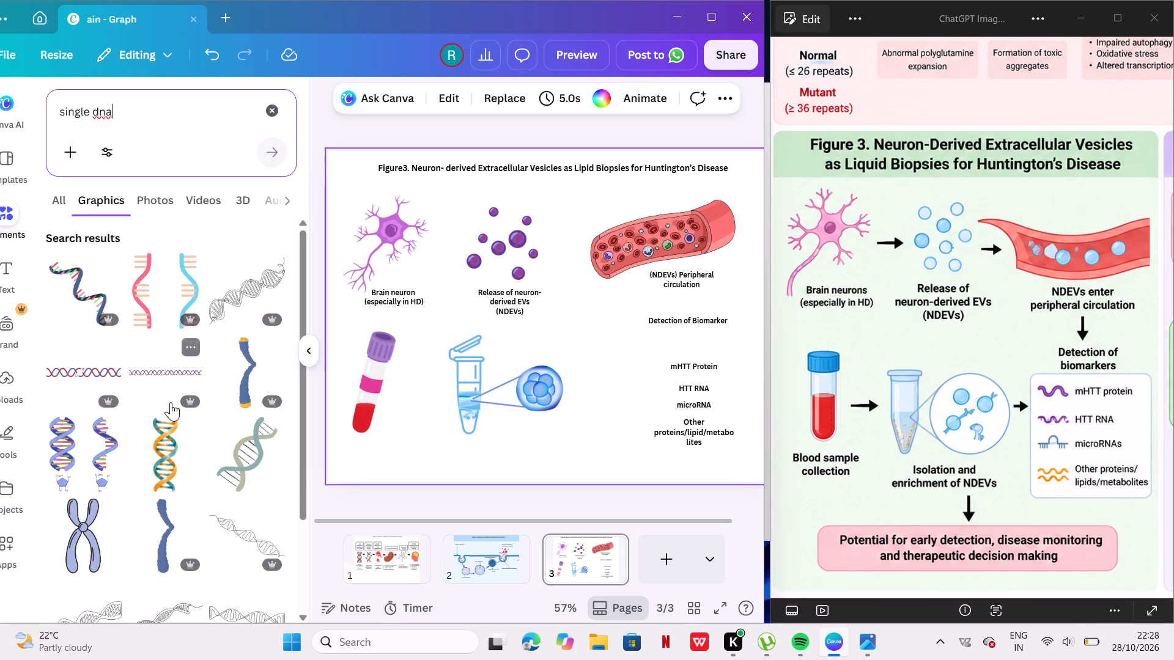
{"action": "scroll", "coordinate": [171, 402], "scroll_direction": "down", "scroll_amount": 4}
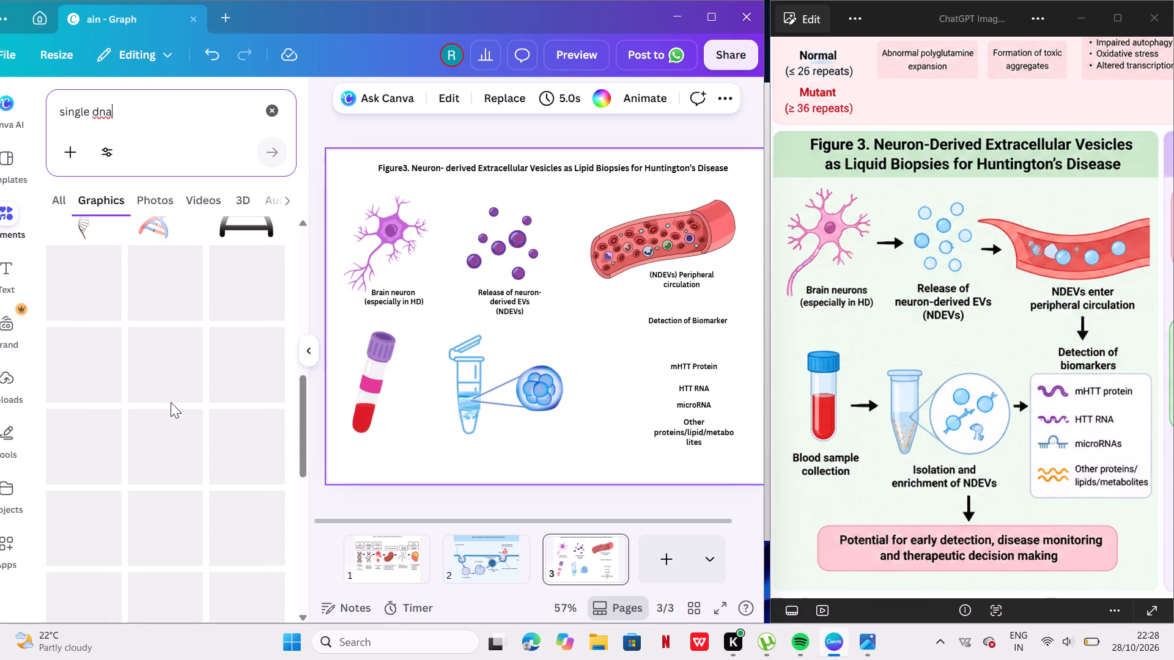
{"action": "scroll", "coordinate": [171, 402], "scroll_direction": "down", "scroll_amount": 3}
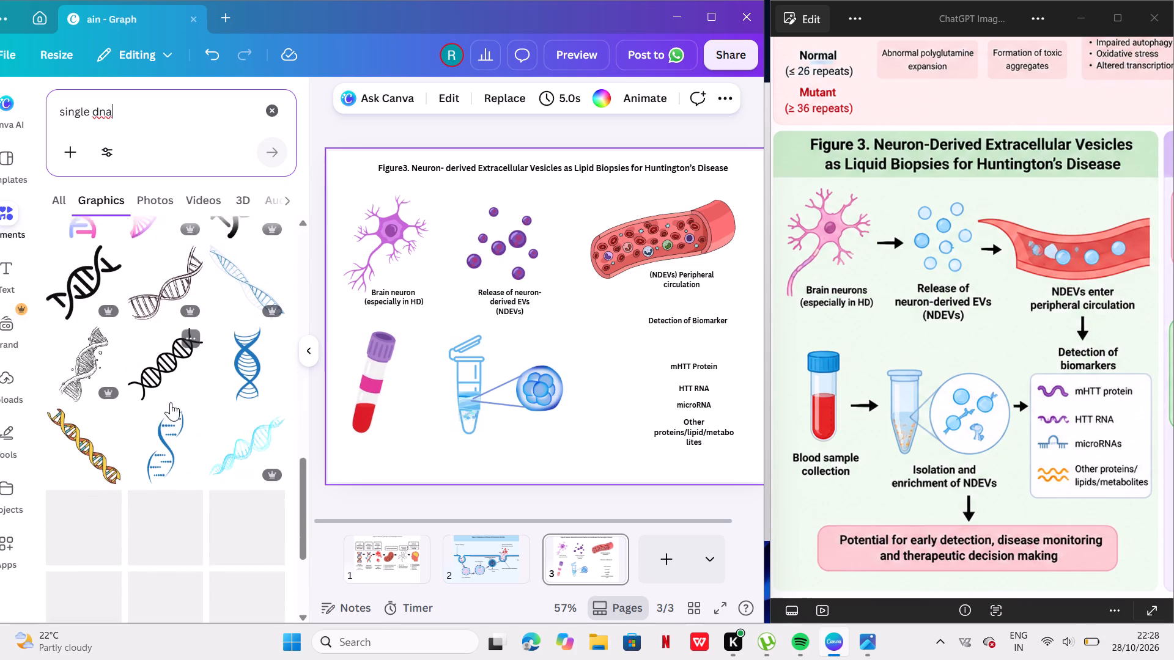
{"action": "left_click_drag", "start_coordinate": [171, 402], "coordinate": [193, 409]}
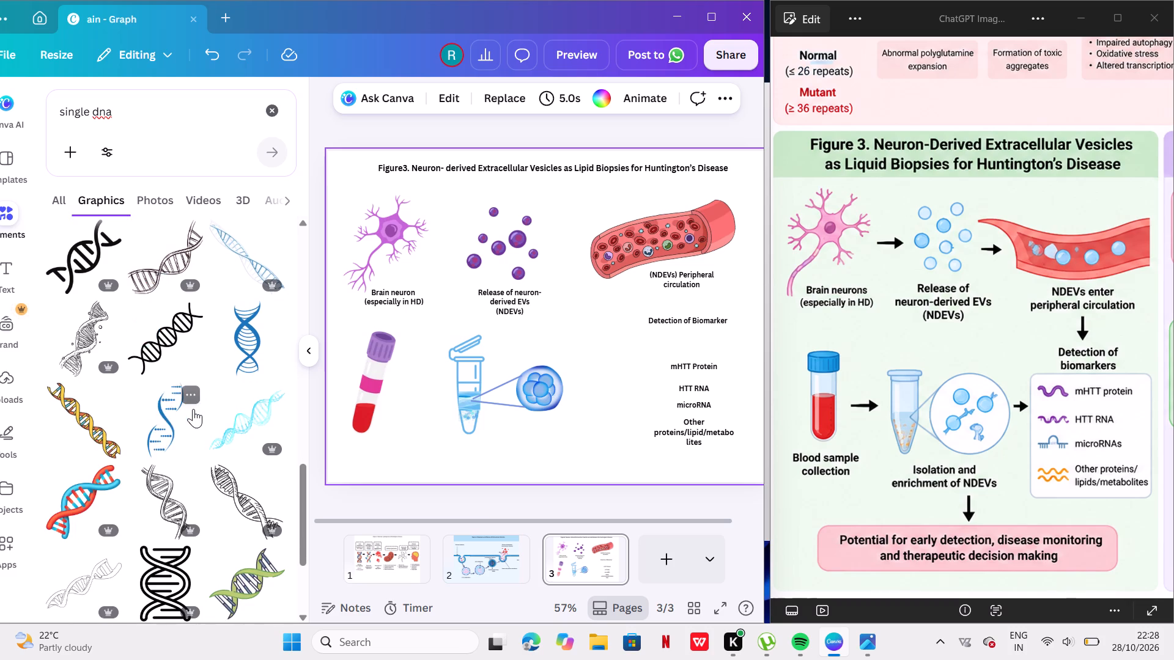
{"action": "scroll", "coordinate": [193, 409], "scroll_direction": "down", "scroll_amount": 3}
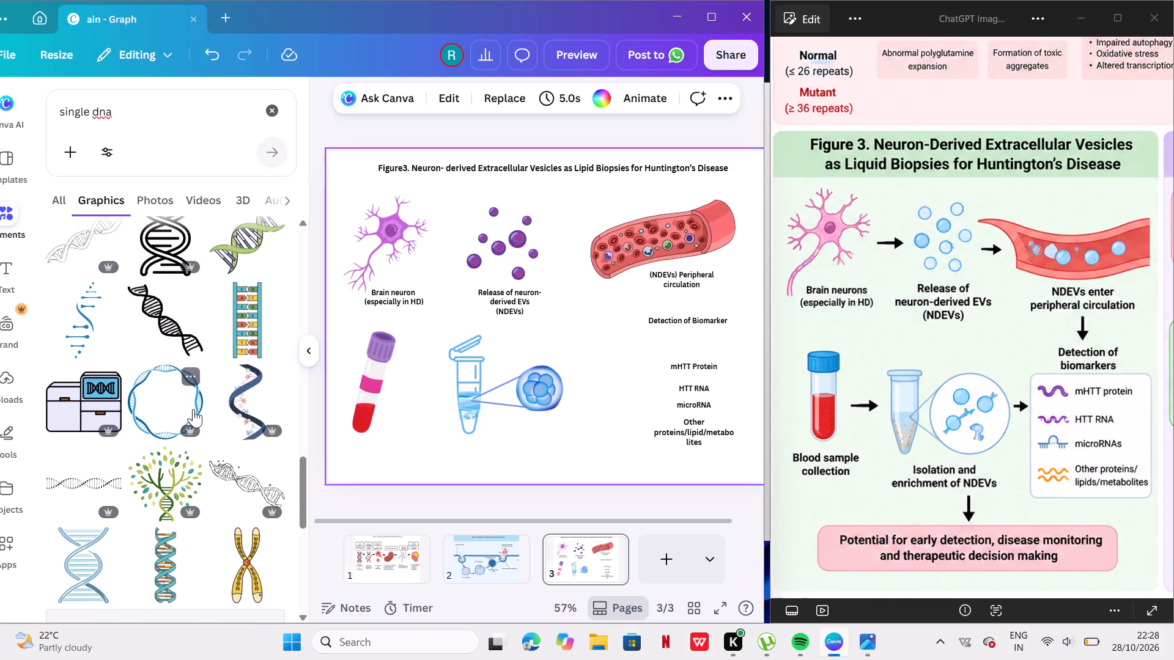
{"action": "scroll", "coordinate": [193, 409], "scroll_direction": "down", "scroll_amount": 3}
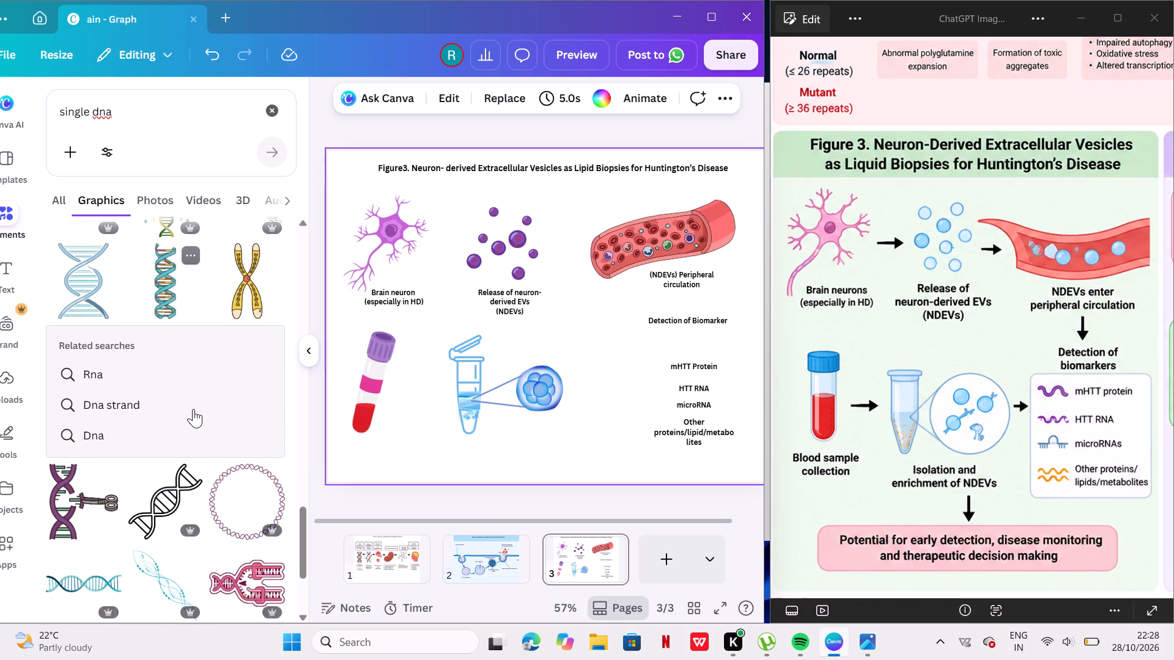
{"action": "scroll", "coordinate": [193, 409], "scroll_direction": "down", "scroll_amount": 2}
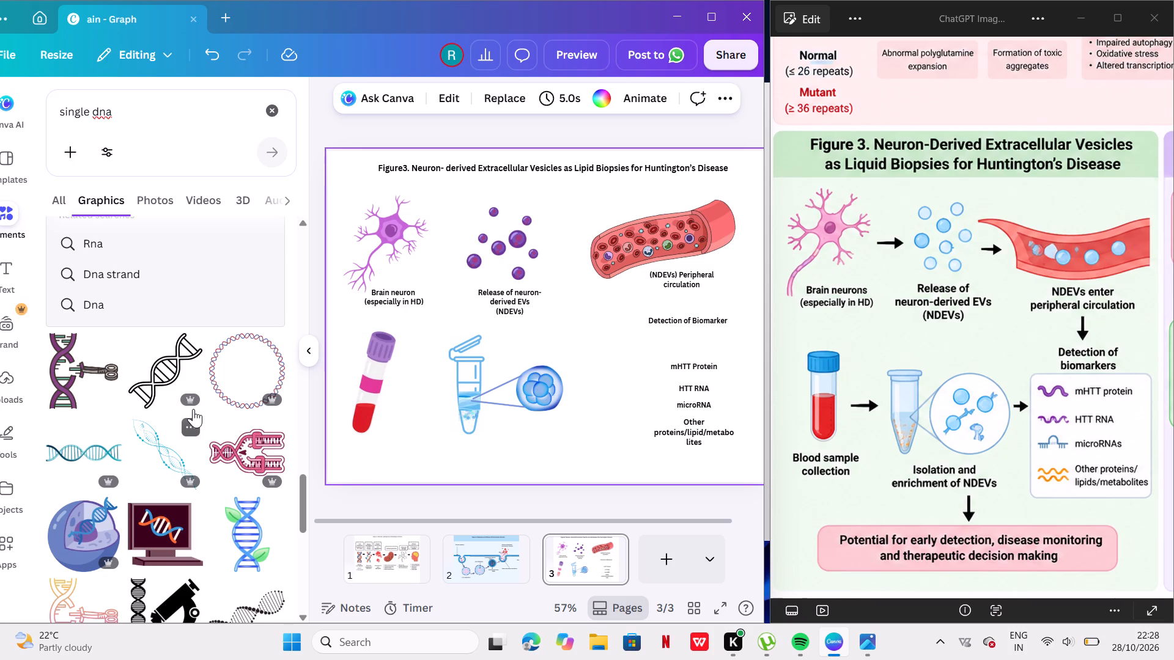
{"action": "scroll", "coordinate": [193, 409], "scroll_direction": "down", "scroll_amount": 2}
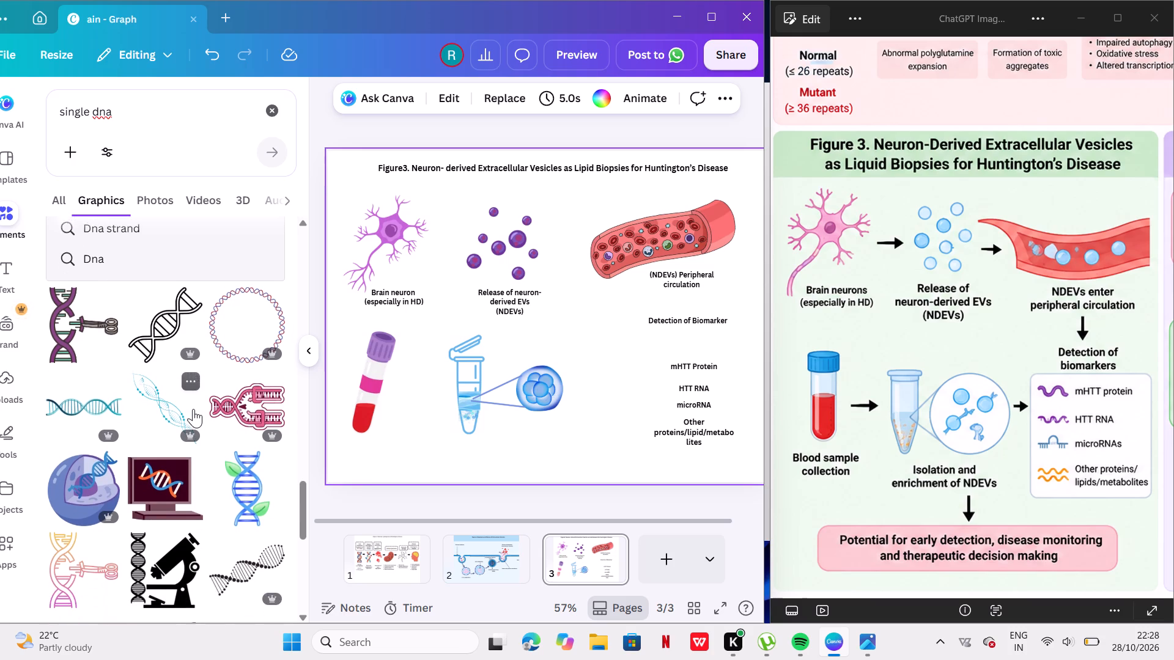
{"action": "scroll", "coordinate": [193, 409], "scroll_direction": "down", "scroll_amount": 1}
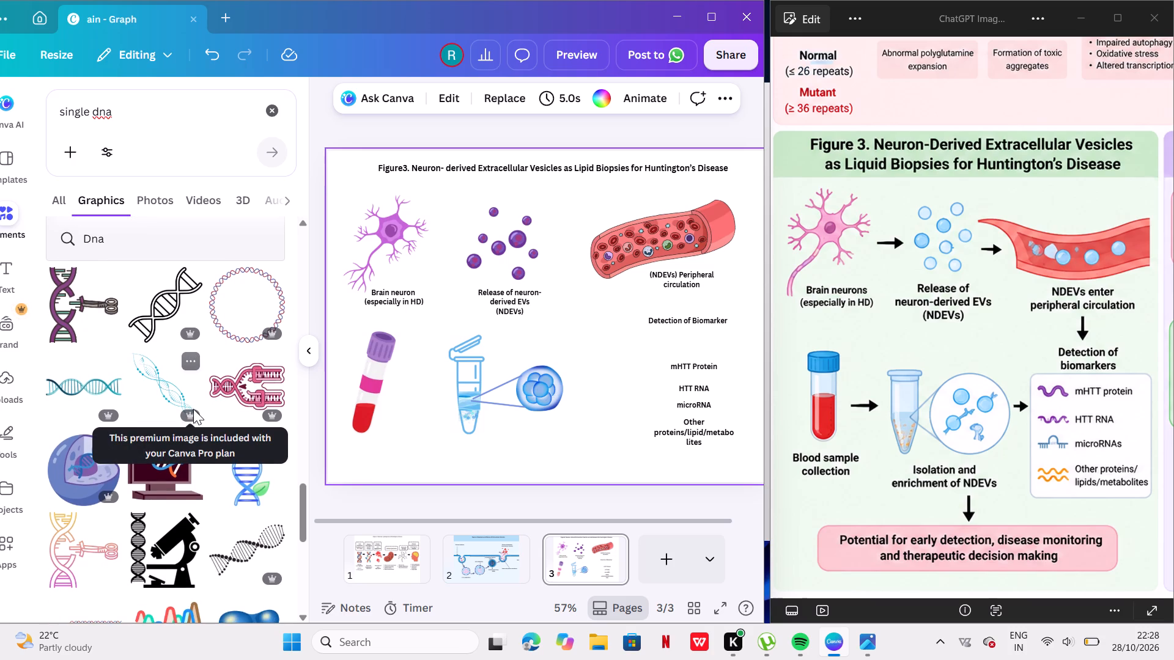
{"action": "scroll", "coordinate": [193, 409], "scroll_direction": "down", "scroll_amount": 2}
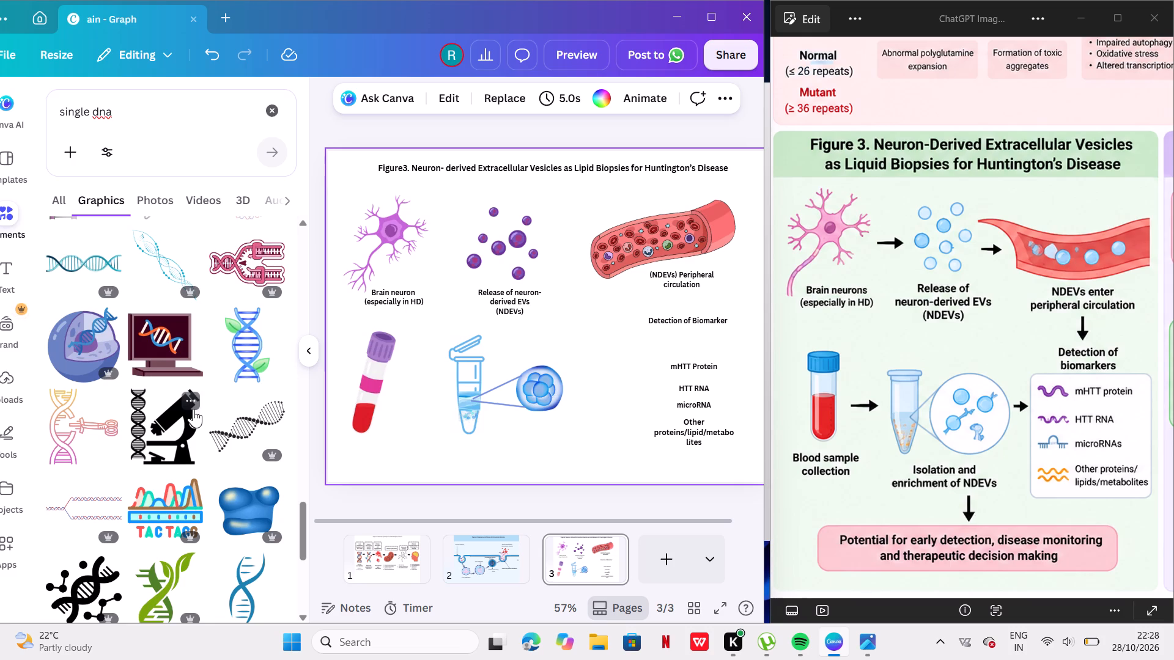
{"action": "scroll", "coordinate": [193, 409], "scroll_direction": "down", "scroll_amount": 5}
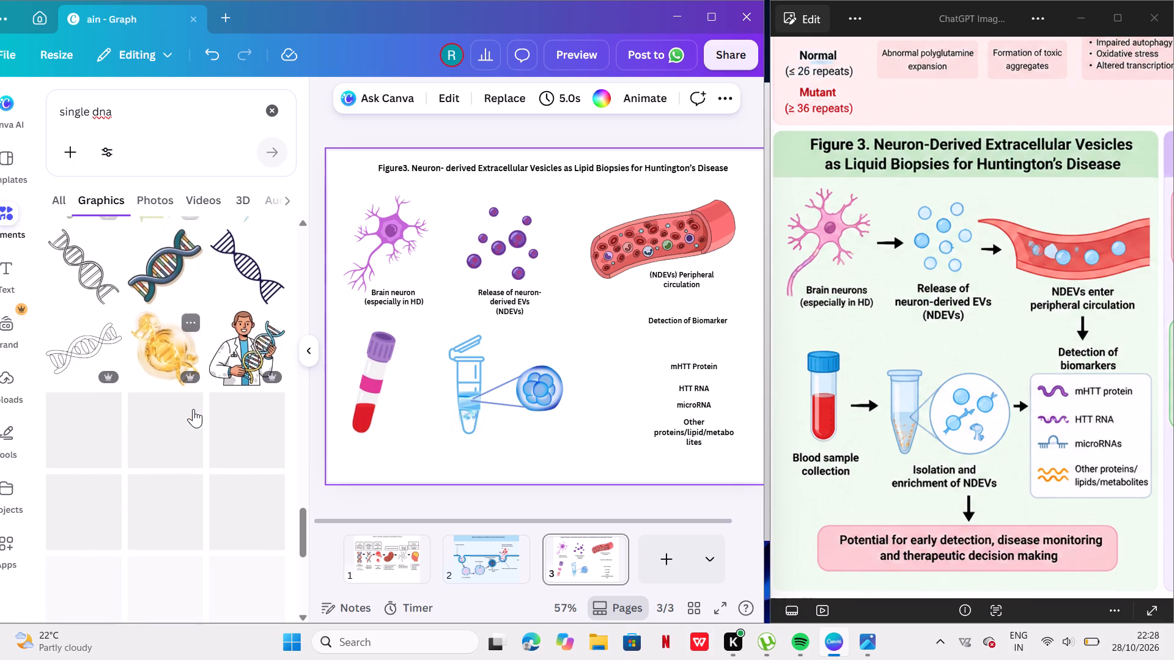
{"action": "scroll", "coordinate": [193, 409], "scroll_direction": "up", "scroll_amount": 1}
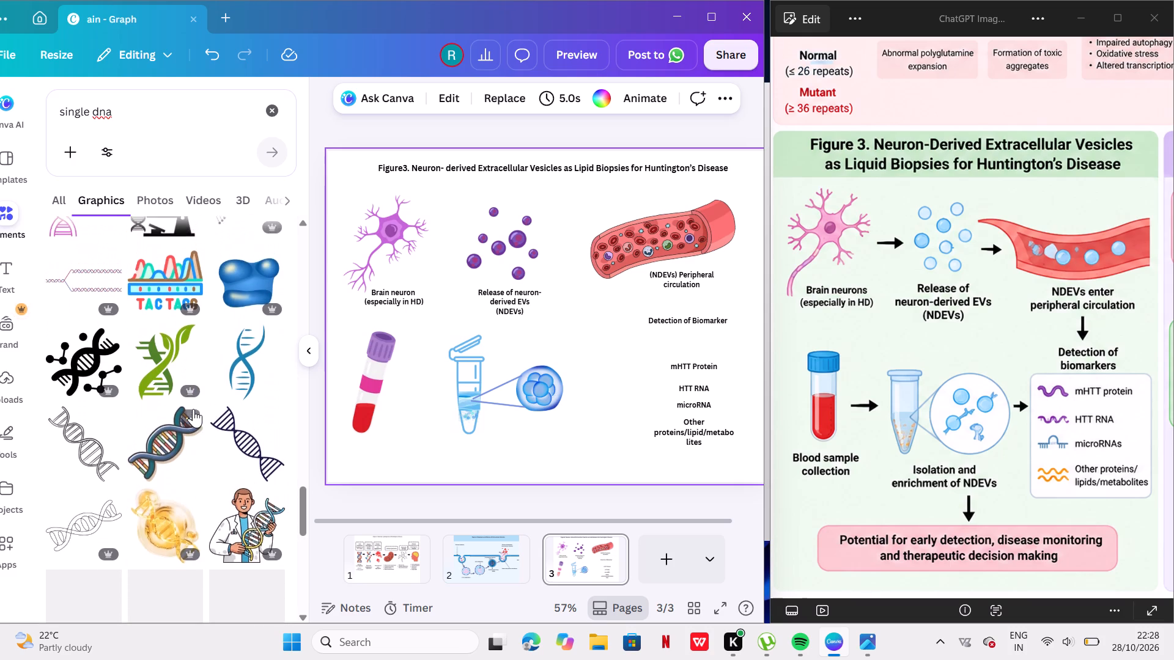
{"action": "scroll", "coordinate": [193, 409], "scroll_direction": "up", "scroll_amount": 2}
{"action": "scroll", "coordinate": [193, 409], "scroll_direction": "down", "scroll_amount": 1}
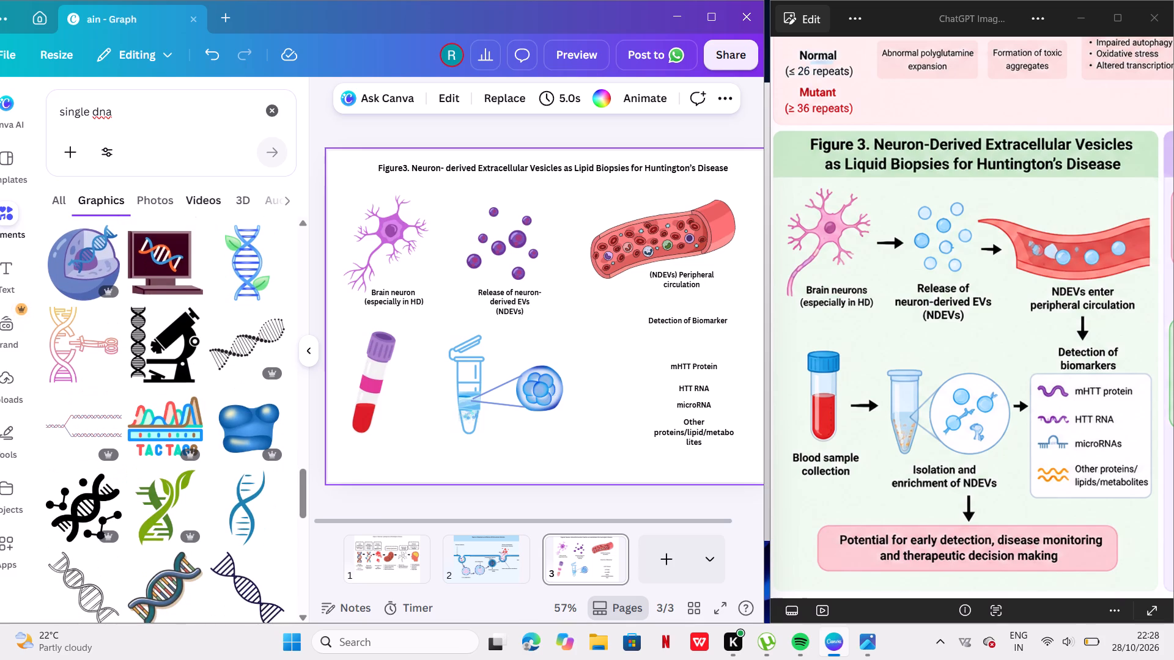
{"action": "left_click", "coordinate": [278, 108]}
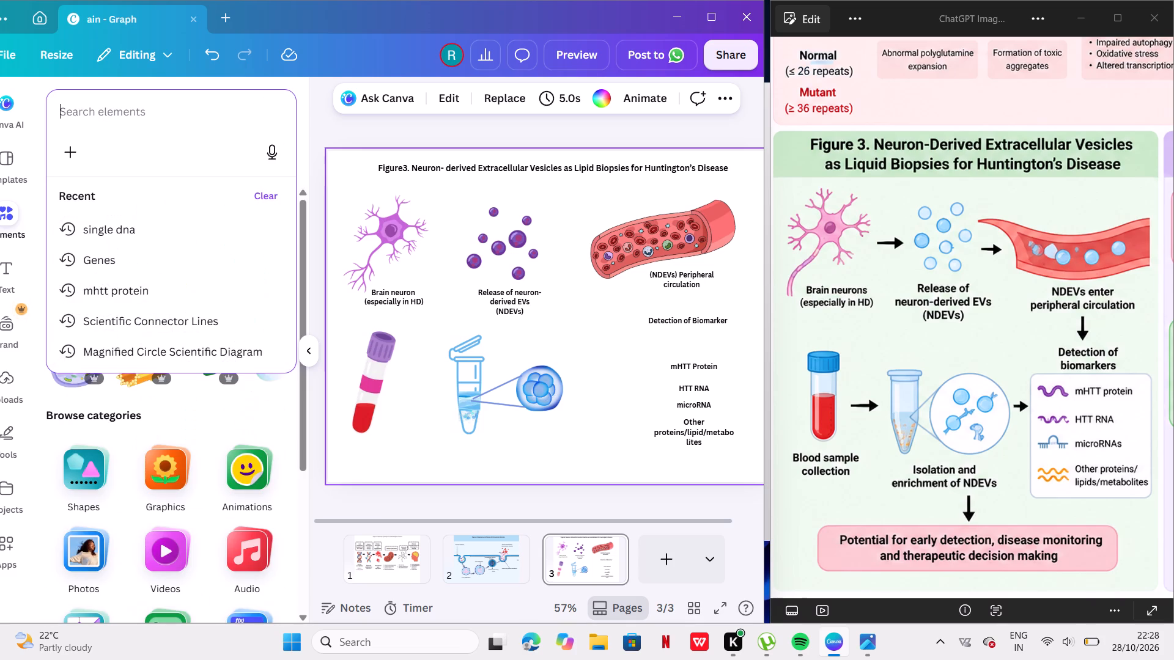
{"action": "left_click", "coordinate": [219, 95]}
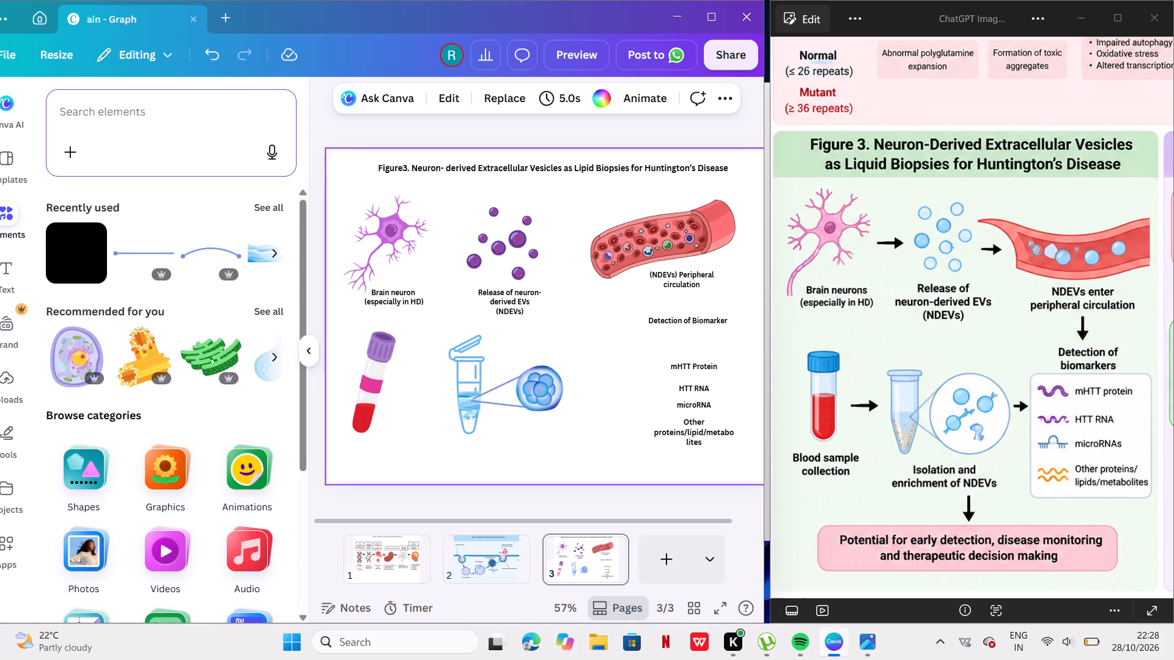
Add a purple square with a hyphen inside it to the middle of page 3.
{"action": "type", "text": "pur"}
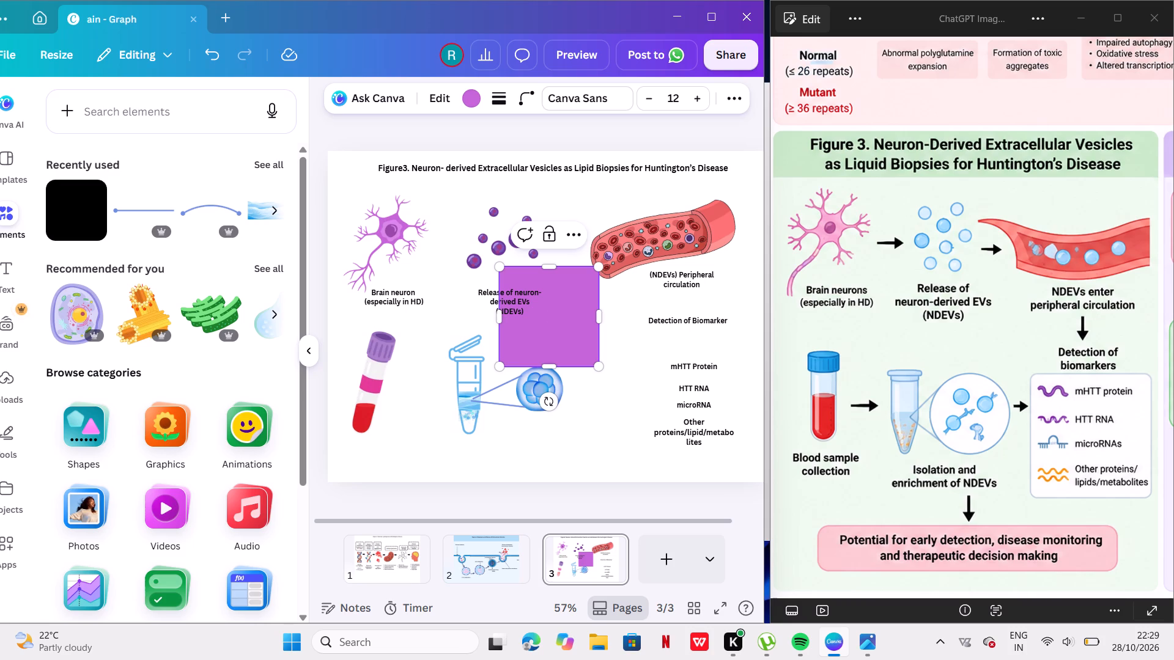
{"action": "key", "text": "minus"}
Search the elements for "wavy line vector" and examine the graphics for a wavy strand symbol for the biomarker list.
{"action": "left_click", "coordinate": [119, 119]}
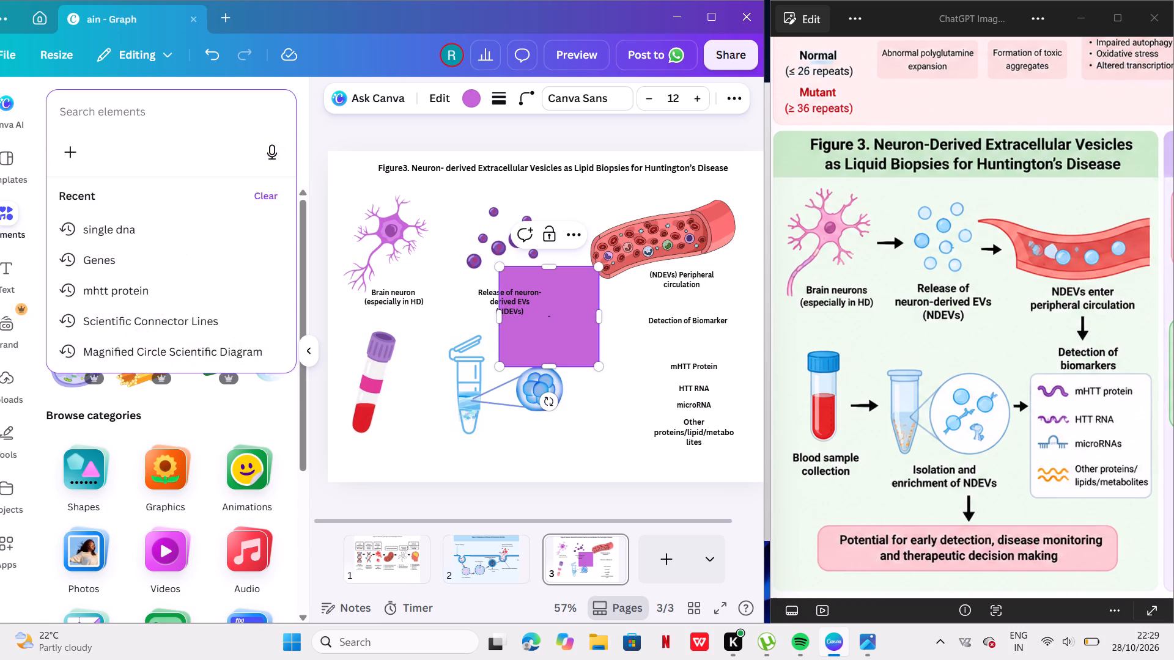
{"action": "type", "text": "wavy"}
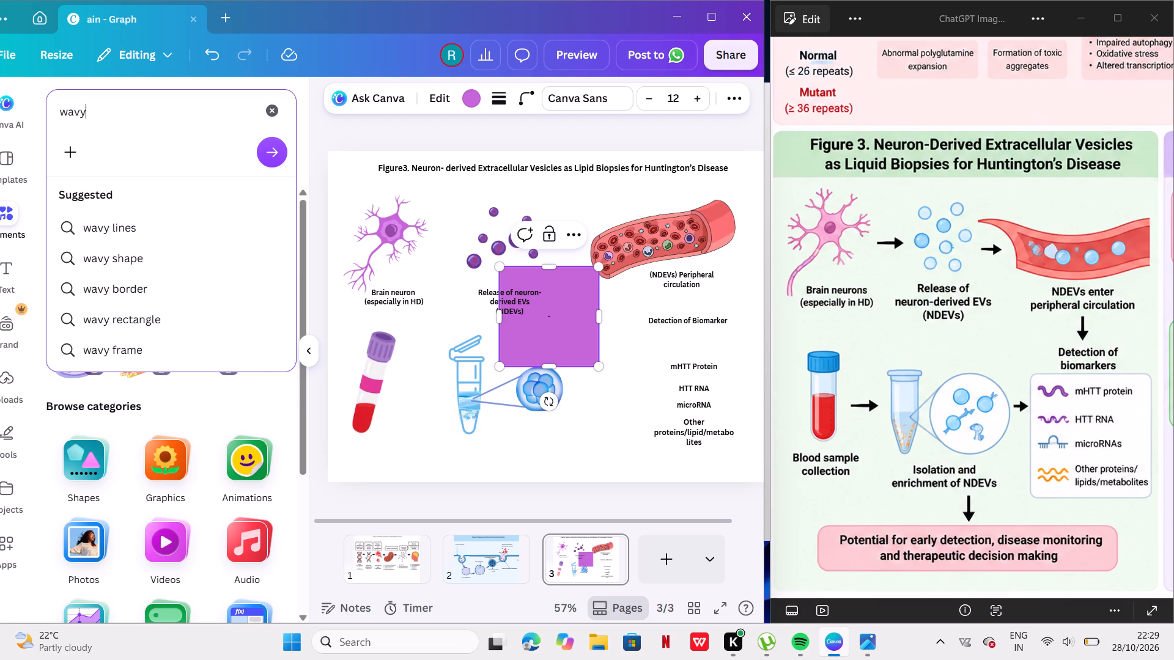
{"action": "key", "text": "space"}
{"action": "type", "text": "lin"}
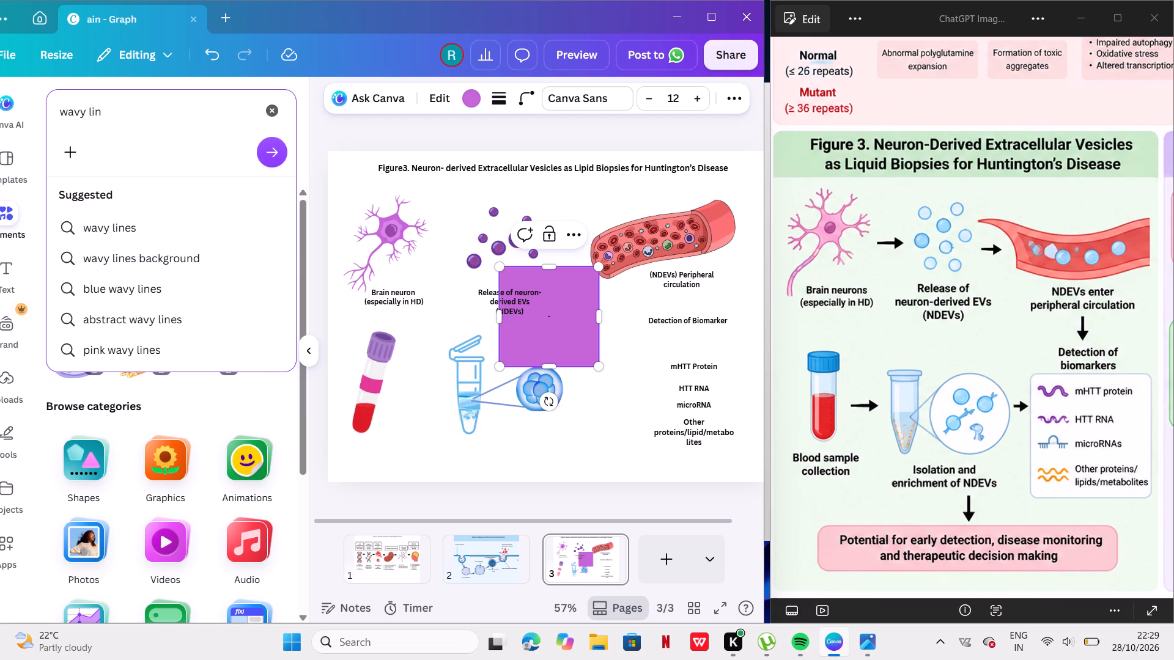
{"action": "type", "text": "e vector"}
{"action": "key", "text": "Return"}
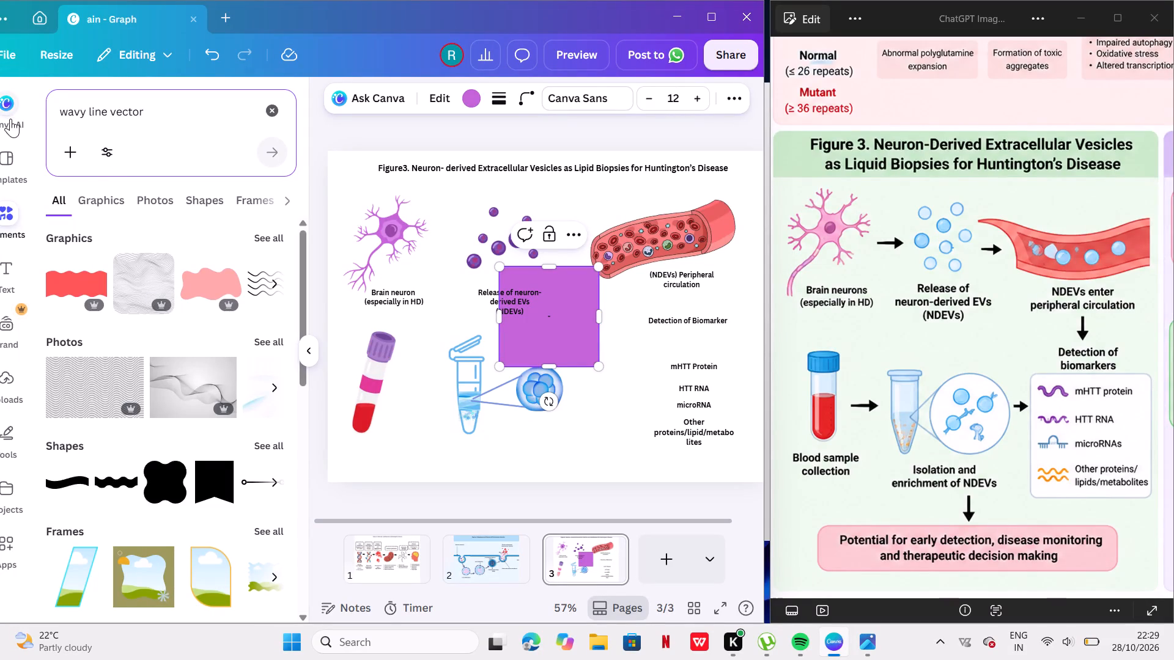
{"action": "left_click", "coordinate": [105, 197]}
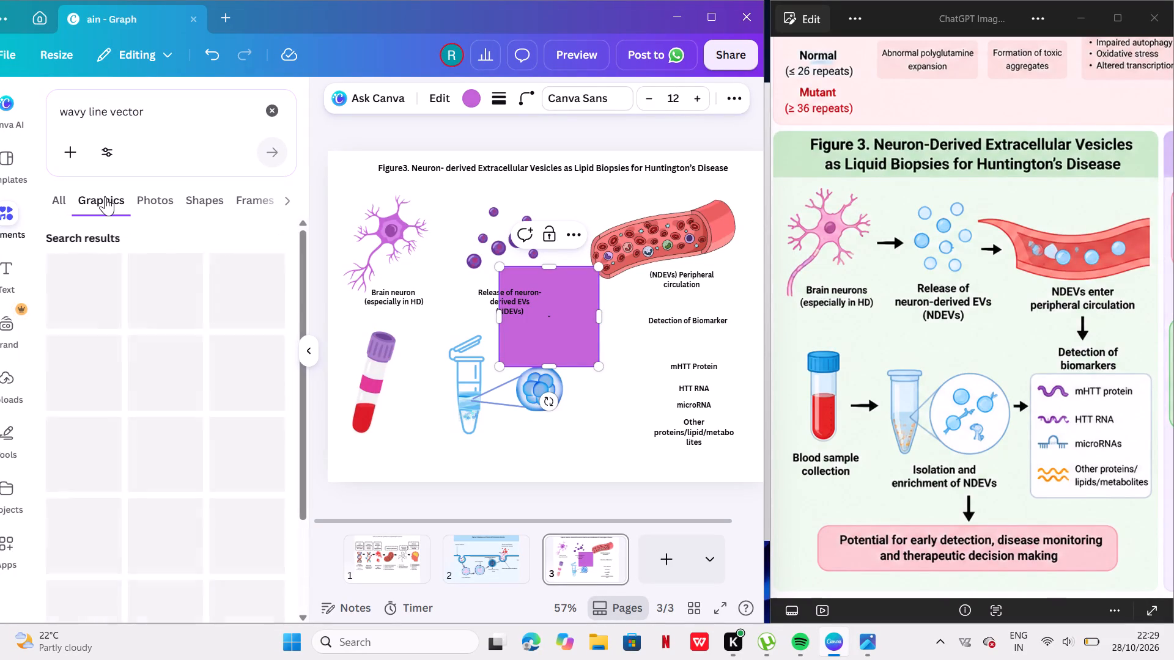
{"action": "scroll", "coordinate": [147, 387], "scroll_direction": "down", "scroll_amount": 2}
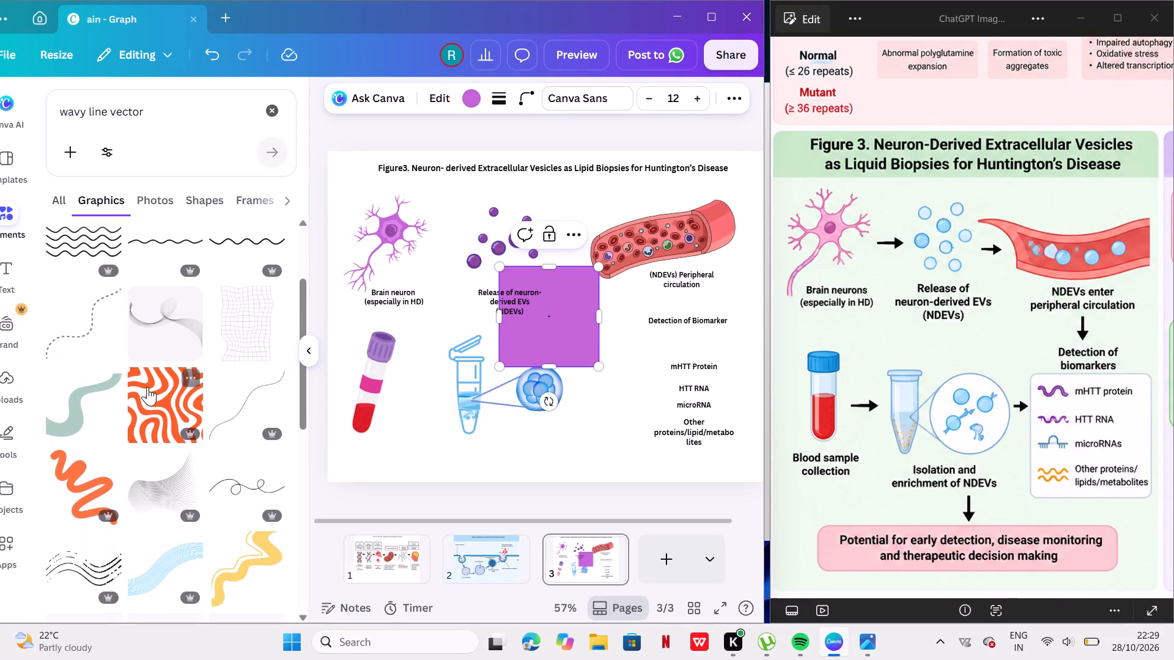
{"action": "scroll", "coordinate": [147, 387], "scroll_direction": "down", "scroll_amount": 2}
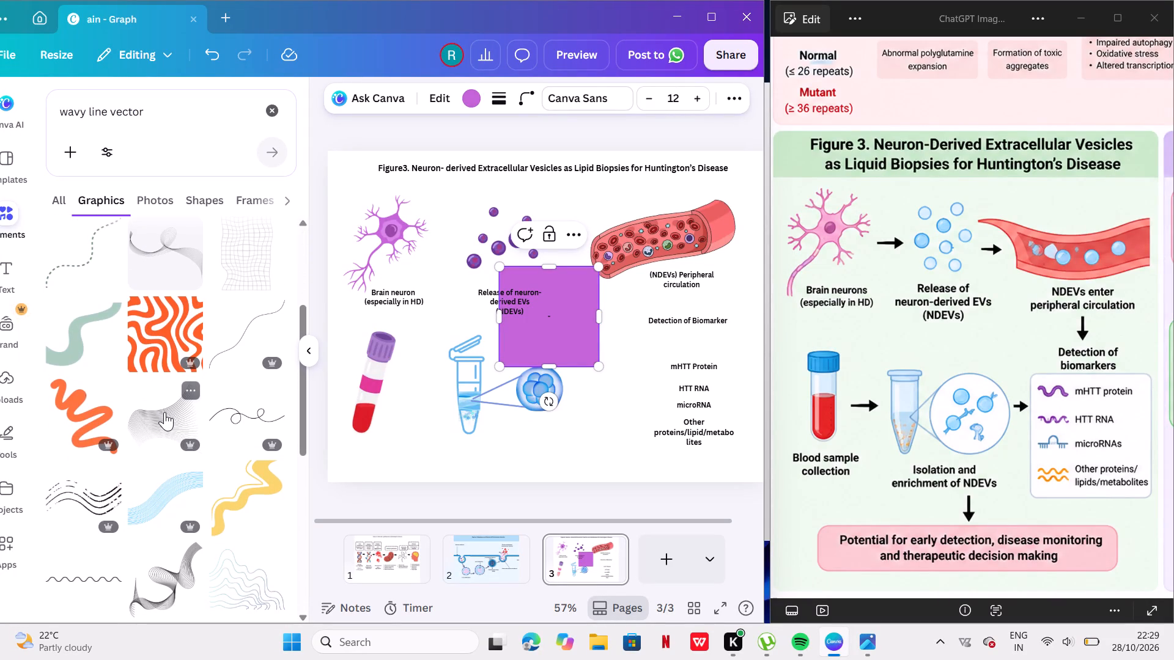
{"action": "scroll", "coordinate": [164, 412], "scroll_direction": "down", "scroll_amount": 4}
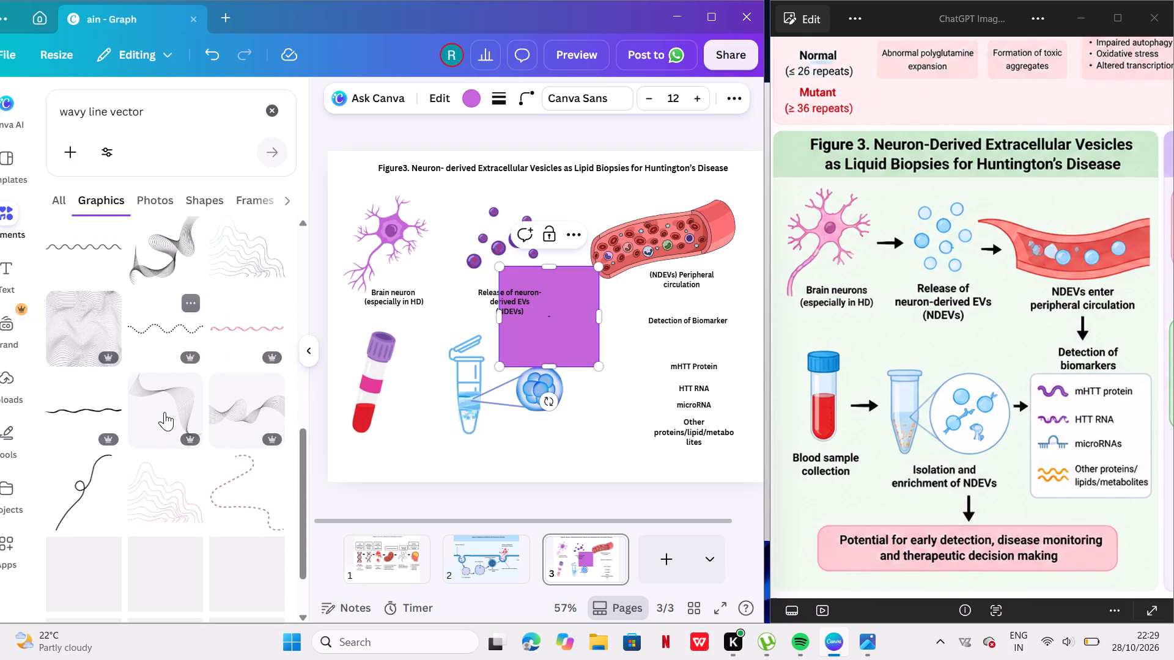
{"action": "scroll", "coordinate": [164, 412], "scroll_direction": "down", "scroll_amount": 3}
{"action": "scroll", "coordinate": [164, 412], "scroll_direction": "up", "scroll_amount": 1}
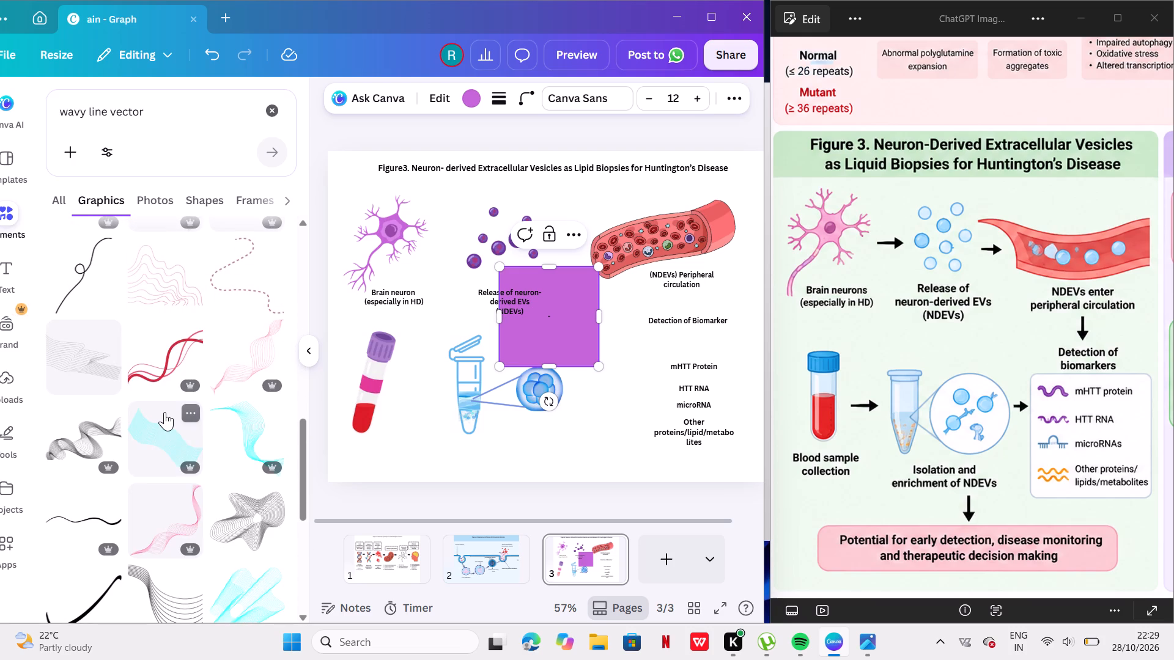
{"action": "scroll", "coordinate": [150, 326], "scroll_direction": "down", "scroll_amount": 3}
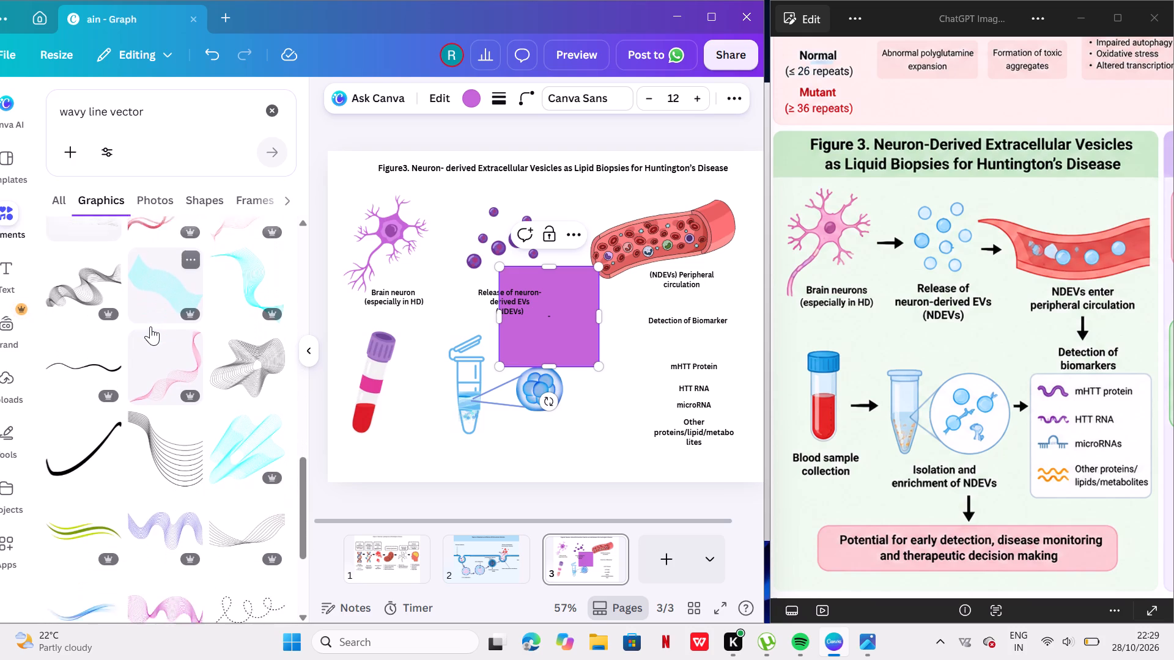
{"action": "scroll", "coordinate": [150, 326], "scroll_direction": "down", "scroll_amount": 1}
{"action": "scroll", "coordinate": [177, 488], "scroll_direction": "down", "scroll_amount": 3}
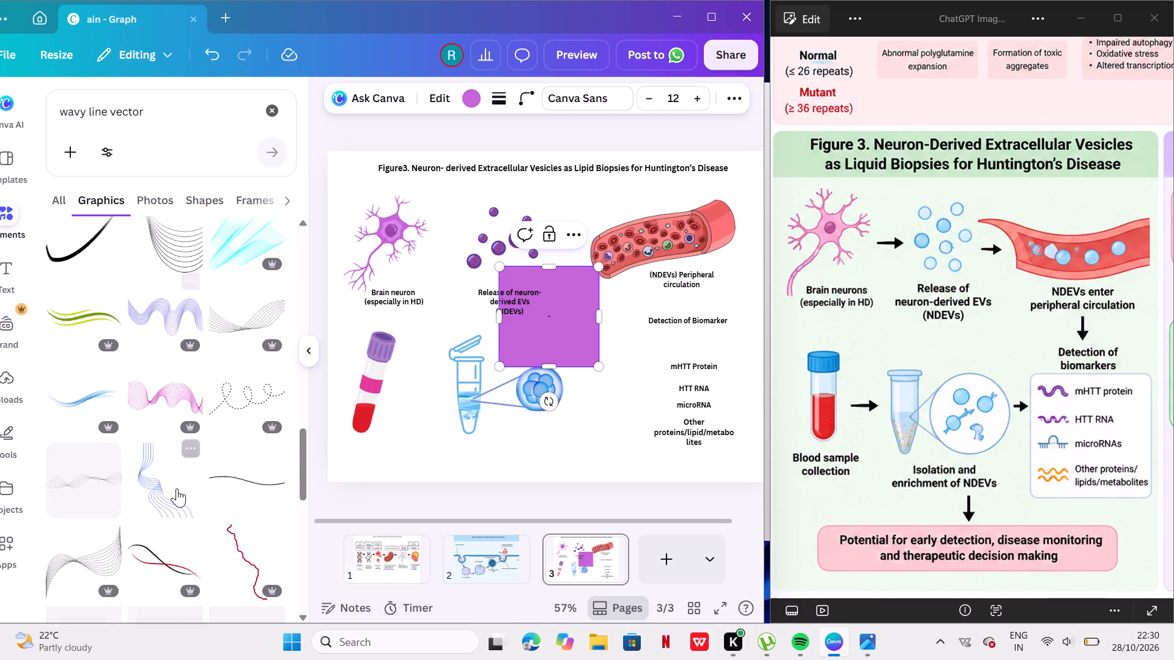
{"action": "scroll", "coordinate": [177, 488], "scroll_direction": "down", "scroll_amount": 2}
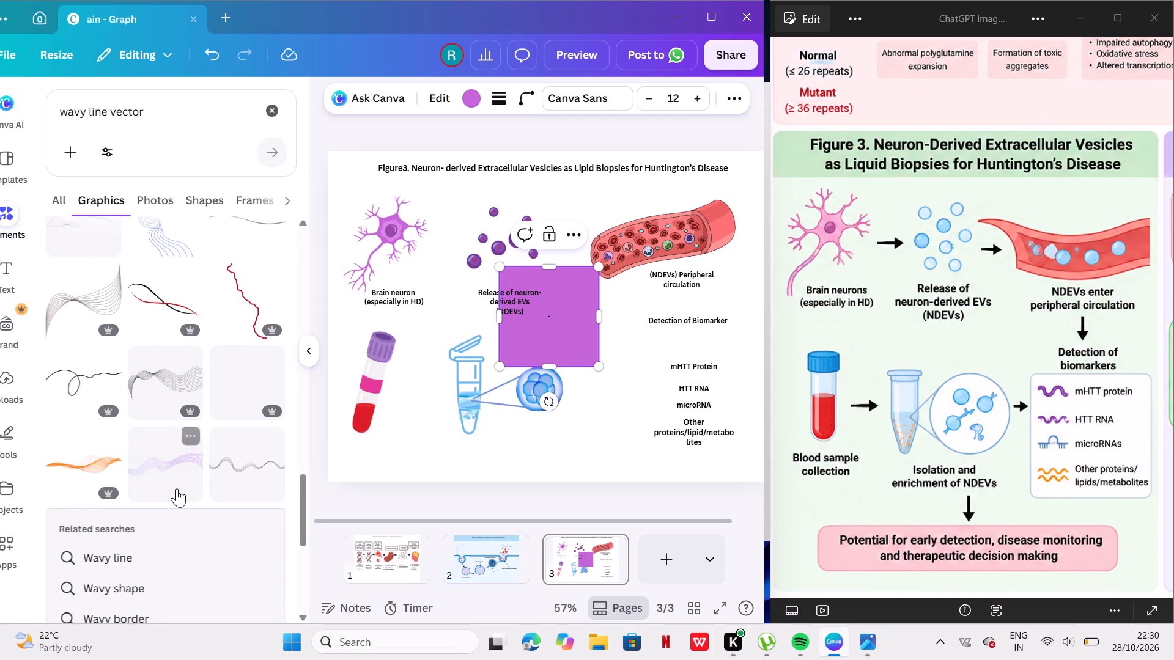
{"action": "scroll", "coordinate": [177, 492], "scroll_direction": "up", "scroll_amount": 14}
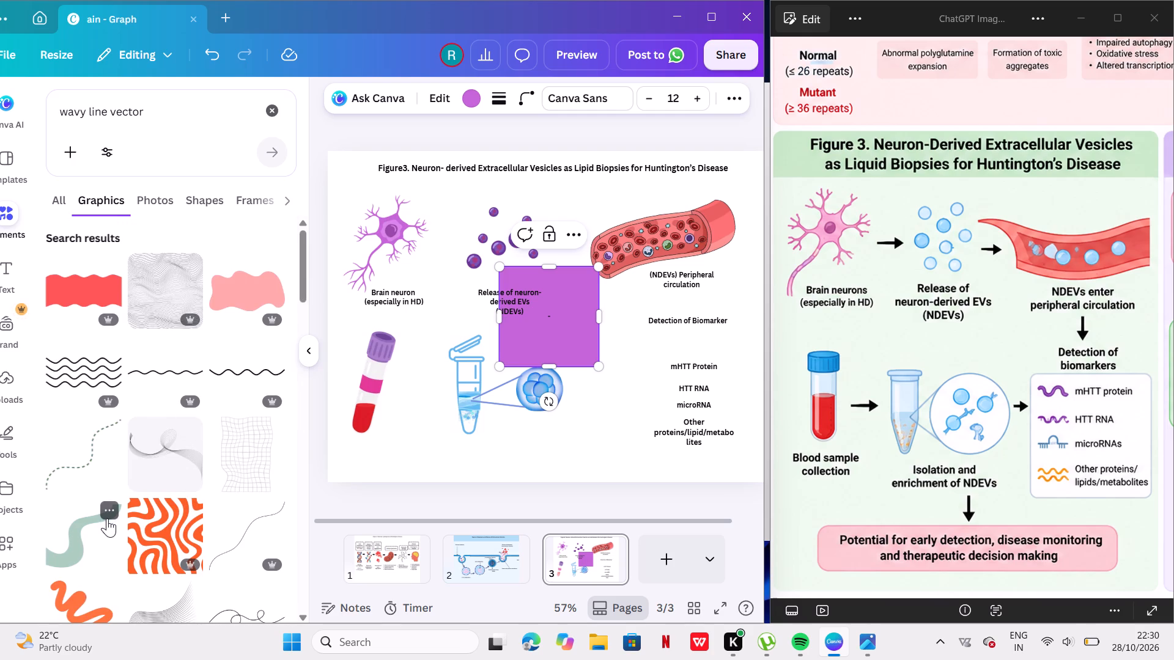
Add the thick orange squiggle graphic to page 3, shrink it, and rotate it so its waves run nearly horizontally.
{"action": "scroll", "coordinate": [92, 542], "scroll_direction": "down", "scroll_amount": 1}
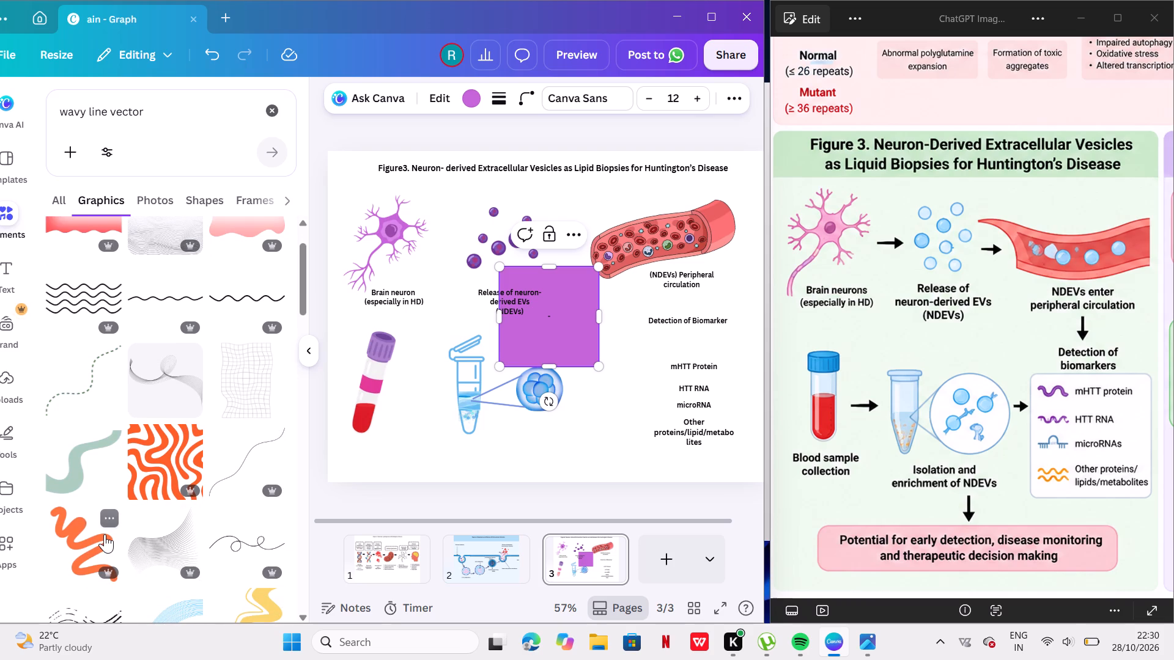
{"action": "scroll", "coordinate": [105, 534], "scroll_direction": "down", "scroll_amount": 3}
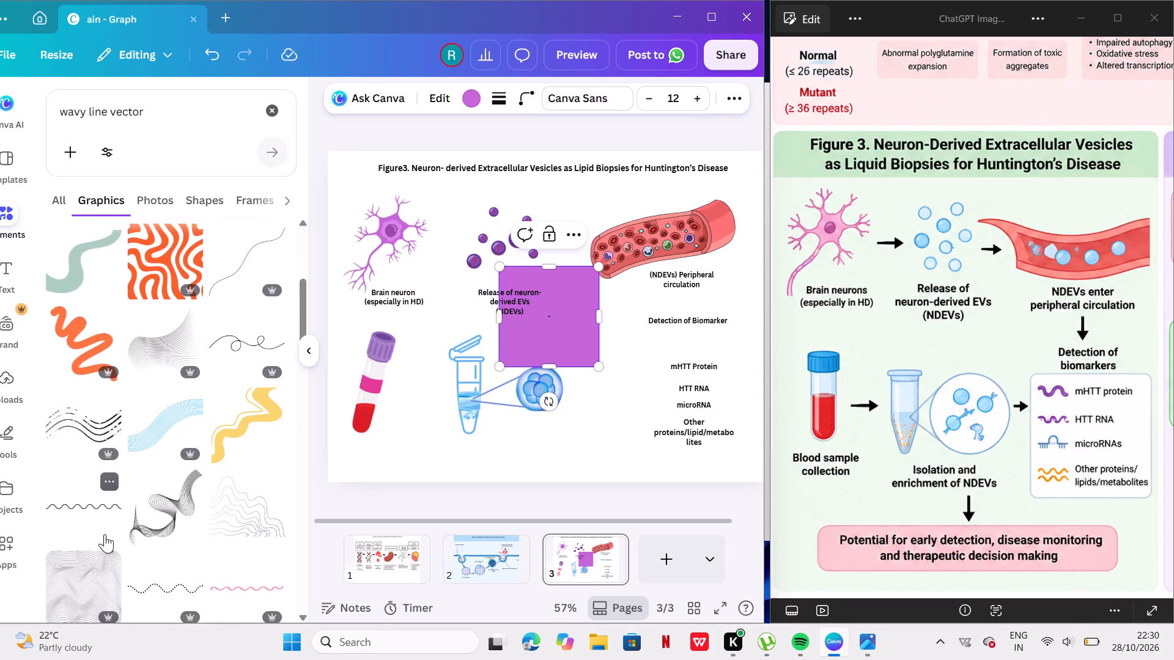
{"action": "left_click", "coordinate": [101, 359]}
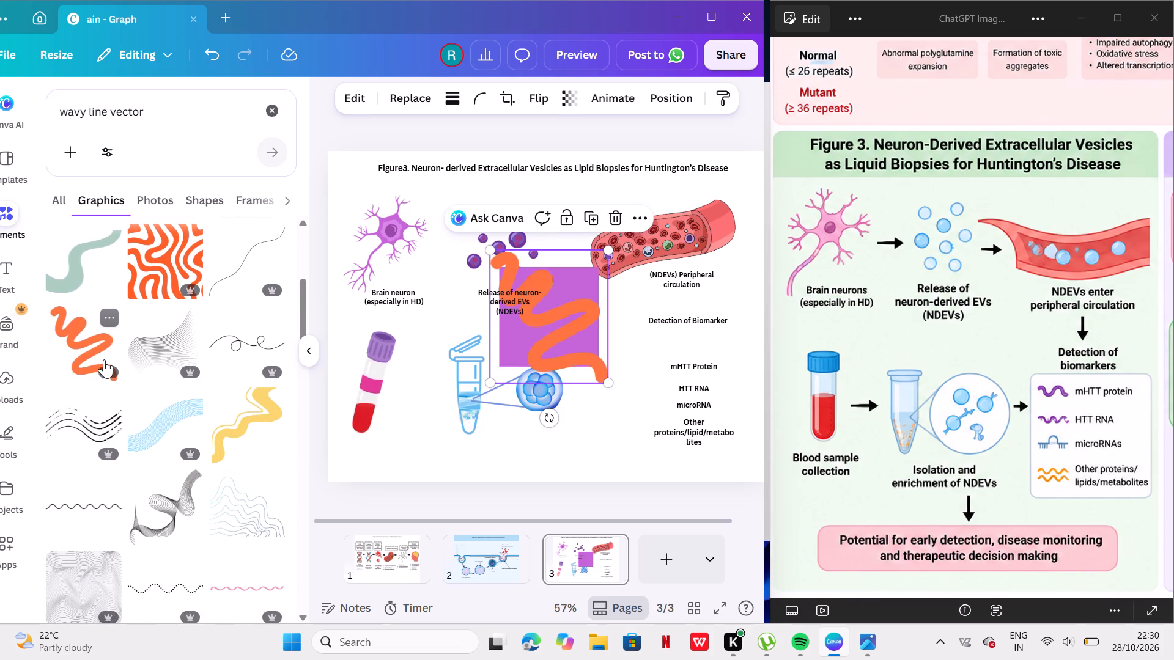
{"action": "left_click_drag", "start_coordinate": [568, 355], "coordinate": [628, 458]}
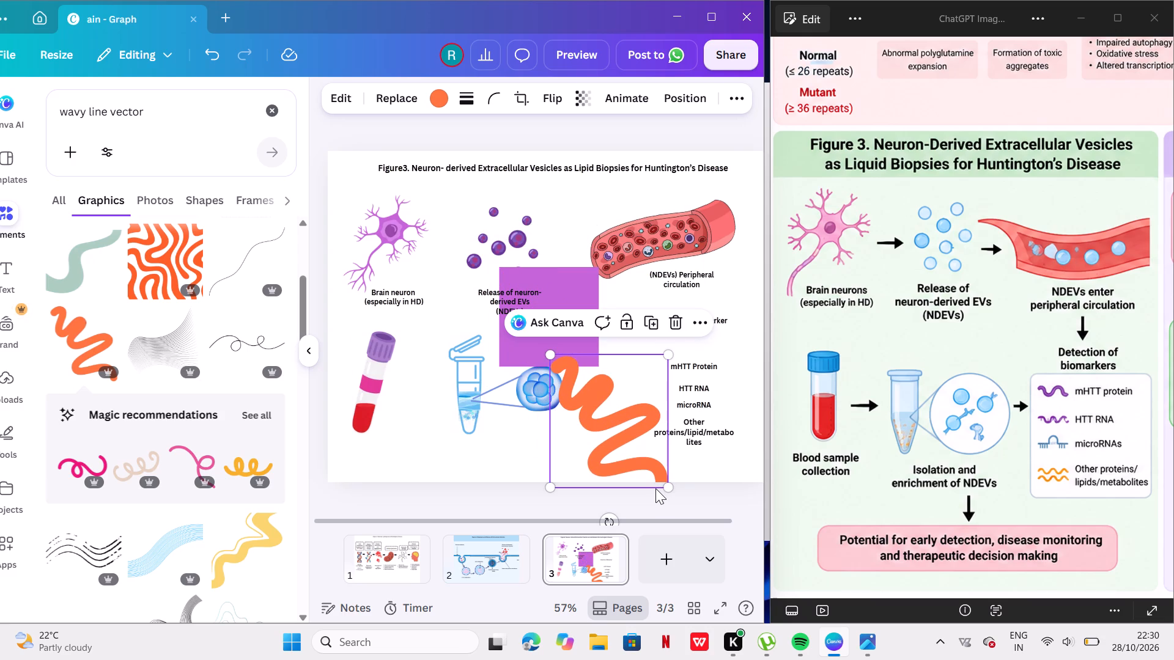
{"action": "left_click_drag", "start_coordinate": [655, 488], "coordinate": [704, 491]}
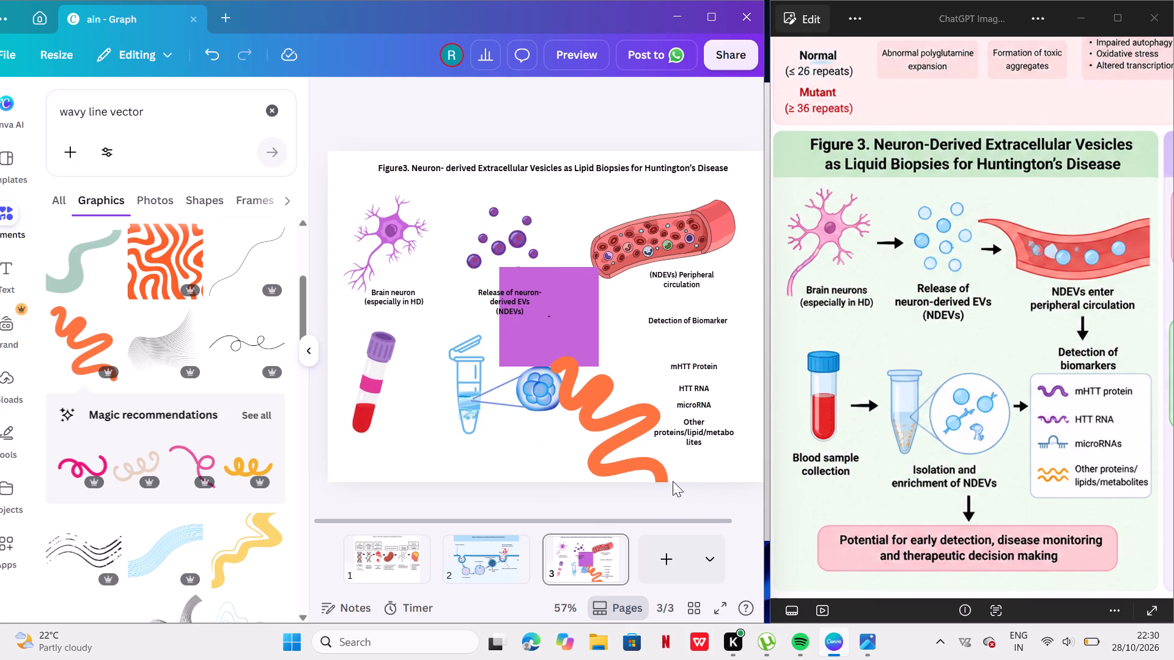
{"action": "left_click", "coordinate": [662, 481]}
{"action": "left_click_drag", "start_coordinate": [664, 487], "coordinate": [586, 424]}
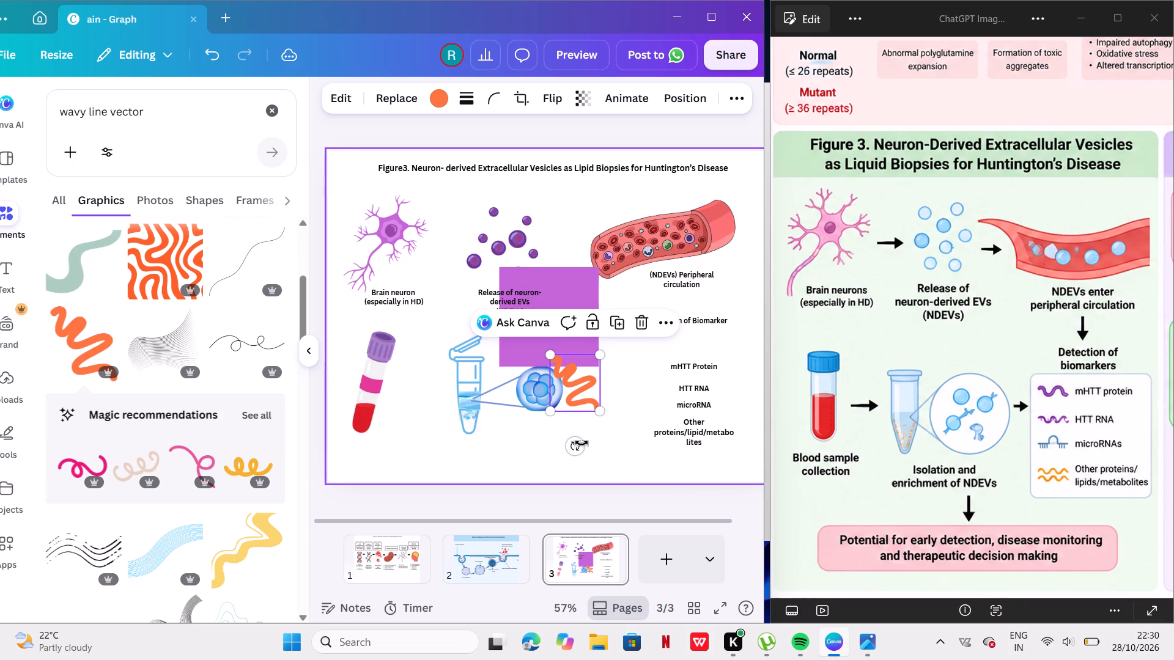
{"action": "left_click_drag", "start_coordinate": [575, 442], "coordinate": [600, 396]}
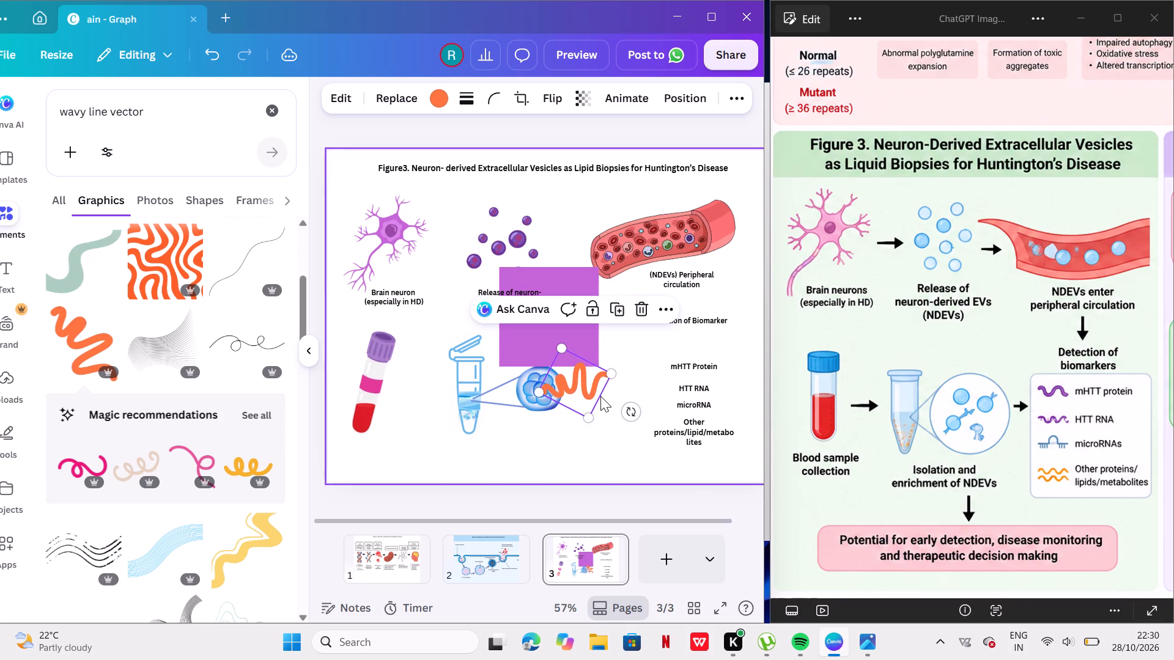
{"action": "left_click_drag", "start_coordinate": [632, 408], "coordinate": [636, 382]}
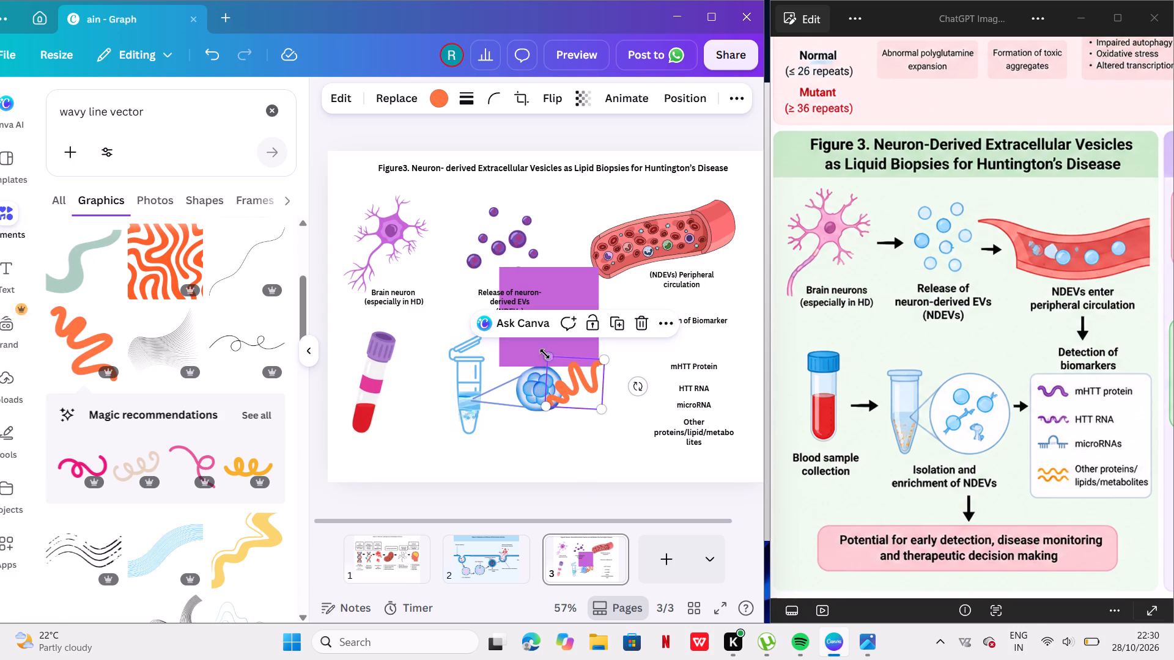
Crop the orange squiggle to its main waves, trimming off its lower tail.
{"action": "double_click", "coordinate": [564, 378]}
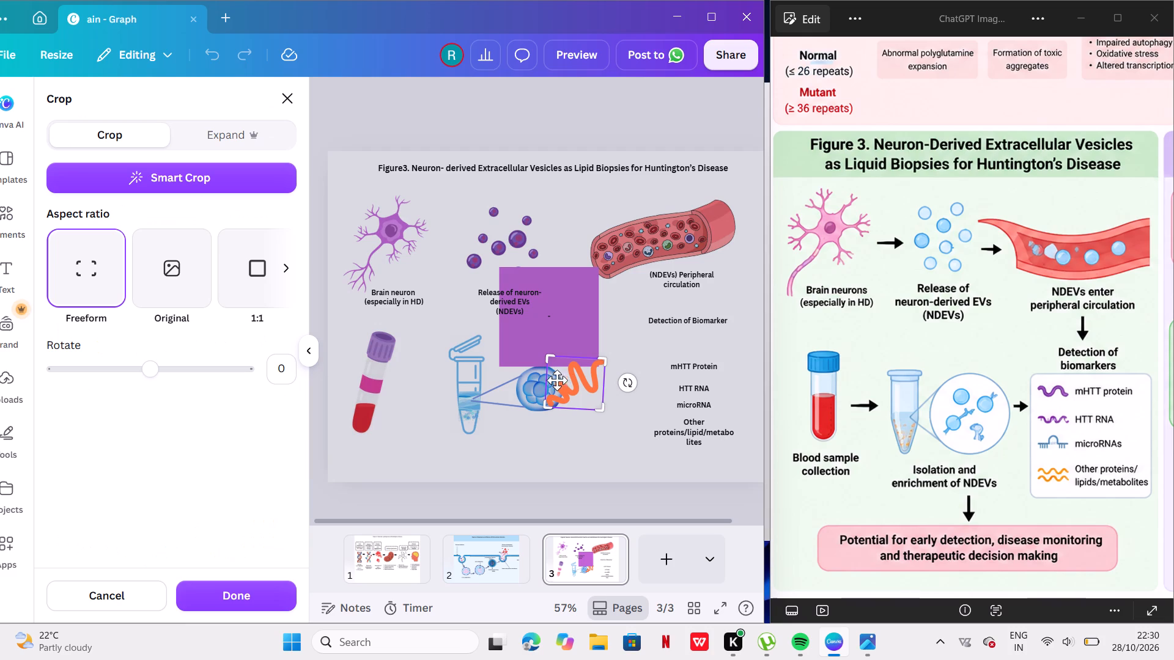
{"action": "left_click_drag", "start_coordinate": [547, 407], "coordinate": [564, 404]}
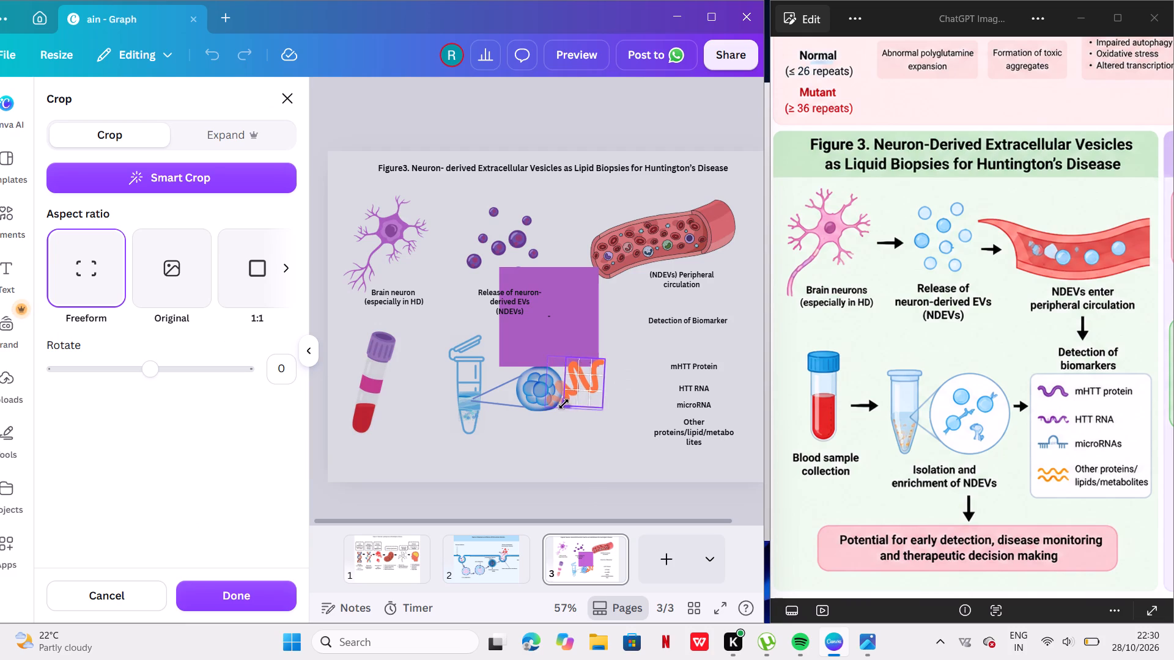
{"action": "left_click_drag", "start_coordinate": [564, 404], "coordinate": [553, 398]}
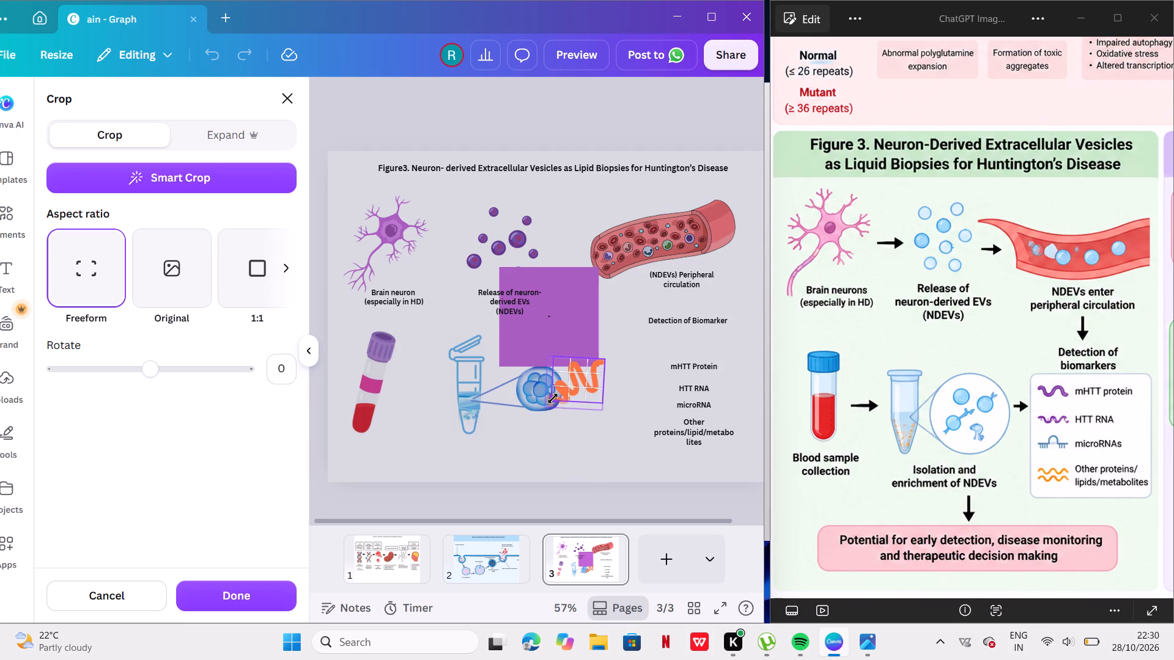
{"action": "left_click_drag", "start_coordinate": [553, 398], "coordinate": [553, 397]}
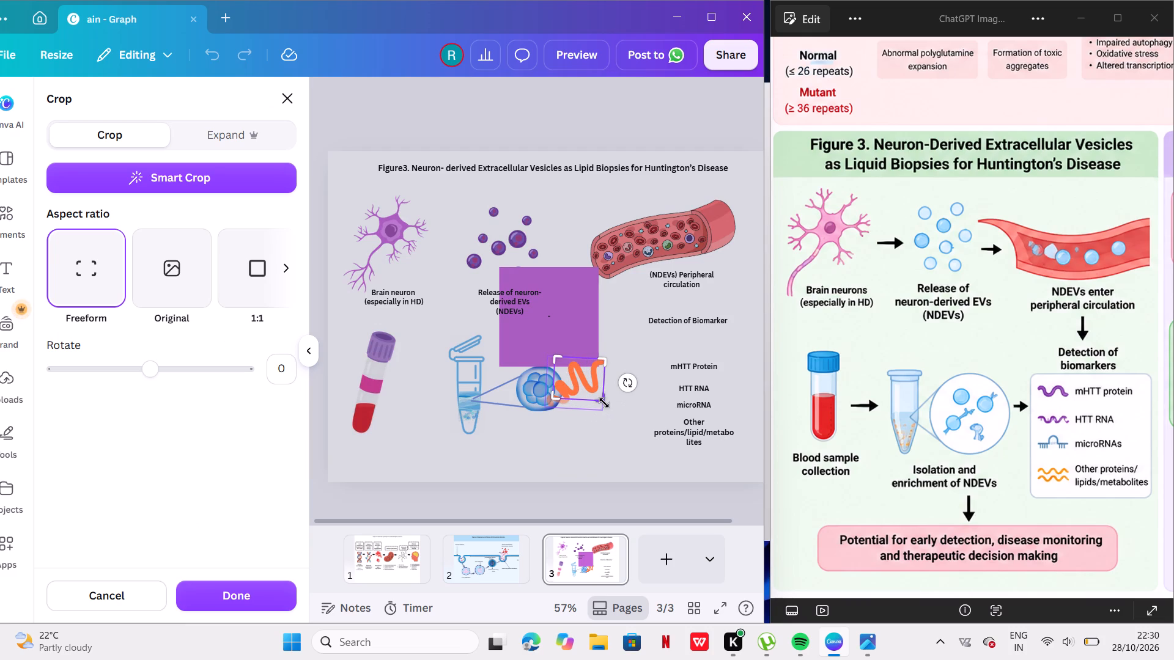
{"action": "left_click_drag", "start_coordinate": [604, 403], "coordinate": [604, 395]}
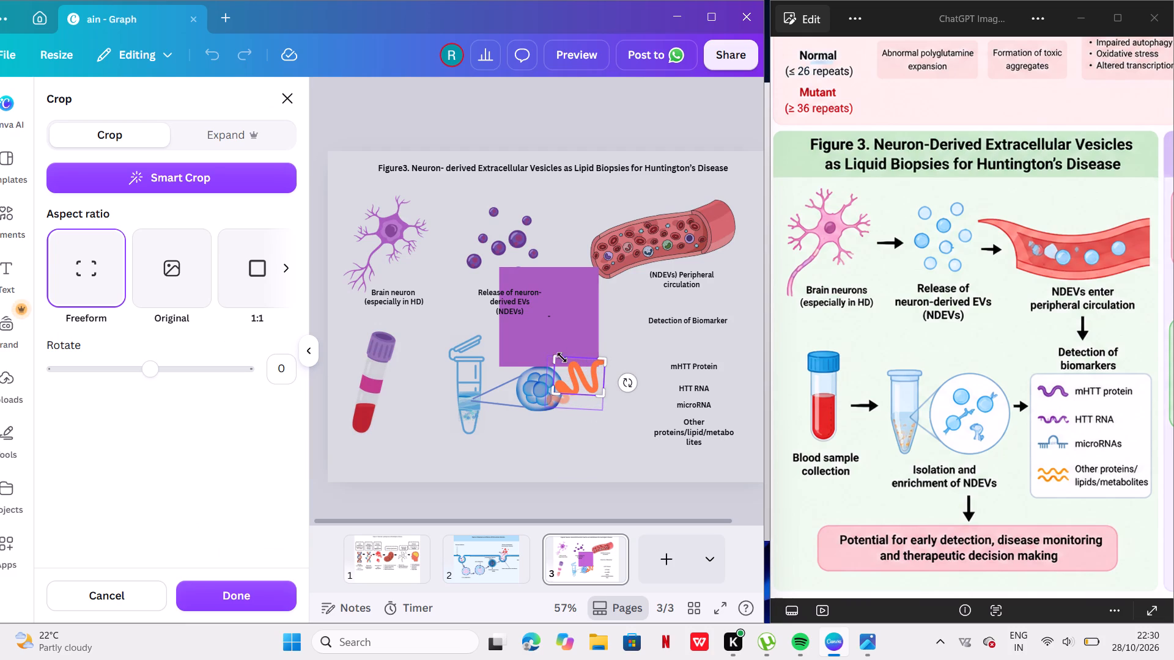
{"action": "left_click", "coordinate": [558, 358]}
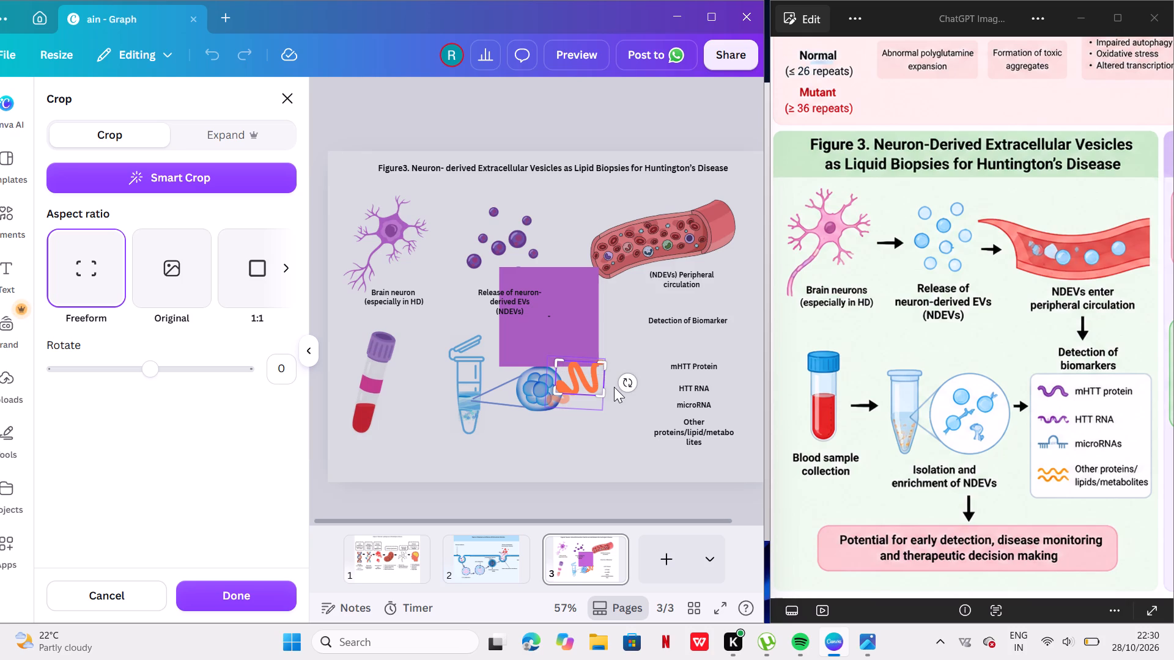
{"action": "left_click", "coordinate": [626, 384]}
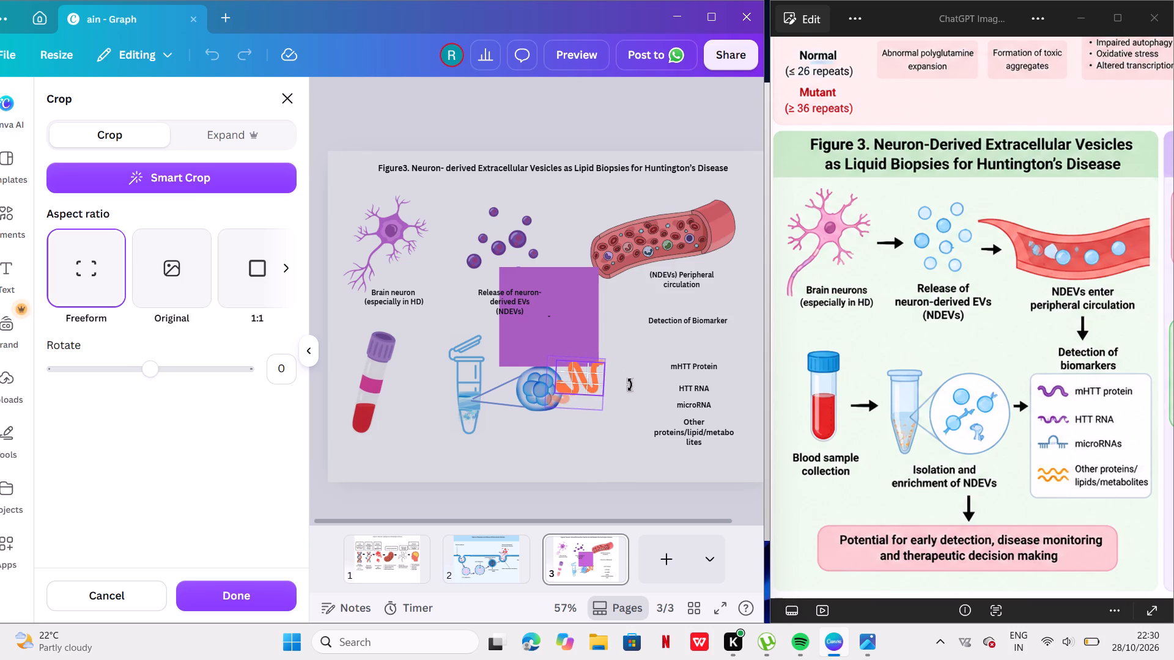
{"action": "left_click", "coordinate": [630, 384]}
{"action": "left_click", "coordinate": [609, 425]}
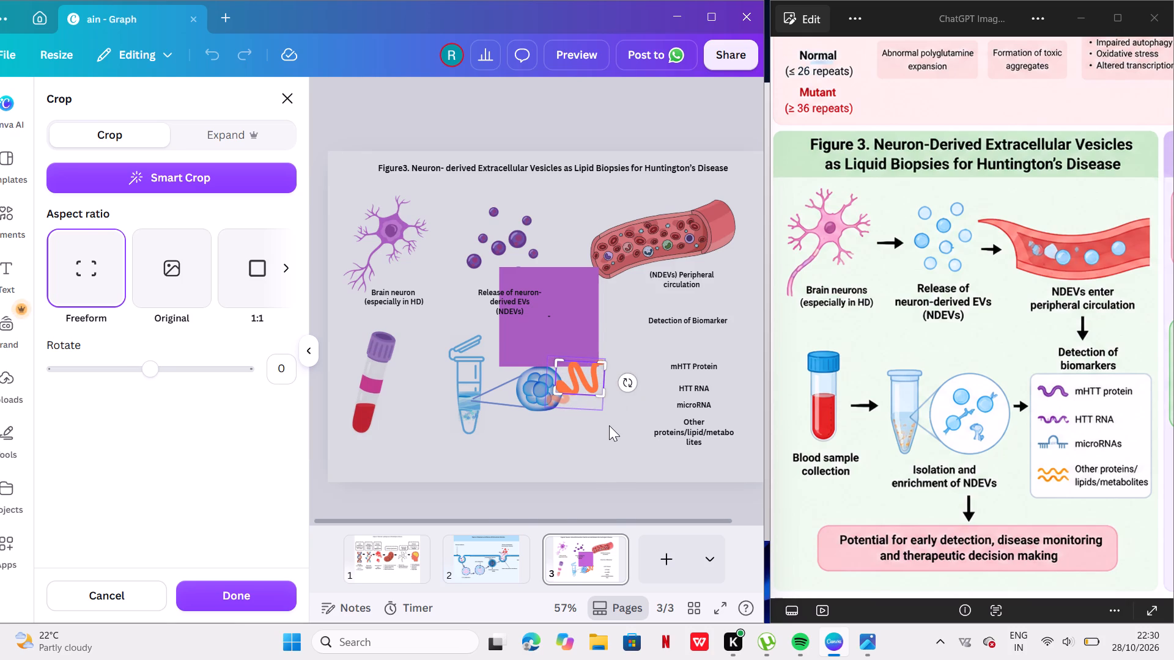
Move the cropped squiggle next to the mHTT Protein label and shrink it to symbol size.
{"action": "left_click_drag", "start_coordinate": [590, 376], "coordinate": [642, 373]}
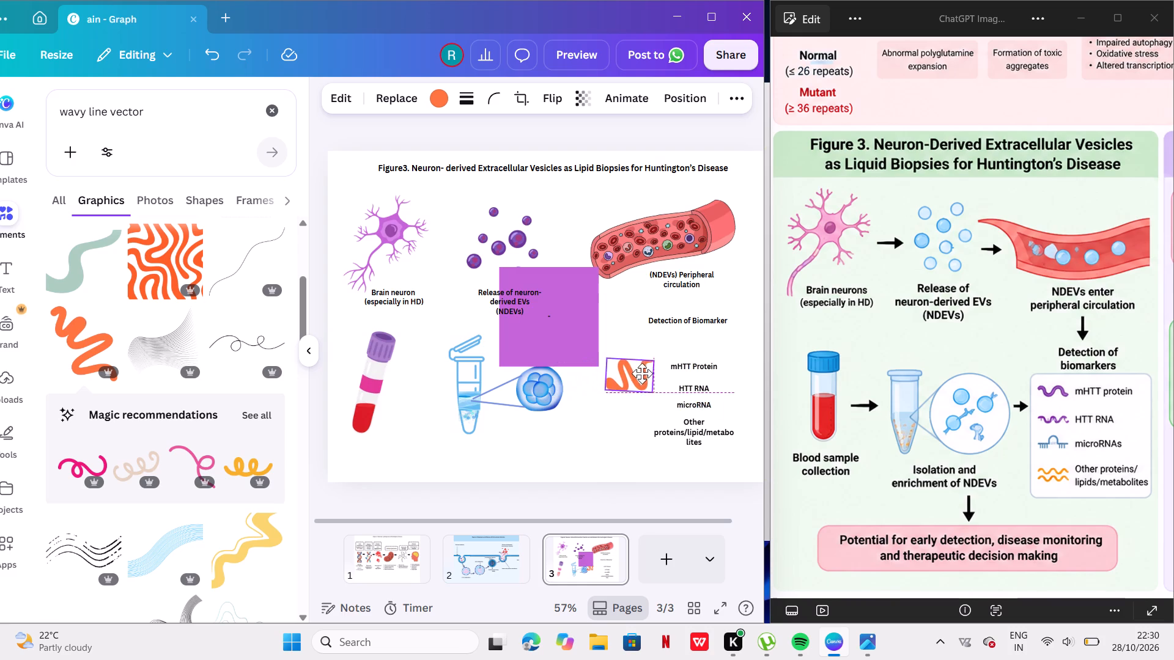
{"action": "left_click_drag", "start_coordinate": [642, 373], "coordinate": [646, 367]}
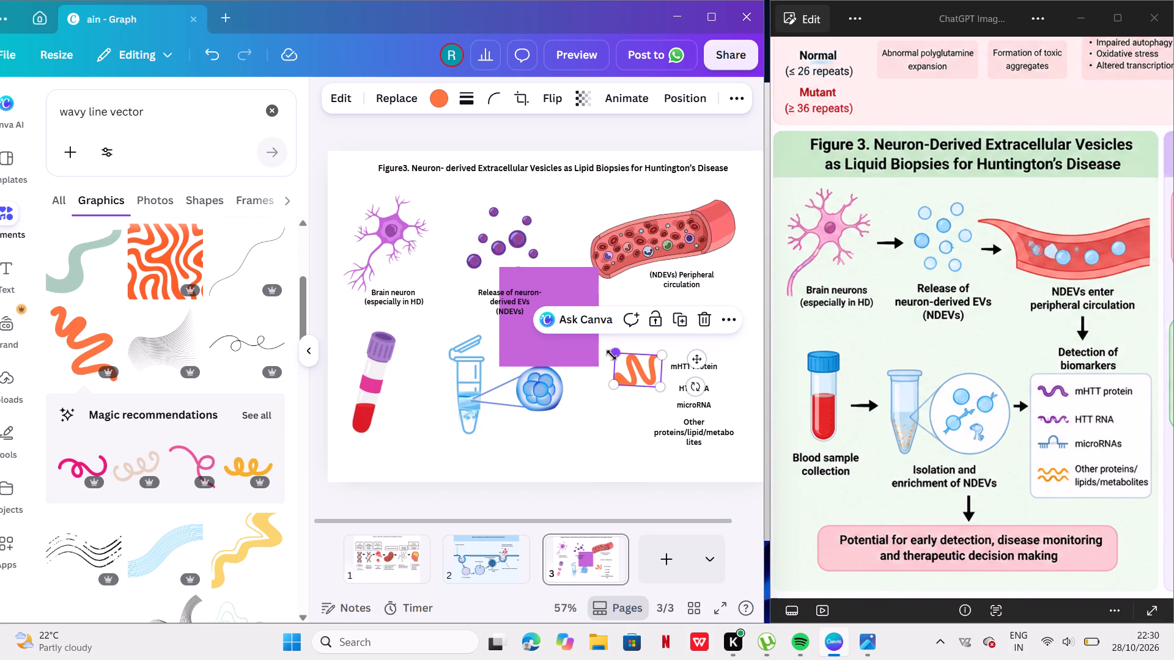
{"action": "left_click_drag", "start_coordinate": [613, 354], "coordinate": [627, 364]}
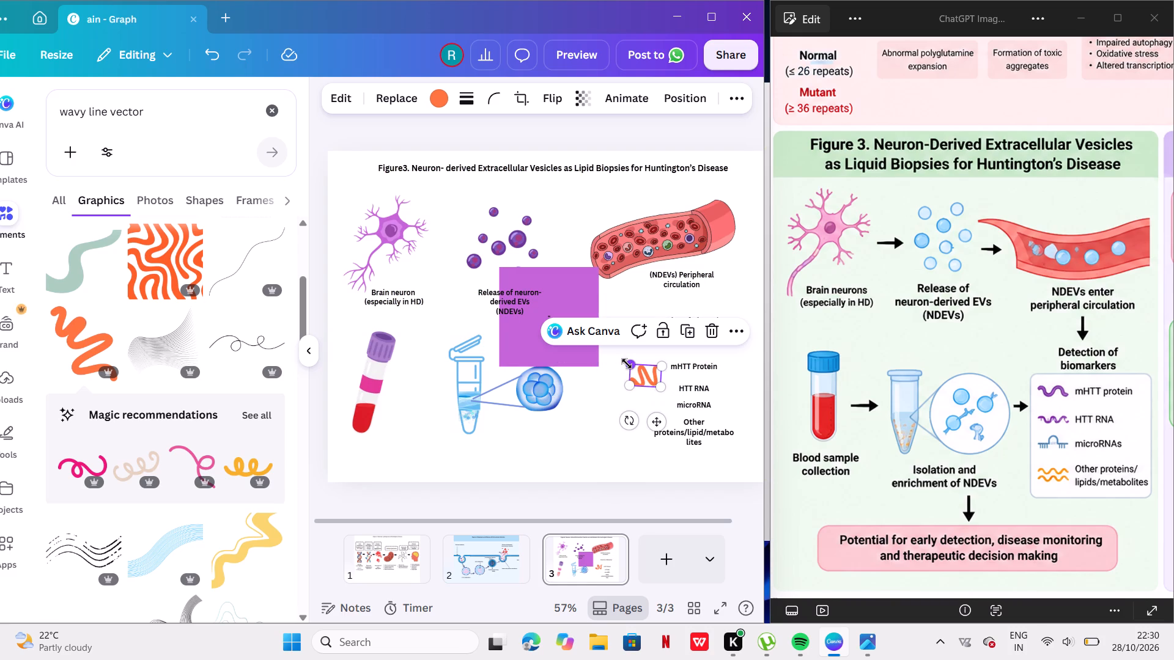
{"action": "left_click", "coordinate": [659, 384]}
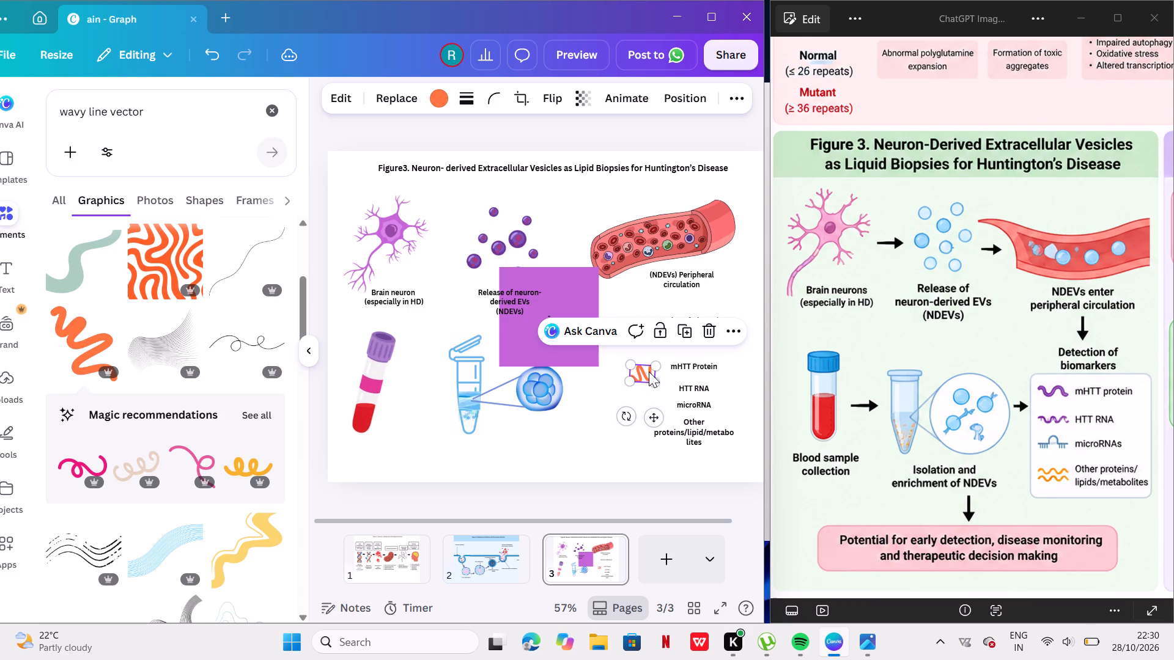
{"action": "left_click_drag", "start_coordinate": [645, 372], "coordinate": [657, 365]}
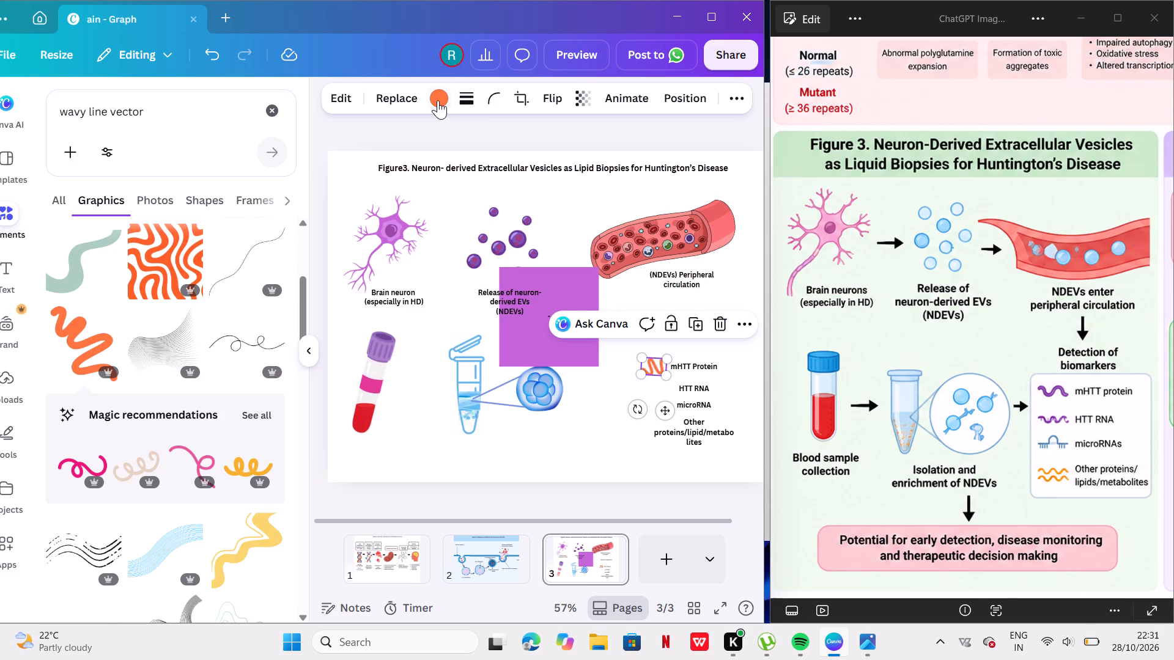
Recolour the squiggle beside the mHTT Protein label to the same light purple as the square.
{"action": "left_click", "coordinate": [438, 100]}
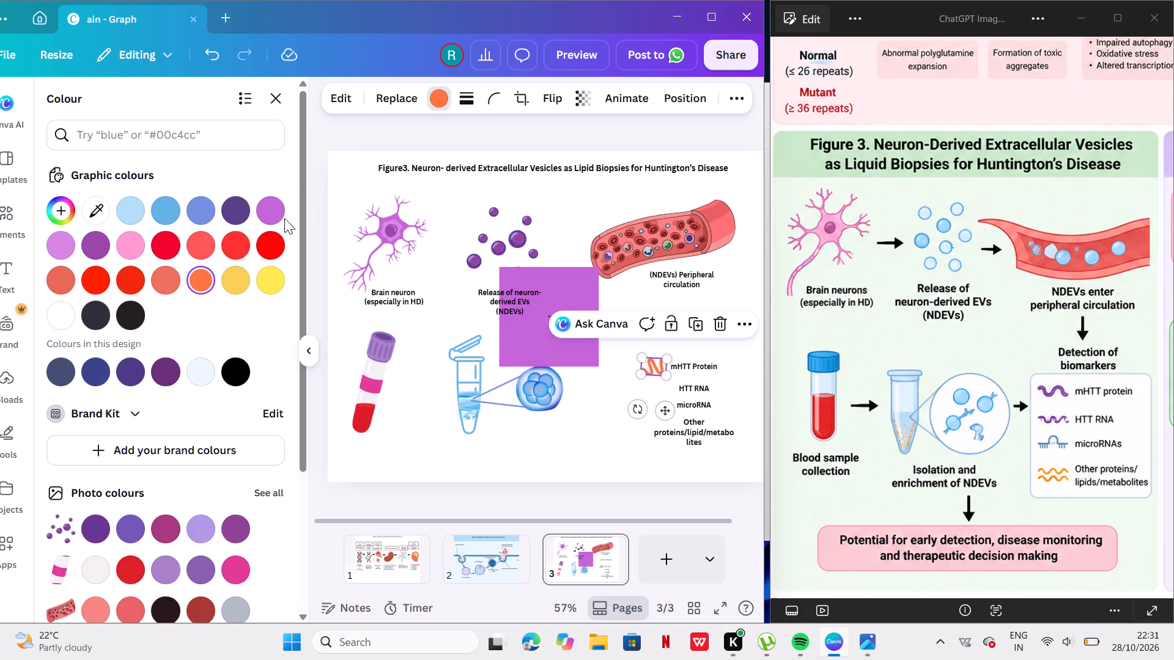
{"action": "left_click", "coordinate": [279, 216]}
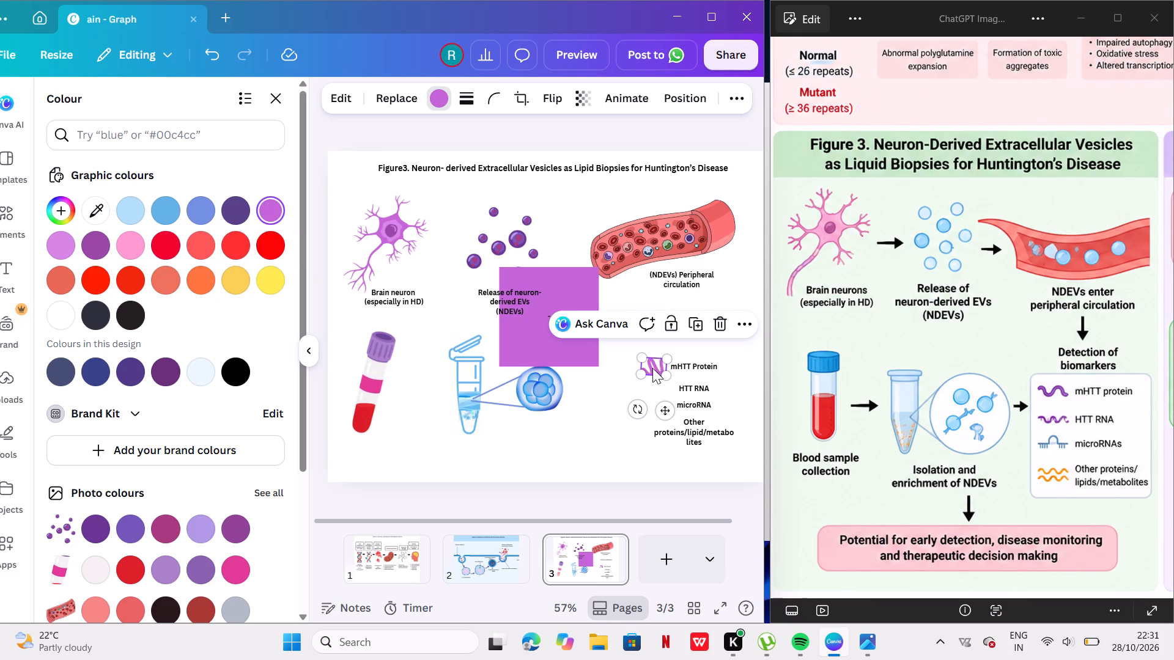
Fine-tune the size of the purple squiggle beside the mHTT Protein label.
{"action": "left_click_drag", "start_coordinate": [644, 359], "coordinate": [638, 359]}
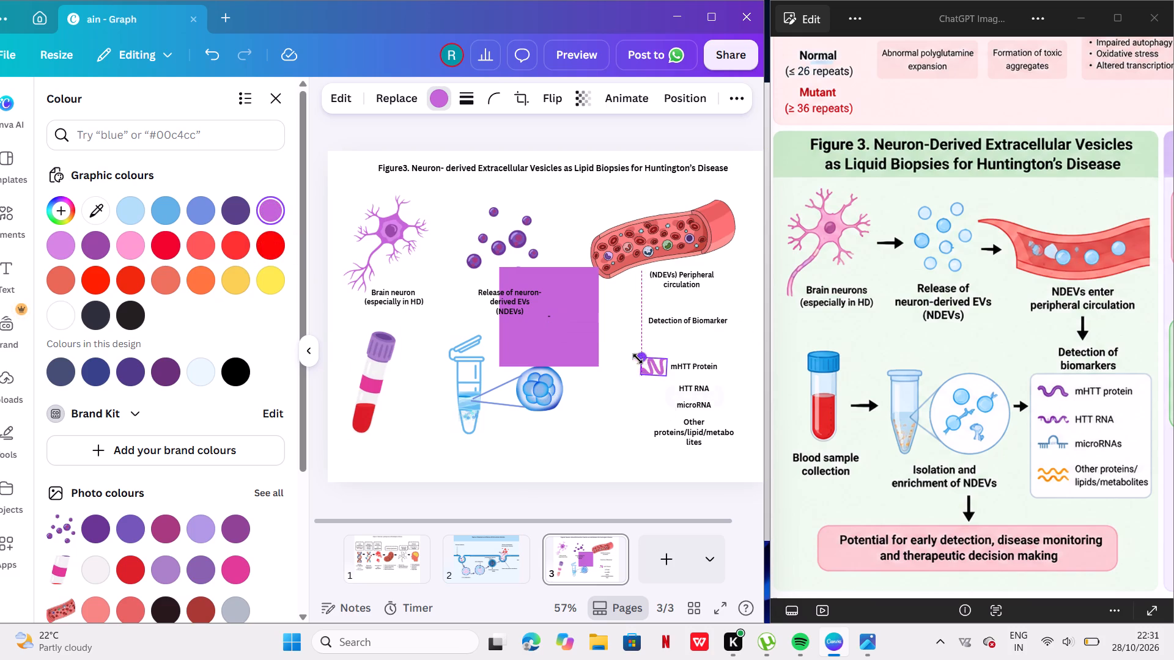
{"action": "left_click_drag", "start_coordinate": [638, 359], "coordinate": [640, 368]}
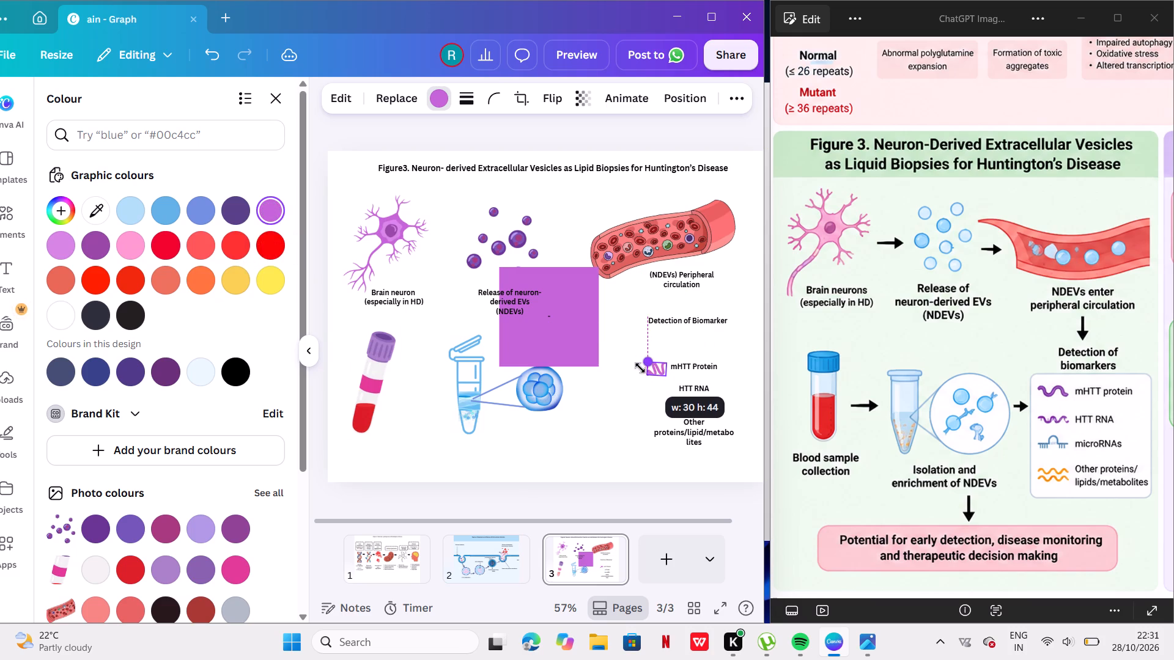
{"action": "left_click_drag", "start_coordinate": [640, 368], "coordinate": [640, 372]}
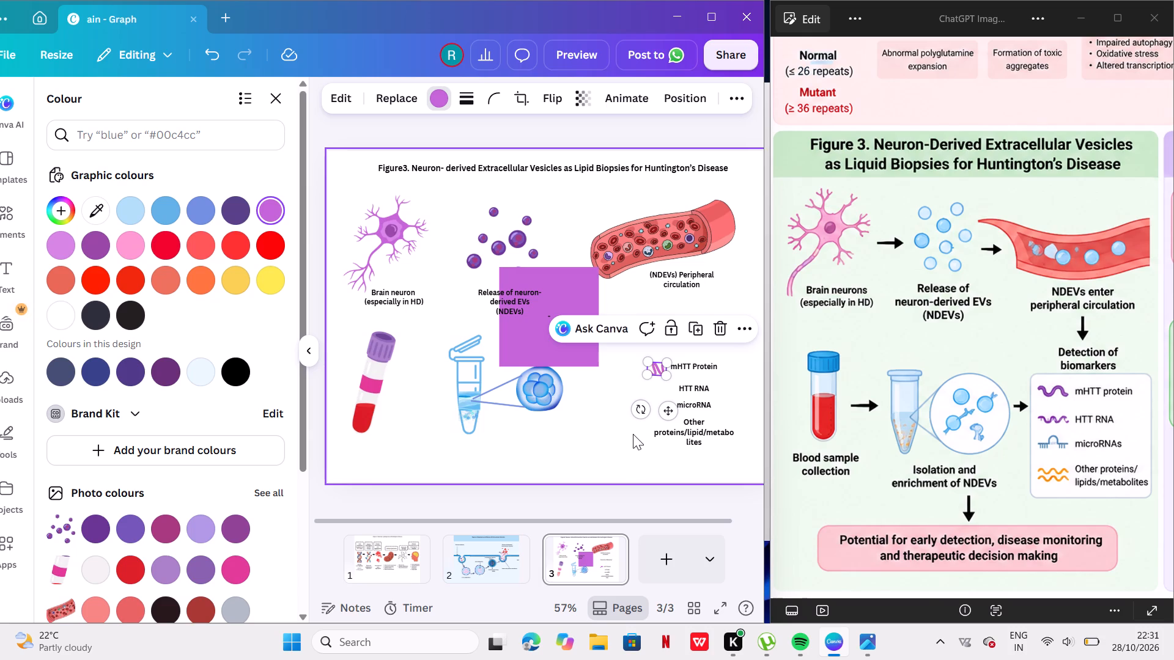
{"action": "left_click", "coordinate": [632, 436]}
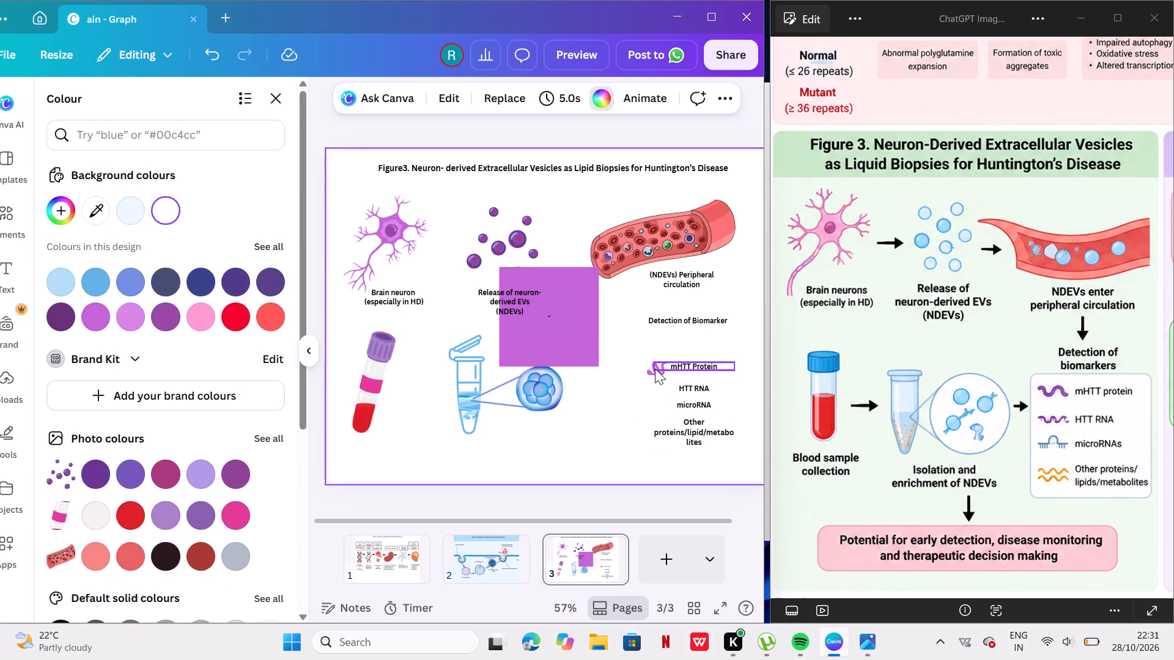
Shift the mHTT Protein label slightly to the right so it clears the purple squiggle.
{"action": "left_click_drag", "start_coordinate": [654, 368], "coordinate": [652, 361]}
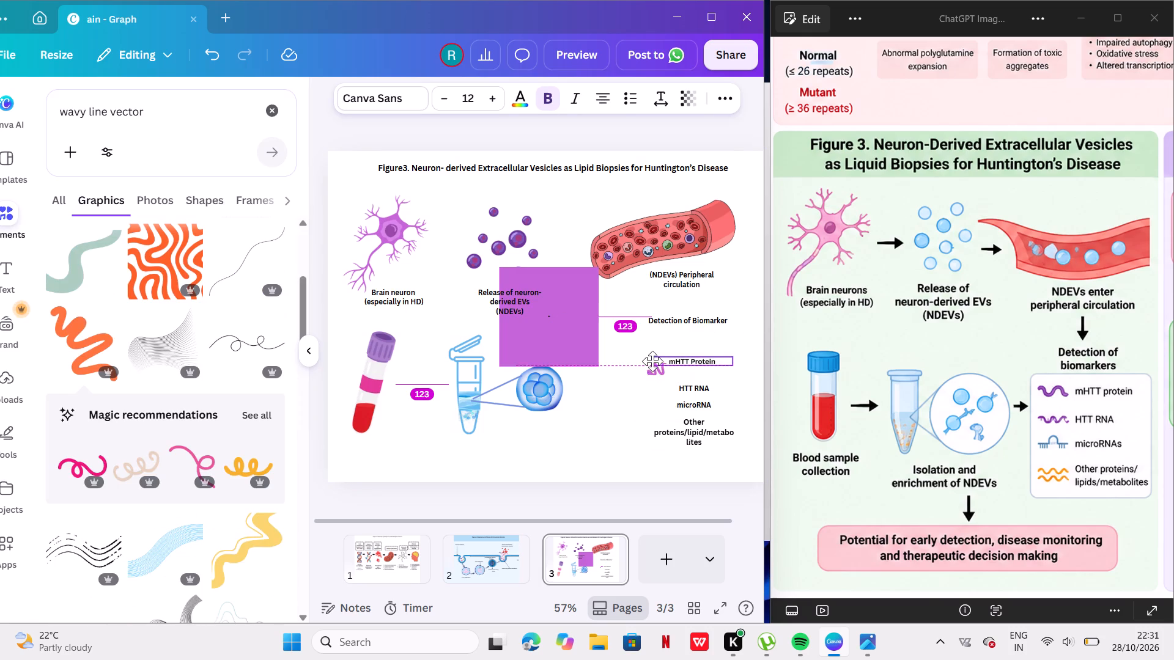
{"action": "left_click_drag", "start_coordinate": [652, 361], "coordinate": [663, 369]}
{"action": "left_click", "coordinate": [618, 414]}
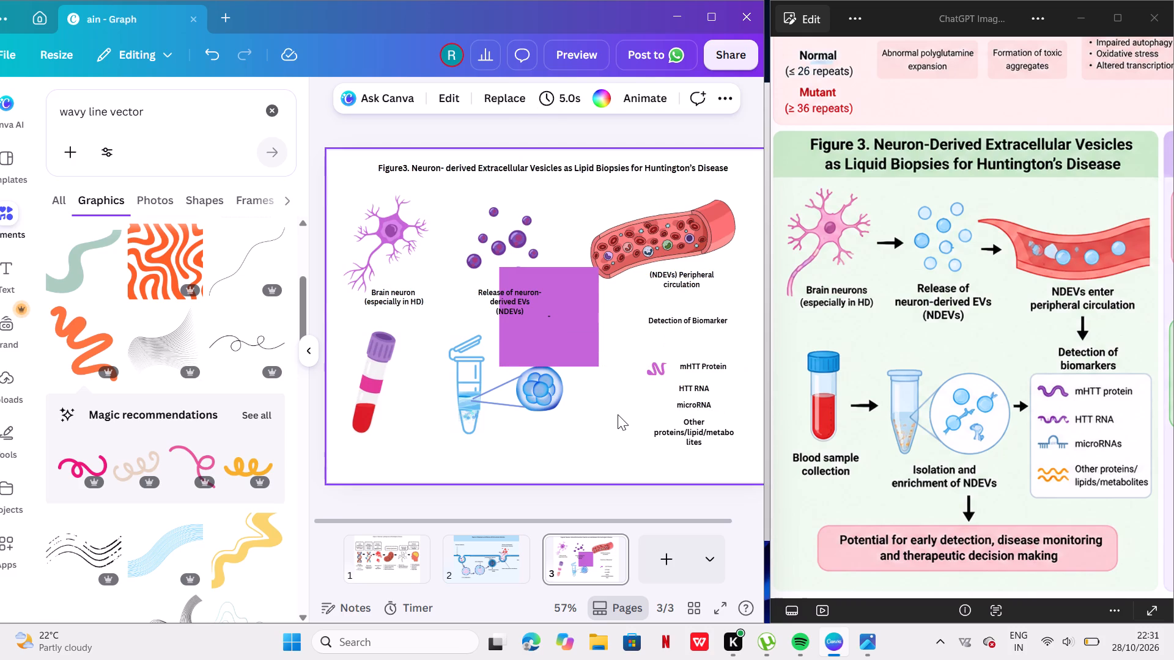
{"action": "left_click", "coordinate": [705, 362]}
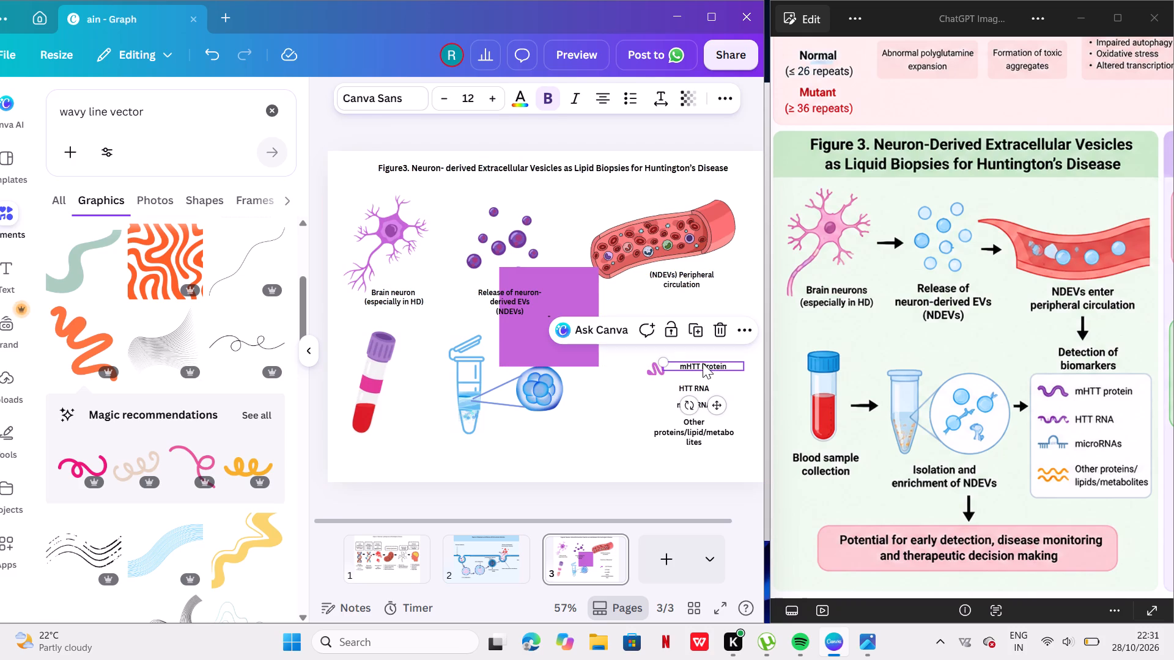
{"action": "left_click", "coordinate": [703, 363]}
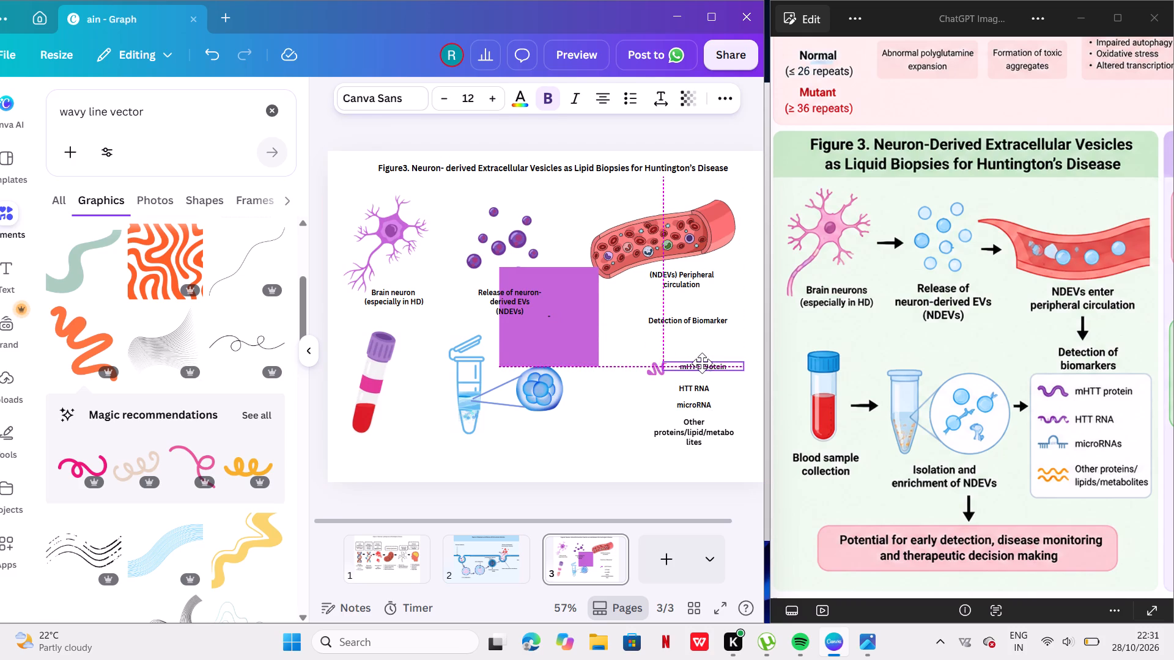
{"action": "left_click", "coordinate": [534, 328]}
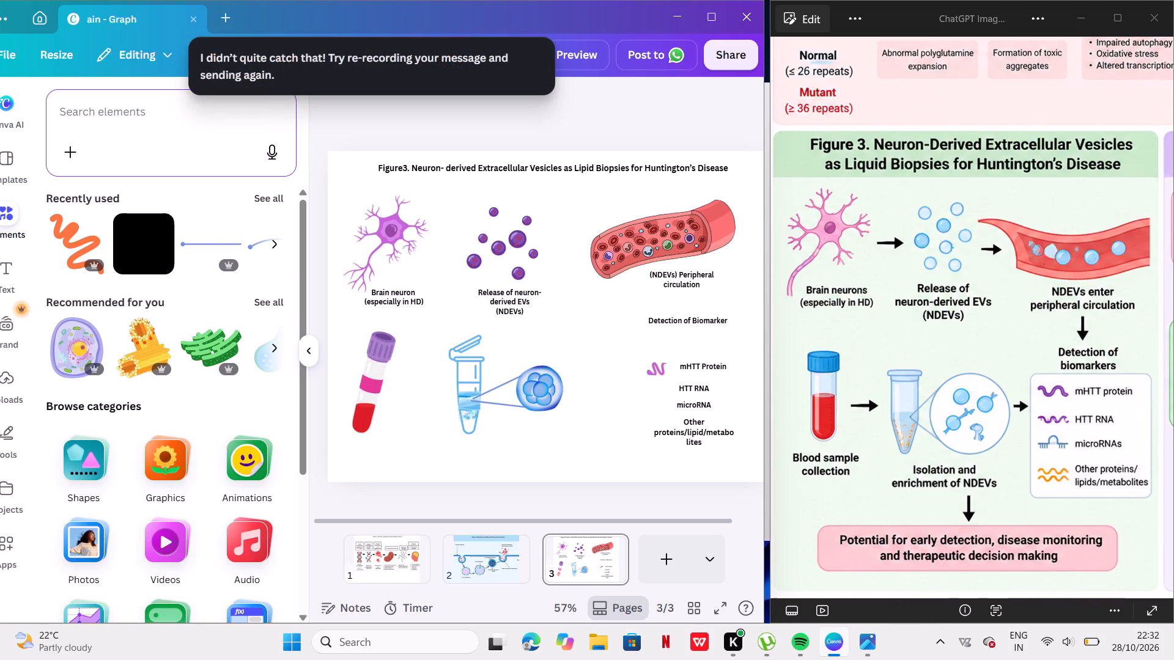
Search the elements library for "protien misfolding illustration" and limit the results to graphics.
{"action": "left_click", "coordinate": [135, 109]}
{"action": "type", "text": "prot"}
{"action": "type", "text": "ien mis"}
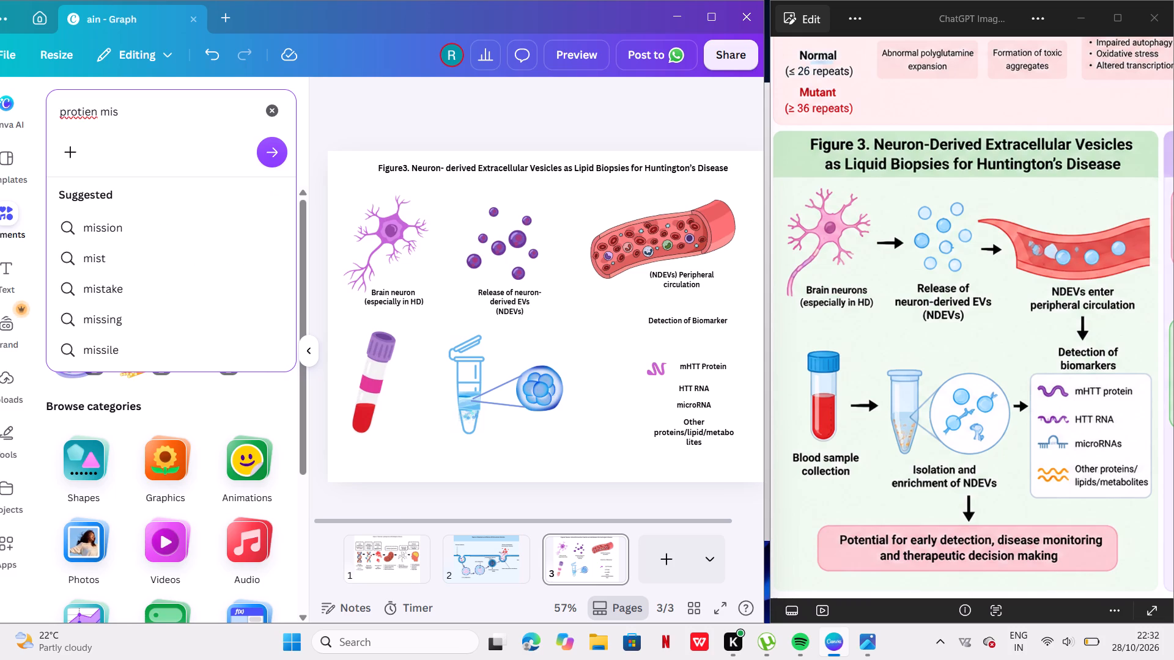
{"action": "type", "text": "foldi"}
{"action": "type", "text": "ng"}
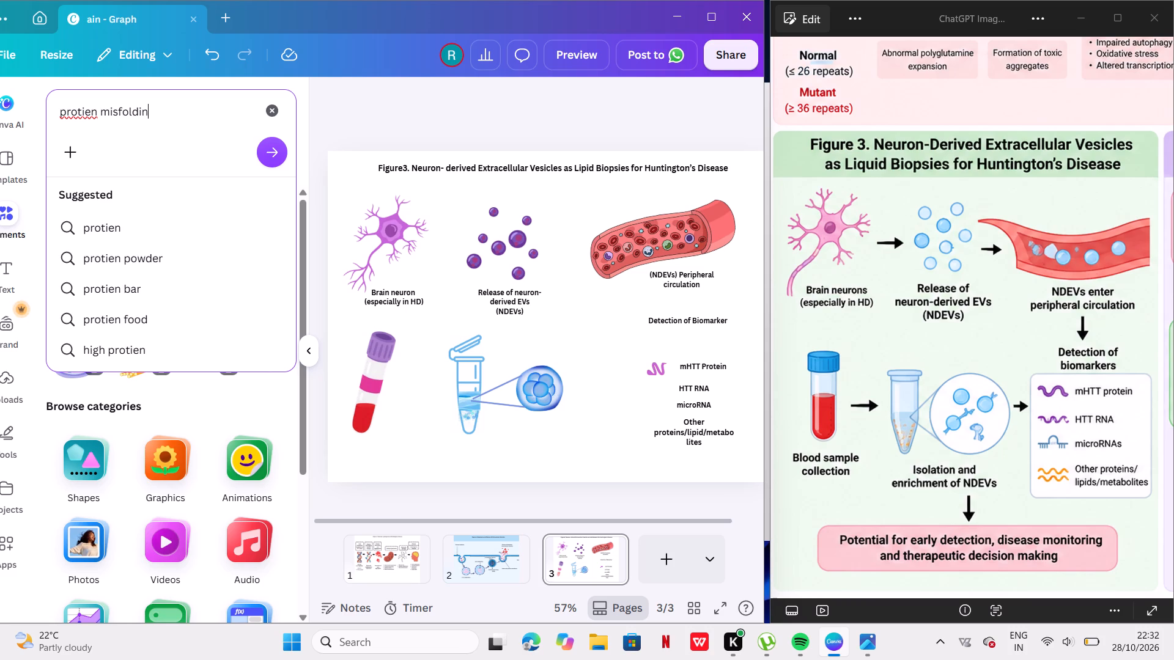
{"action": "key", "text": "space"}
{"action": "type", "text": "illu"}
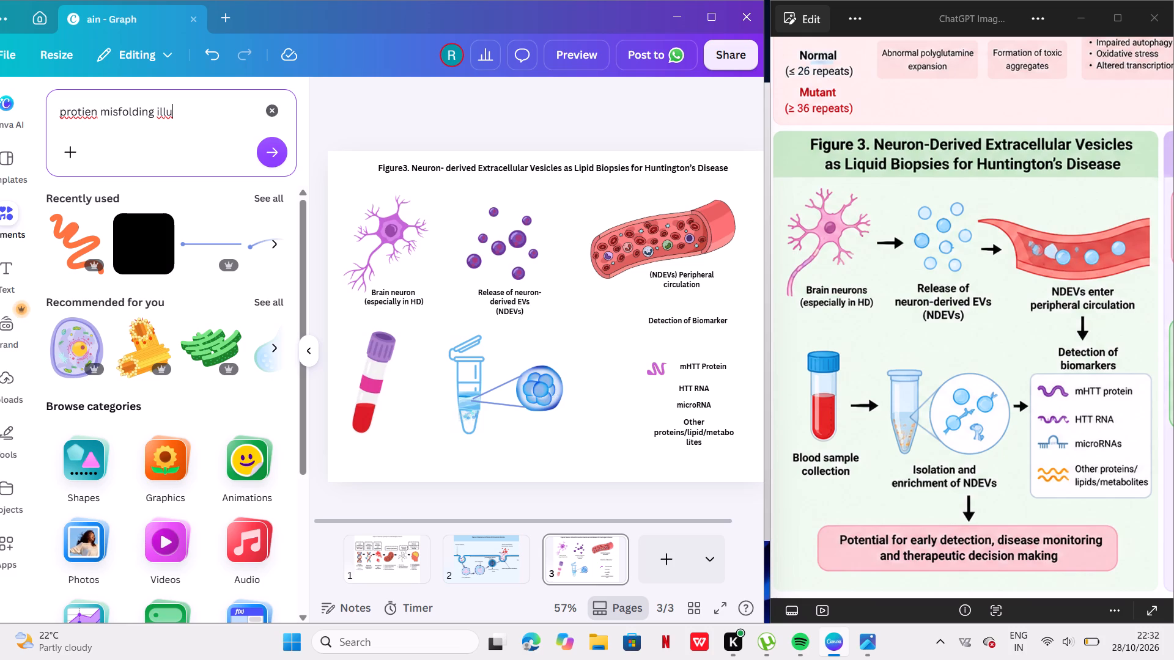
{"action": "type", "text": "stra"}
{"action": "type", "text": "tion"}
{"action": "key", "text": "Return"}
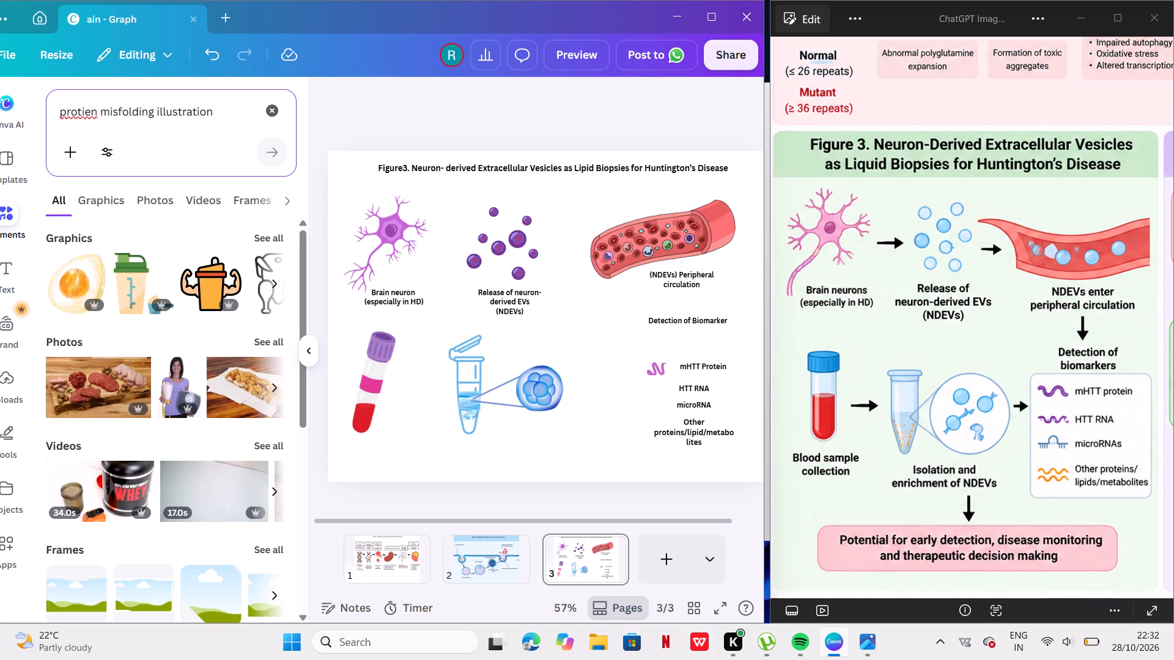
{"action": "left_click", "coordinate": [115, 204]}
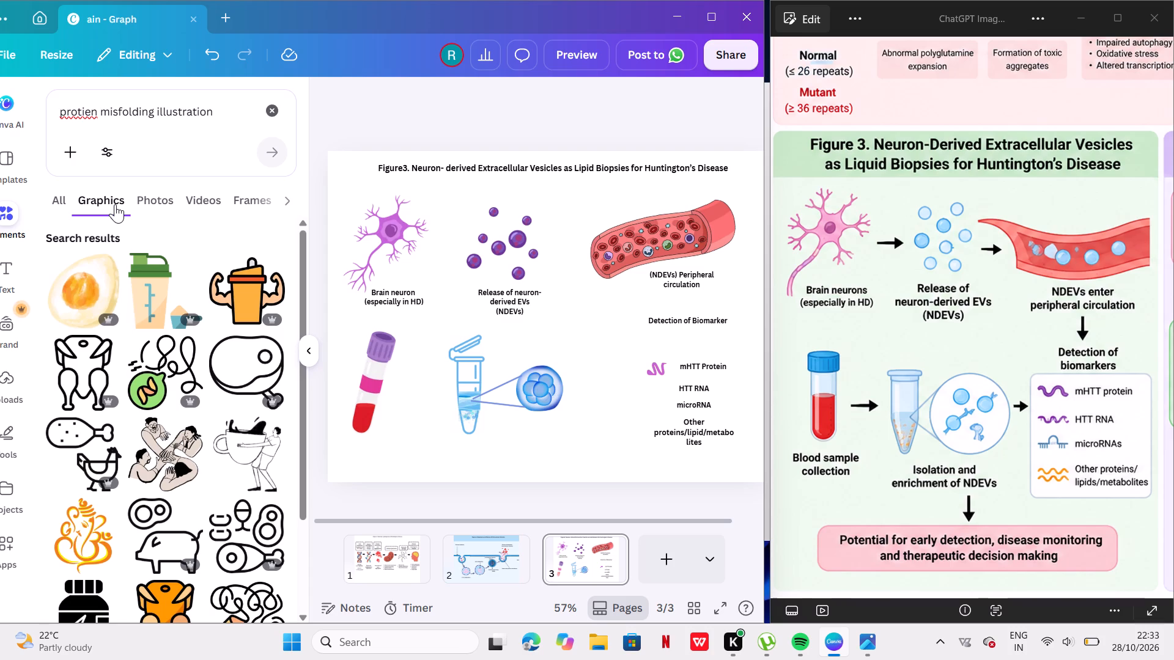
Find the purple circular graphic with white coiled protein strands in the search results and insert it on page 3.
{"action": "scroll", "coordinate": [115, 204], "scroll_direction": "down", "scroll_amount": 5}
{"action": "scroll", "coordinate": [115, 204], "scroll_direction": "left", "scroll_amount": 1}
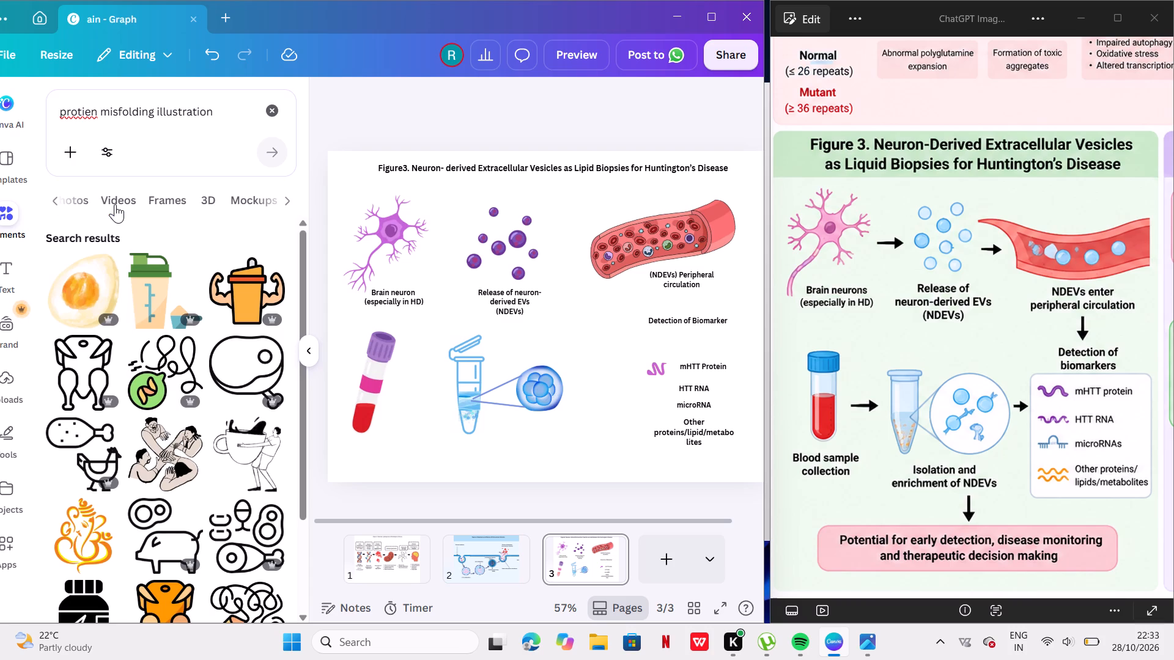
{"action": "scroll", "coordinate": [232, 340], "scroll_direction": "down", "scroll_amount": 6}
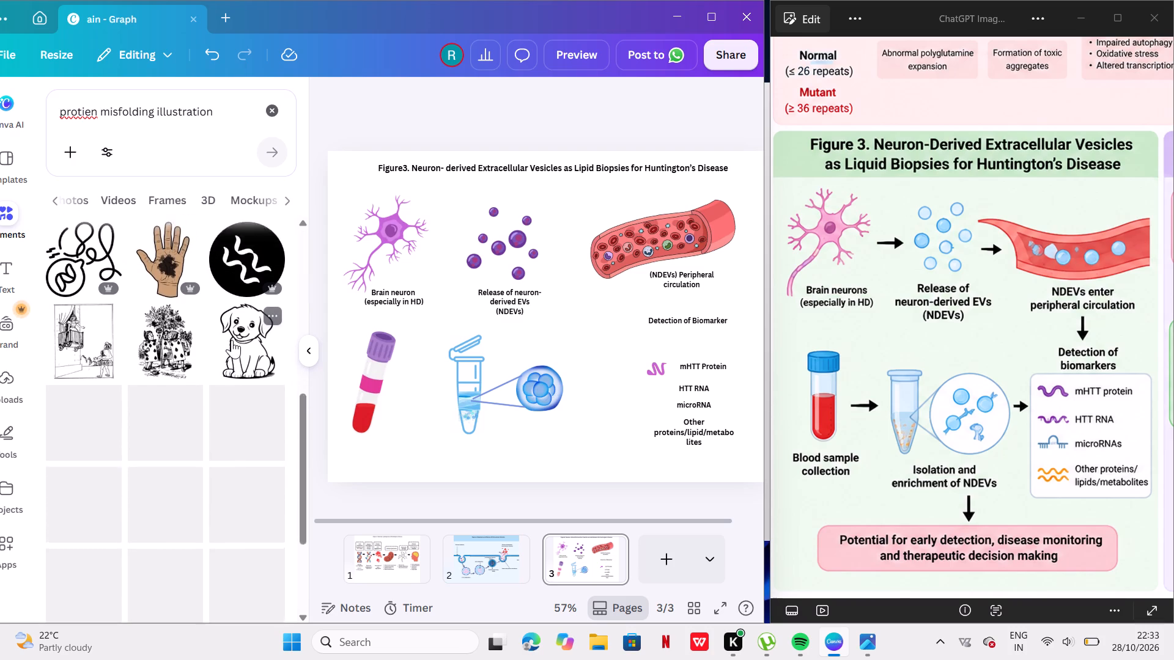
{"action": "scroll", "coordinate": [232, 340], "scroll_direction": "down", "scroll_amount": 5}
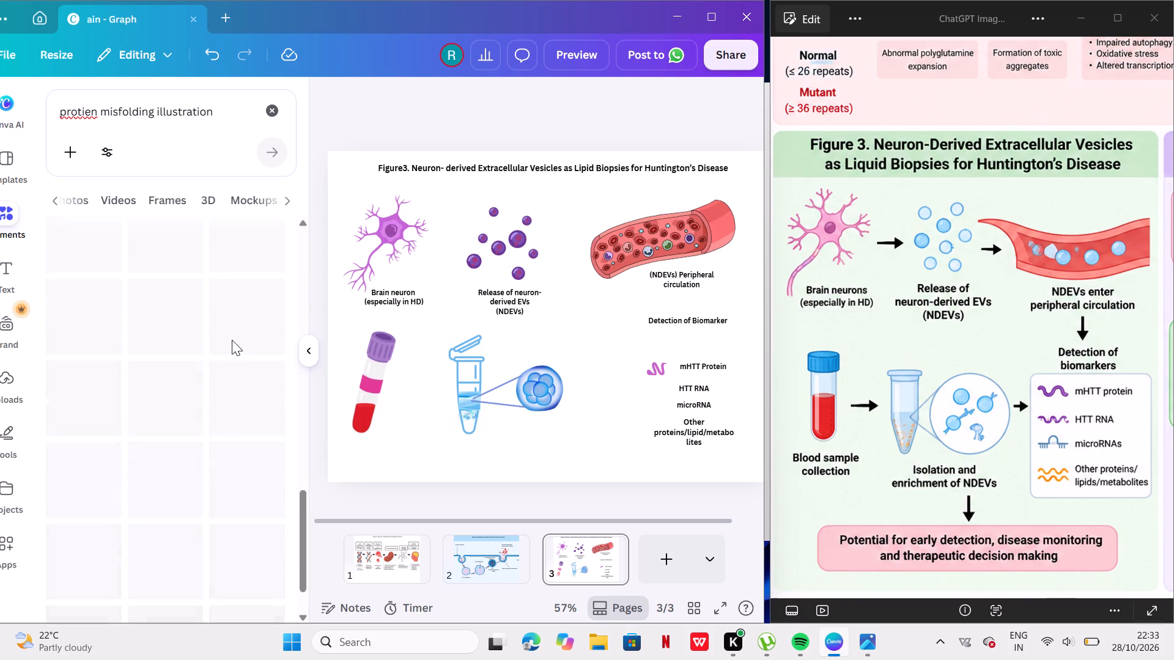
{"action": "scroll", "coordinate": [232, 340], "scroll_direction": "up", "scroll_amount": 2}
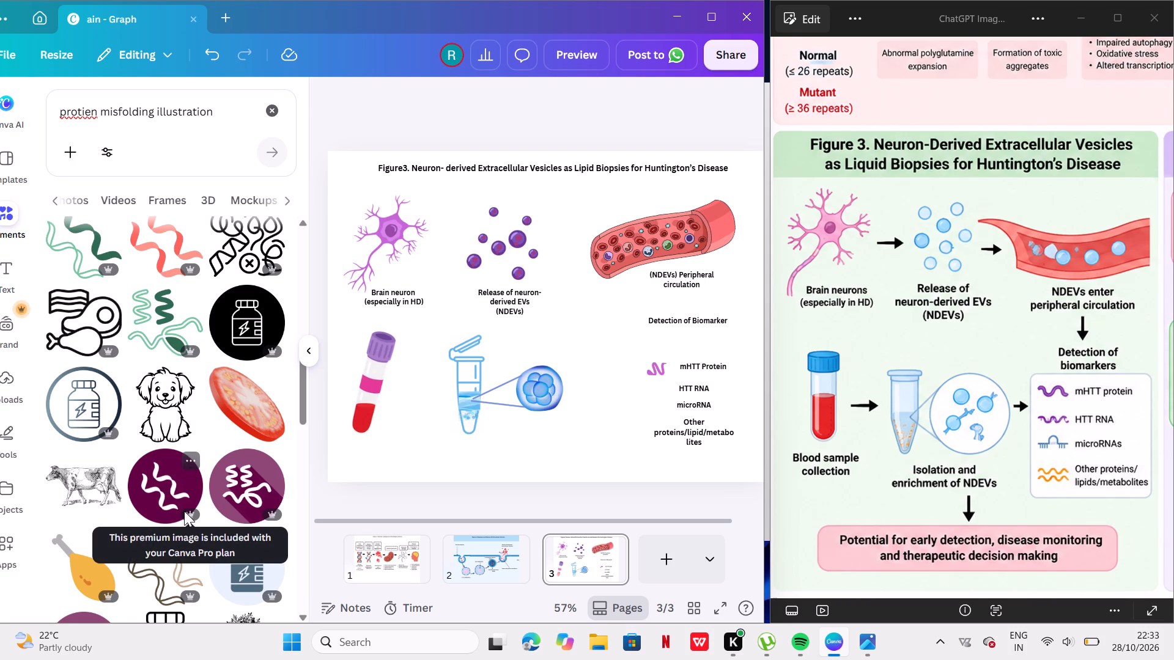
{"action": "scroll", "coordinate": [184, 511], "scroll_direction": "down", "scroll_amount": 5}
{"action": "scroll", "coordinate": [184, 511], "scroll_direction": "up", "scroll_amount": 3}
{"action": "scroll", "coordinate": [184, 511], "scroll_direction": "down", "scroll_amount": 1}
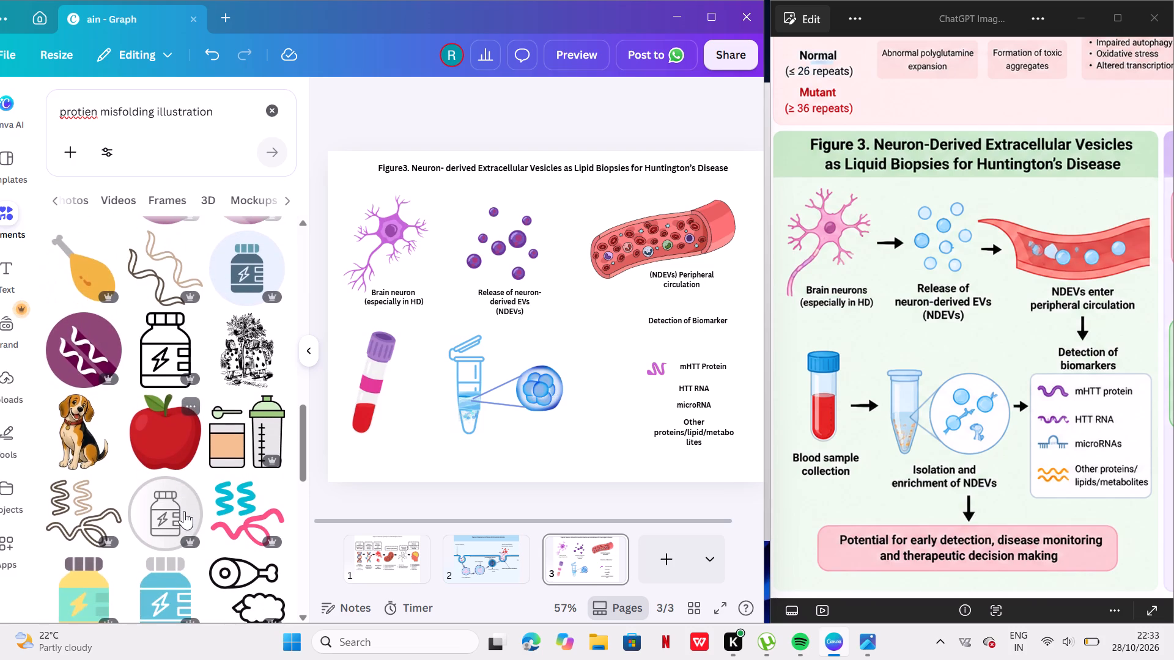
{"action": "scroll", "coordinate": [184, 511], "scroll_direction": "down", "scroll_amount": 1}
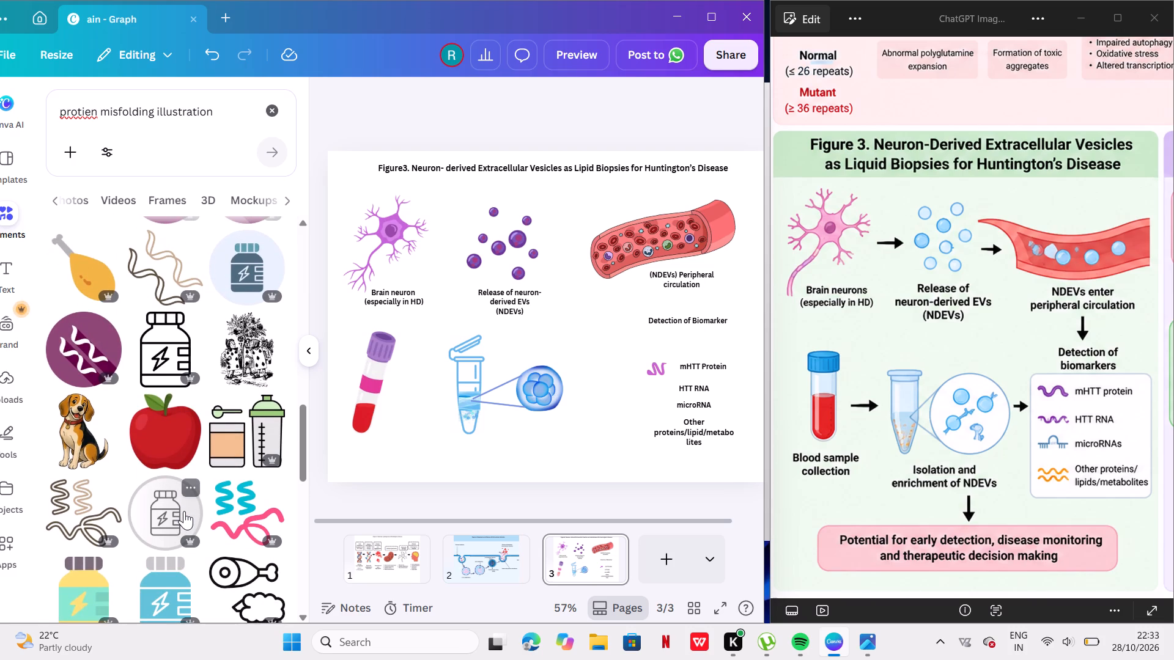
{"action": "scroll", "coordinate": [184, 511], "scroll_direction": "down", "scroll_amount": 4}
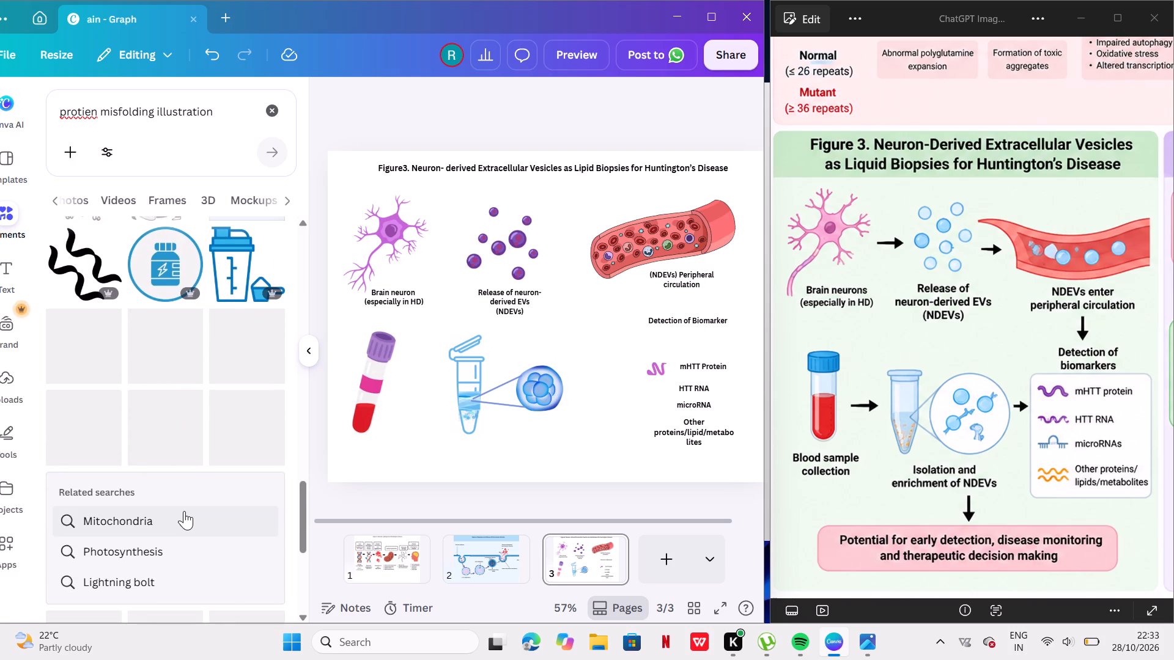
{"action": "scroll", "coordinate": [196, 345], "scroll_direction": "down", "scroll_amount": 3}
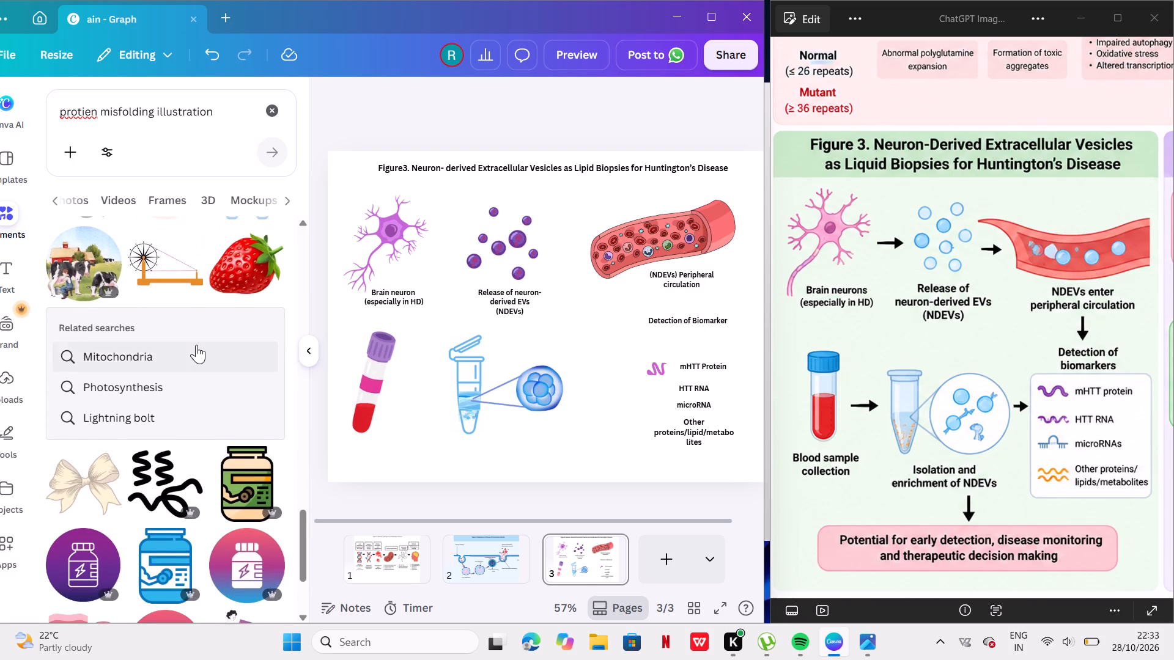
{"action": "scroll", "coordinate": [196, 345], "scroll_direction": "down", "scroll_amount": 4}
{"action": "scroll", "coordinate": [196, 345], "scroll_direction": "up", "scroll_amount": 10}
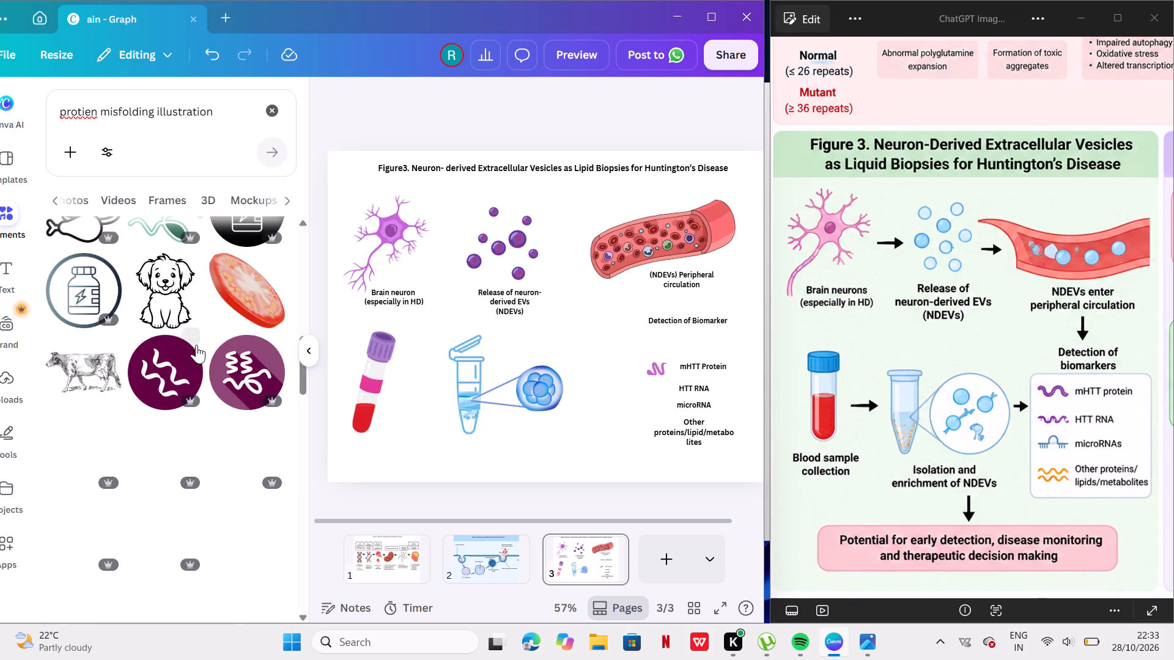
{"action": "scroll", "coordinate": [196, 345], "scroll_direction": "up", "scroll_amount": 5}
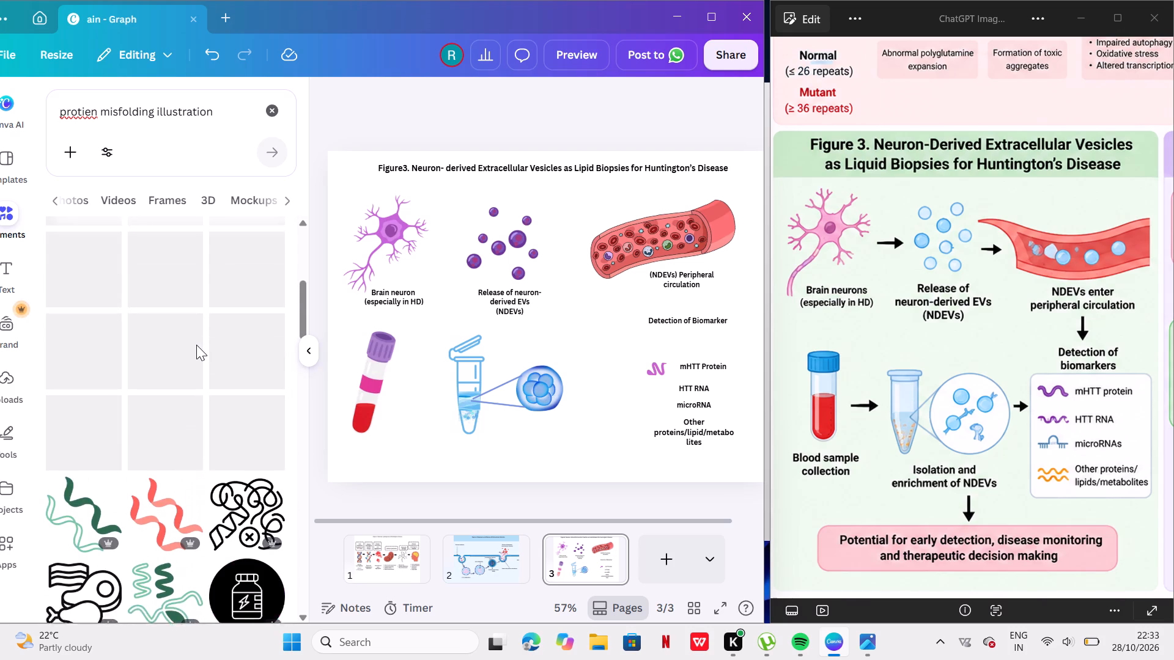
{"action": "scroll", "coordinate": [196, 345], "scroll_direction": "up", "scroll_amount": 1}
{"action": "scroll", "coordinate": [196, 345], "scroll_direction": "down", "scroll_amount": 1}
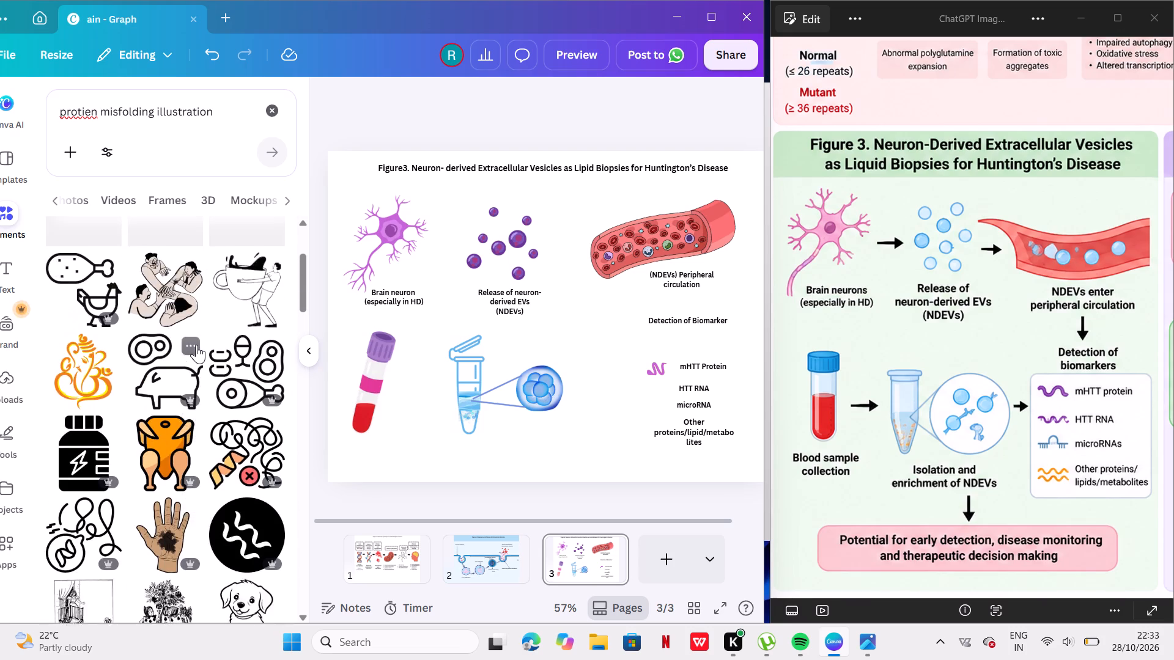
{"action": "scroll", "coordinate": [196, 345], "scroll_direction": "down", "scroll_amount": 2}
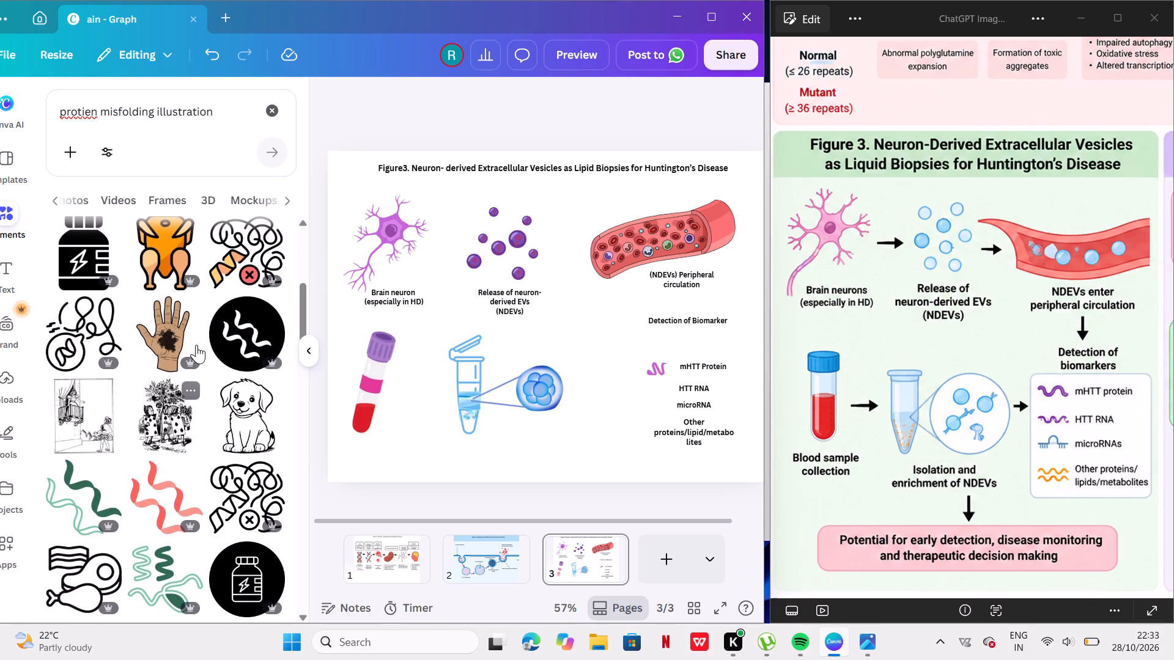
{"action": "scroll", "coordinate": [196, 345], "scroll_direction": "down", "scroll_amount": 1}
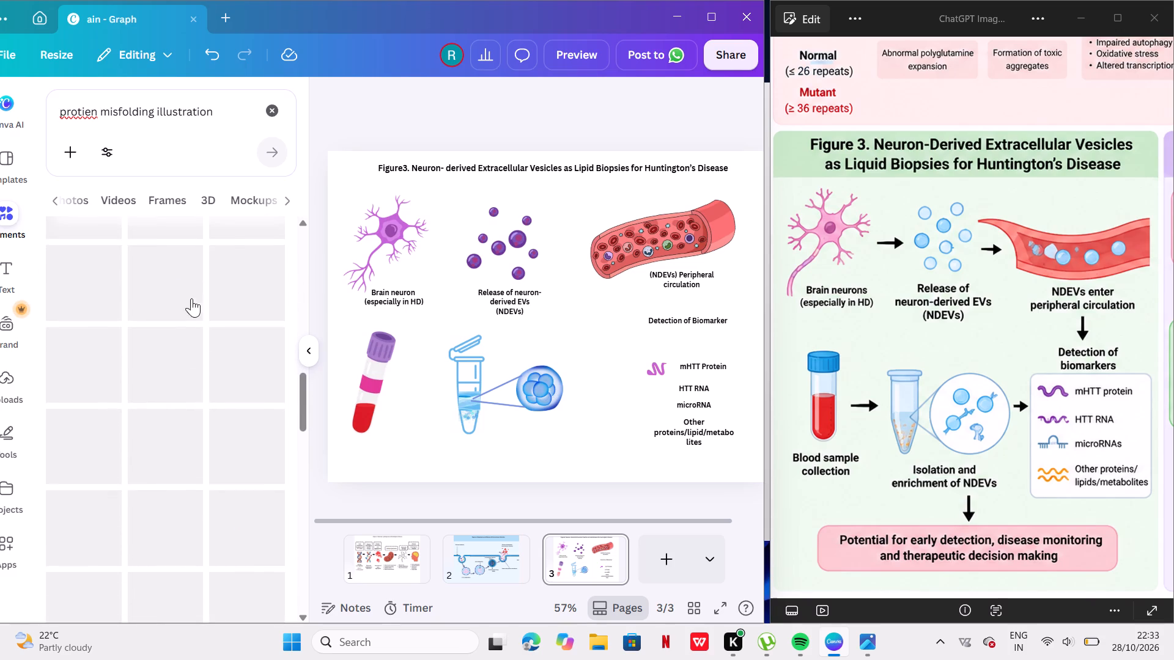
{"action": "scroll", "coordinate": [191, 298], "scroll_direction": "down", "scroll_amount": 1}
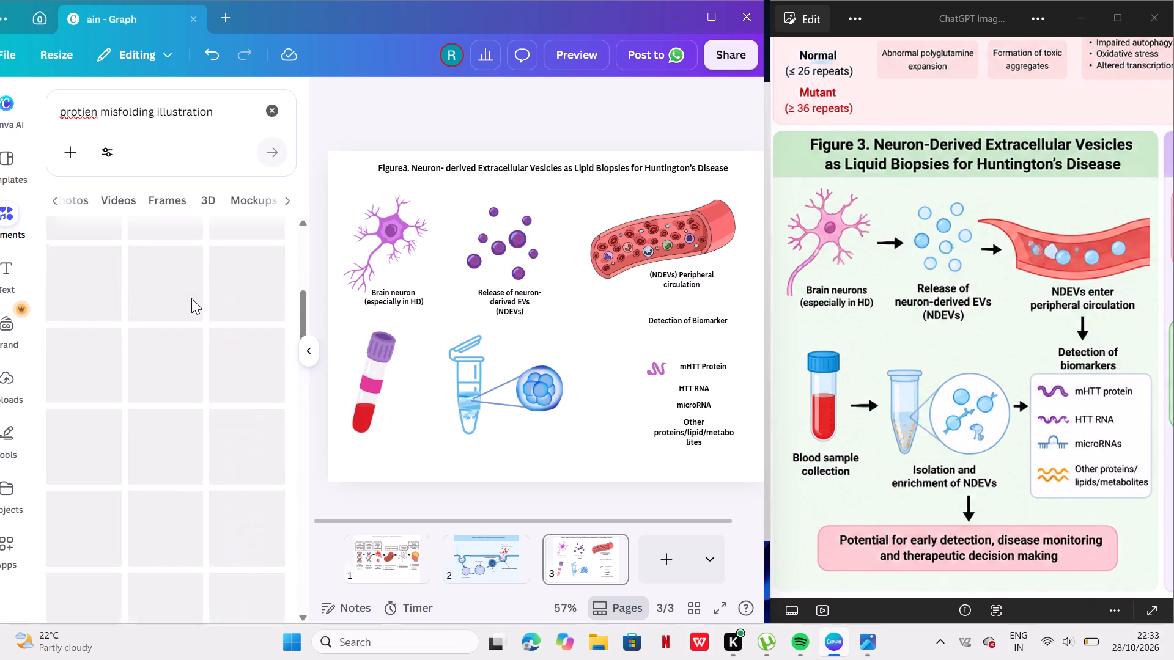
{"action": "scroll", "coordinate": [191, 298], "scroll_direction": "down", "scroll_amount": 1}
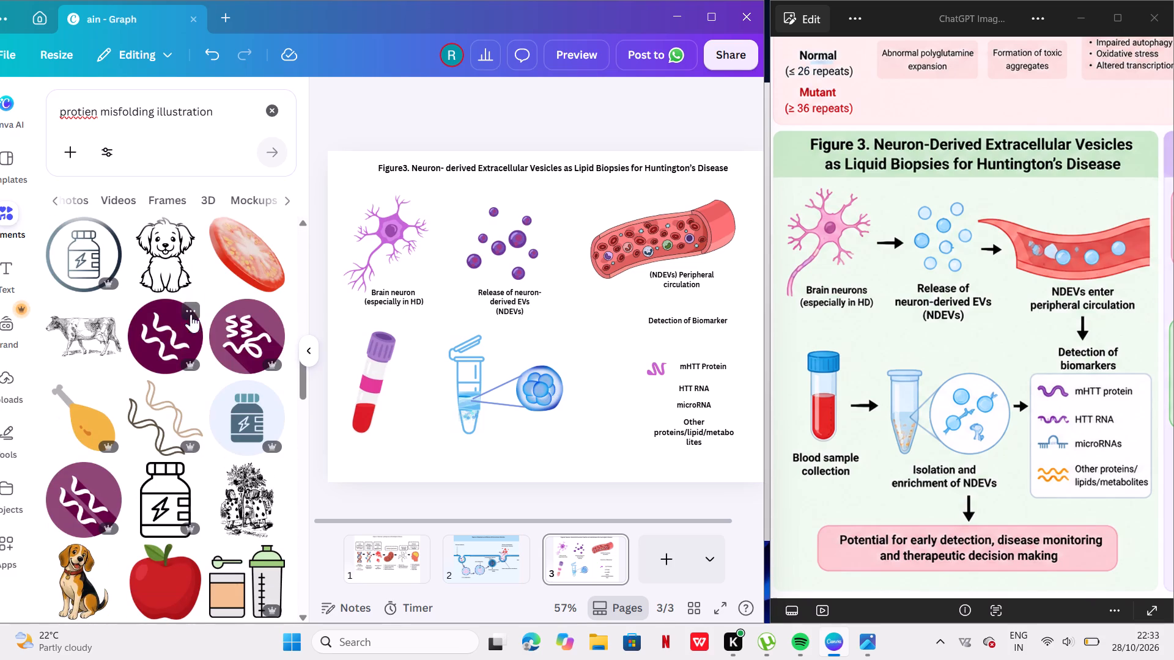
{"action": "left_click", "coordinate": [226, 325]}
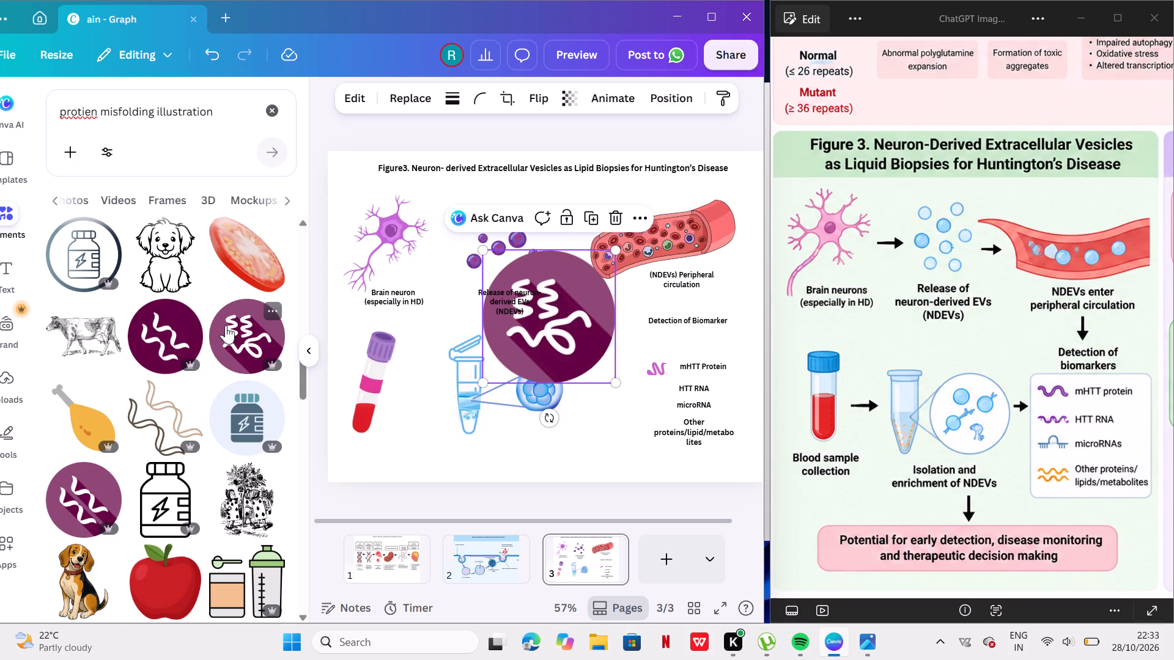
Shrink the purple circular strand graphic to a small icon and place it beside the HTT RNA label, below the purple squiggle.
{"action": "left_click_drag", "start_coordinate": [613, 378], "coordinate": [523, 299]}
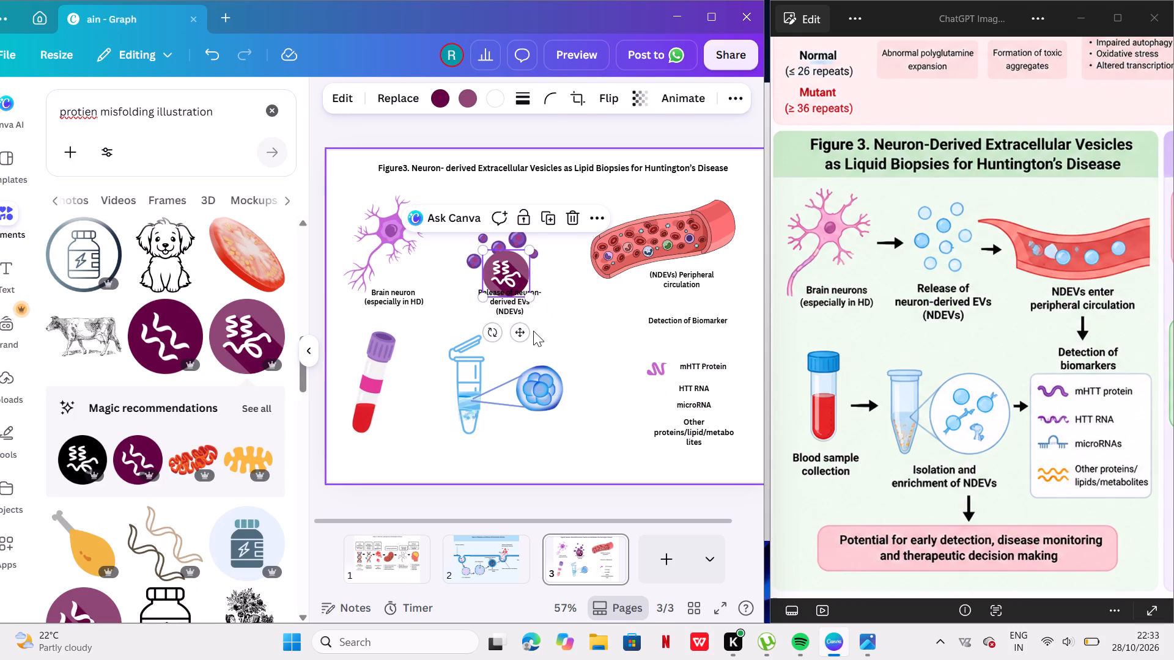
{"action": "left_click_drag", "start_coordinate": [520, 332], "coordinate": [663, 444]}
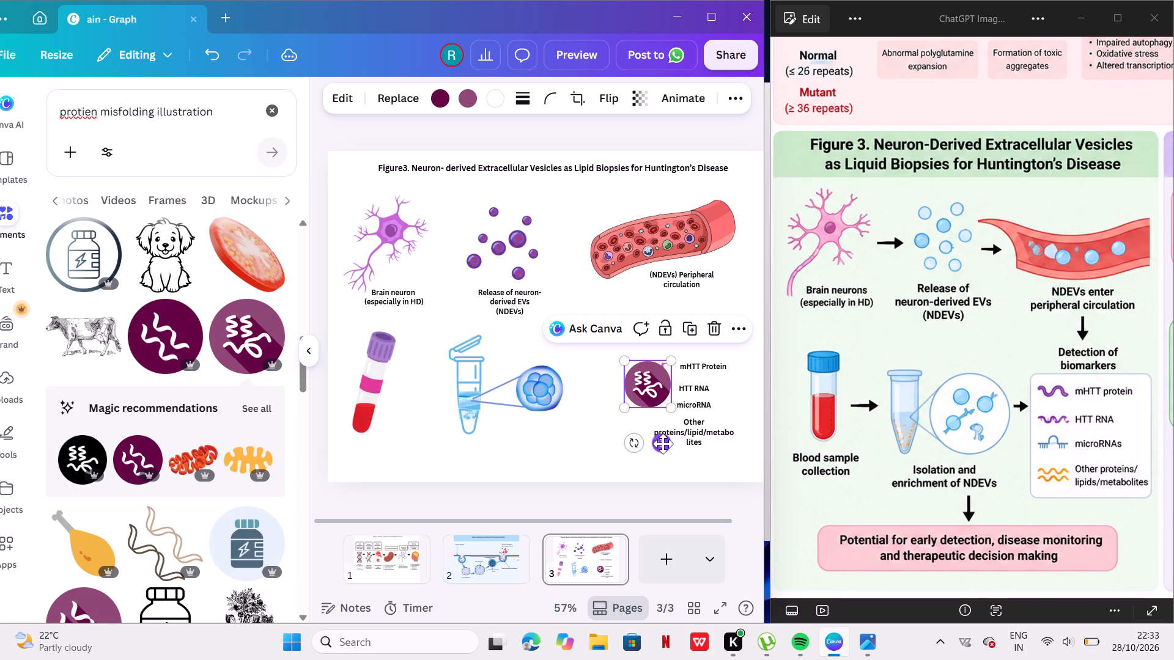
{"action": "left_click_drag", "start_coordinate": [673, 363], "coordinate": [672, 367]}
{"action": "left_click_drag", "start_coordinate": [672, 367], "coordinate": [655, 393]}
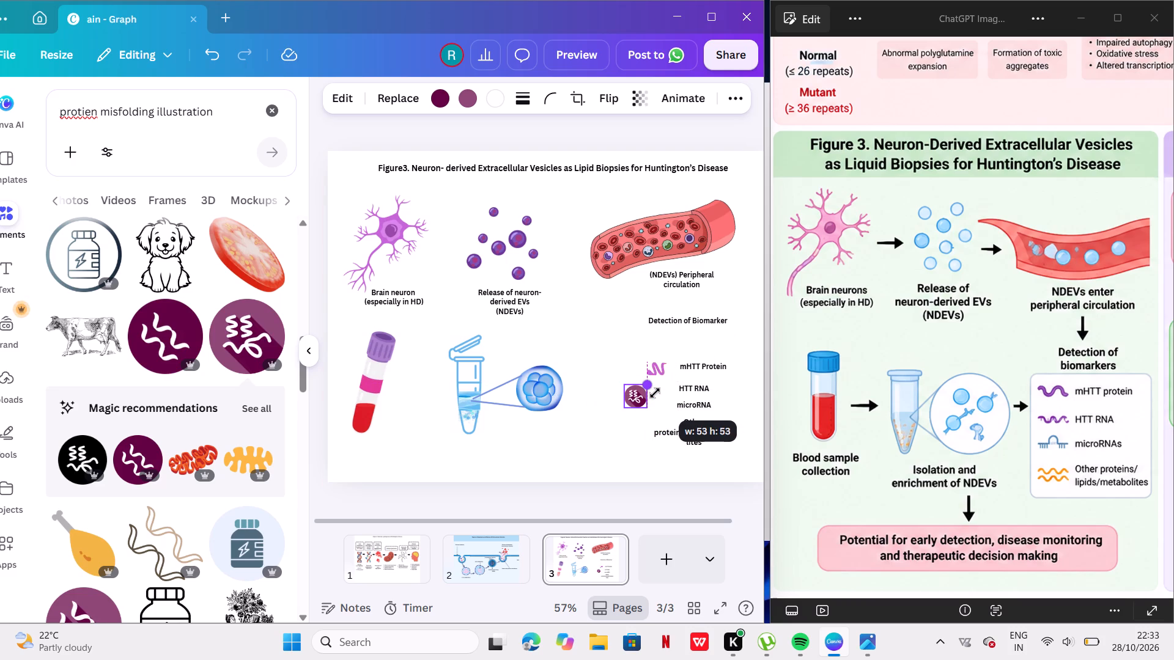
{"action": "left_click_drag", "start_coordinate": [655, 393], "coordinate": [652, 397]}
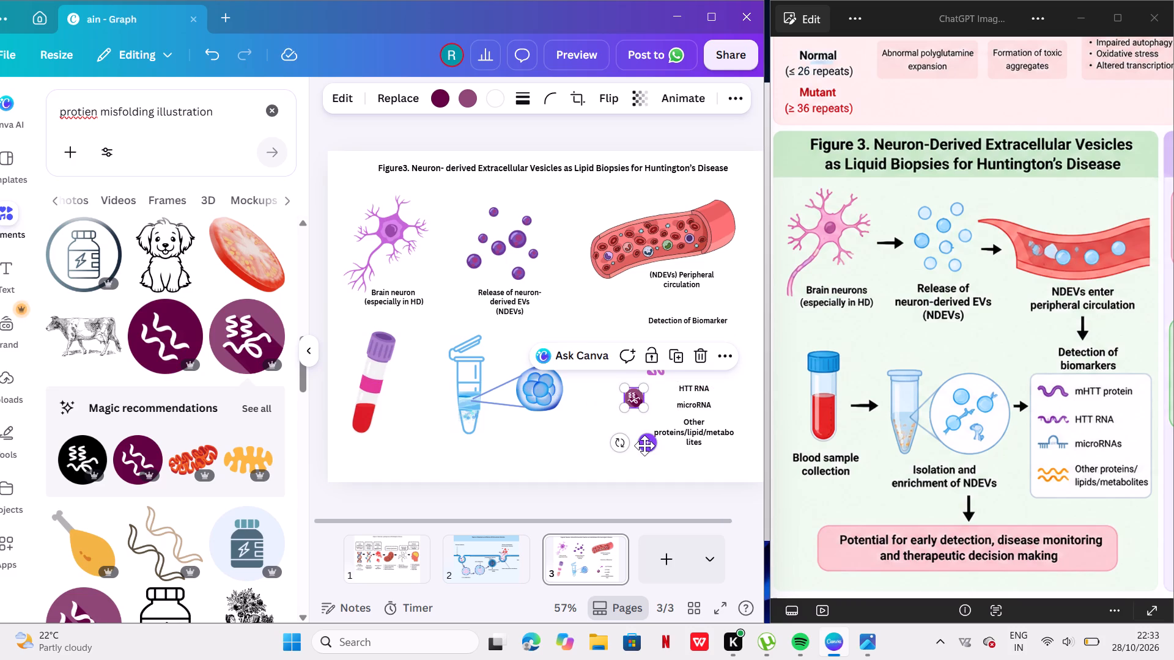
{"action": "left_click_drag", "start_coordinate": [644, 446], "coordinate": [669, 438]}
{"action": "left_click_drag", "start_coordinate": [666, 381], "coordinate": [665, 386]}
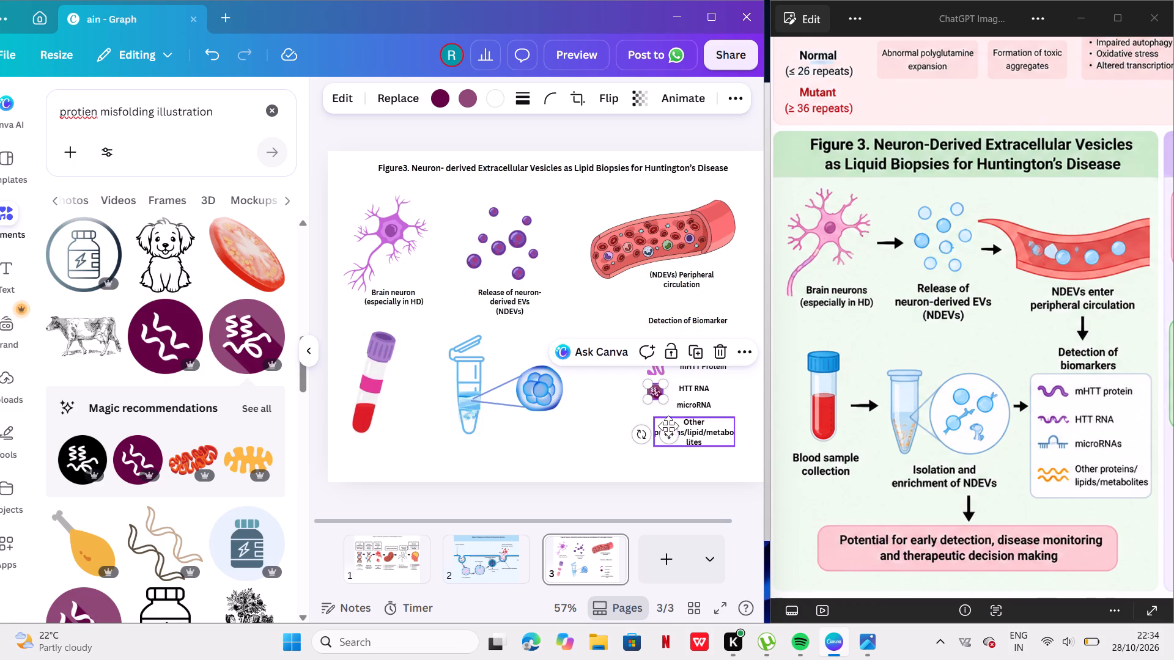
{"action": "left_click_drag", "start_coordinate": [666, 430], "coordinate": [671, 425]}
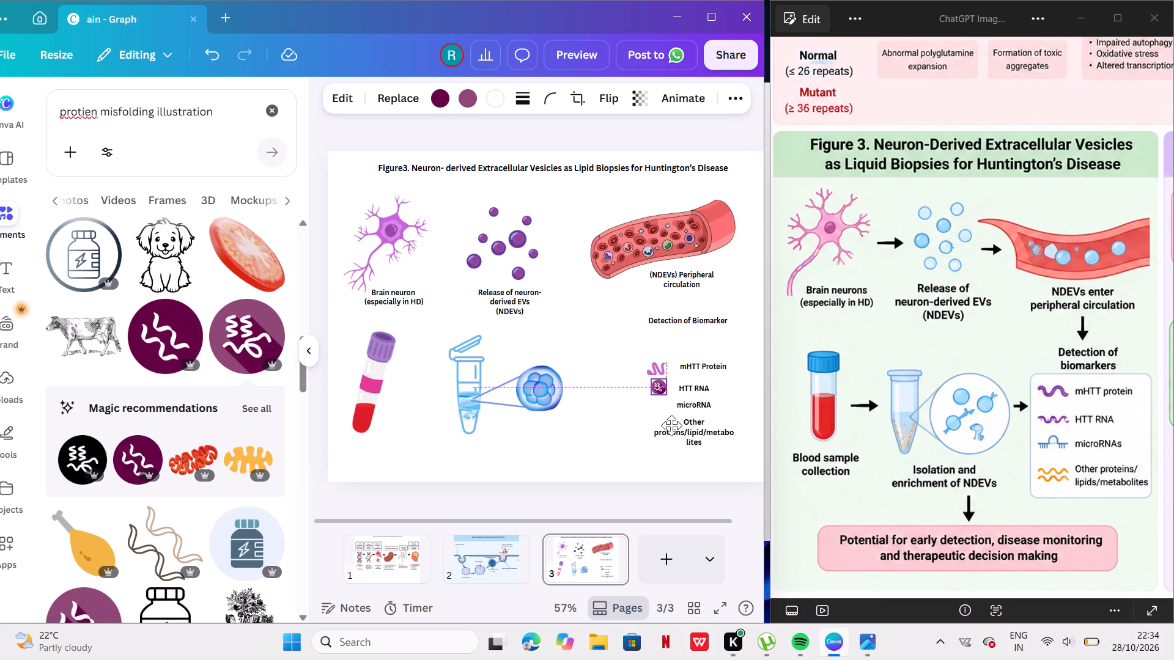
Nudge the purple circular strand icon into its final position beside the HTT RNA label and deselect it.
{"action": "left_click_drag", "start_coordinate": [671, 425], "coordinate": [672, 427]}
{"action": "left_click_drag", "start_coordinate": [672, 427], "coordinate": [666, 428]}
{"action": "left_click", "coordinate": [575, 424]}
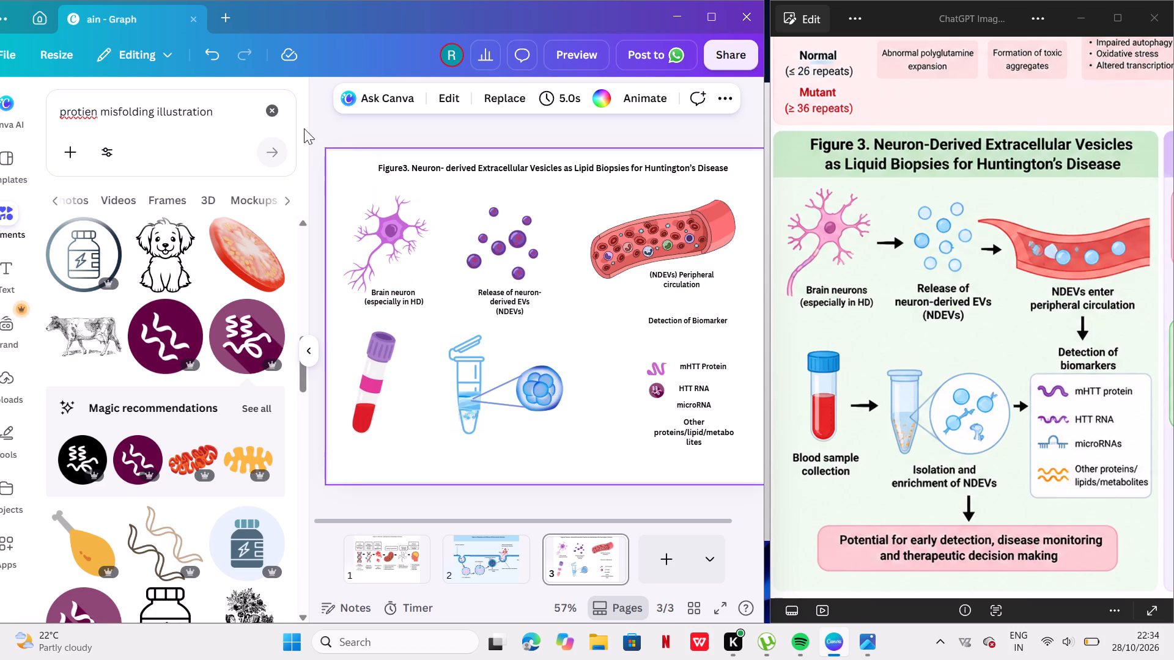
Search the elements library for "dna strand vector" and limit the results to graphics, dismissing the low-battery notice.
{"action": "left_click", "coordinate": [267, 108]}
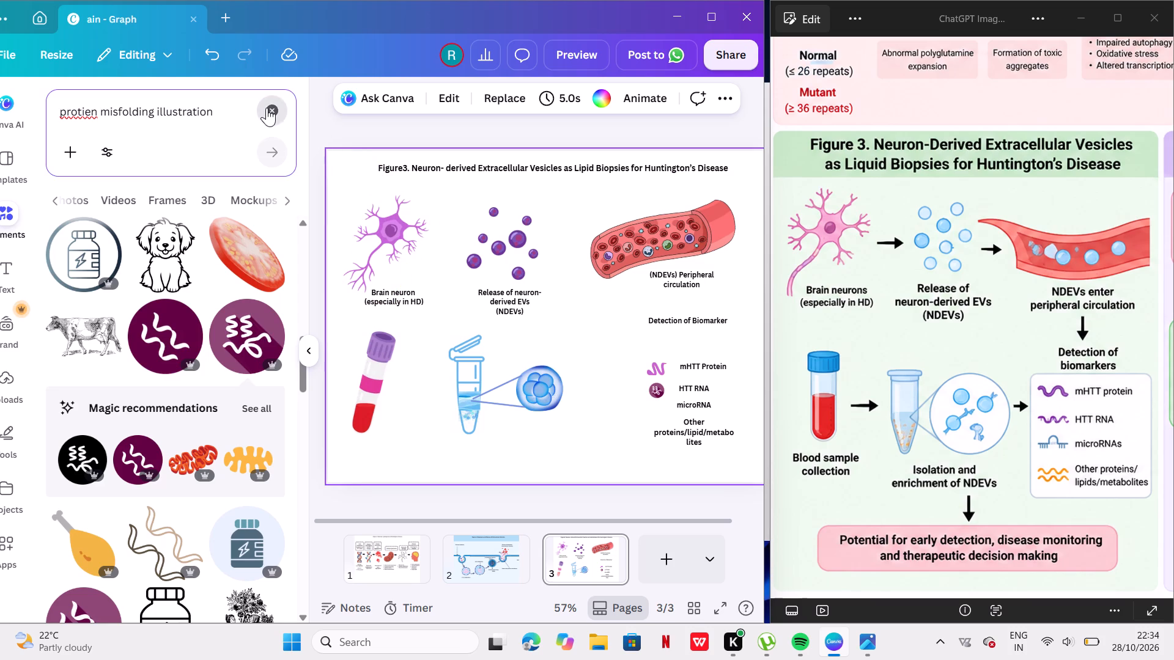
{"action": "left_click", "coordinate": [253, 106]}
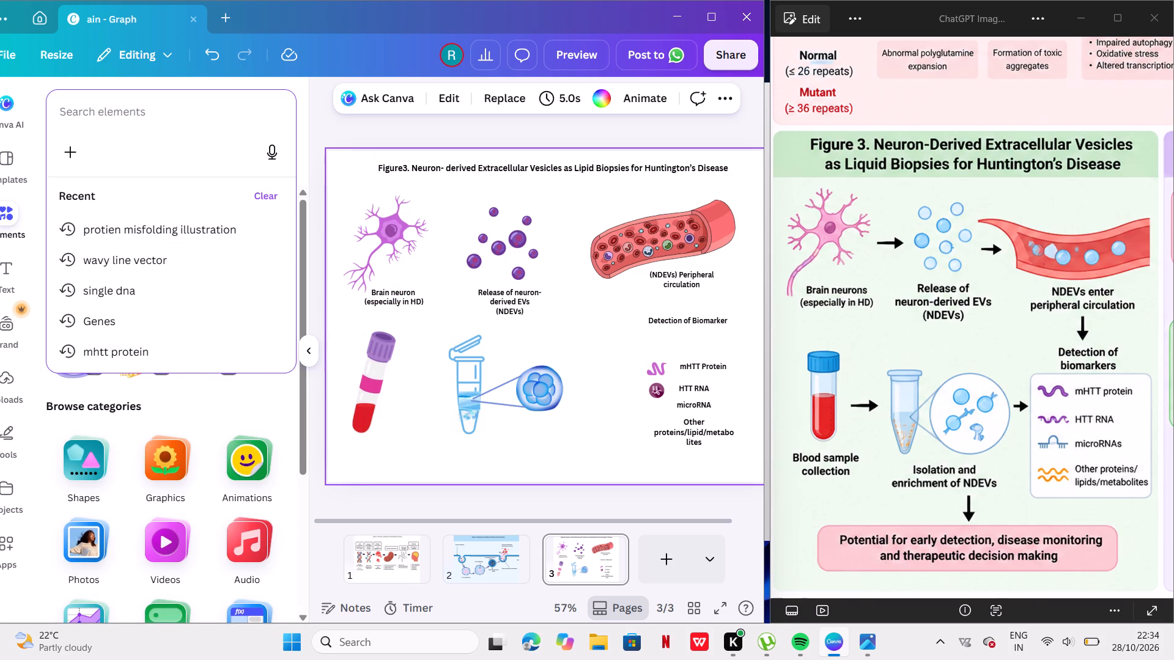
{"action": "type", "text": "dn"}
{"action": "type", "text": "a"}
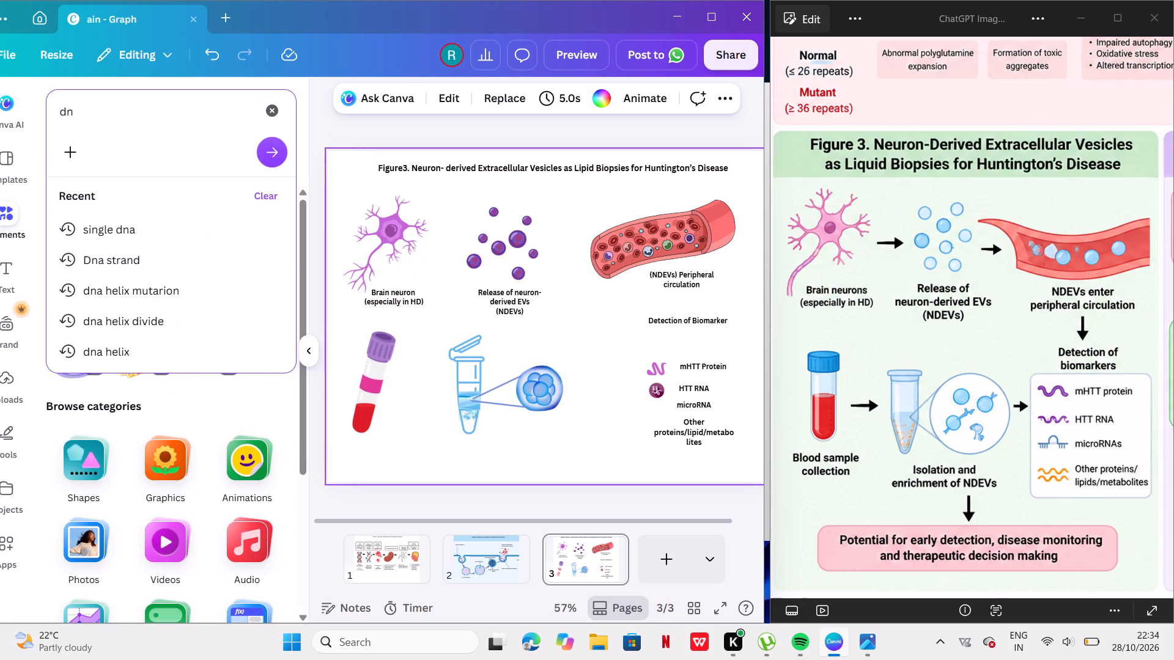
{"action": "key", "text": "space"}
{"action": "type", "text": "str"}
{"action": "type", "text": "and"}
{"action": "key", "text": "space"}
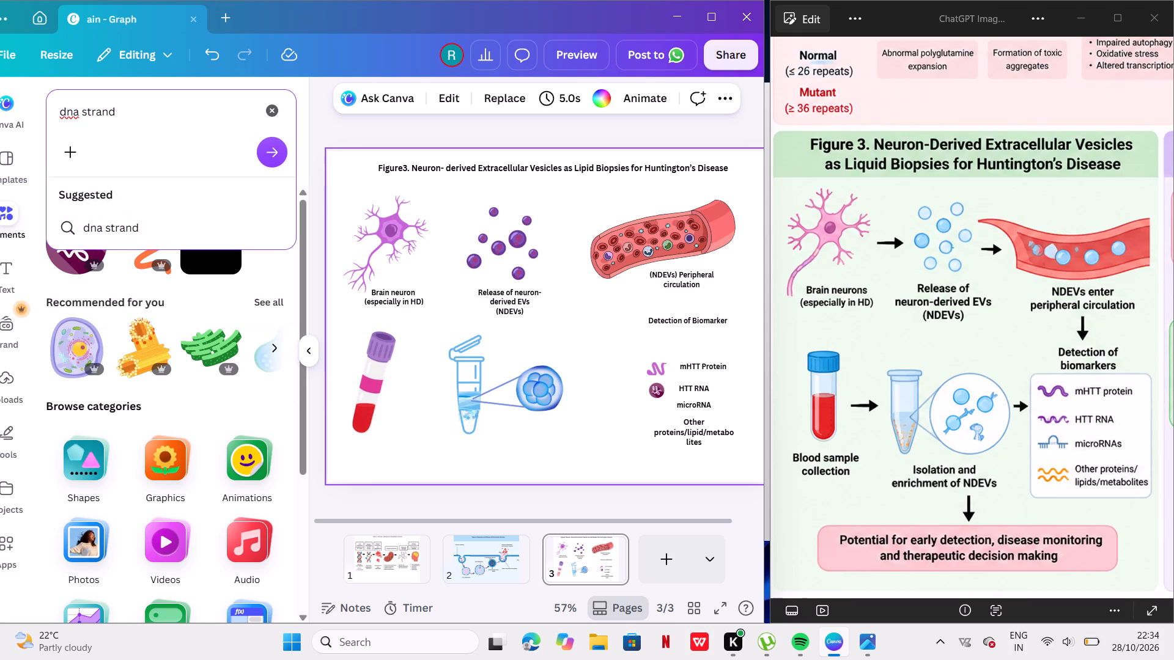
{"action": "type", "text": "vector"}
{"action": "key", "text": "Return"}
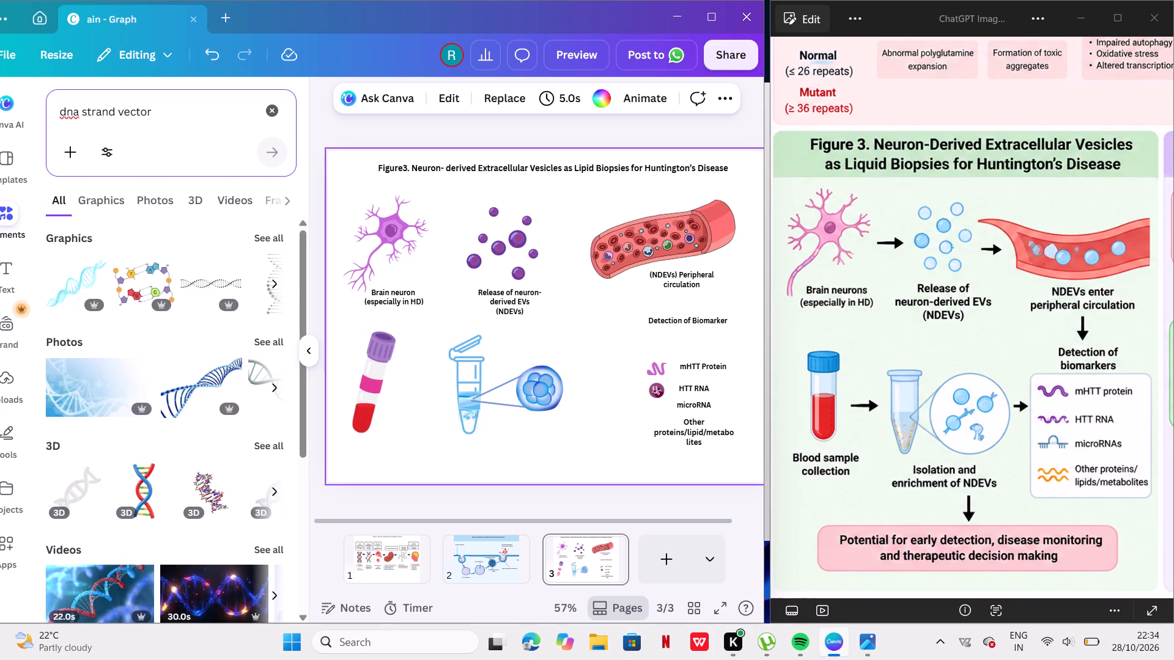
{"action": "left_click", "coordinate": [106, 207]}
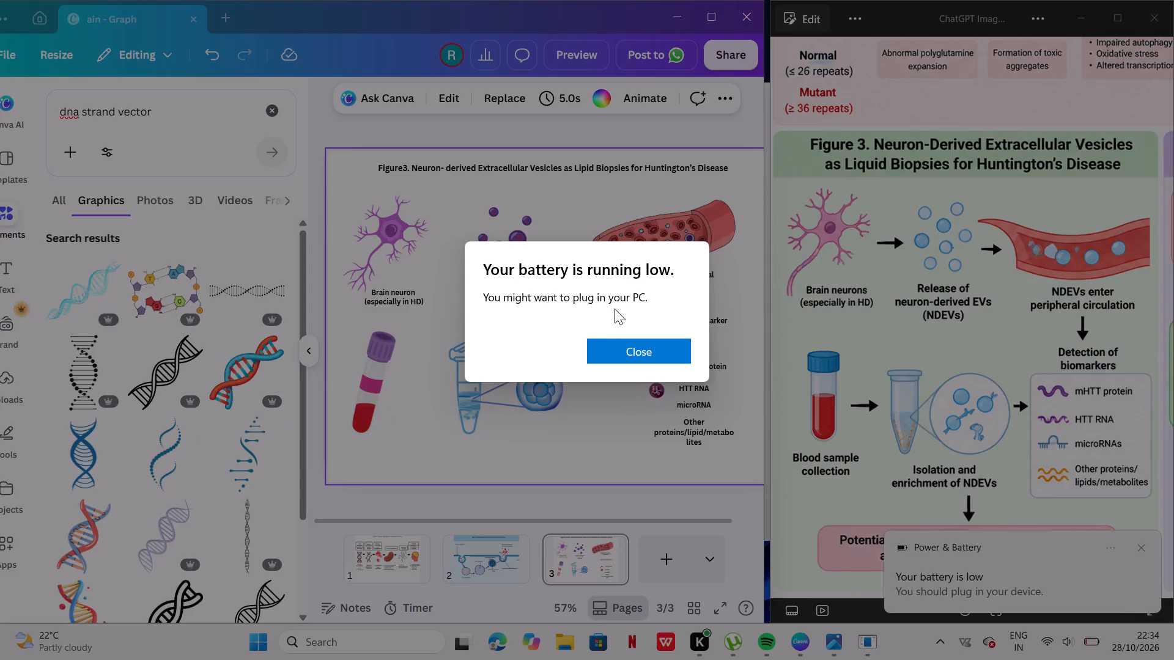
{"action": "left_click", "coordinate": [622, 346]}
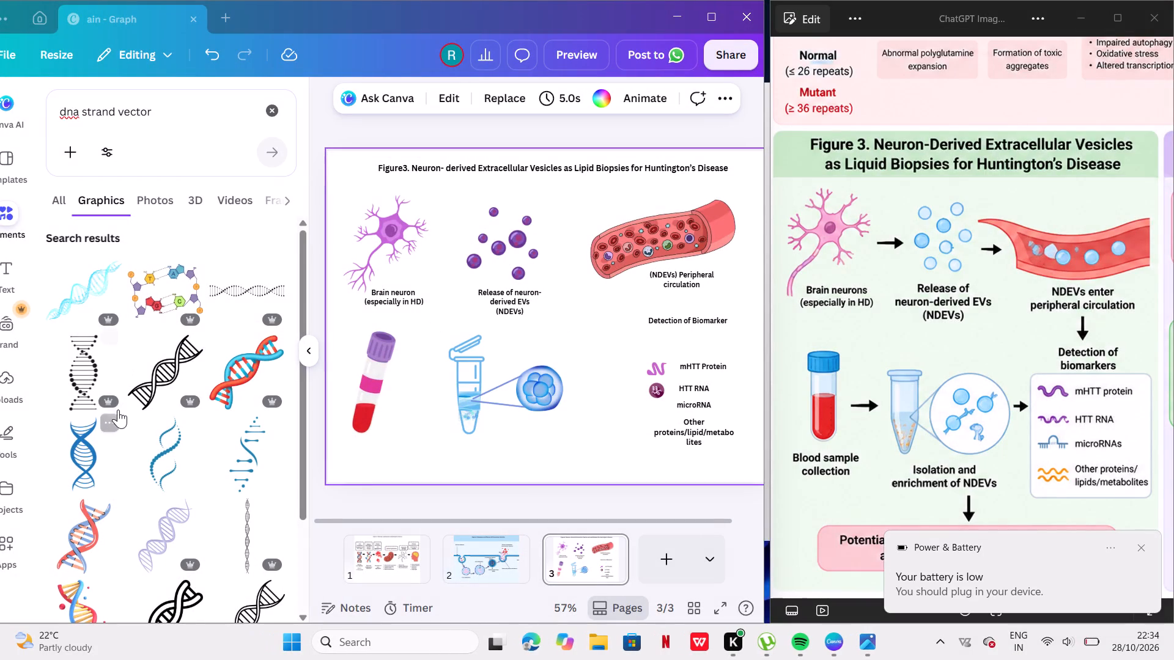
Find the colourful nucleotide base-pair graphic lettered T, A, G and C in the results and insert it on page 3.
{"action": "scroll", "coordinate": [118, 409], "scroll_direction": "down", "scroll_amount": 2}
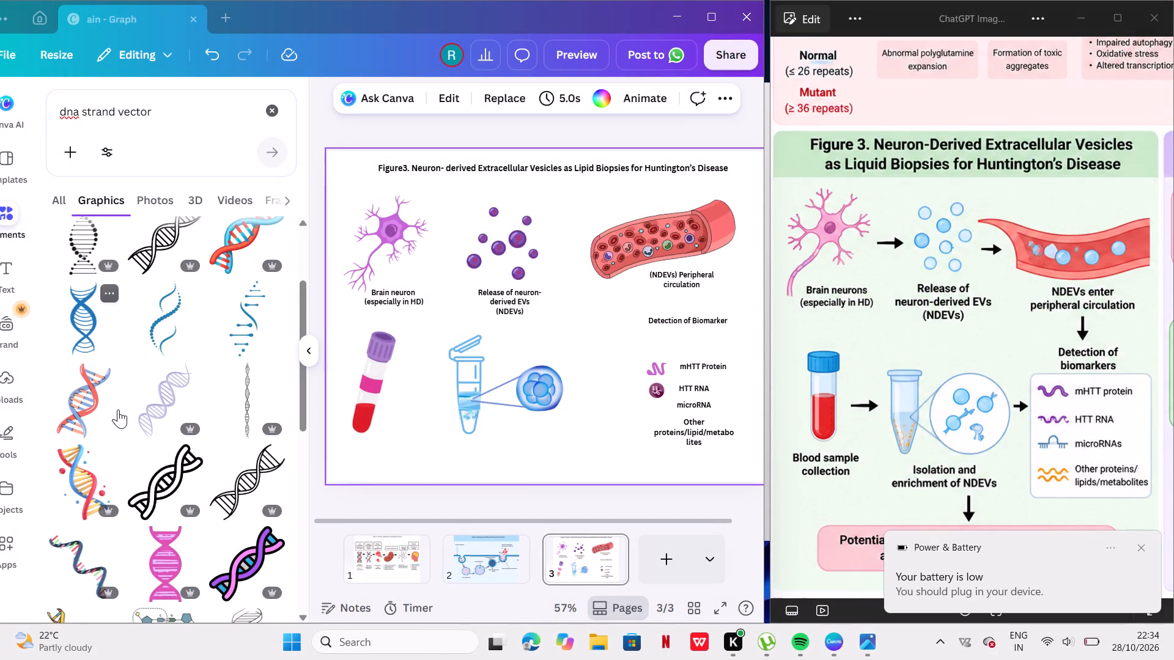
{"action": "scroll", "coordinate": [118, 409], "scroll_direction": "up", "scroll_amount": 1}
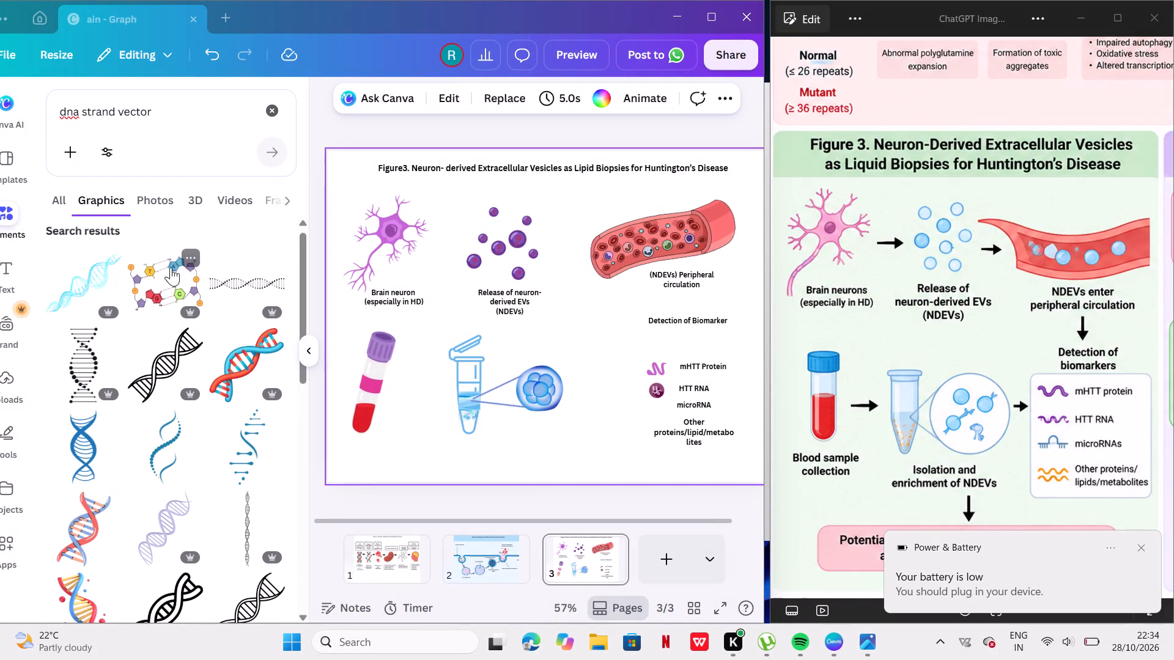
{"action": "left_click", "coordinate": [182, 284]}
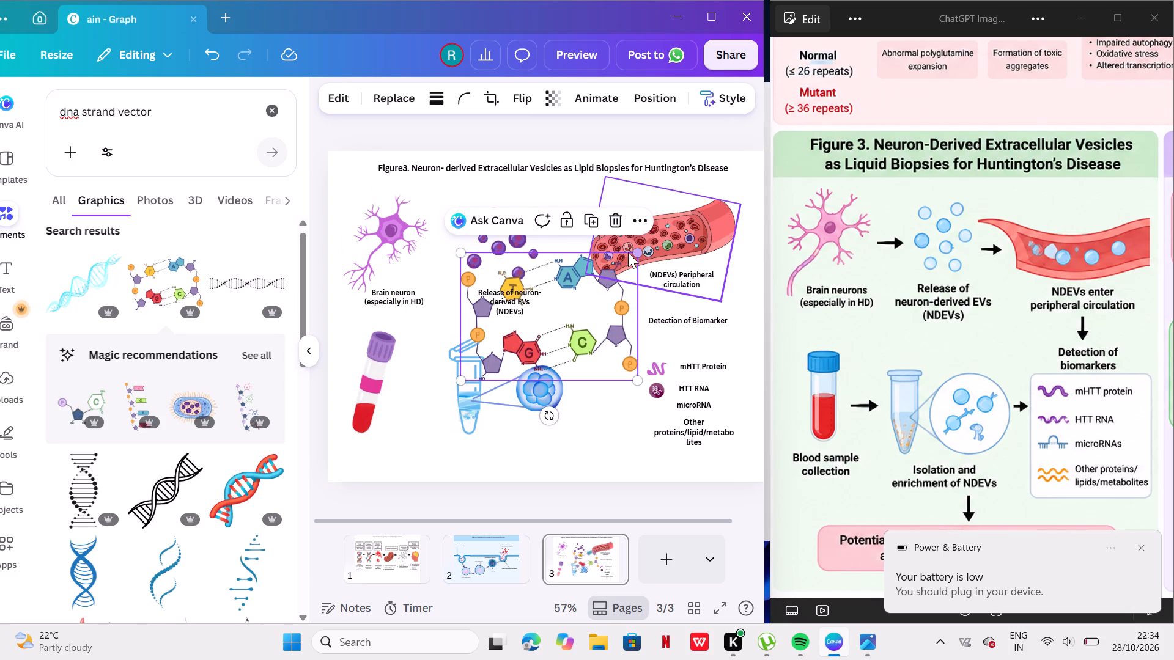
Shrink the nucleotide base-pair graphic to a small icon and place it beside the microRNA label, below the purple circular icon.
{"action": "left_click_drag", "start_coordinate": [643, 252], "coordinate": [556, 329]}
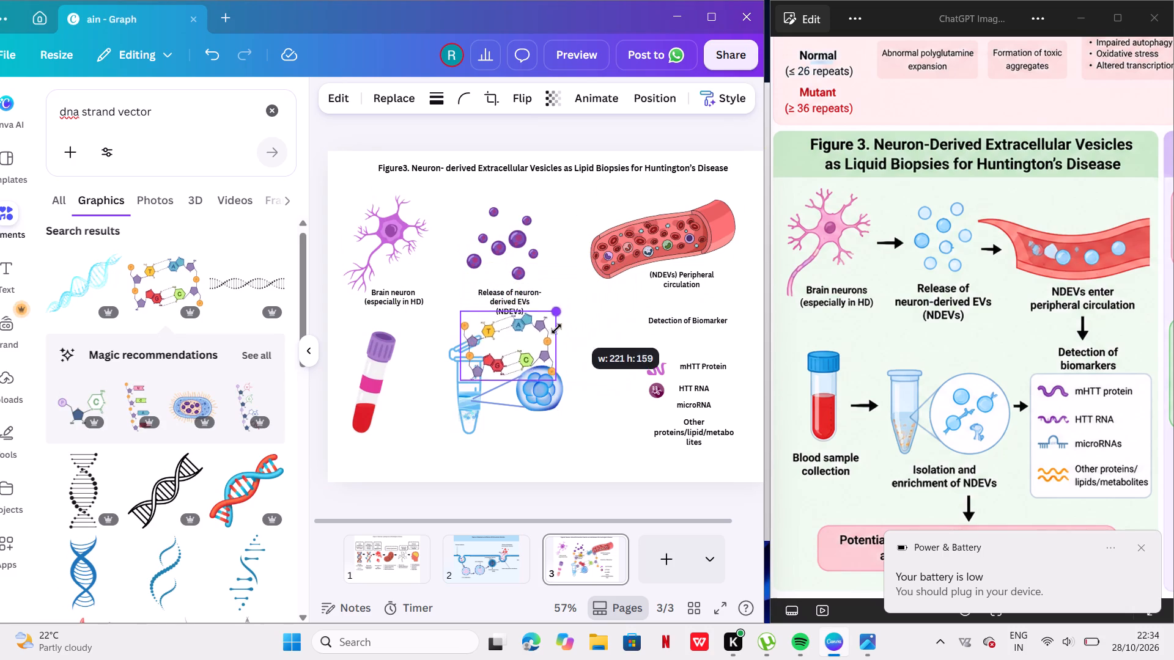
{"action": "left_click_drag", "start_coordinate": [556, 329], "coordinate": [516, 358]}
{"action": "left_click_drag", "start_coordinate": [516, 358], "coordinate": [488, 425]}
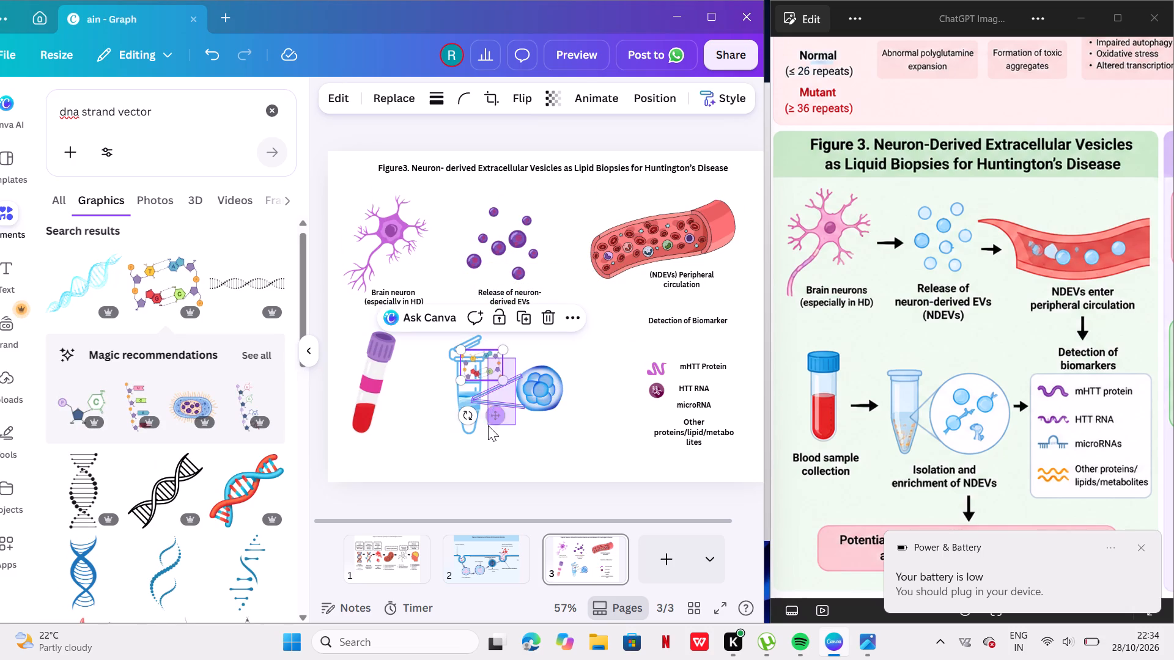
{"action": "left_click_drag", "start_coordinate": [488, 425], "coordinate": [514, 373]}
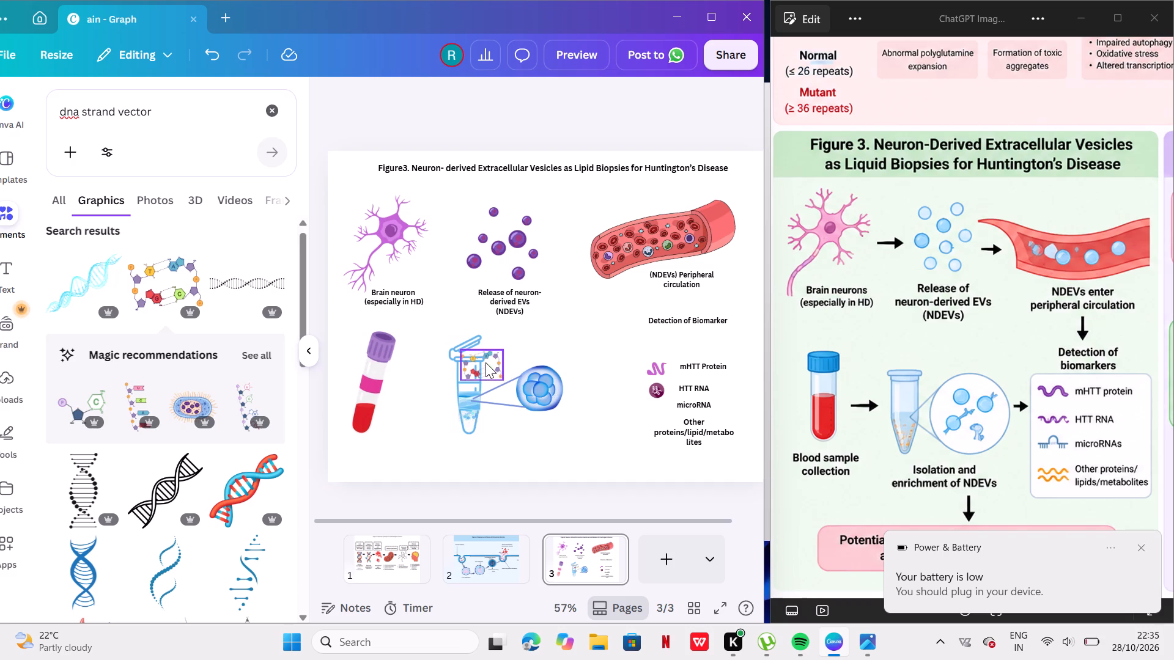
{"action": "left_click_drag", "start_coordinate": [485, 362], "coordinate": [687, 412]}
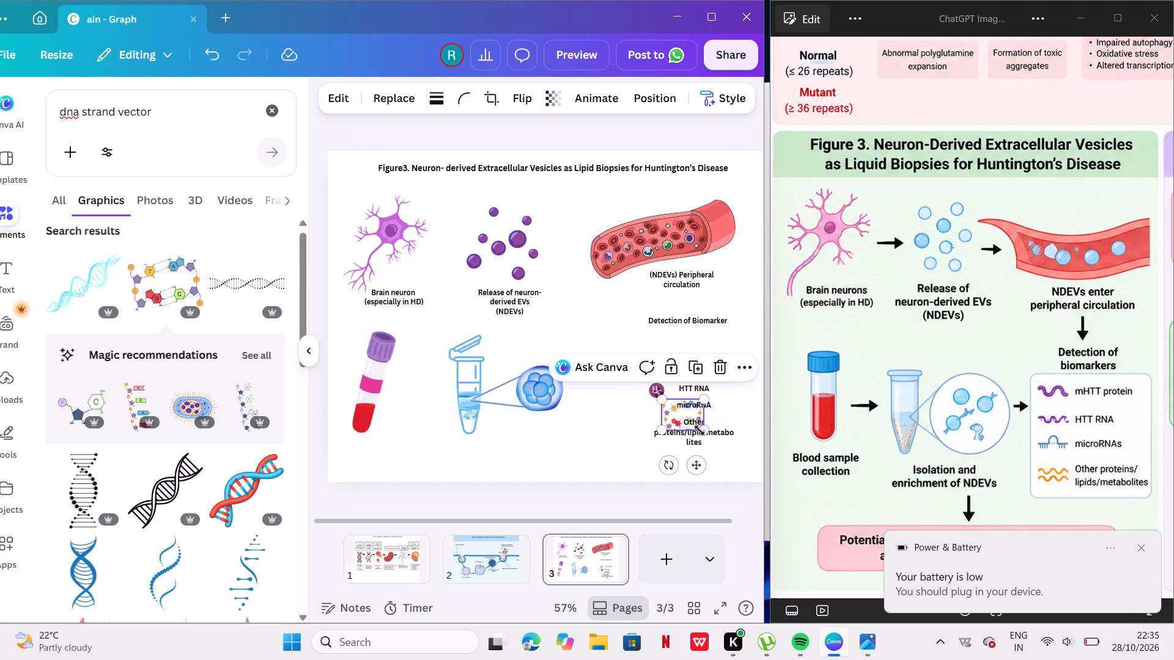
{"action": "left_click_drag", "start_coordinate": [704, 429], "coordinate": [670, 420]}
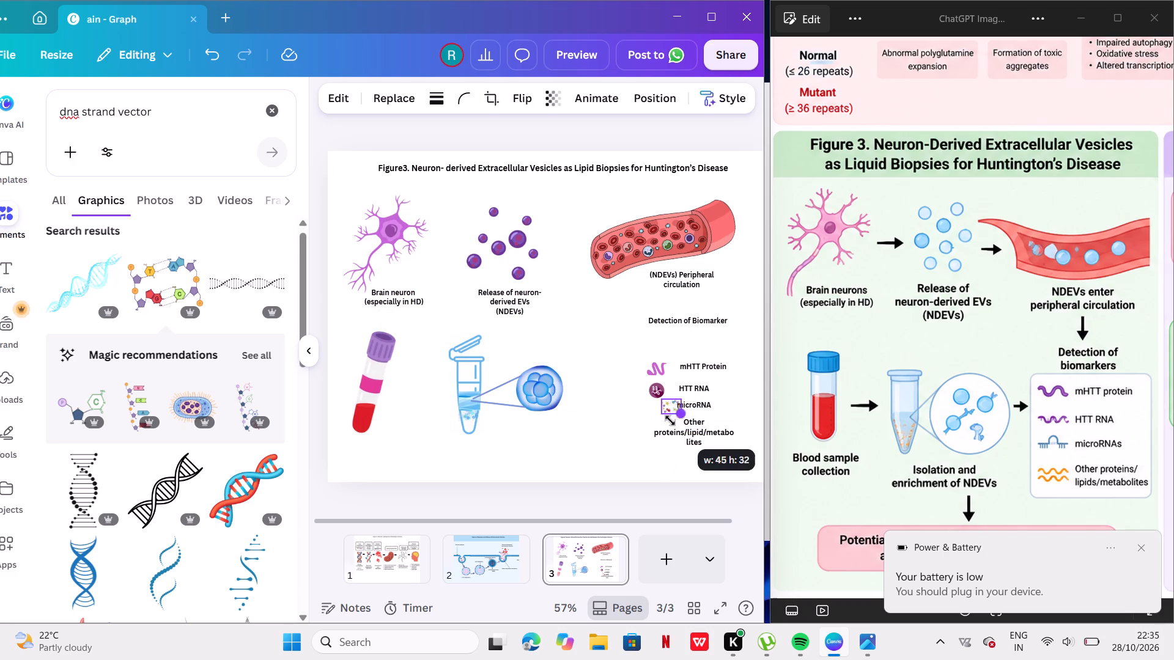
{"action": "left_click_drag", "start_coordinate": [670, 420], "coordinate": [674, 424]}
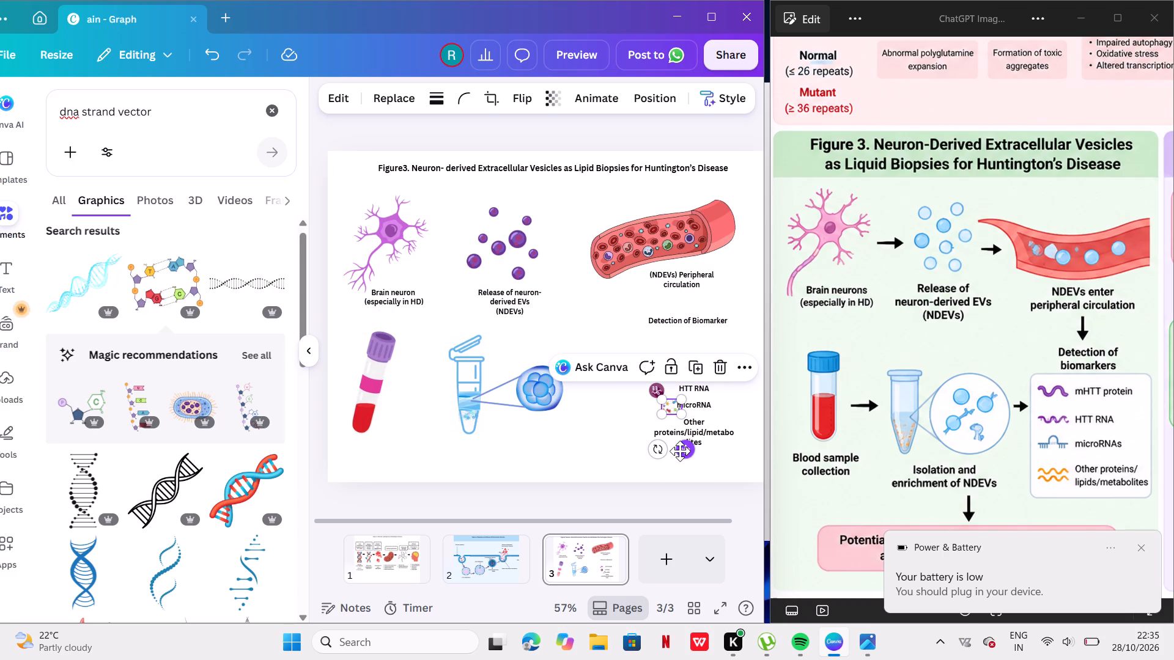
{"action": "left_click_drag", "start_coordinate": [680, 451], "coordinate": [667, 453]}
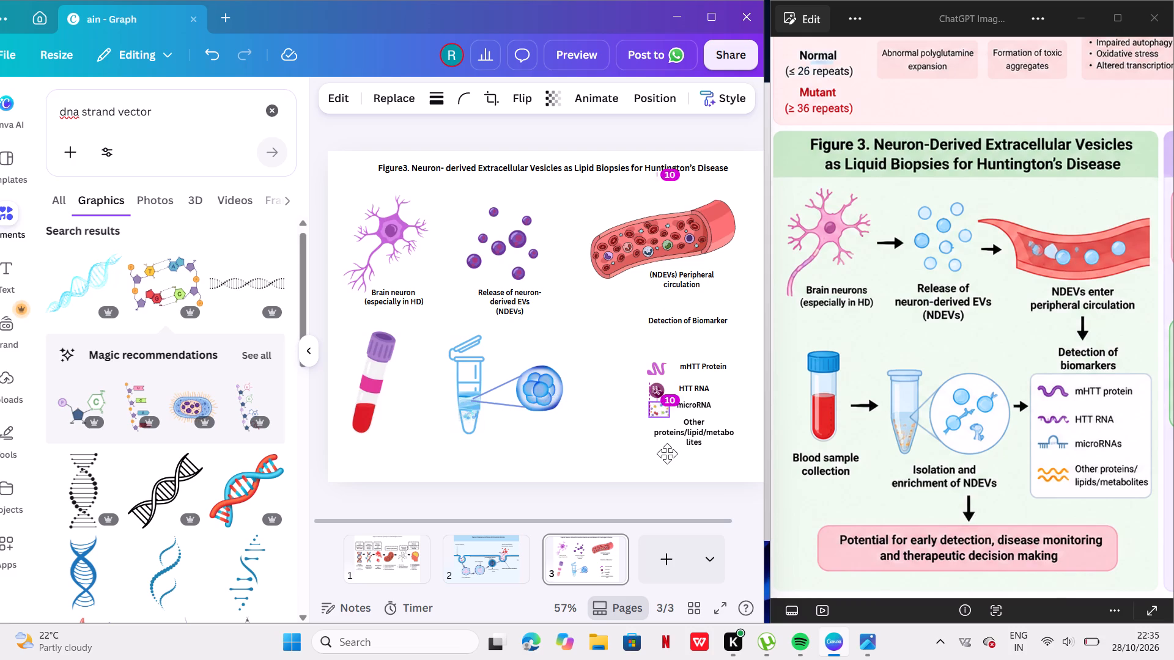
{"action": "left_click_drag", "start_coordinate": [667, 453], "coordinate": [666, 453]}
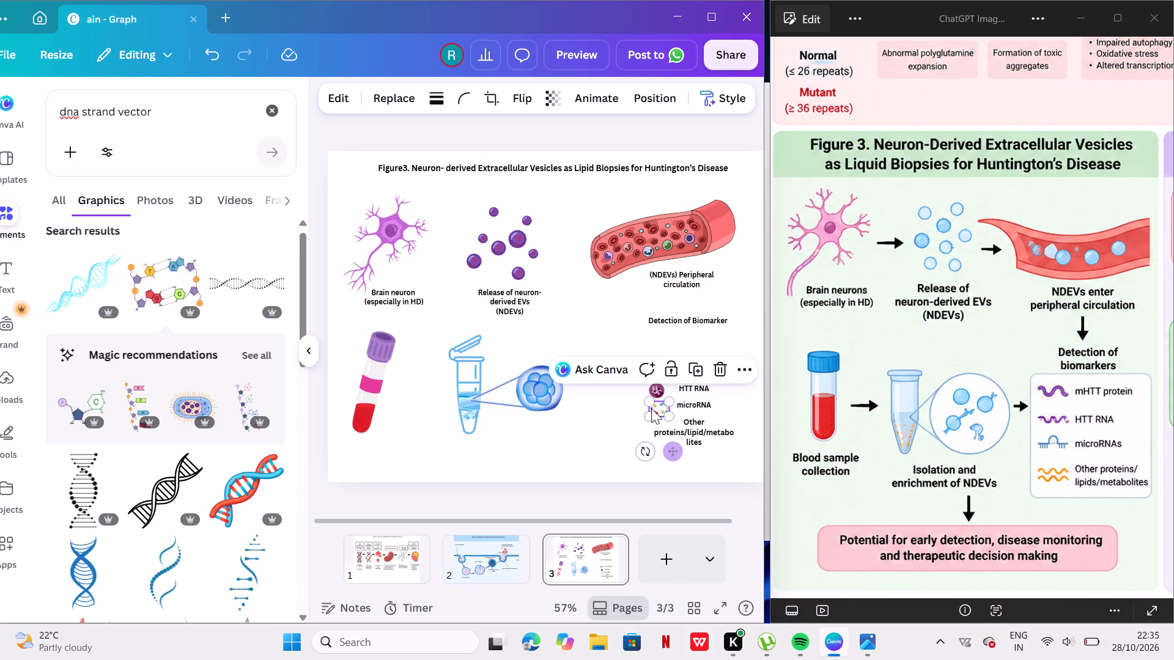
{"action": "left_click_drag", "start_coordinate": [655, 397], "coordinate": [649, 398]}
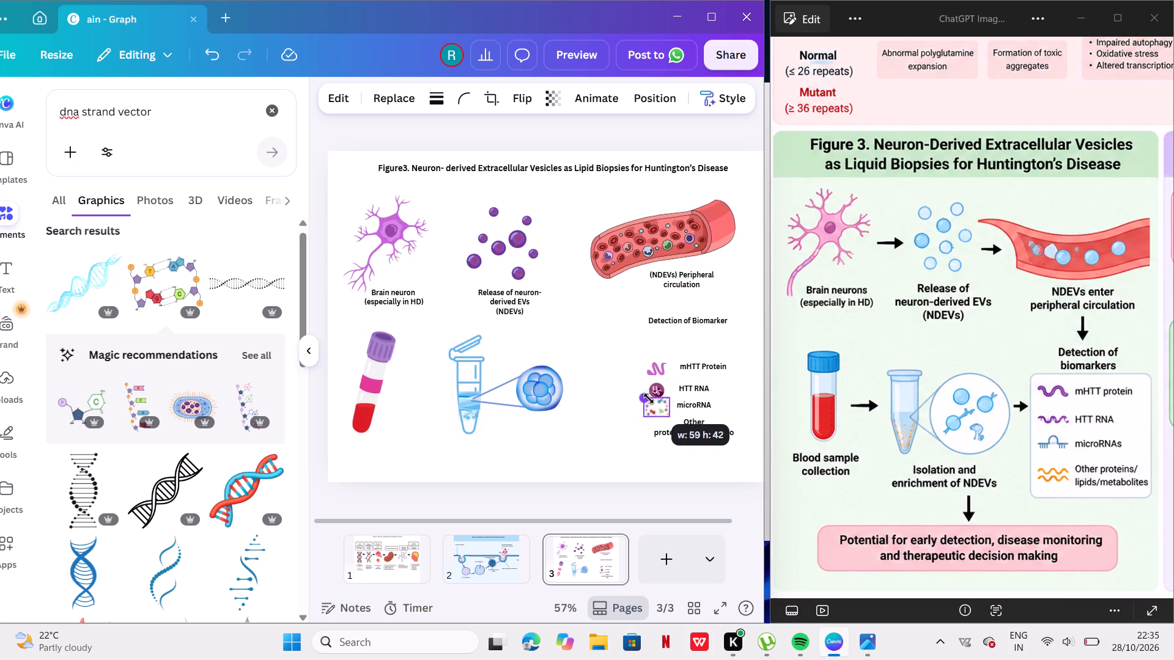
{"action": "left_click_drag", "start_coordinate": [649, 398], "coordinate": [654, 404]}
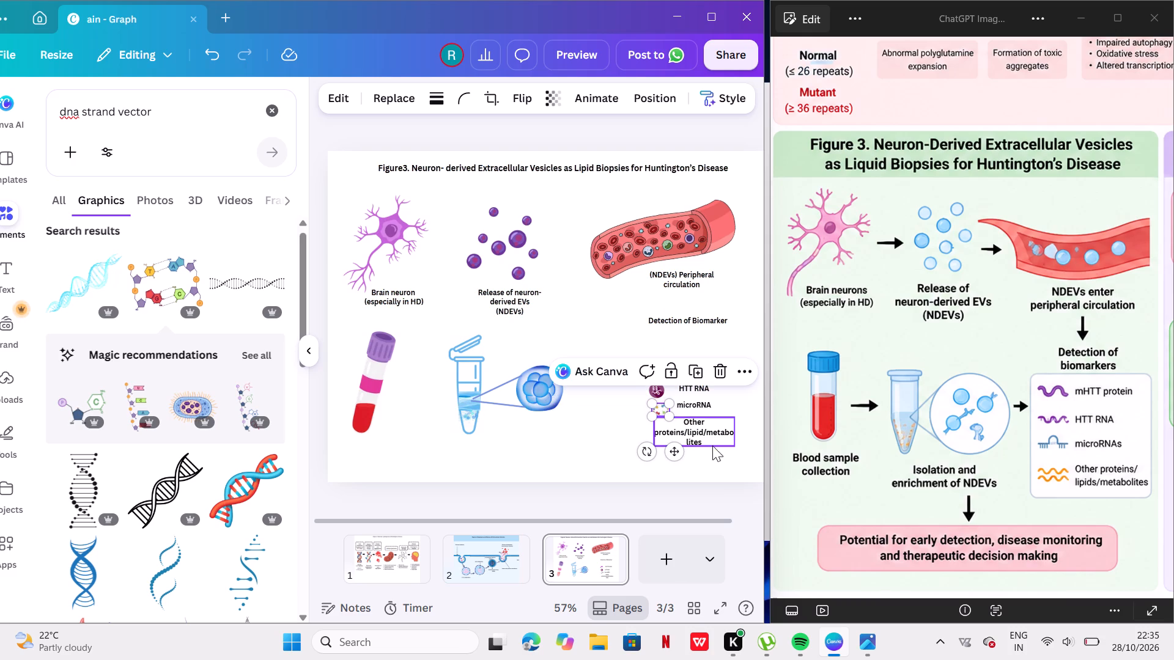
Shift the "Other proteins/lipid/metabolites" label away from the icon column and narrow its text box so "/metabolites" wraps onto its own line.
{"action": "left_click_drag", "start_coordinate": [687, 433], "coordinate": [722, 433]}
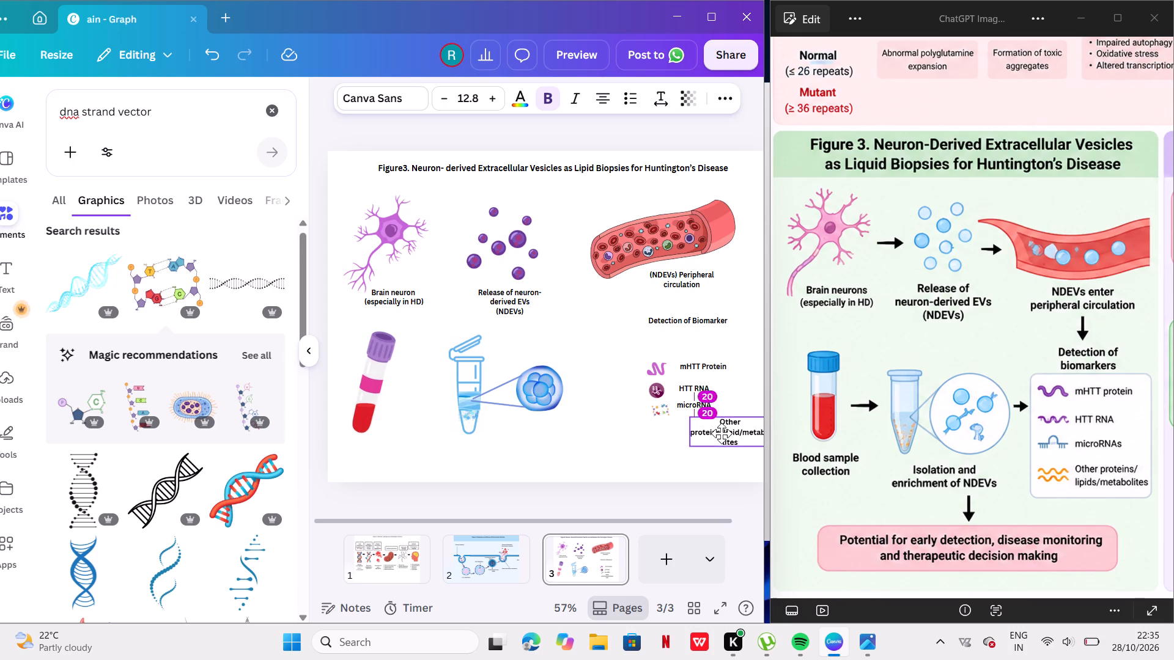
{"action": "left_click_drag", "start_coordinate": [722, 433], "coordinate": [711, 434]}
{"action": "left_click", "coordinate": [696, 416]}
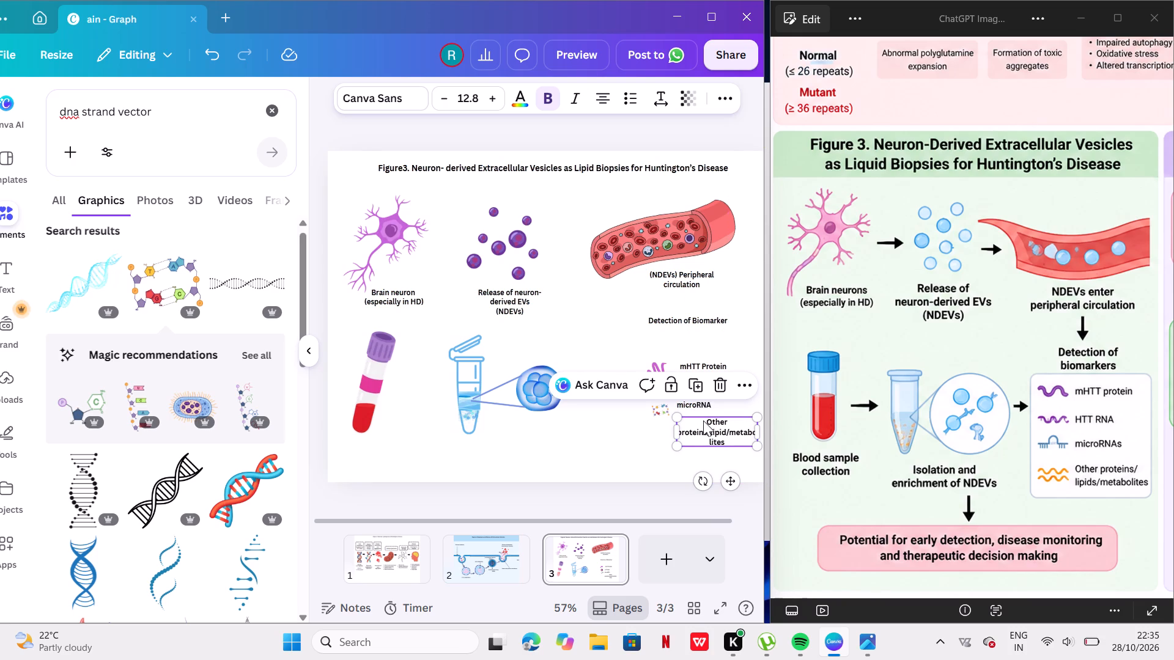
{"action": "left_click", "coordinate": [703, 420]}
{"action": "key", "text": "BackSpace"}
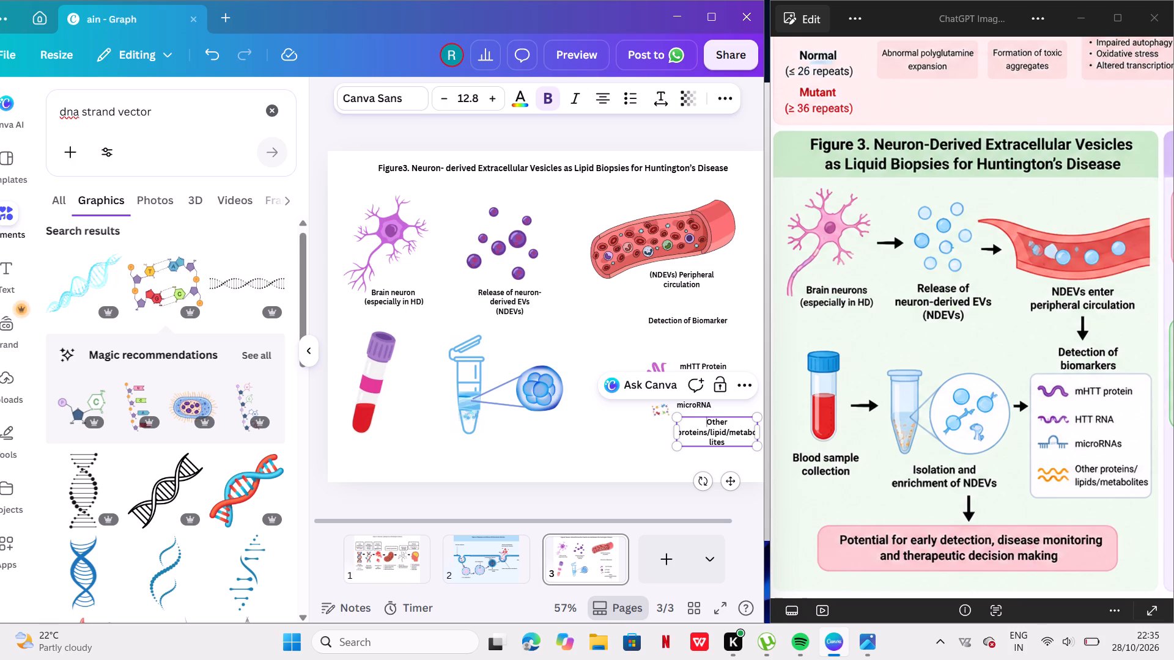
{"action": "key", "text": "BackSpace"}
{"action": "key", "text": "BackSpace"}
{"action": "key", "text": "BackSpace"}
{"action": "left_click_drag", "start_coordinate": [759, 432], "coordinate": [755, 432]}
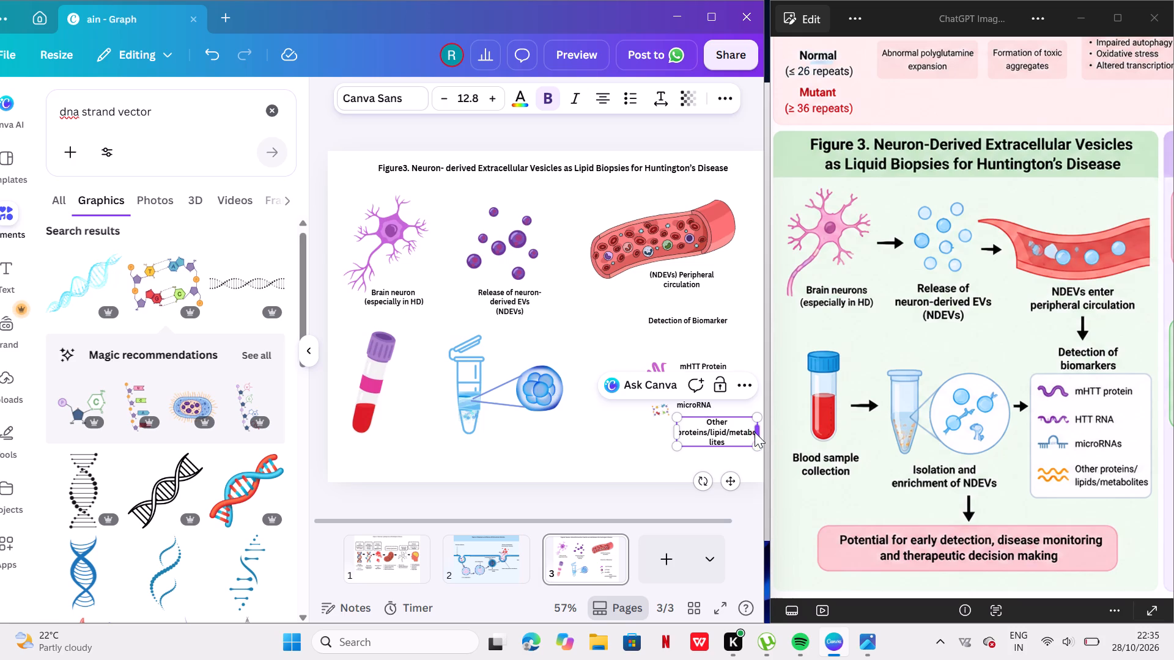
{"action": "left_click_drag", "start_coordinate": [755, 432], "coordinate": [733, 432]}
{"action": "left_click", "coordinate": [744, 435]}
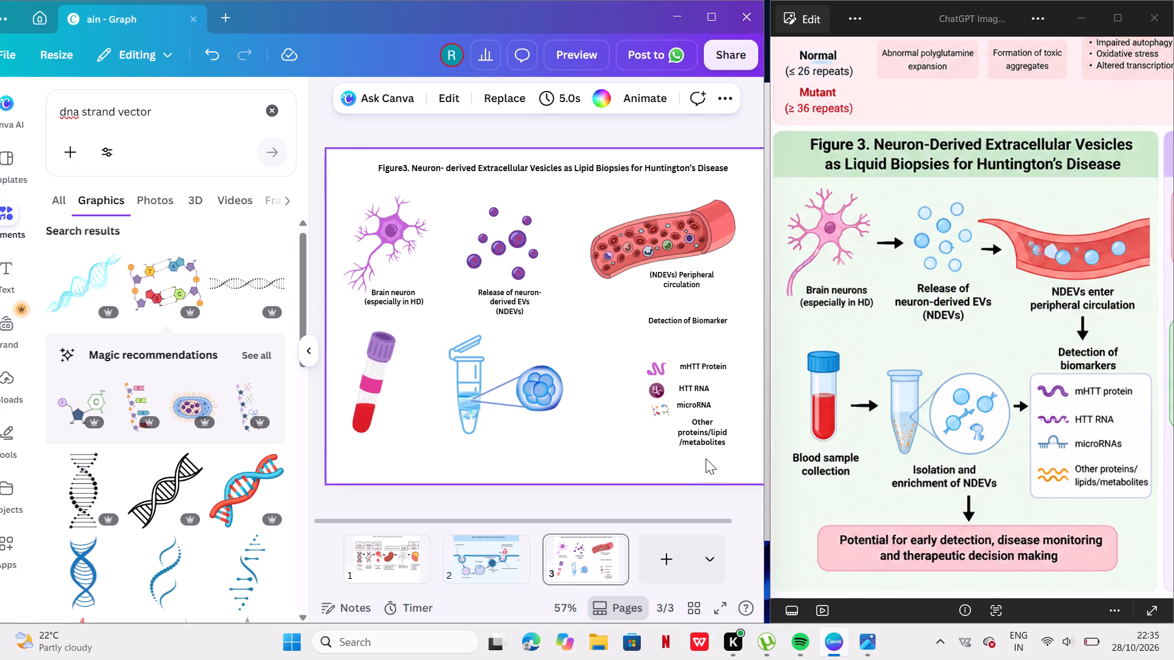
Browse the DNA strand graphics for a symbol suited to the "Other proteins/lipid/metabolites" label.
{"action": "scroll", "coordinate": [163, 550], "scroll_direction": "down", "scroll_amount": 3}
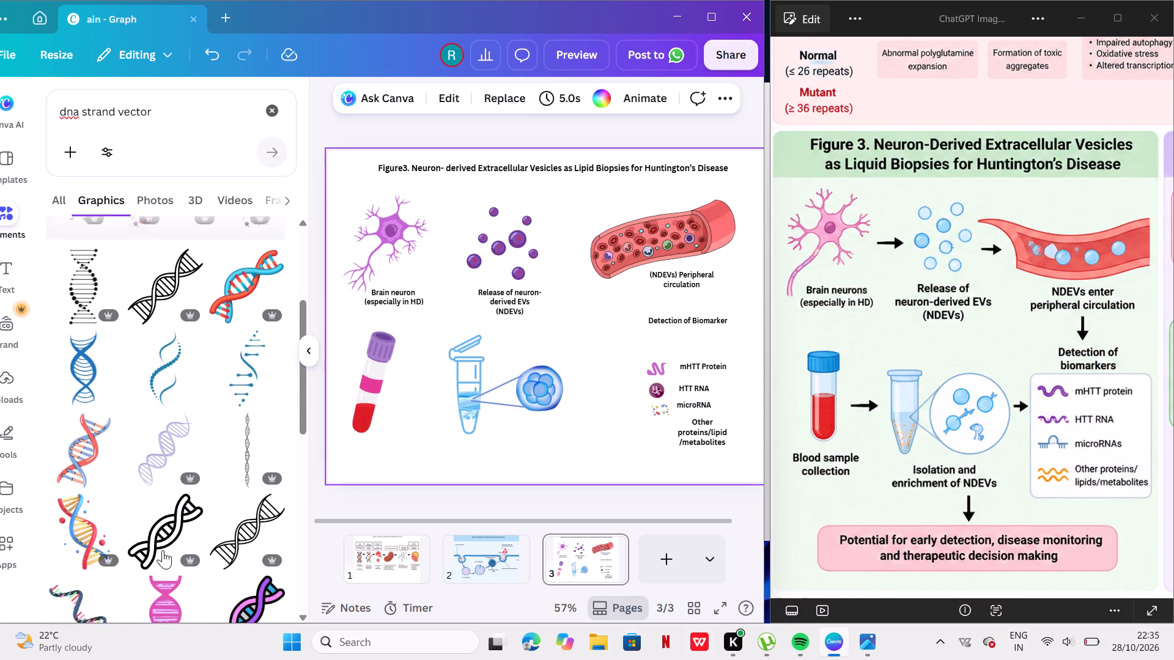
{"action": "scroll", "coordinate": [163, 550], "scroll_direction": "down", "scroll_amount": 2}
{"action": "scroll", "coordinate": [163, 550], "scroll_direction": "up", "scroll_amount": 3}
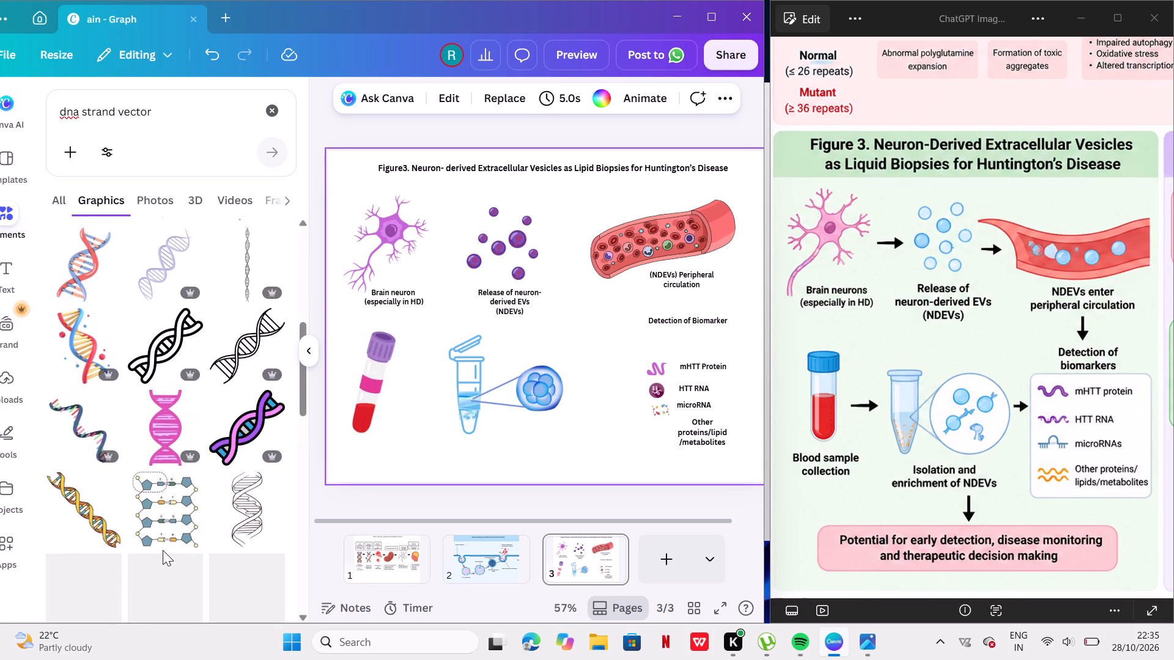
{"action": "scroll", "coordinate": [163, 550], "scroll_direction": "up", "scroll_amount": 1}
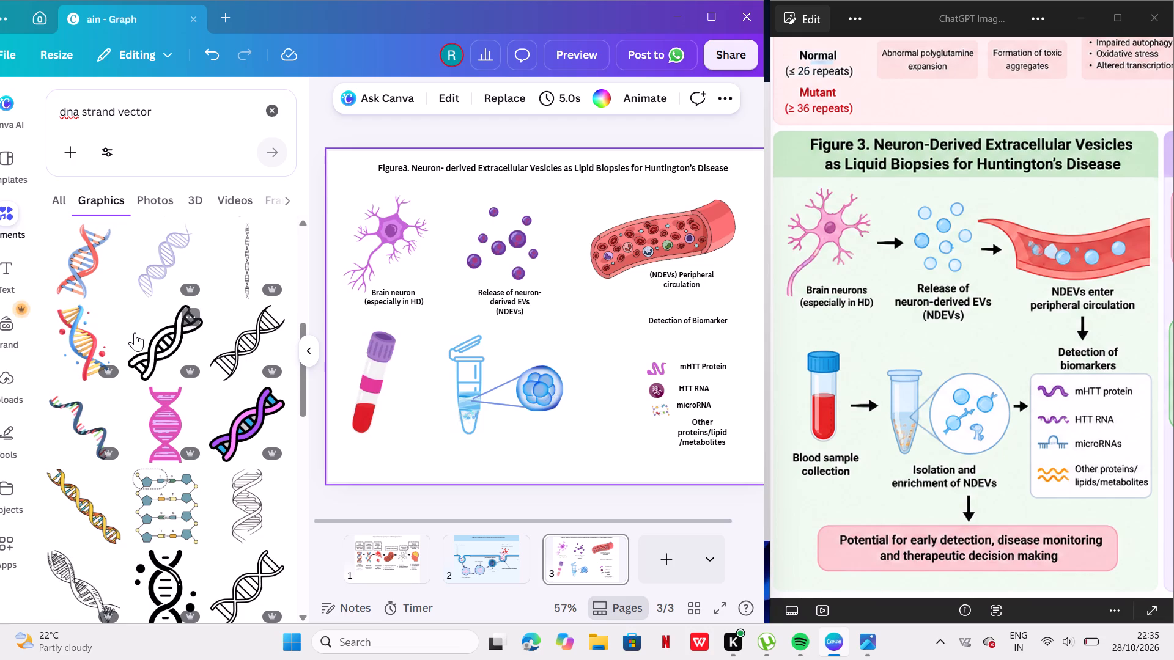
{"action": "scroll", "coordinate": [135, 332], "scroll_direction": "down", "scroll_amount": 3}
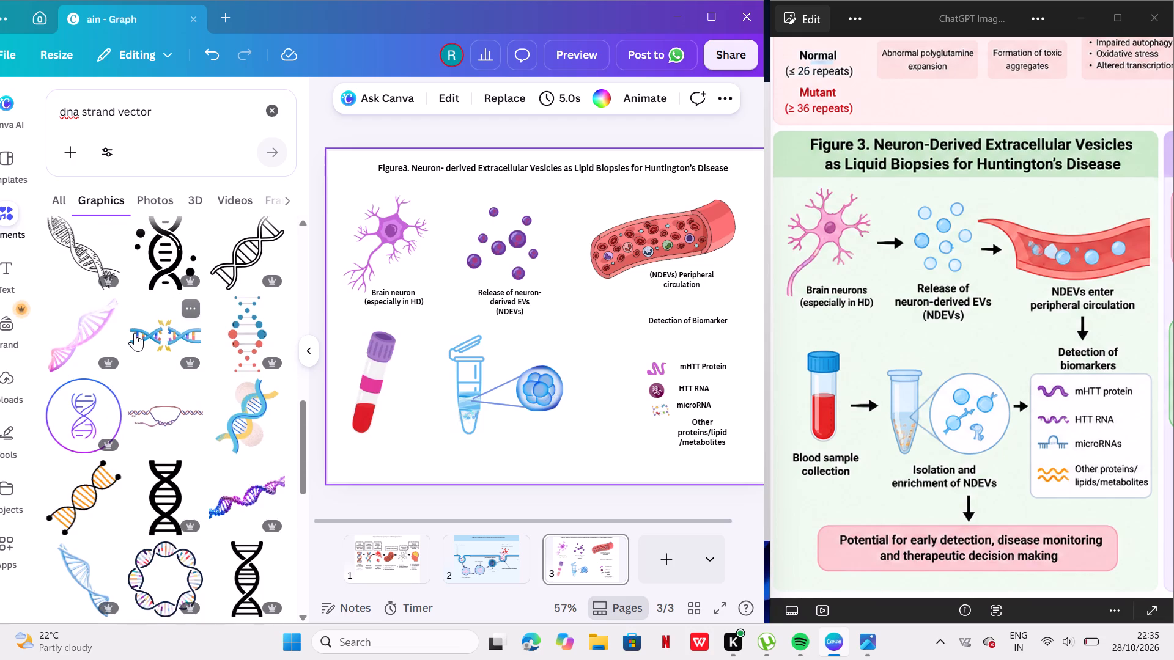
{"action": "scroll", "coordinate": [135, 332], "scroll_direction": "down", "scroll_amount": 6}
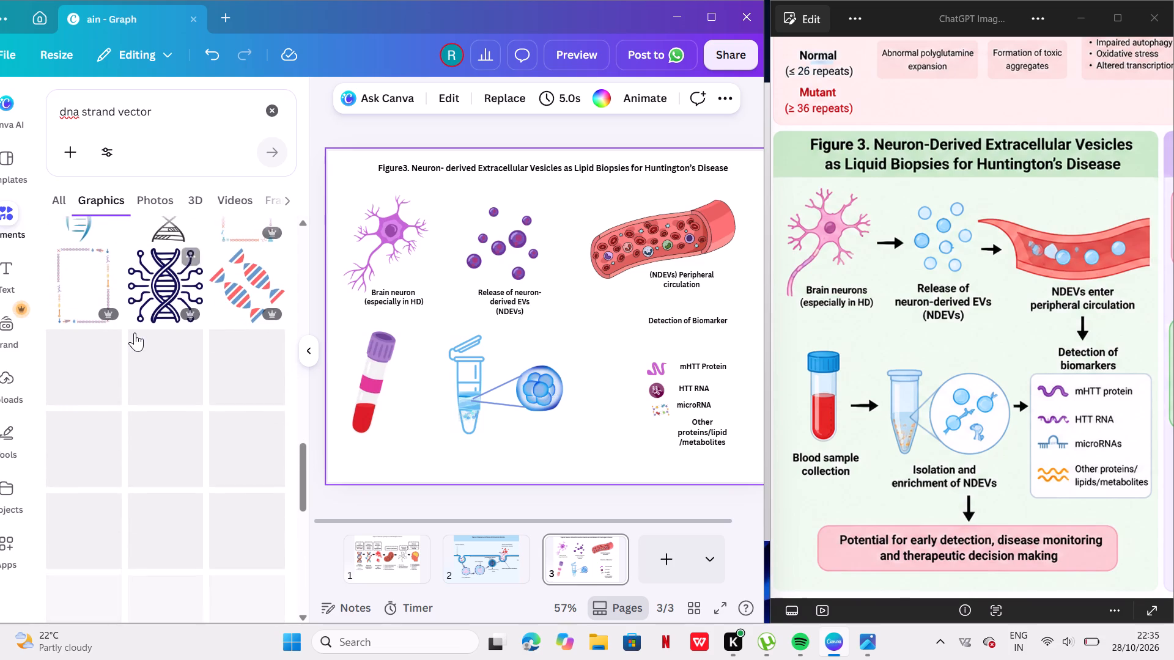
Search the graphics for "protien misfolding illustration" and insert the coral wavy ribbon graphic on page 3.
{"action": "left_click", "coordinate": [272, 98]}
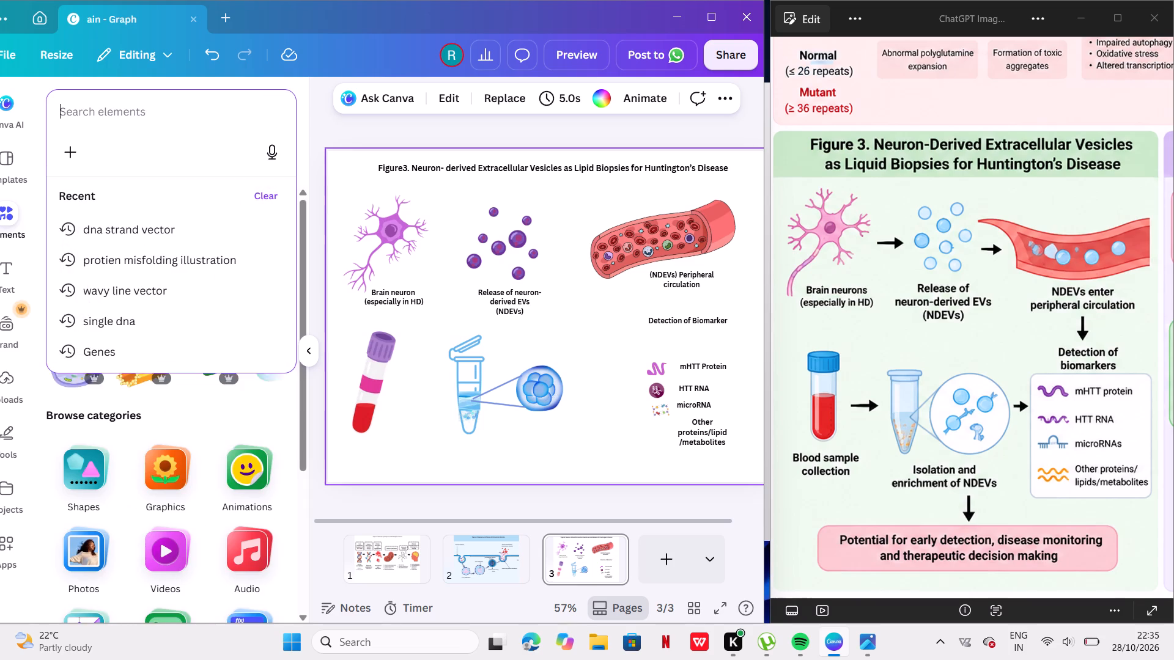
{"action": "left_click", "coordinate": [153, 262]}
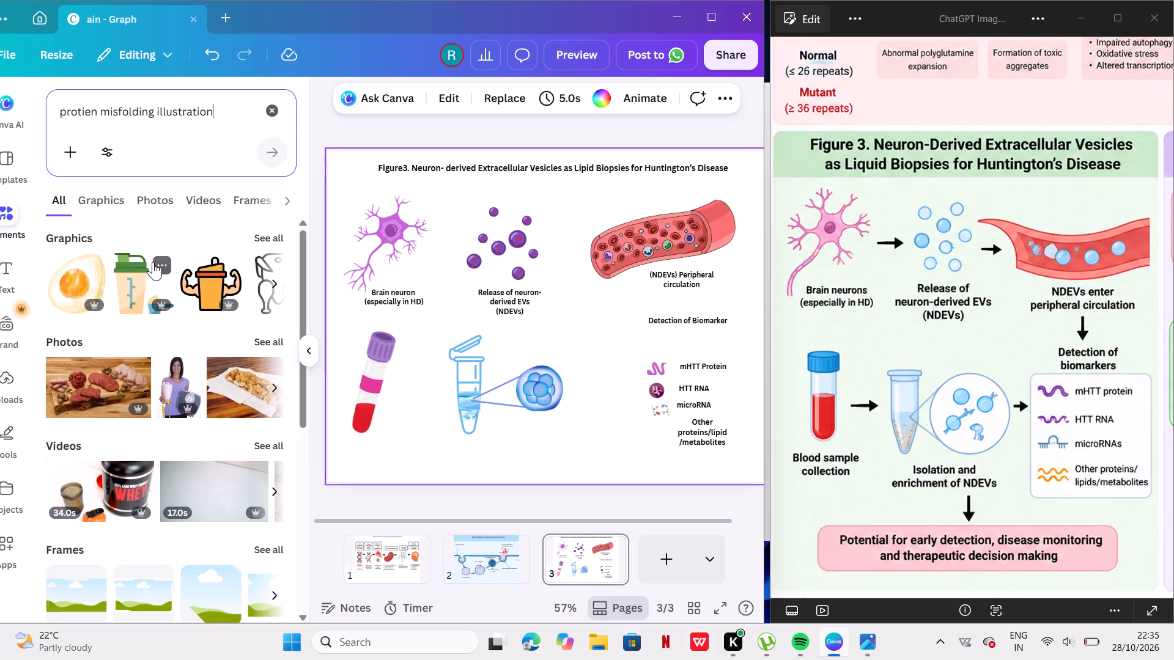
{"action": "scroll", "coordinate": [132, 417], "scroll_direction": "down", "scroll_amount": 4}
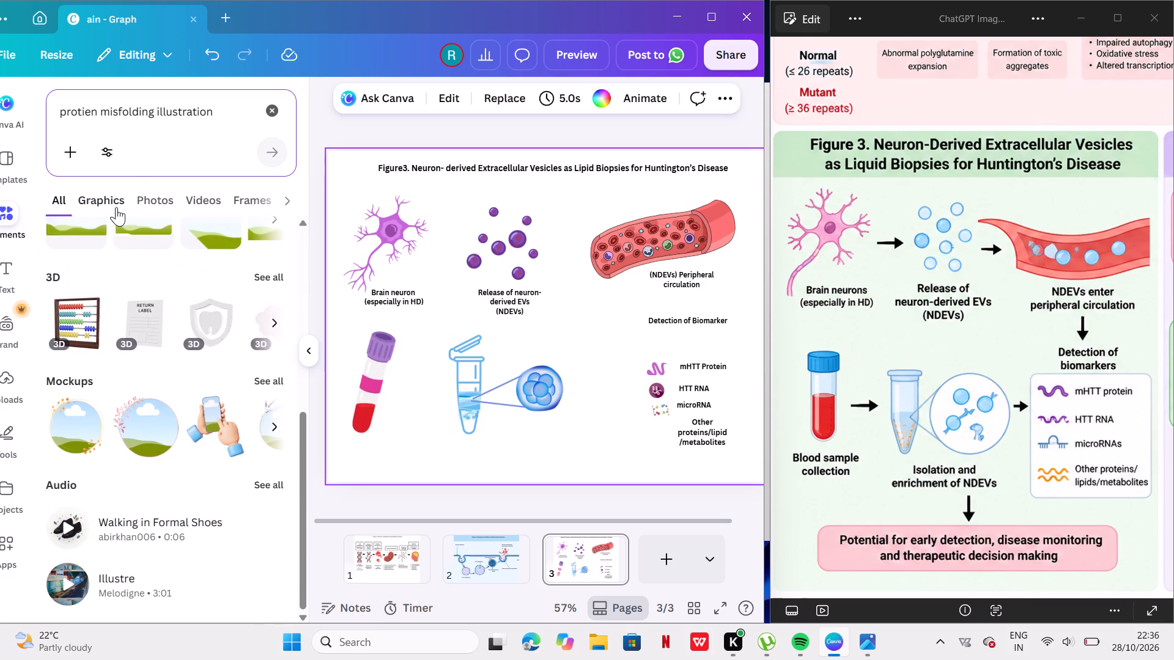
{"action": "left_click", "coordinate": [111, 211]}
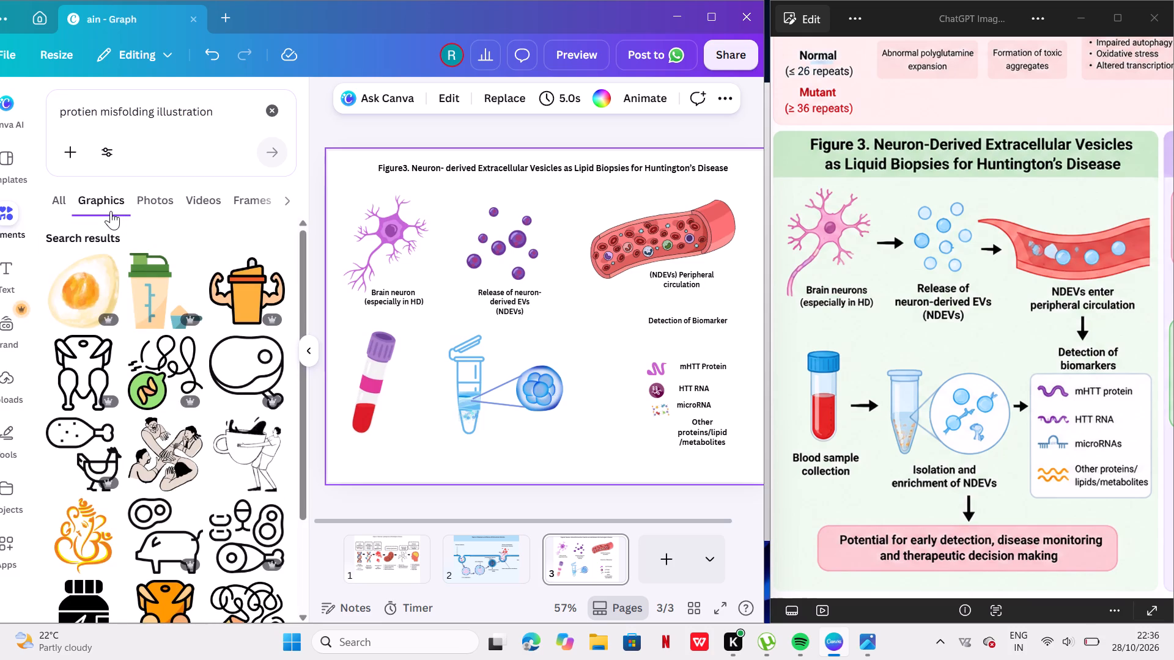
{"action": "scroll", "coordinate": [116, 203], "scroll_direction": "down", "scroll_amount": 4}
{"action": "scroll", "coordinate": [146, 380], "scroll_direction": "down", "scroll_amount": 5}
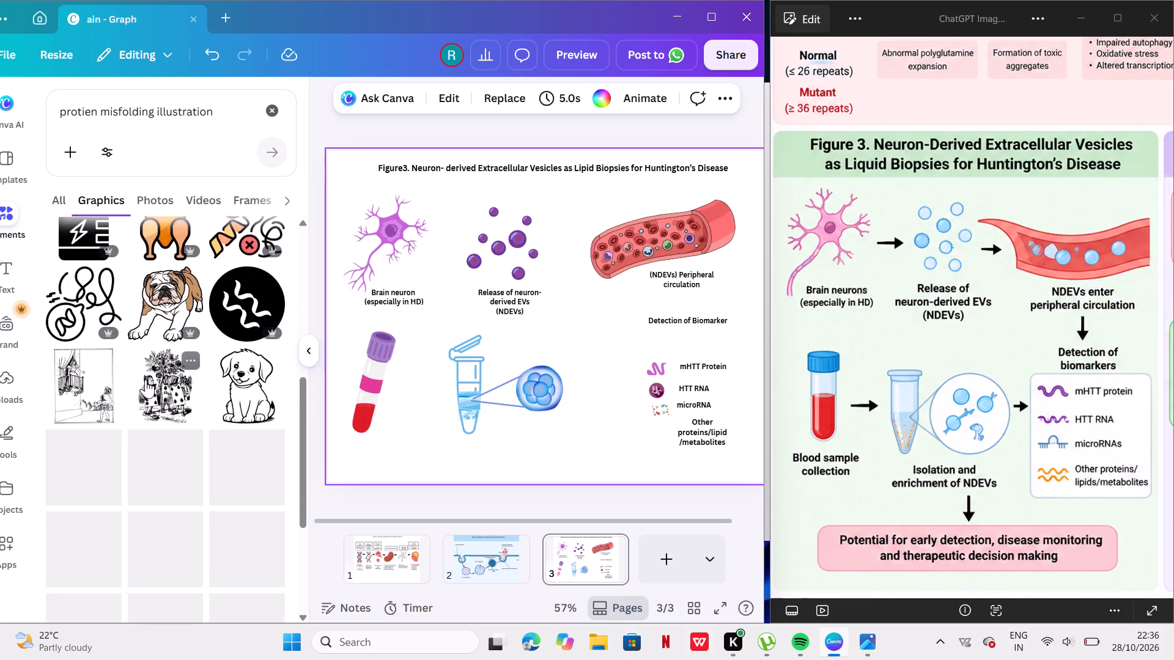
{"action": "scroll", "coordinate": [146, 380], "scroll_direction": "down", "scroll_amount": 1}
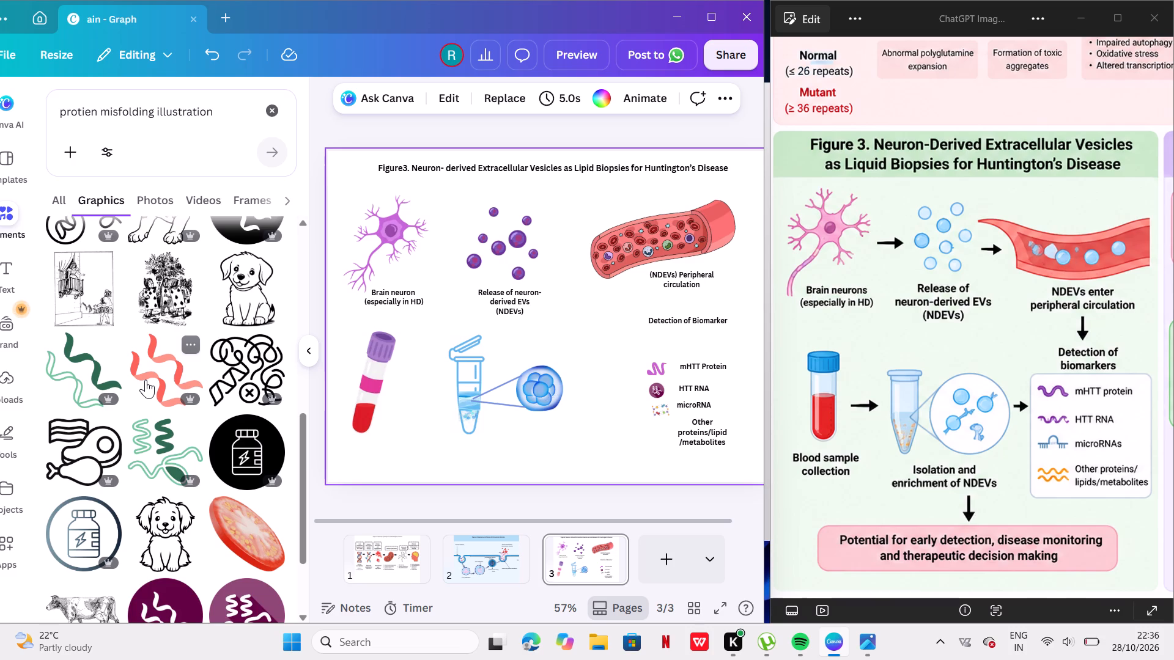
{"action": "scroll", "coordinate": [146, 380], "scroll_direction": "down", "scroll_amount": 1}
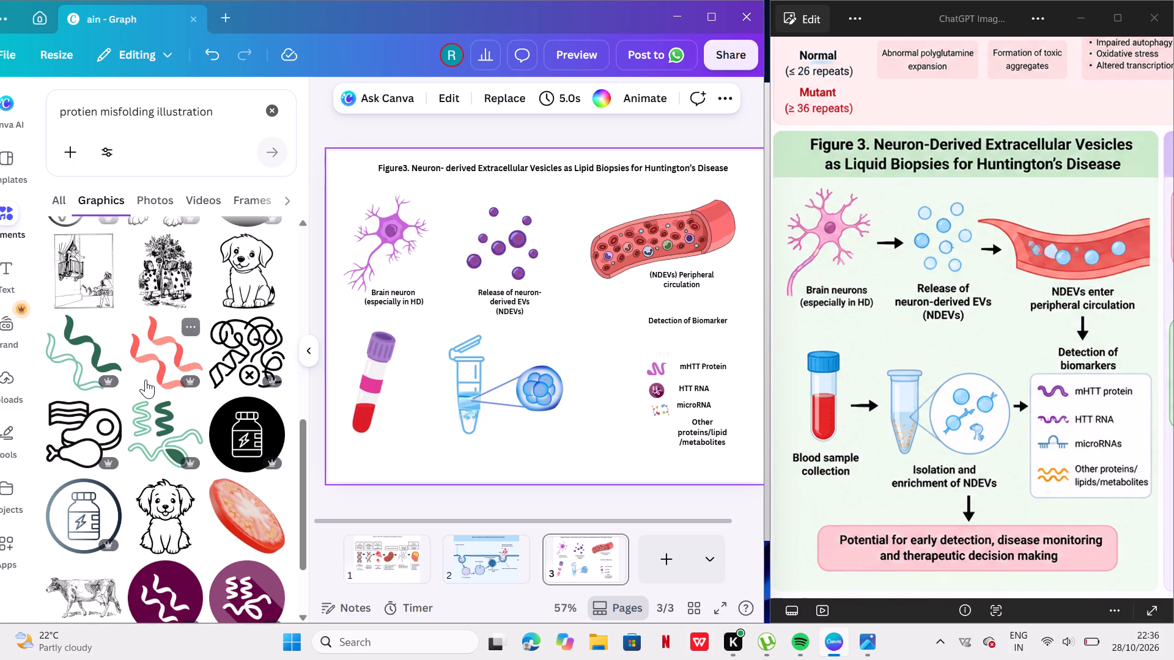
{"action": "left_click", "coordinate": [146, 380]}
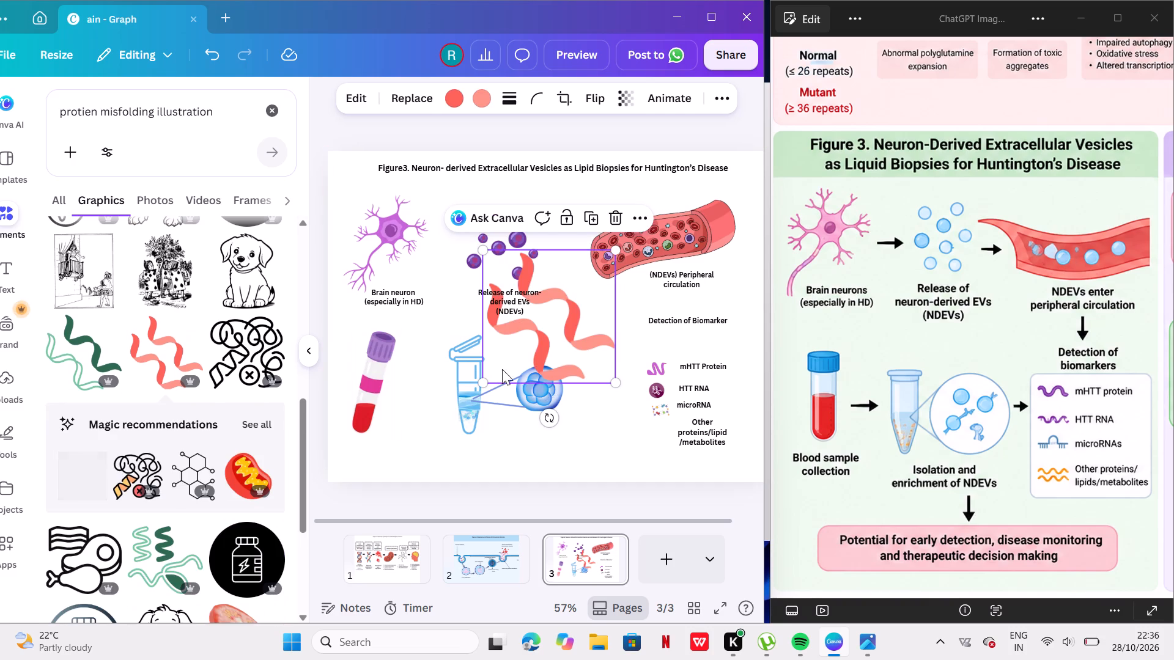
Shrink the coral ribbon graphic to a small icon, rotate it so its waves run horizontally, and place it beside the "Other proteins/lipid/metabolites" label.
{"action": "left_click_drag", "start_coordinate": [611, 248], "coordinate": [589, 271]}
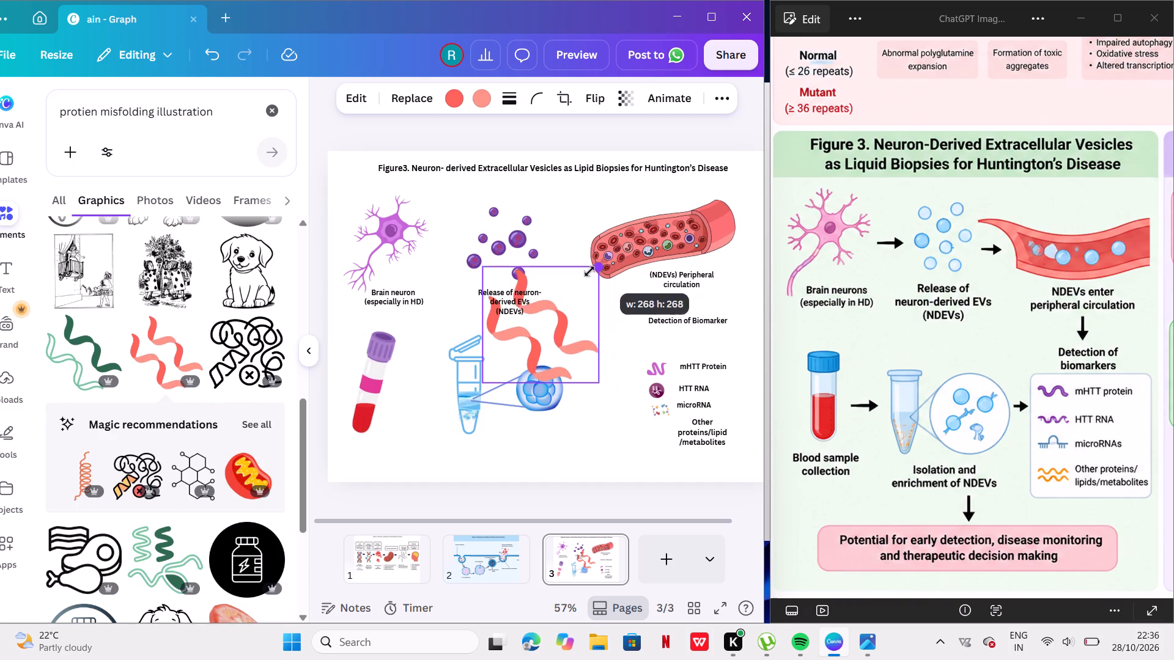
{"action": "left_click_drag", "start_coordinate": [589, 271], "coordinate": [528, 346]}
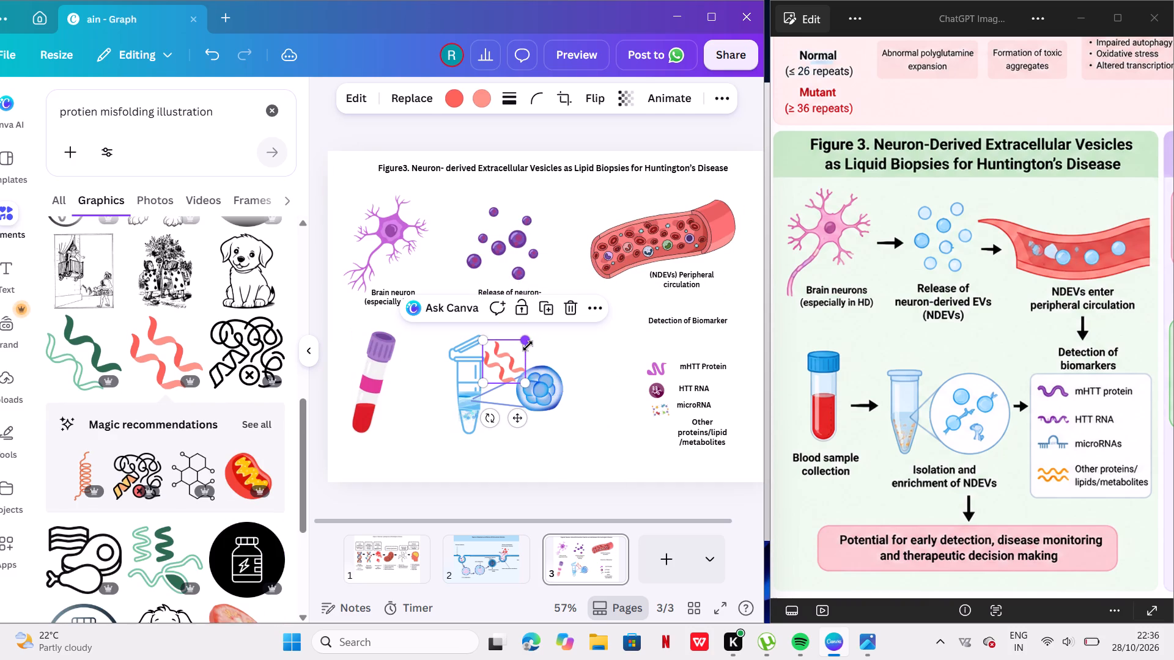
{"action": "left_click_drag", "start_coordinate": [490, 419], "coordinate": [527, 404]}
{"action": "left_click_drag", "start_coordinate": [501, 358], "coordinate": [548, 391]}
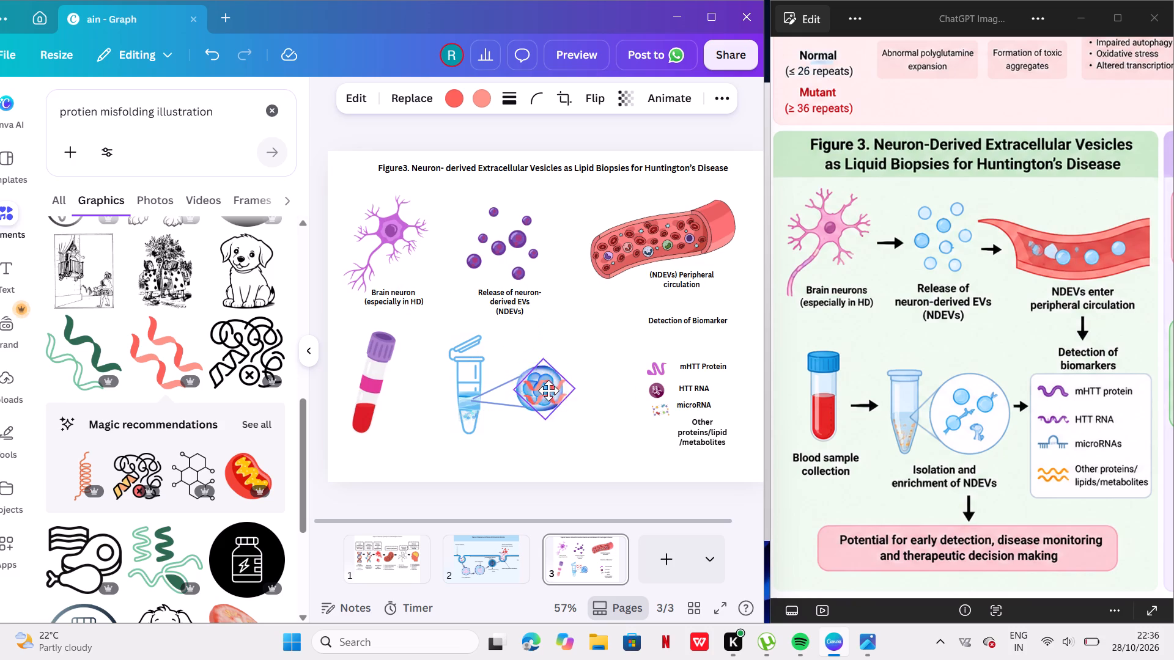
{"action": "left_click_drag", "start_coordinate": [548, 391], "coordinate": [649, 433]}
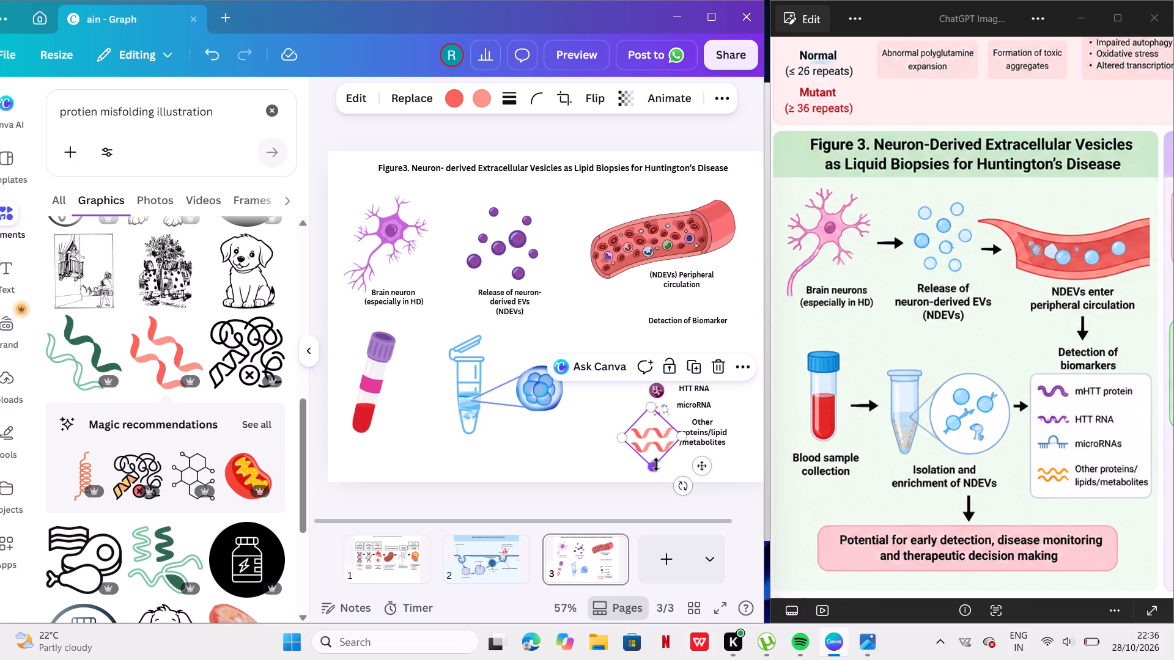
{"action": "left_click_drag", "start_coordinate": [656, 465], "coordinate": [660, 439]}
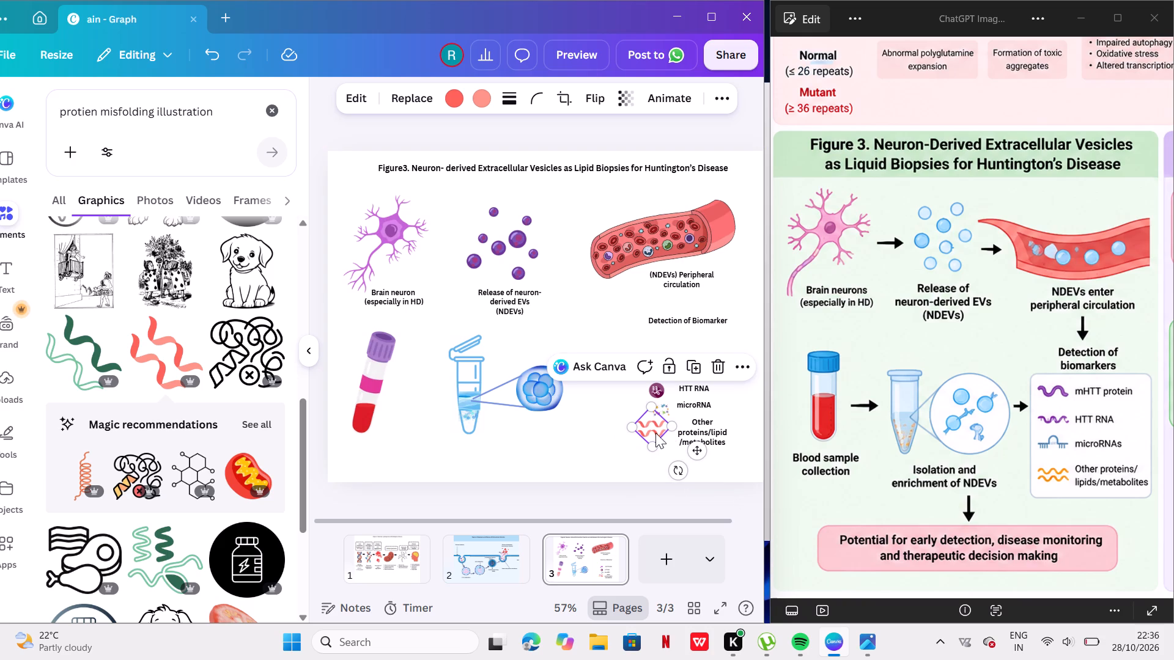
{"action": "left_click_drag", "start_coordinate": [654, 425], "coordinate": [658, 436]}
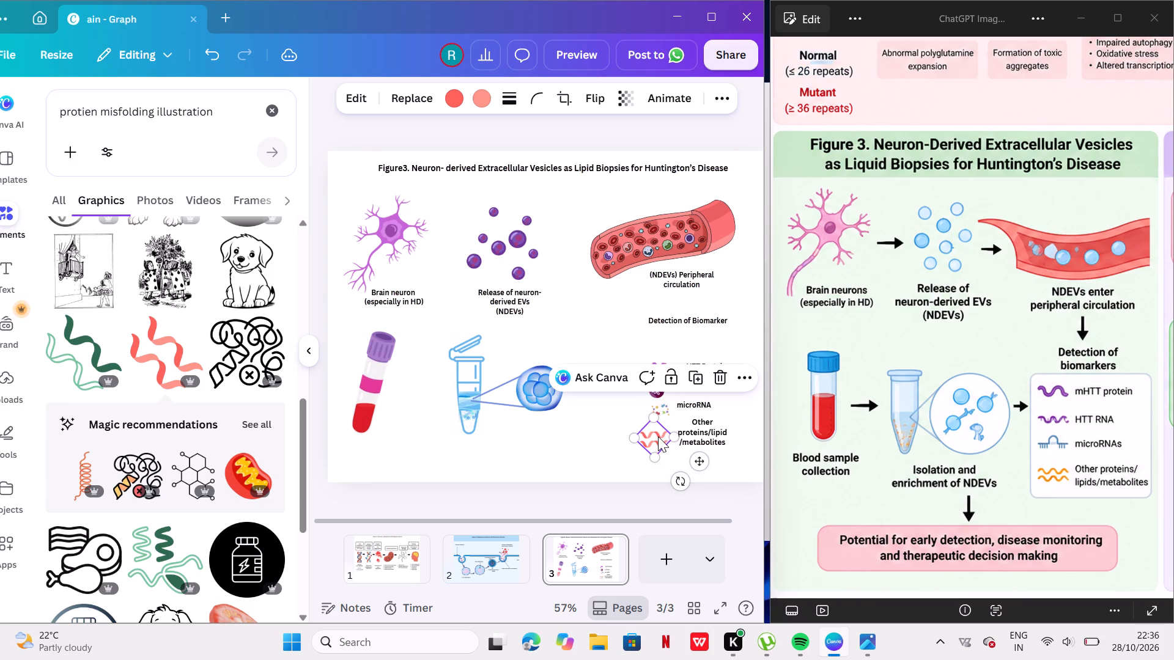
{"action": "left_click_drag", "start_coordinate": [655, 414], "coordinate": [655, 424]}
{"action": "left_click_drag", "start_coordinate": [654, 442], "coordinate": [654, 433]}
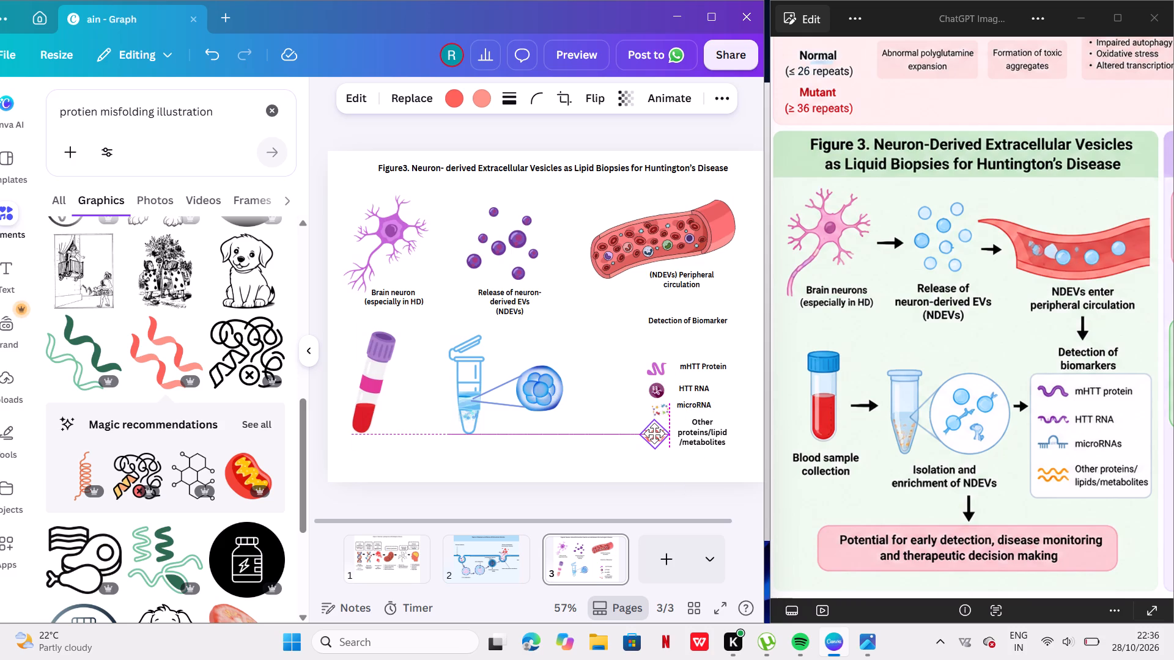
{"action": "left_click_drag", "start_coordinate": [654, 433], "coordinate": [655, 433]}
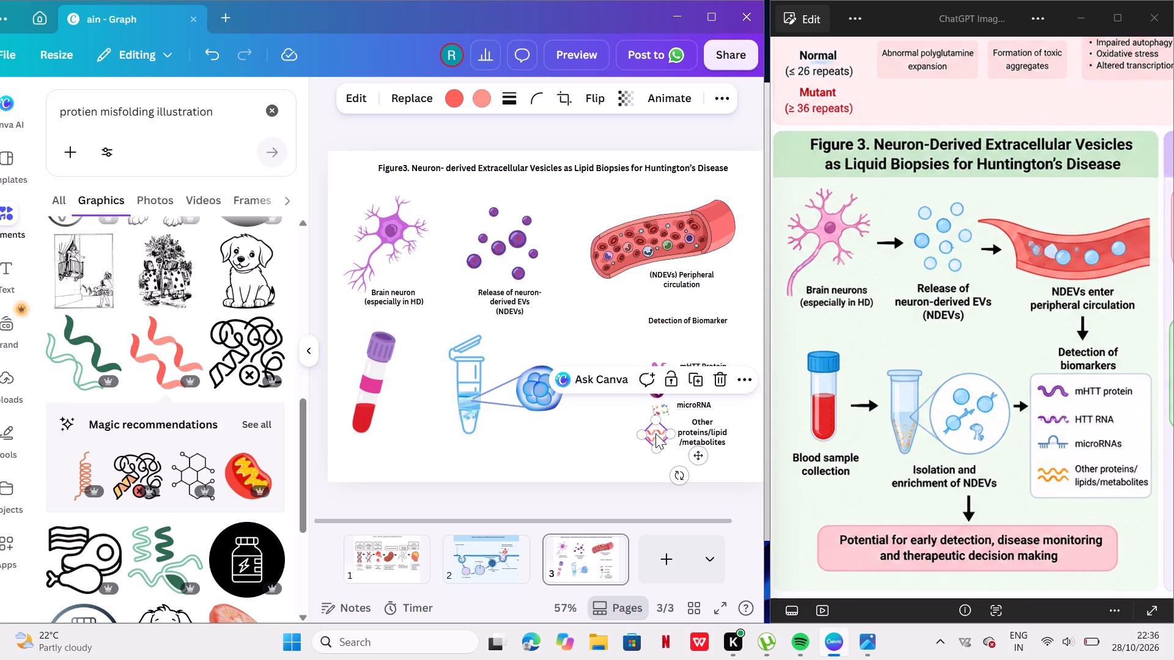
{"action": "left_click", "coordinate": [602, 435]}
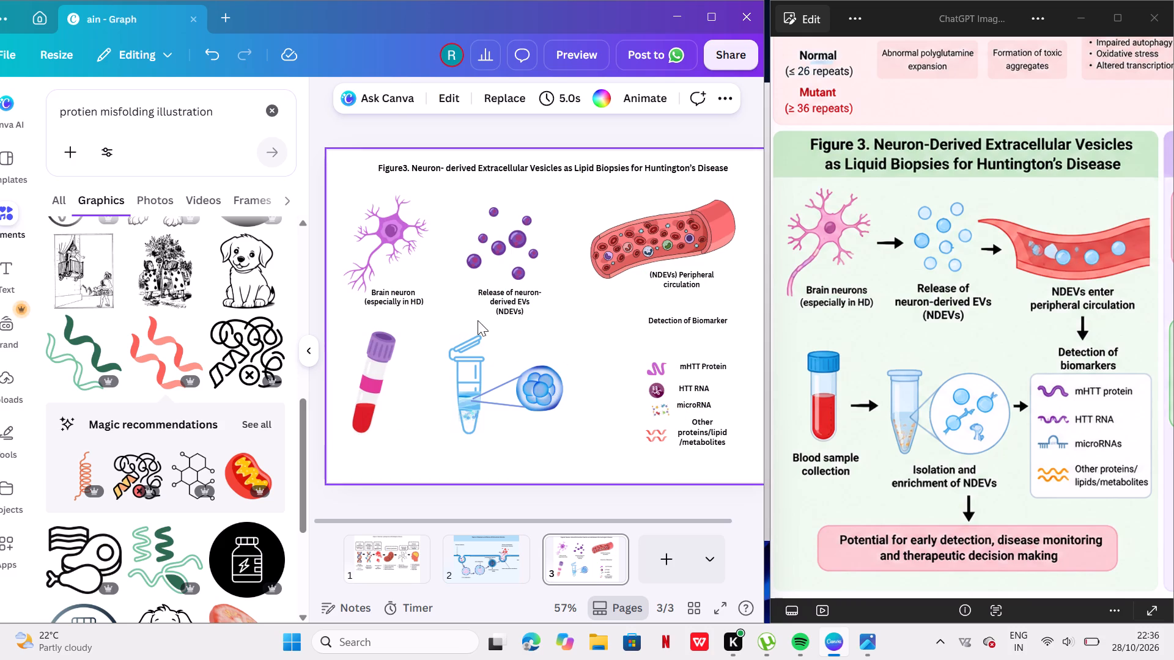
Make the coral ribbon icon beside the "Other proteins/lipid/metabolites" label slightly smaller.
{"action": "left_click", "coordinate": [654, 404]}
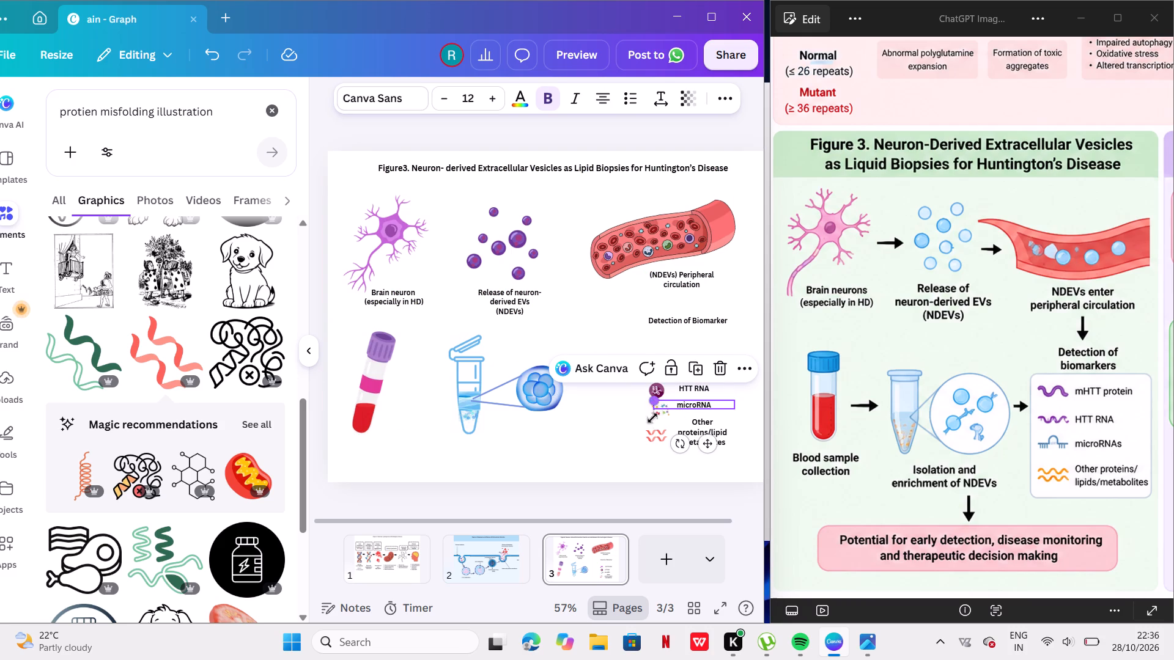
{"action": "left_click", "coordinate": [652, 440]}
{"action": "double_click", "coordinate": [652, 440]}
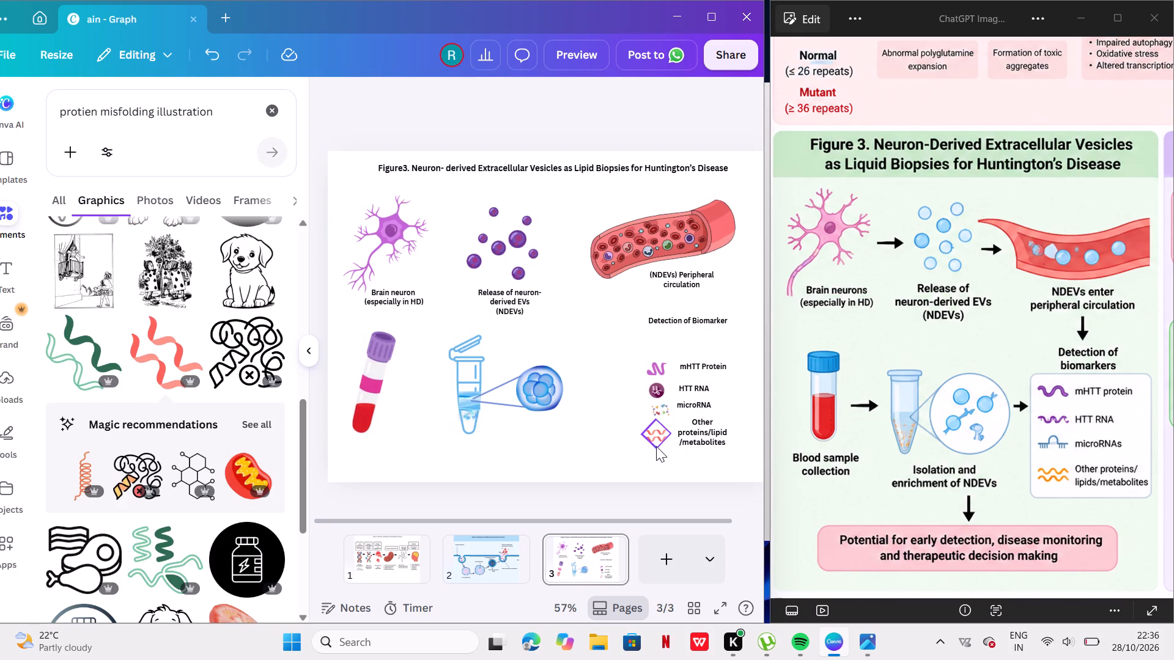
{"action": "left_click", "coordinate": [647, 436]}
{"action": "double_click", "coordinate": [647, 436]}
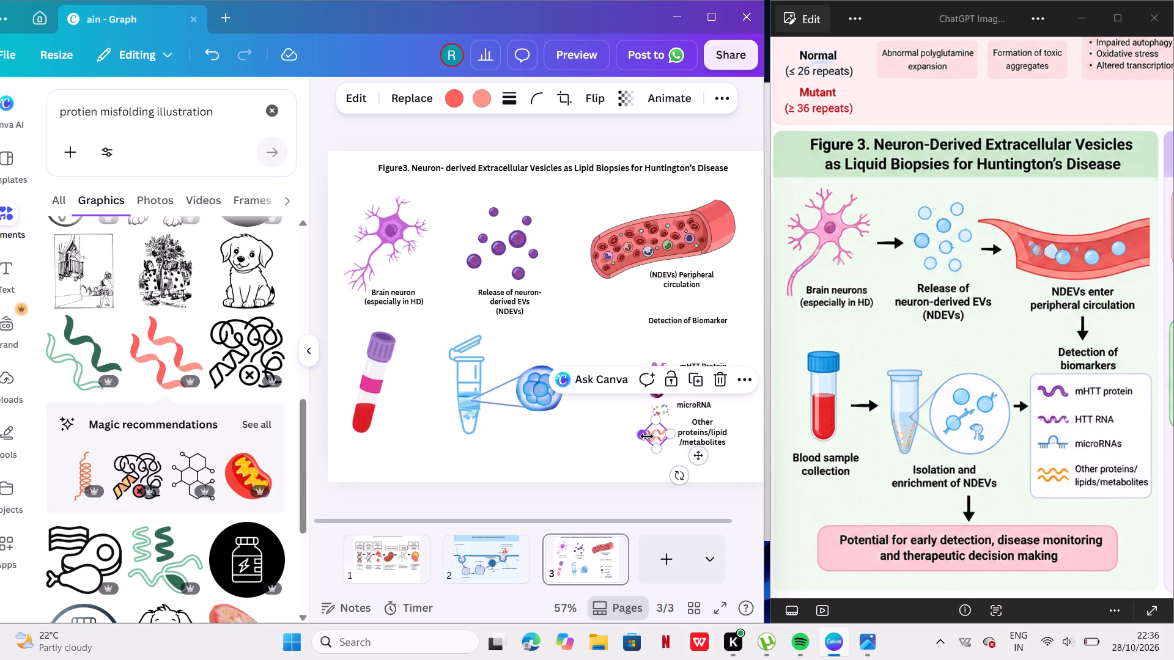
{"action": "left_click", "coordinate": [628, 436]}
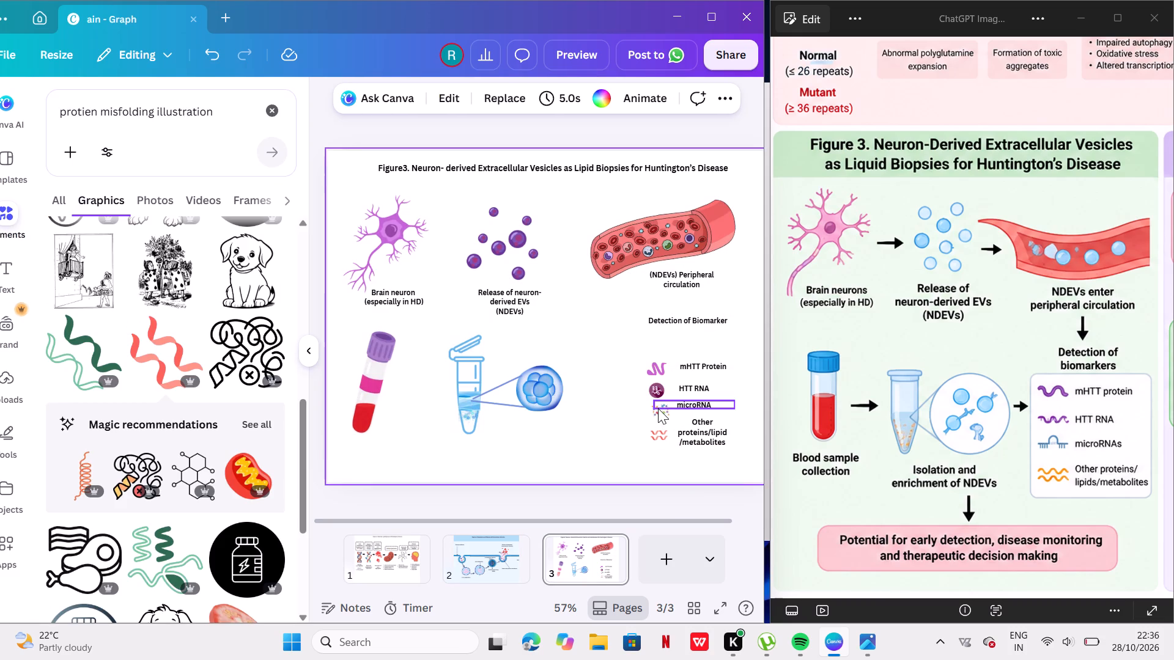
Shift the microRNA label slightly down and resize the nucleotide icon beside it to about 47 × 34.
{"action": "left_click", "coordinate": [689, 402]}
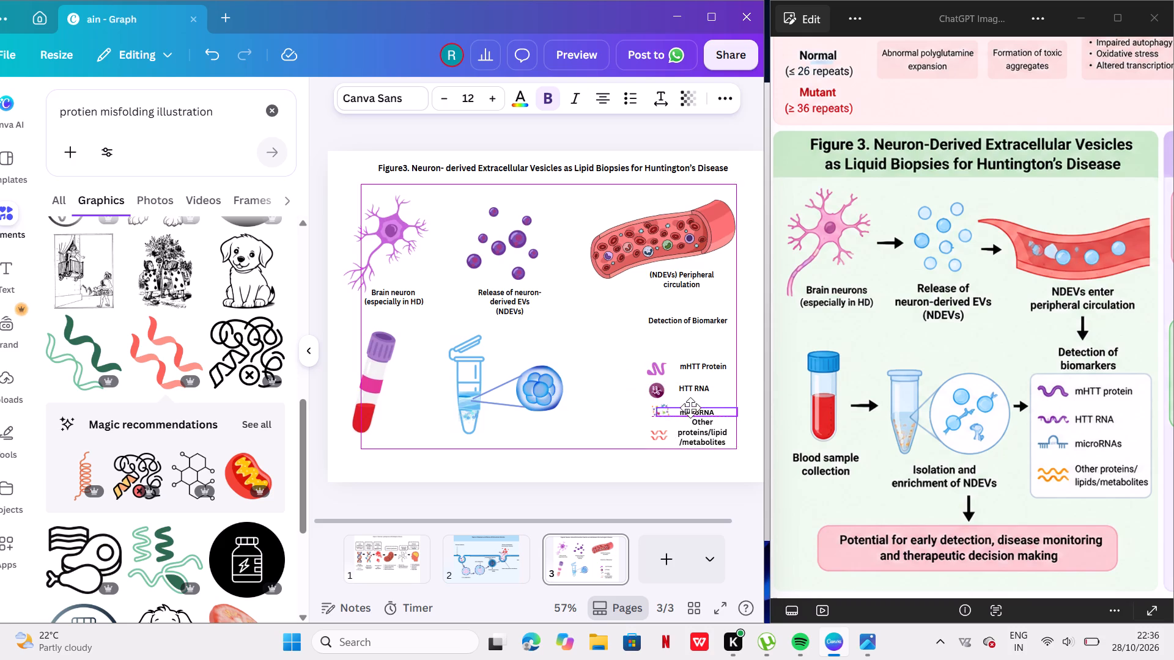
{"action": "left_click", "coordinate": [630, 406]}
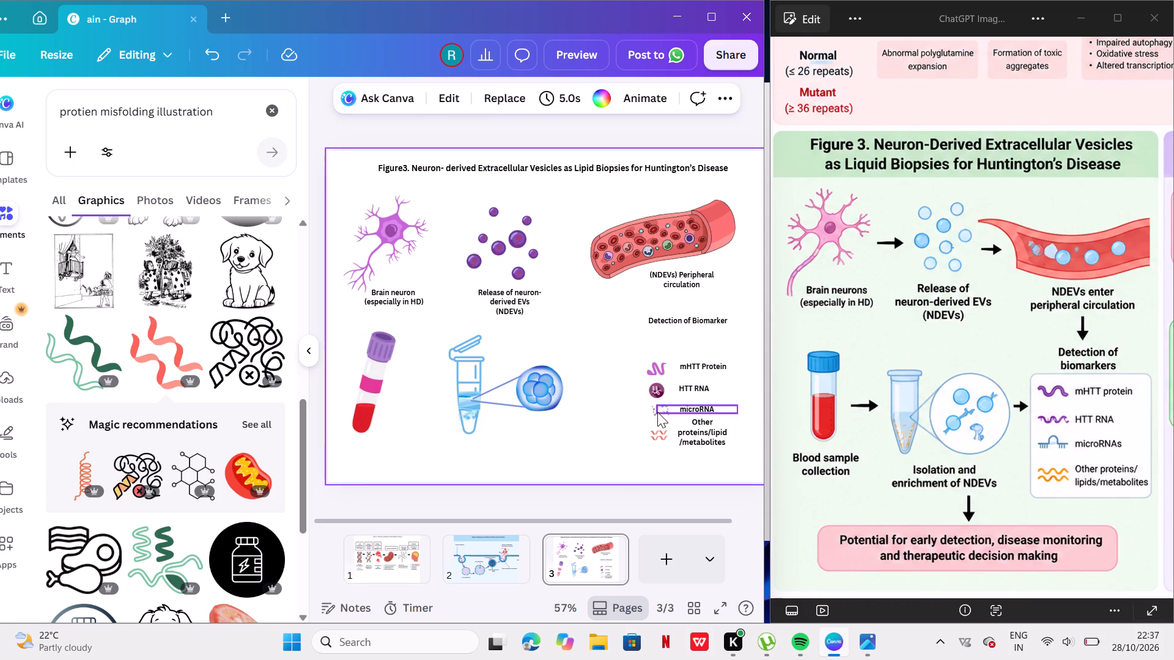
{"action": "double_click", "coordinate": [657, 412]}
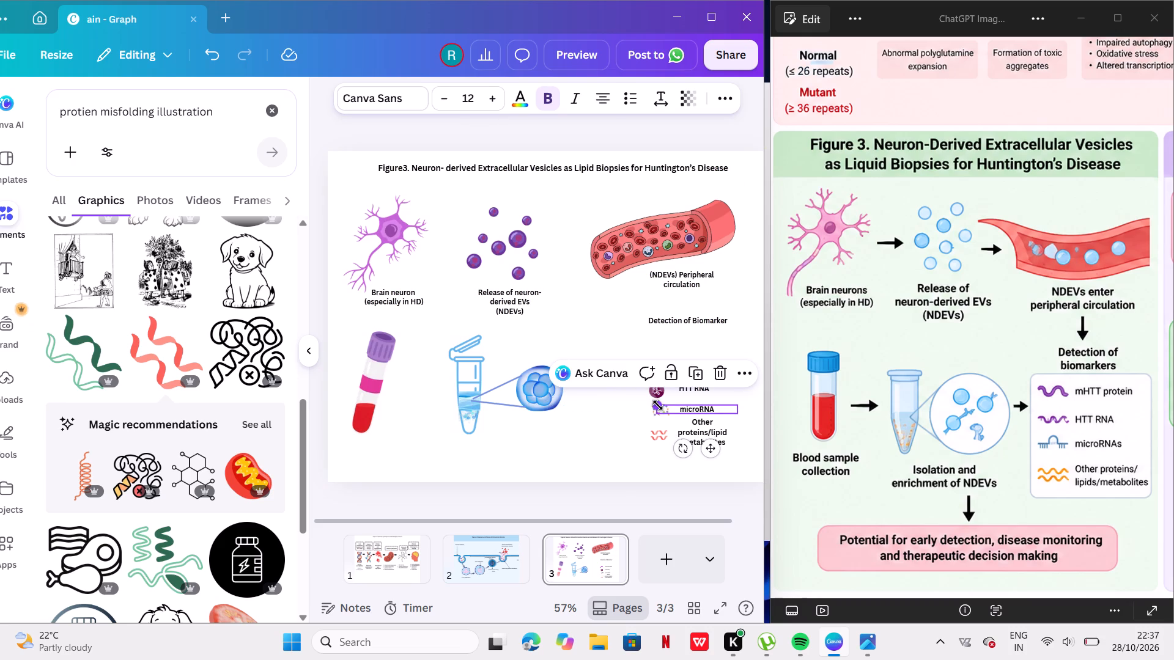
{"action": "left_click", "coordinate": [658, 405]}
{"action": "left_click", "coordinate": [634, 409]}
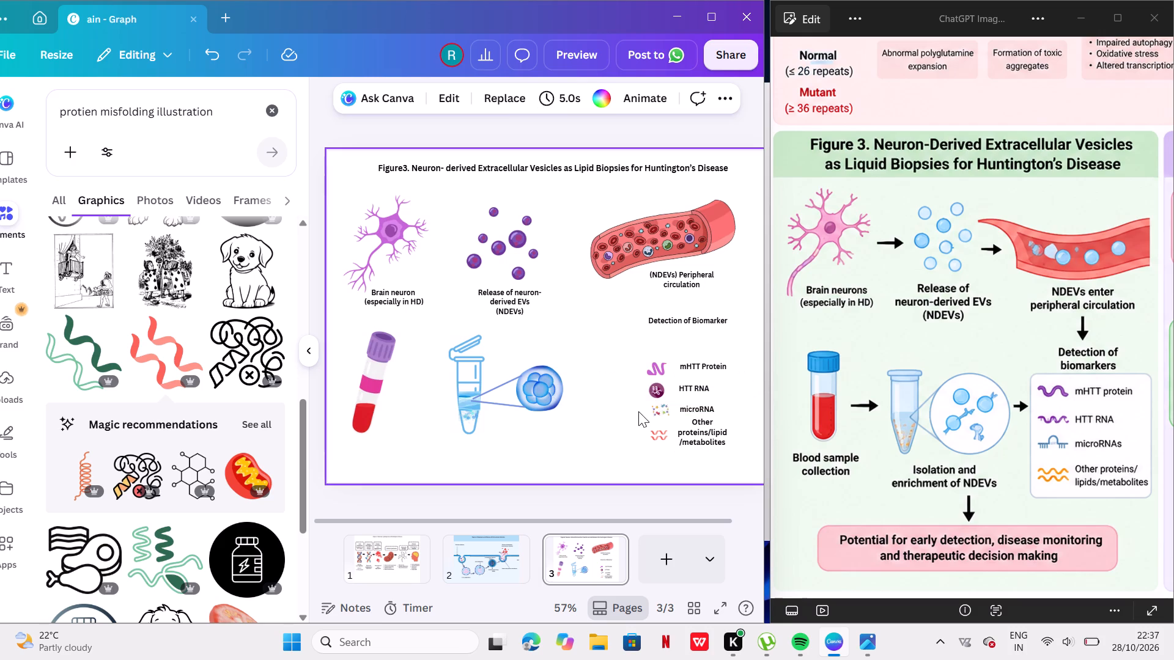
{"action": "double_click", "coordinate": [656, 412]}
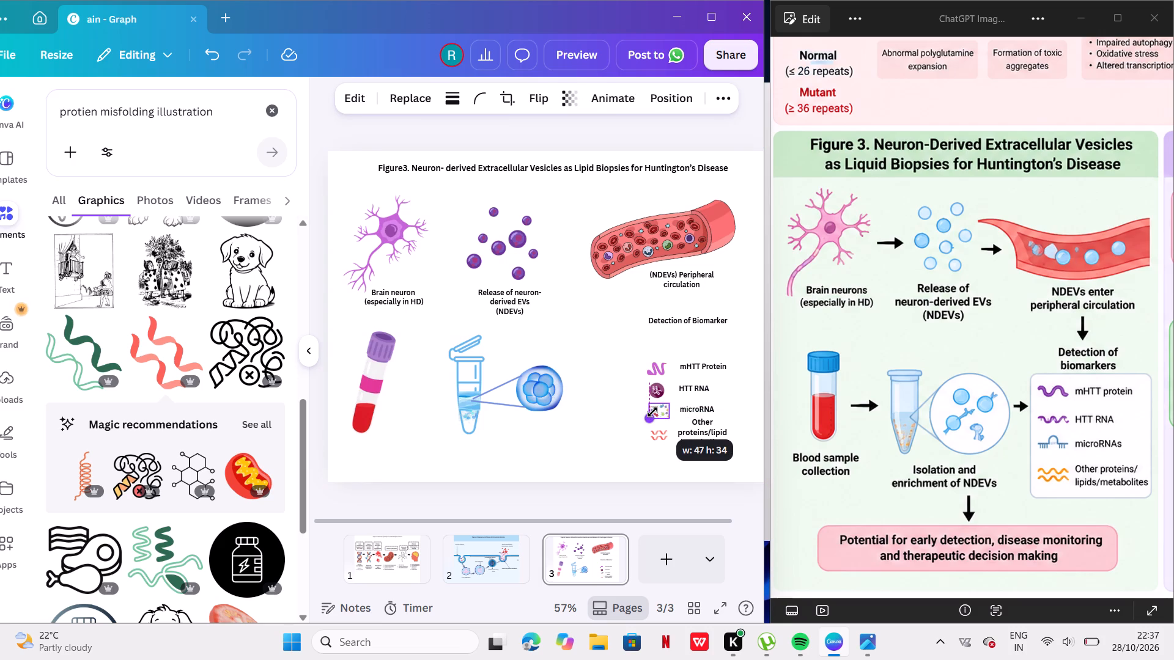
{"action": "left_click", "coordinate": [637, 411]}
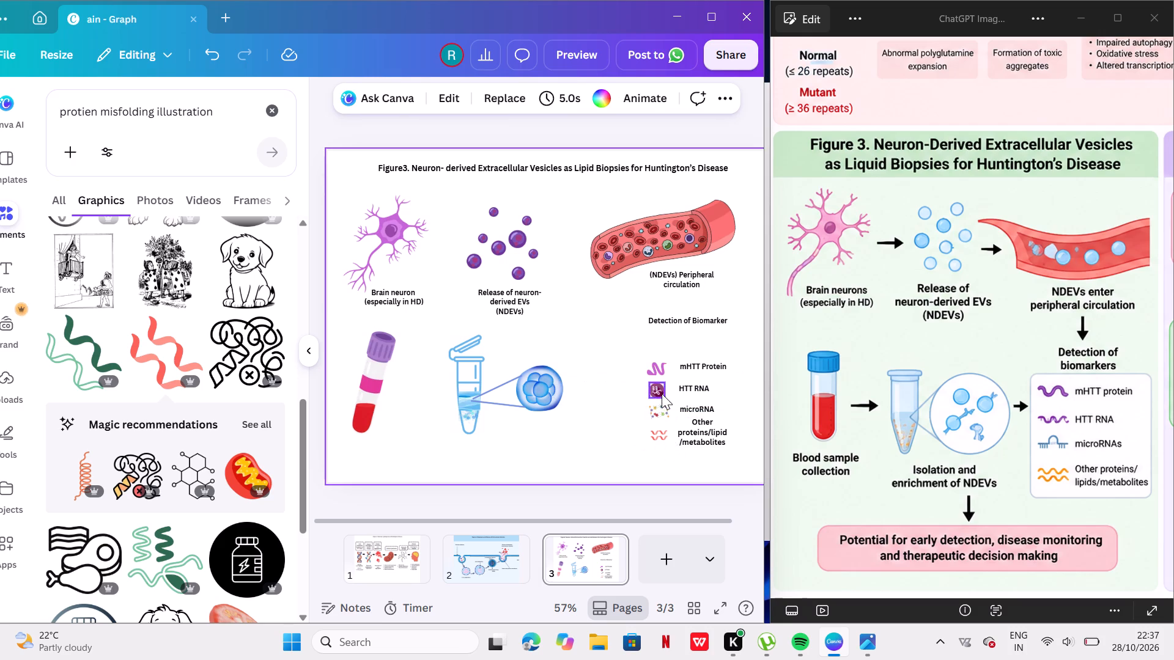
Adjust the size of the purple circular icon beside the HTT RNA label to about 36 × 36.
{"action": "double_click", "coordinate": [661, 391]}
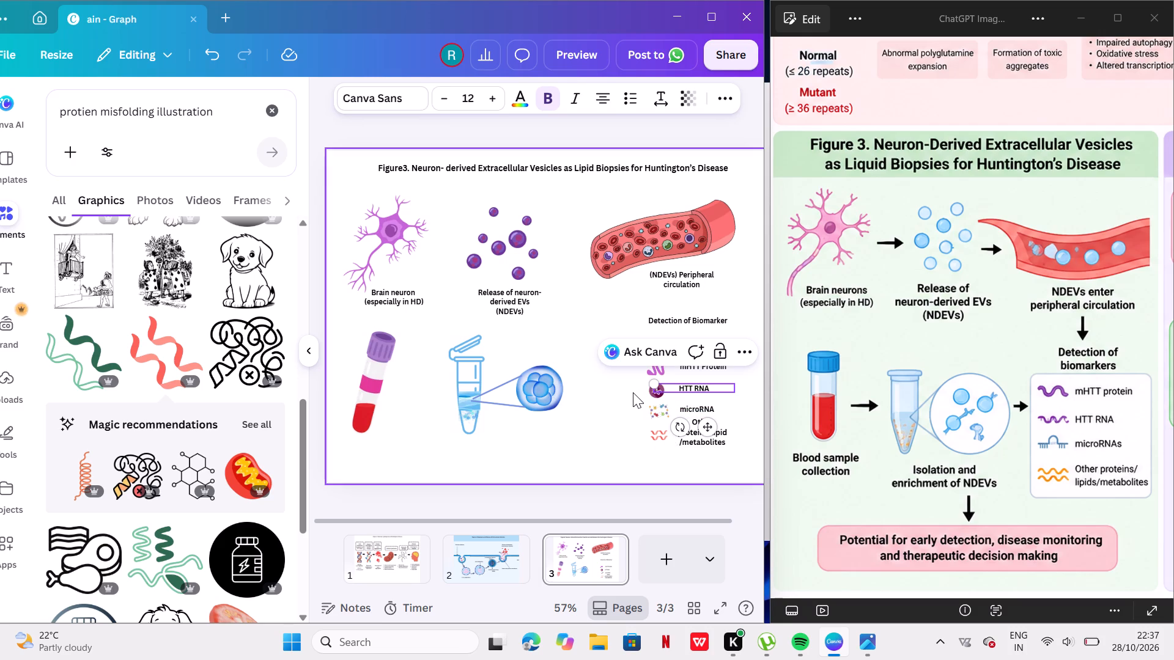
{"action": "left_click", "coordinate": [633, 392]}
{"action": "double_click", "coordinate": [653, 389]}
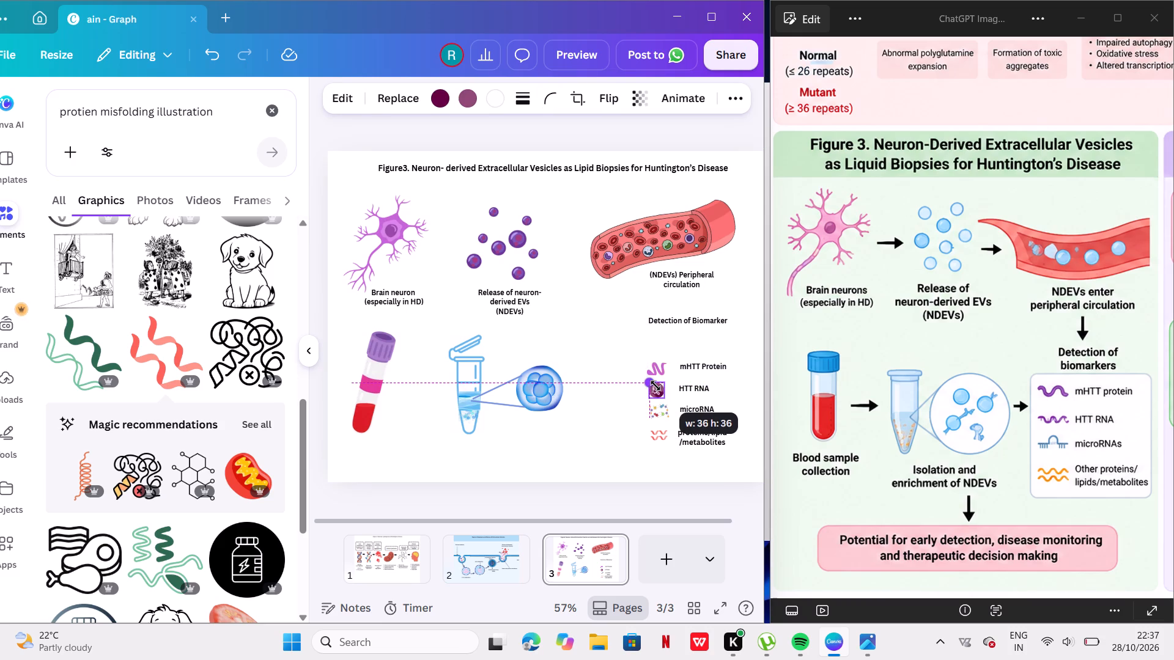
{"action": "left_click", "coordinate": [627, 391]}
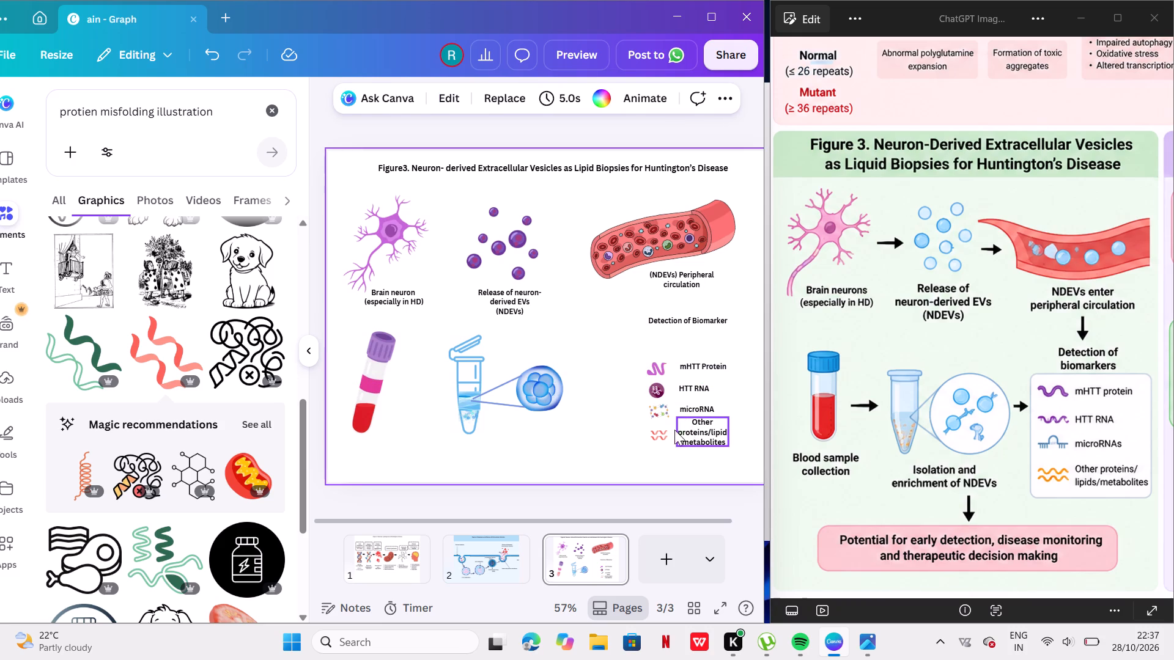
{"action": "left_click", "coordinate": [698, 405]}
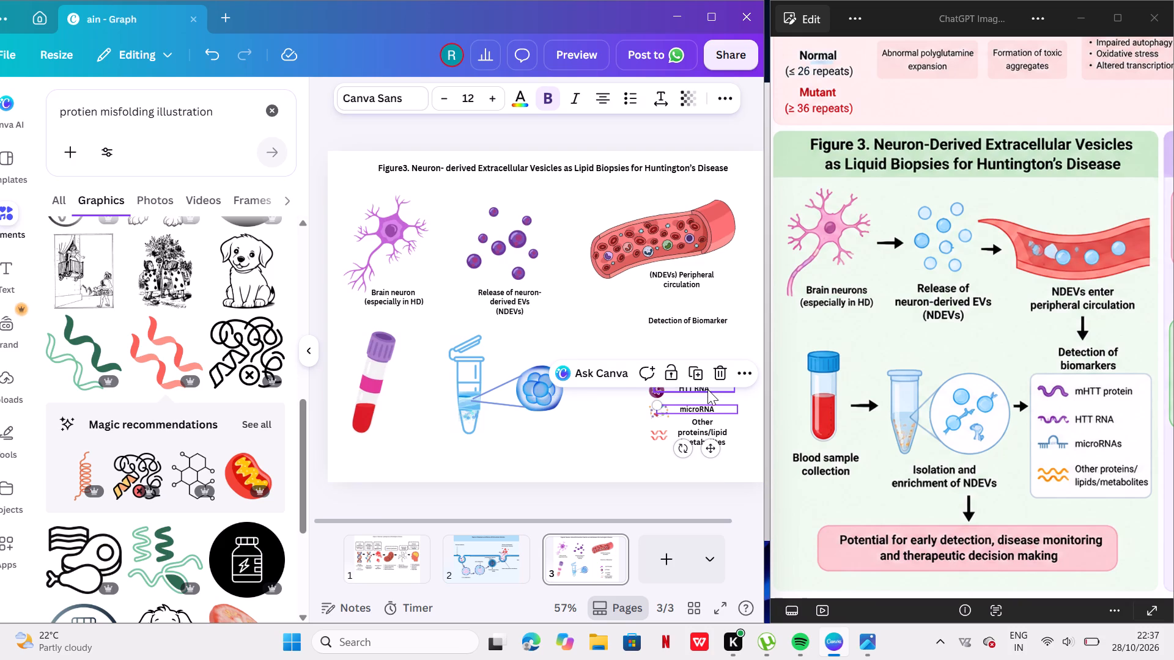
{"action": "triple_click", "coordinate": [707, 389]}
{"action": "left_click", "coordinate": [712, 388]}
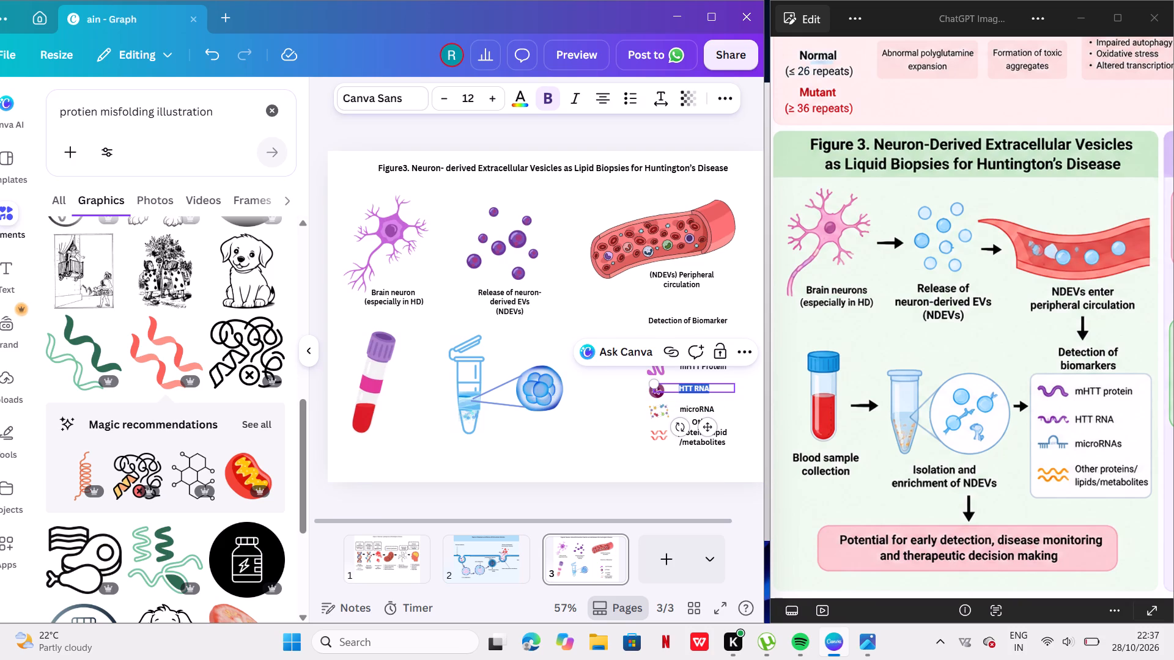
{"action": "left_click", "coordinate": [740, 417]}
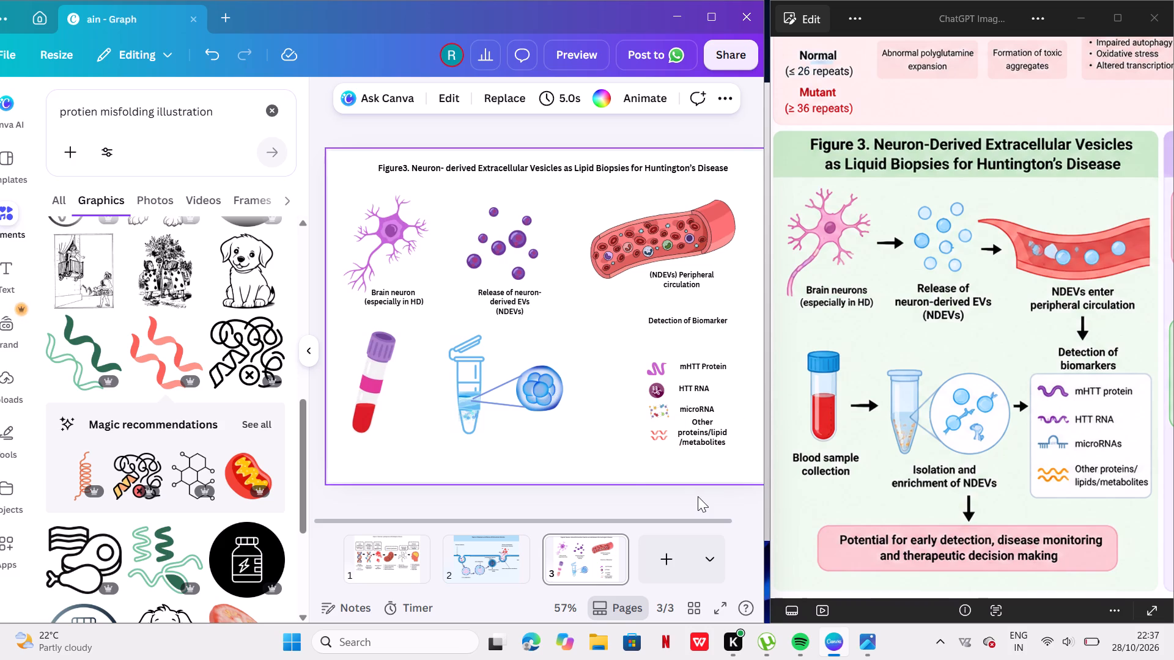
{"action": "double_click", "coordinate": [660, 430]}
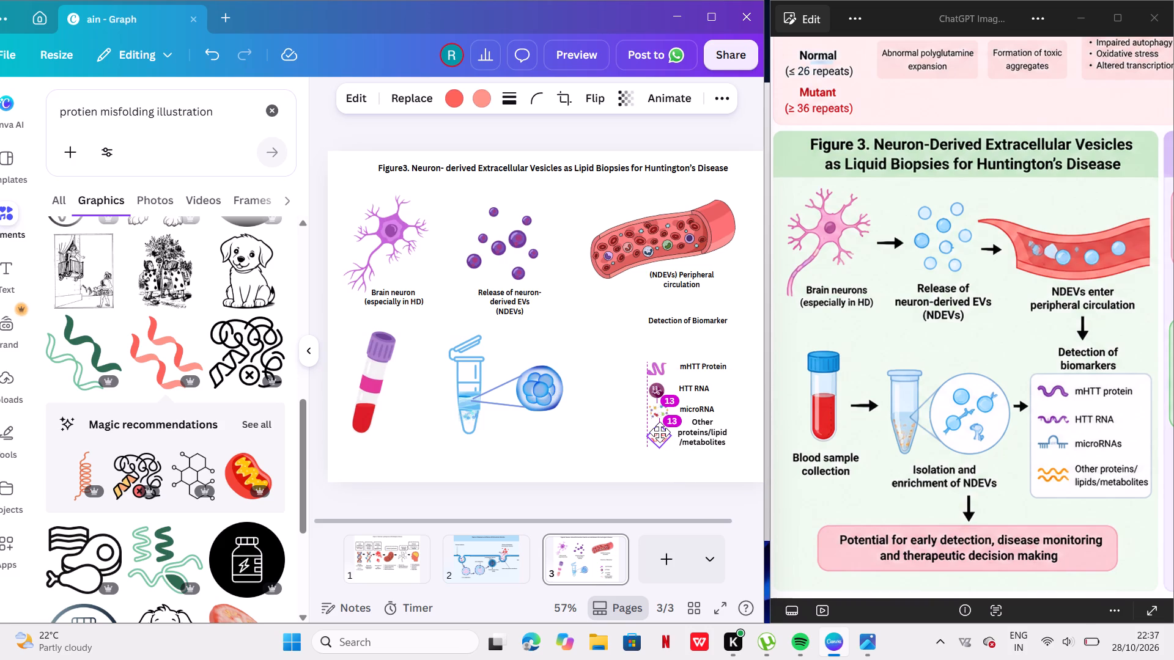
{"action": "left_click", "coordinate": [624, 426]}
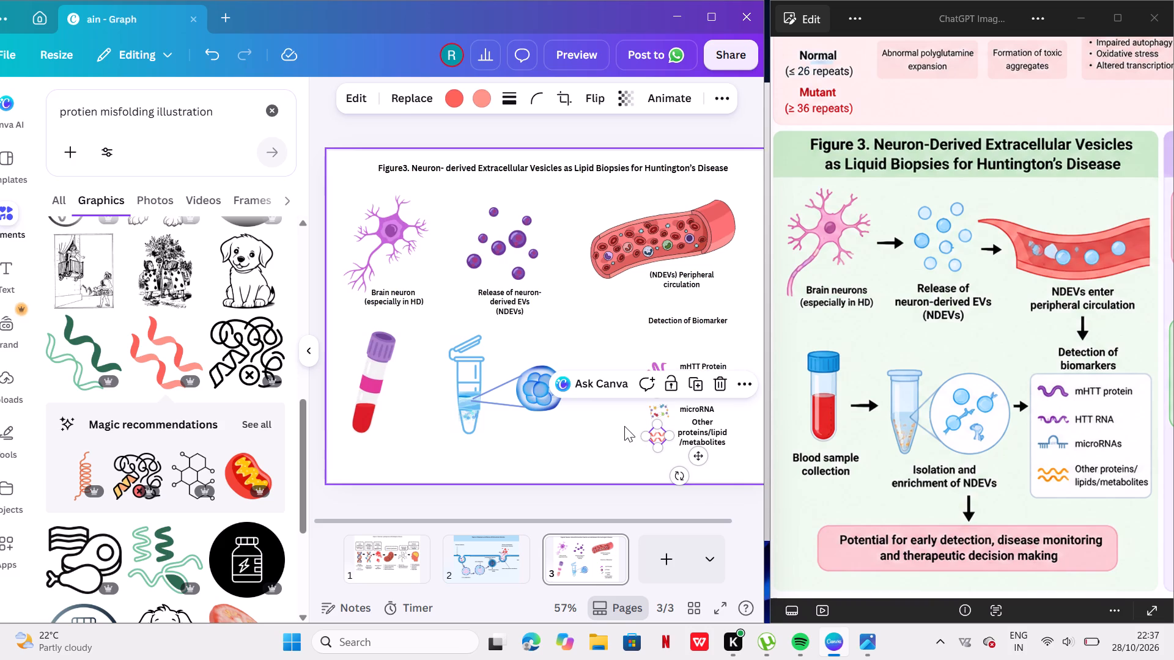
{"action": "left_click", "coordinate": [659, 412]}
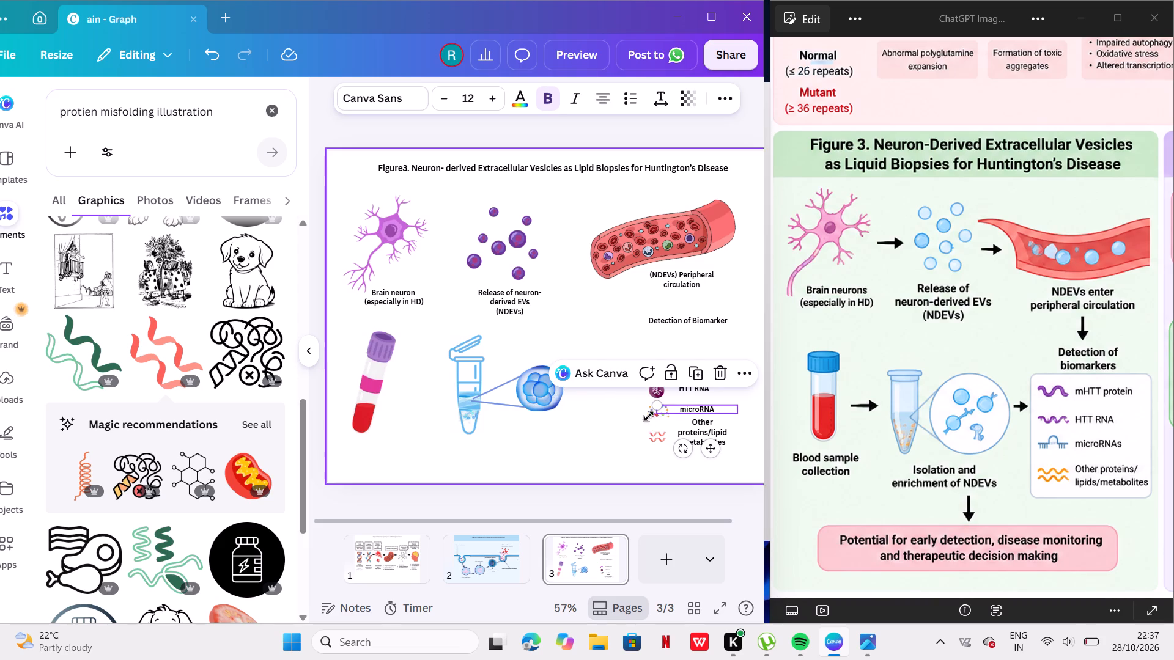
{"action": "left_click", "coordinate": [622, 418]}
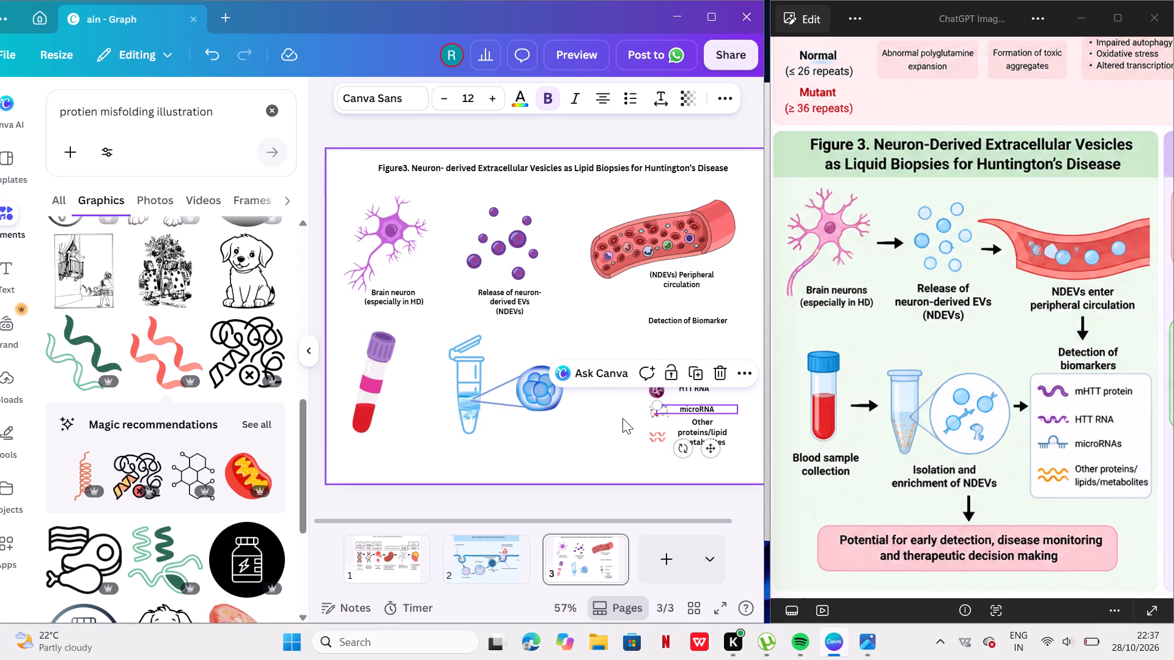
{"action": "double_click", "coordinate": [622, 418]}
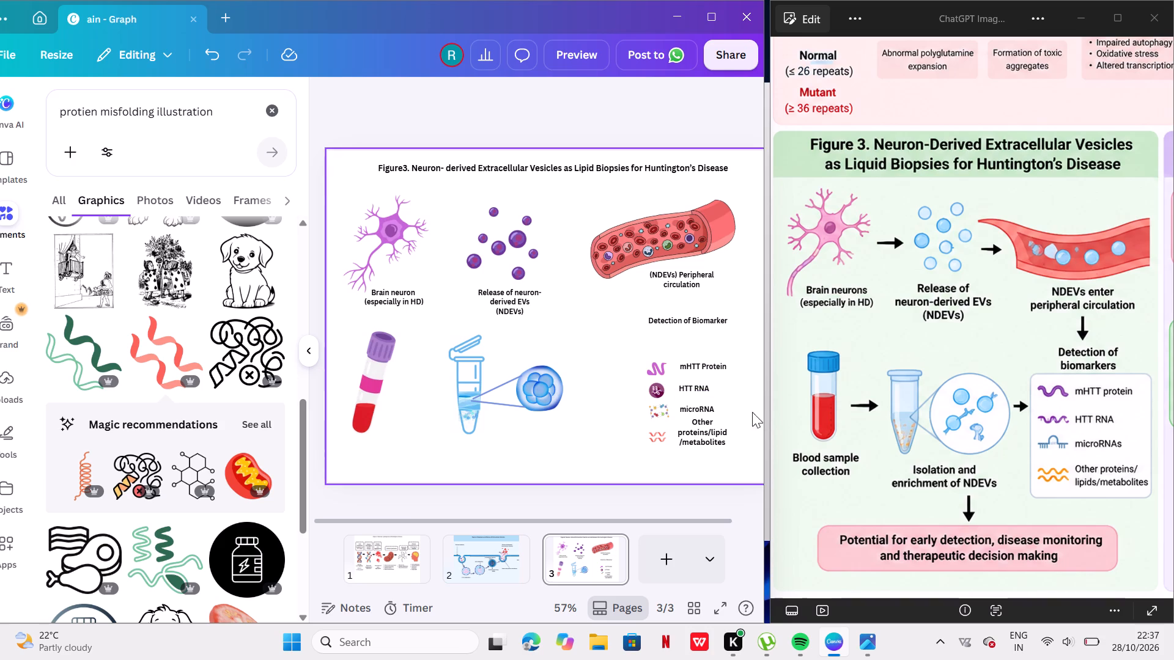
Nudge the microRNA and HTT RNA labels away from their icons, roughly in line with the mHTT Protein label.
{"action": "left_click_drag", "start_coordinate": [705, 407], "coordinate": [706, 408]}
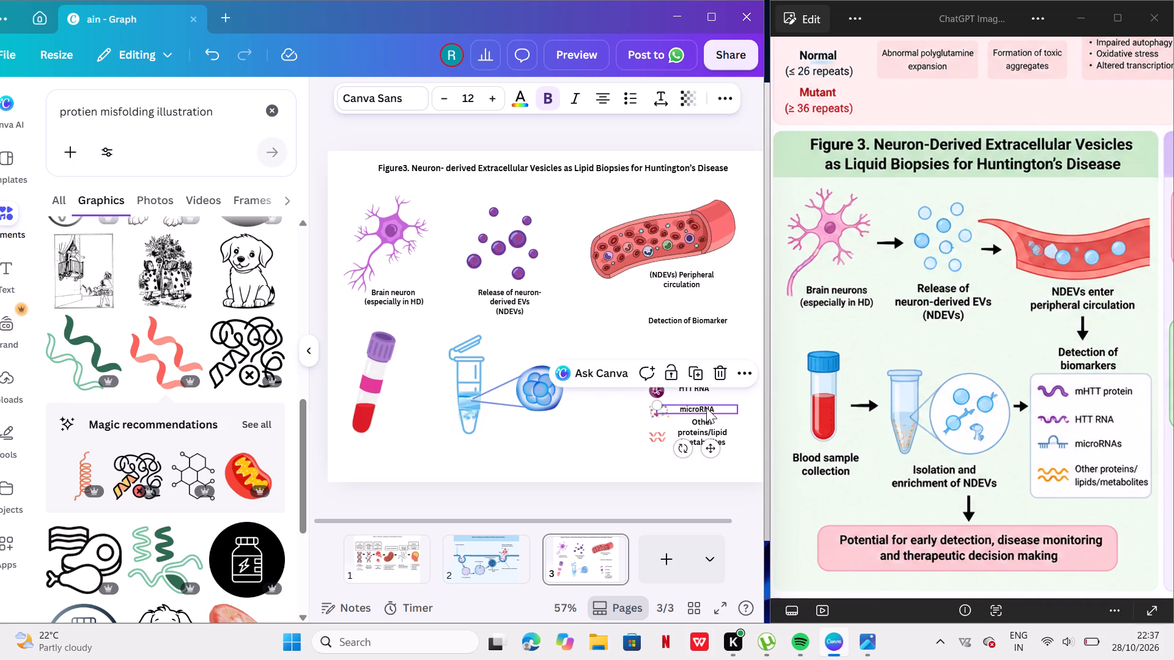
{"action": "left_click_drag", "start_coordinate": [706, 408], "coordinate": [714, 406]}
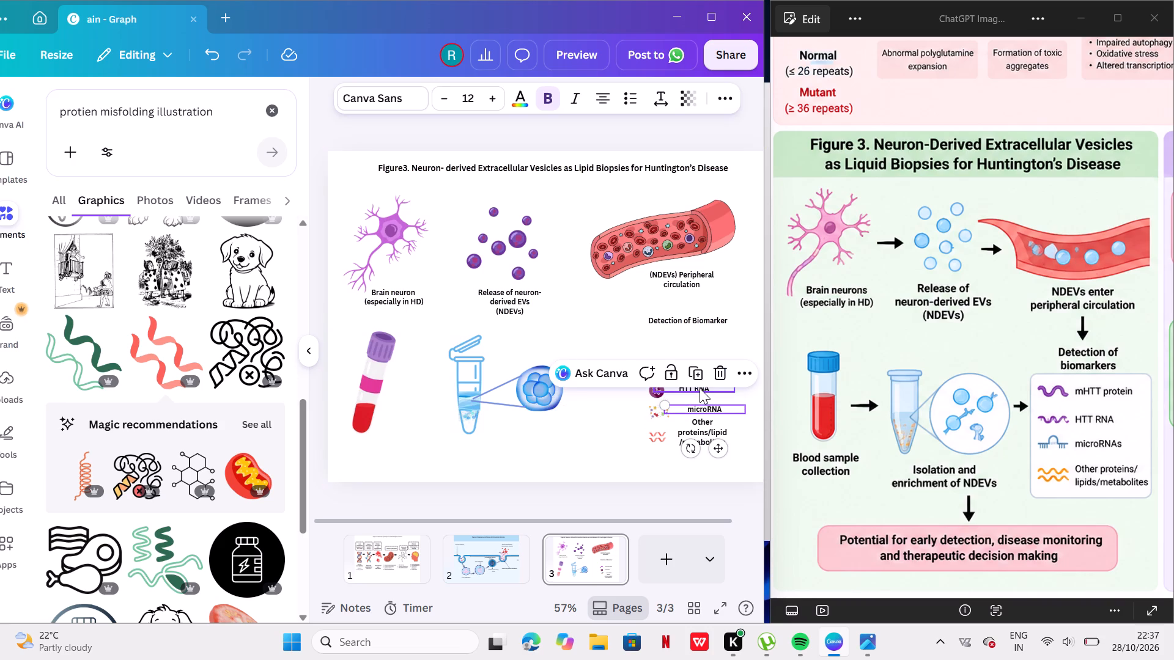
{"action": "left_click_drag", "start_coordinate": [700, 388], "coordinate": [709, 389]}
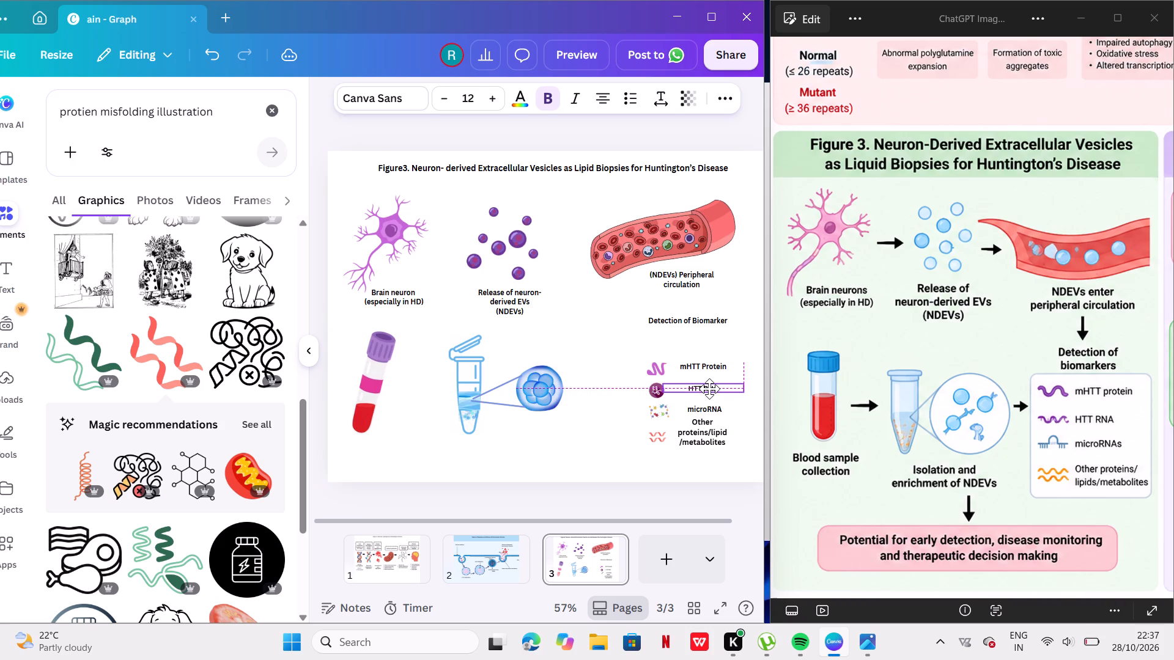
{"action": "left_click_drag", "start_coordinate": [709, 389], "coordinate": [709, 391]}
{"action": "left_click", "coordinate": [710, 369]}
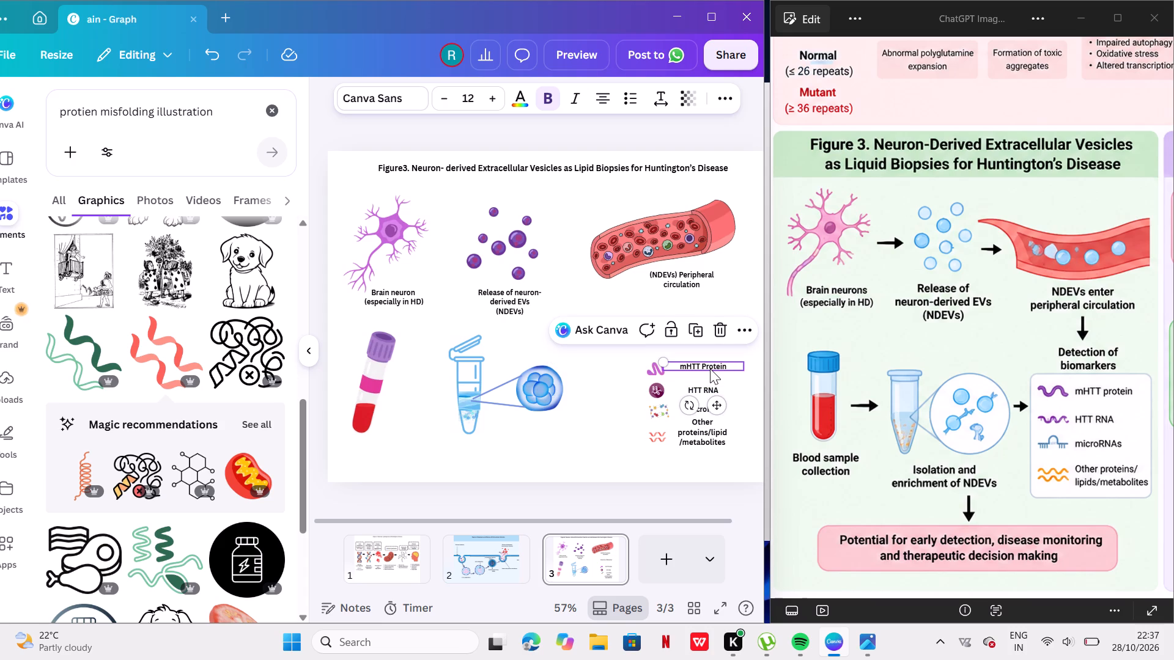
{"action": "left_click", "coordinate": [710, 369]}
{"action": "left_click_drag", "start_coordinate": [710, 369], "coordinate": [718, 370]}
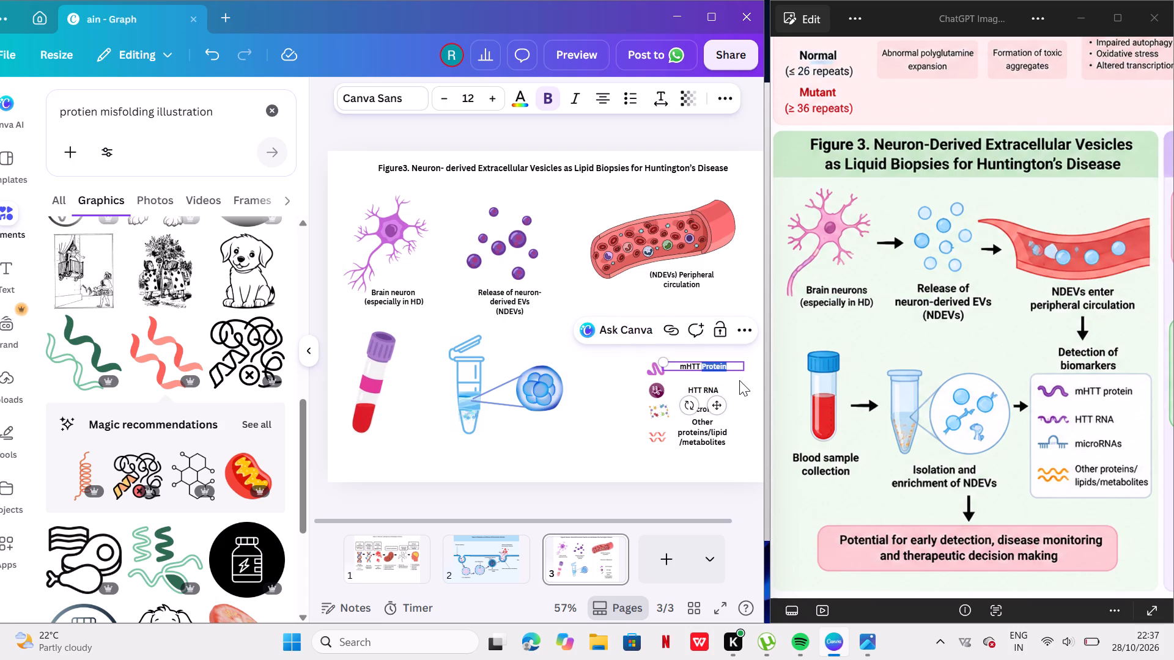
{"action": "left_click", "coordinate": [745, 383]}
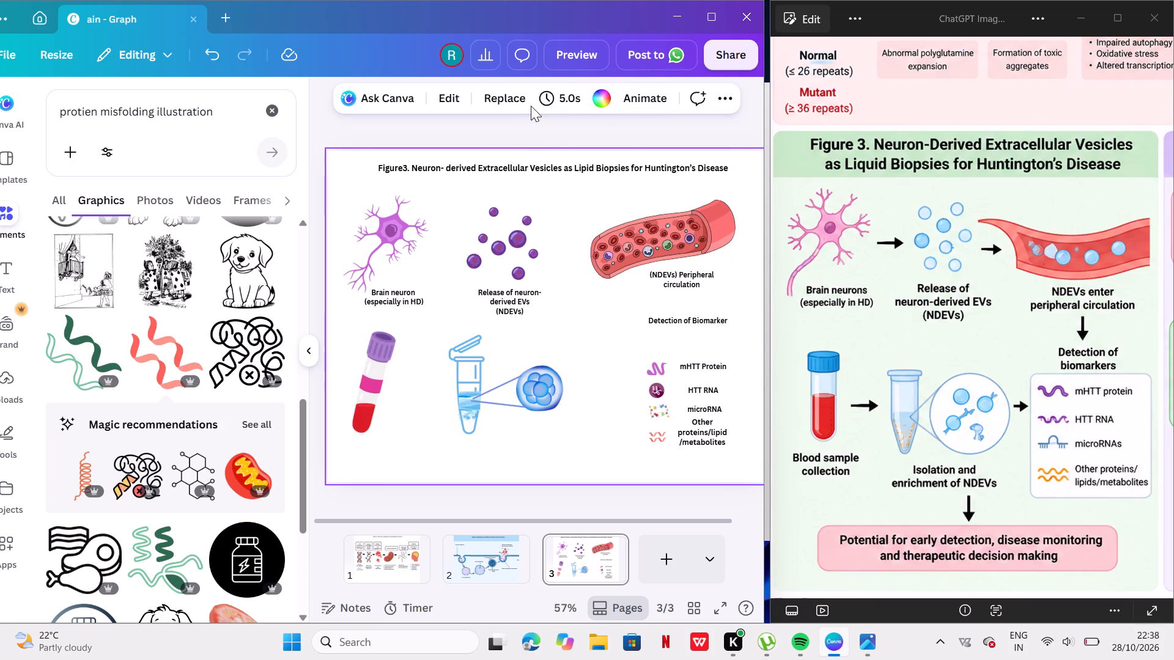
Set the text alignment of the four biomarker labels, from mHTT Protein to Other proteins/lipid/metabolites, to justified.
{"action": "left_click_drag", "start_coordinate": [676, 353], "coordinate": [701, 405]}
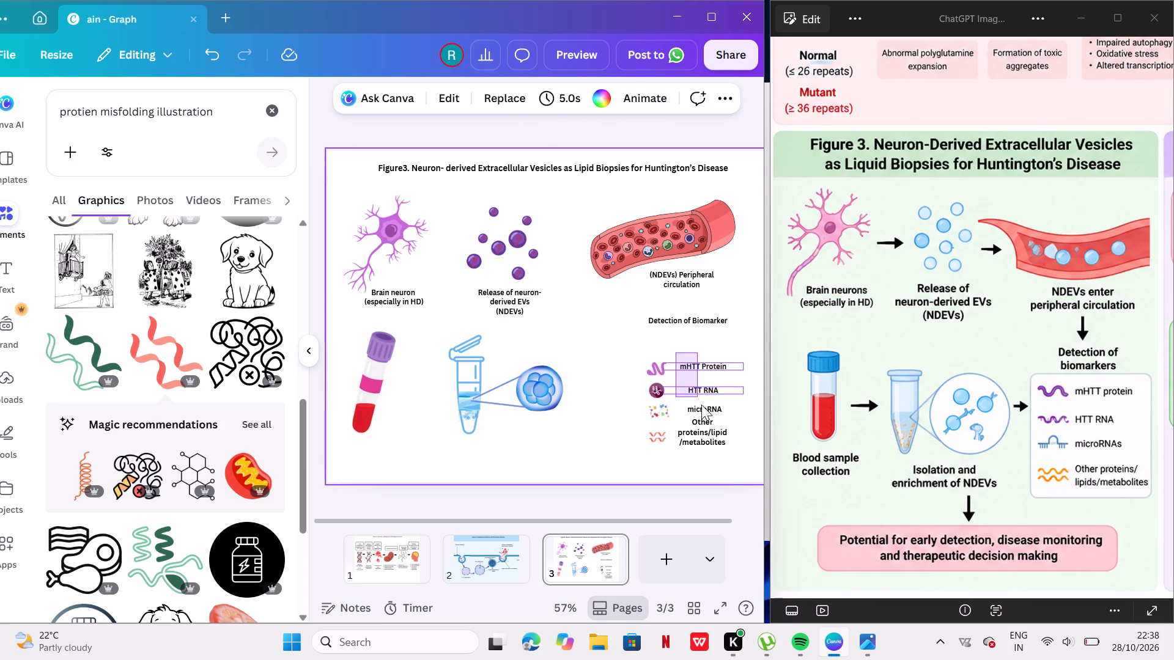
{"action": "left_click_drag", "start_coordinate": [701, 405], "coordinate": [735, 455]}
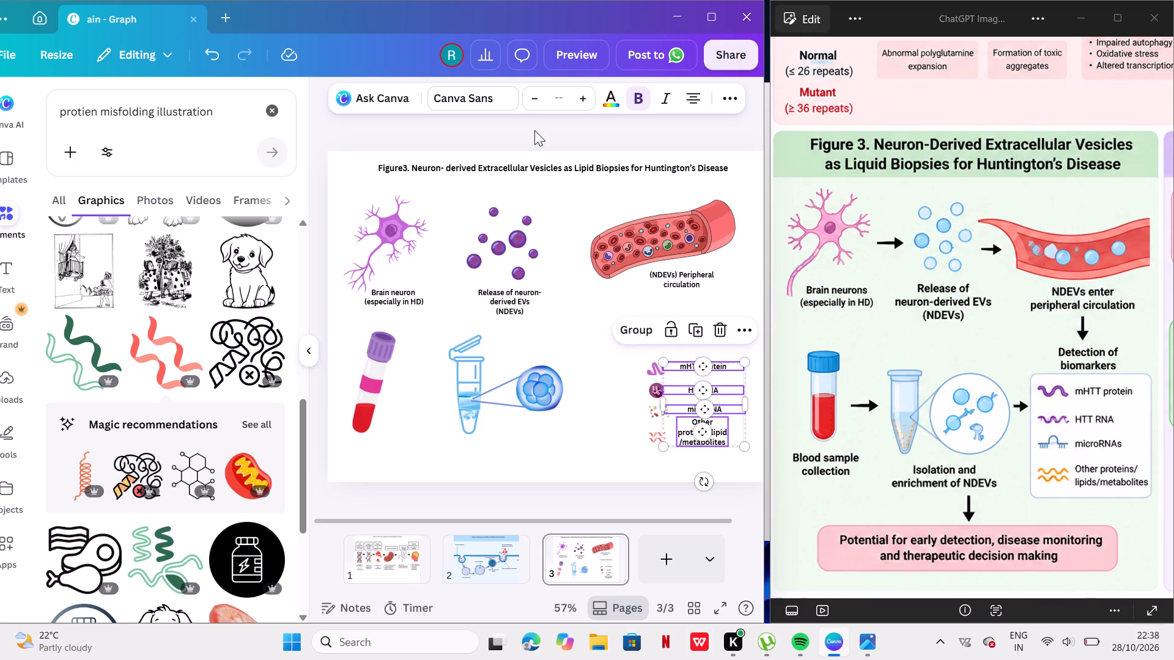
{"action": "left_click", "coordinate": [693, 101]}
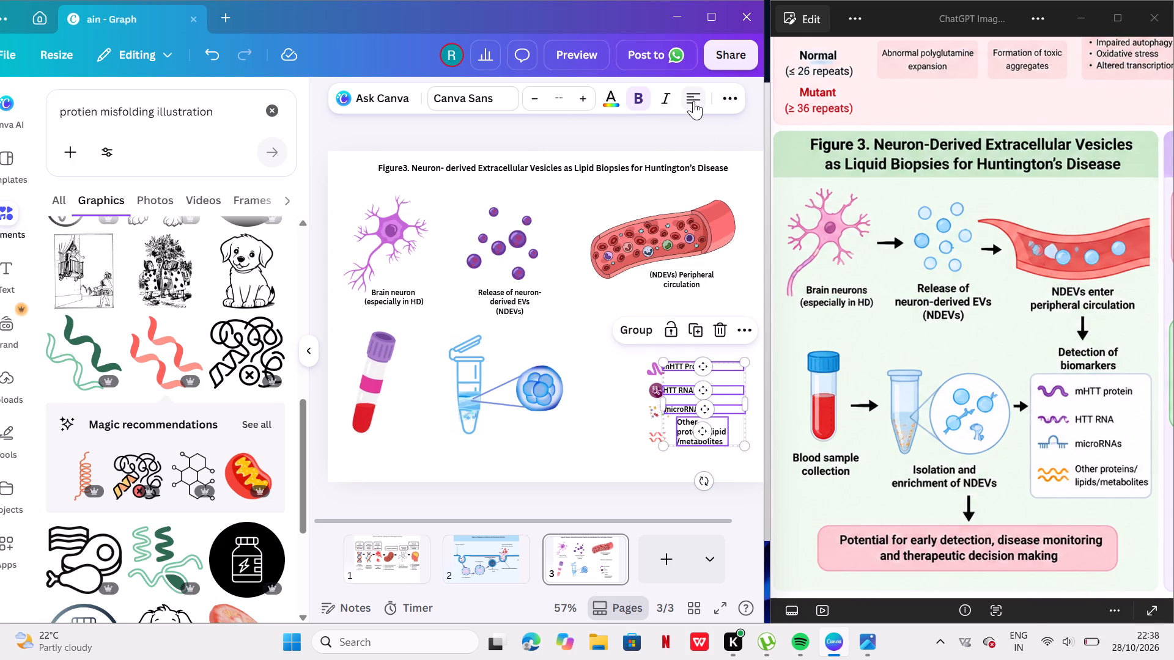
{"action": "left_click", "coordinate": [693, 101]}
{"action": "left_click", "coordinate": [693, 101]}
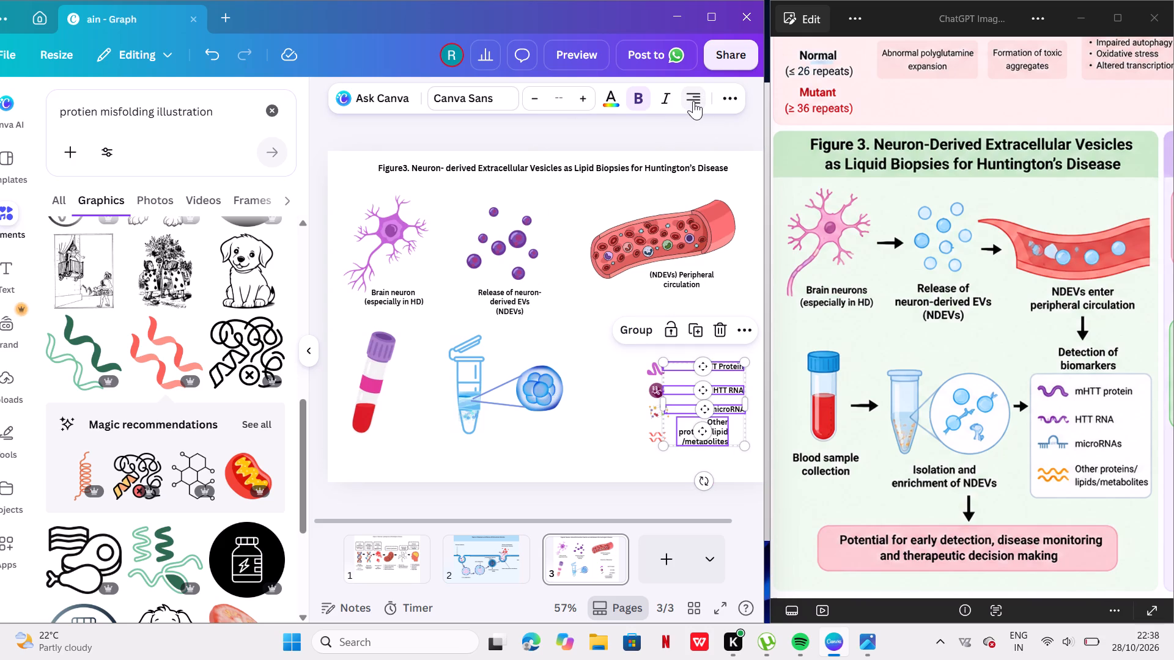
{"action": "left_click", "coordinate": [693, 101]}
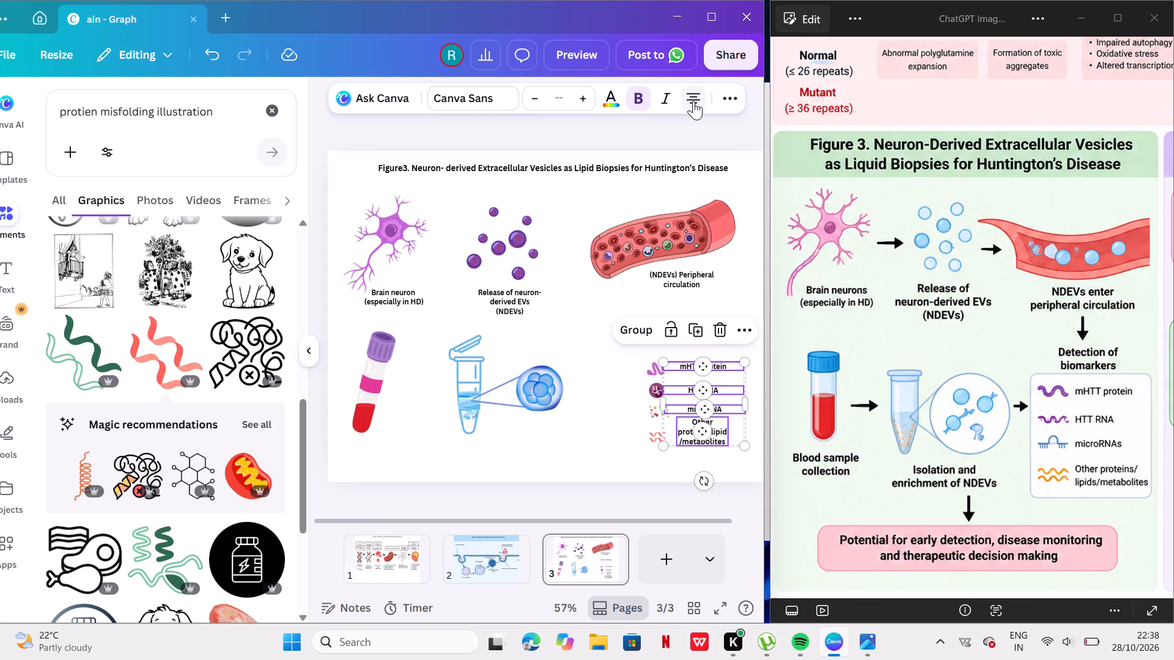
{"action": "left_click", "coordinate": [693, 101]}
{"action": "left_click", "coordinate": [693, 101]}
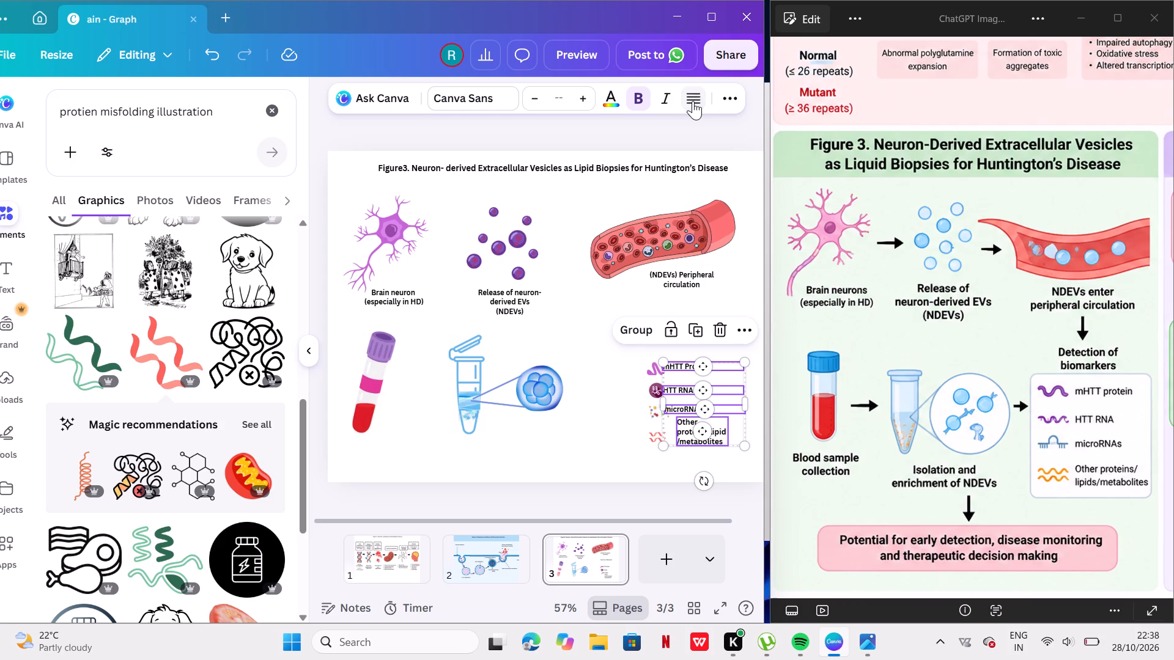
{"action": "left_click", "coordinate": [569, 348]}
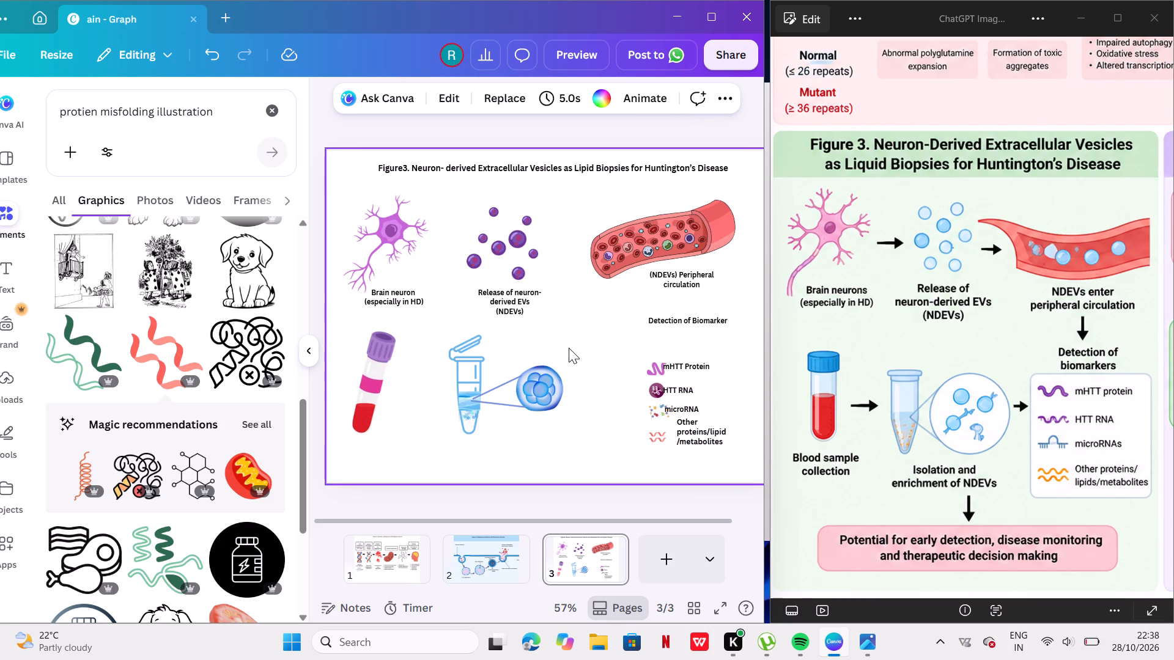
Move the mHTT Protein, HTT RNA and microRNA labels clear of their icons, lining up their starts with the Other proteins/lipid/metabolites label.
{"action": "left_click_drag", "start_coordinate": [689, 365], "coordinate": [692, 365]}
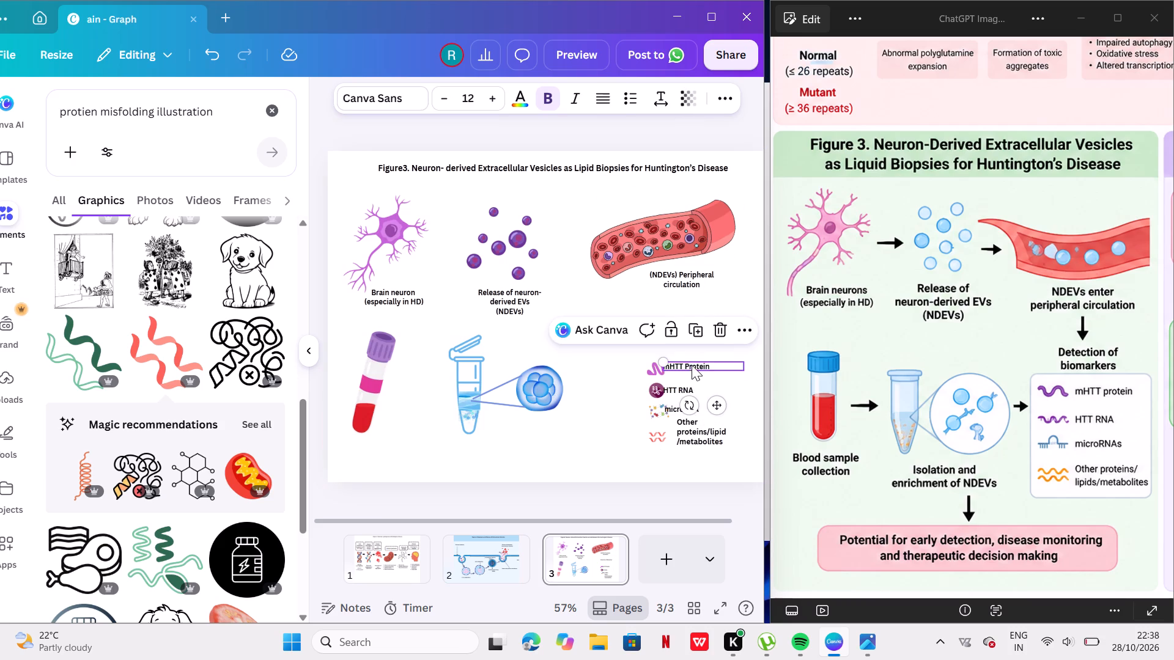
{"action": "left_click_drag", "start_coordinate": [692, 365], "coordinate": [703, 365]}
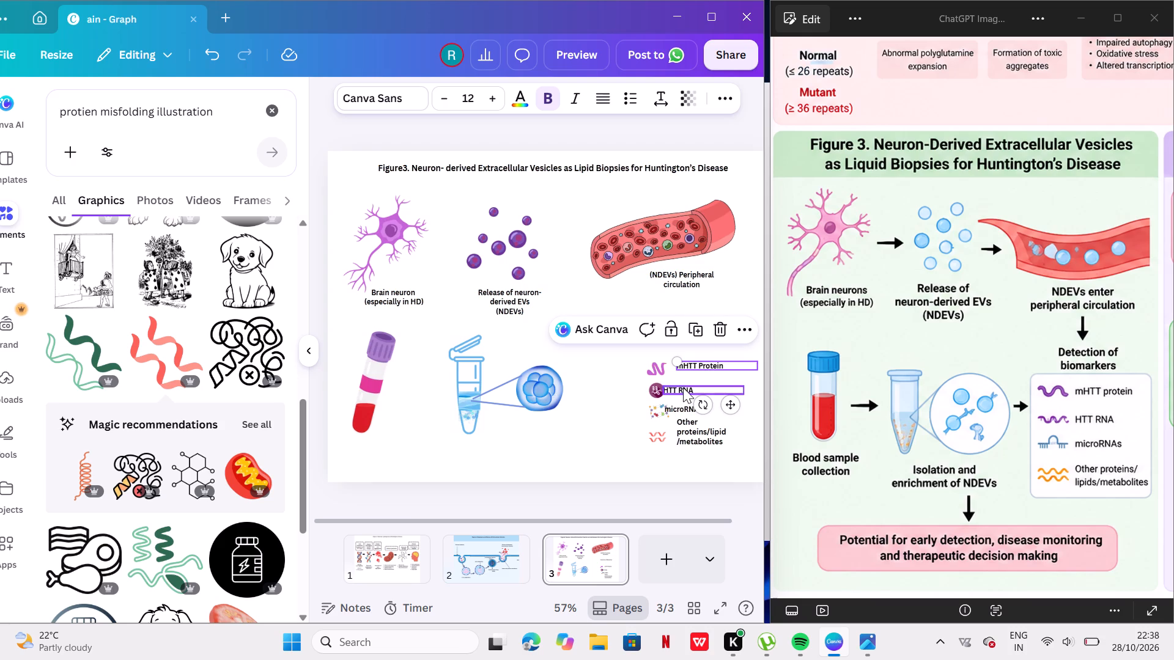
{"action": "left_click_drag", "start_coordinate": [683, 390], "coordinate": [699, 388]}
{"action": "left_click_drag", "start_coordinate": [687, 413], "coordinate": [695, 413]}
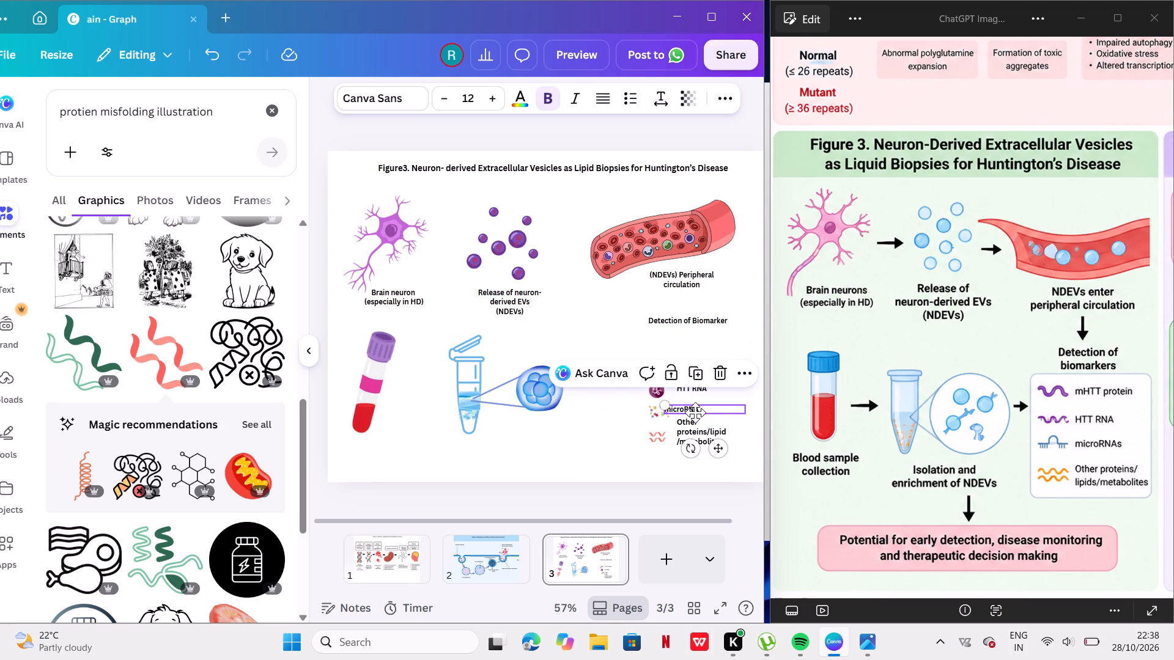
{"action": "left_click_drag", "start_coordinate": [695, 413], "coordinate": [696, 413]}
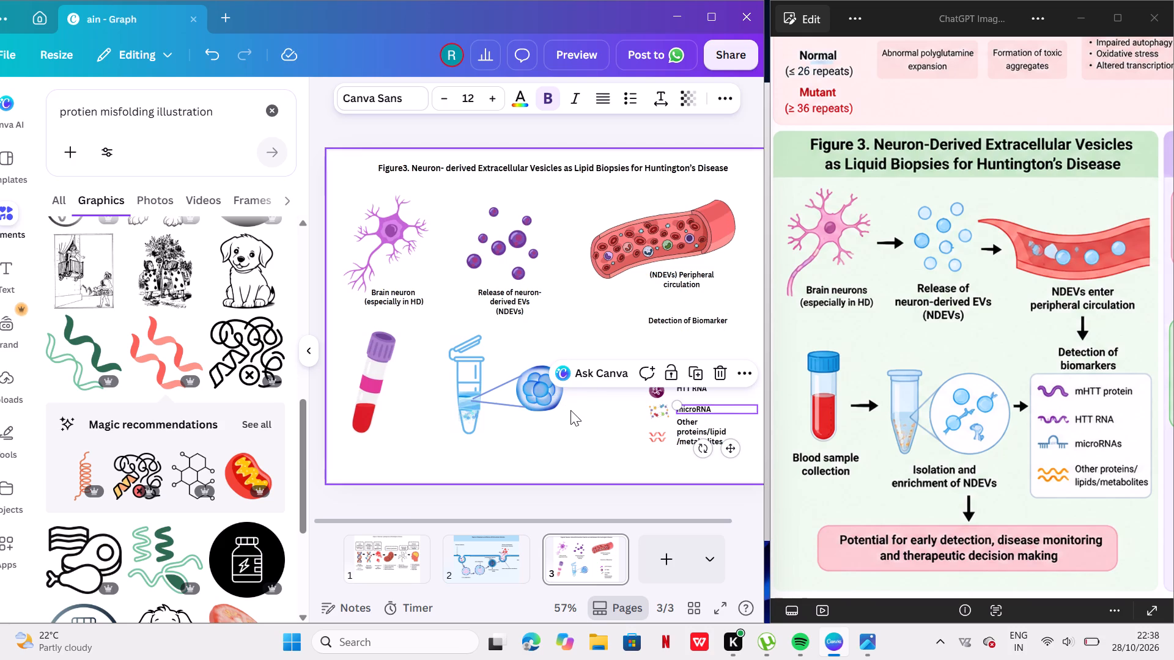
{"action": "left_click", "coordinate": [570, 410]}
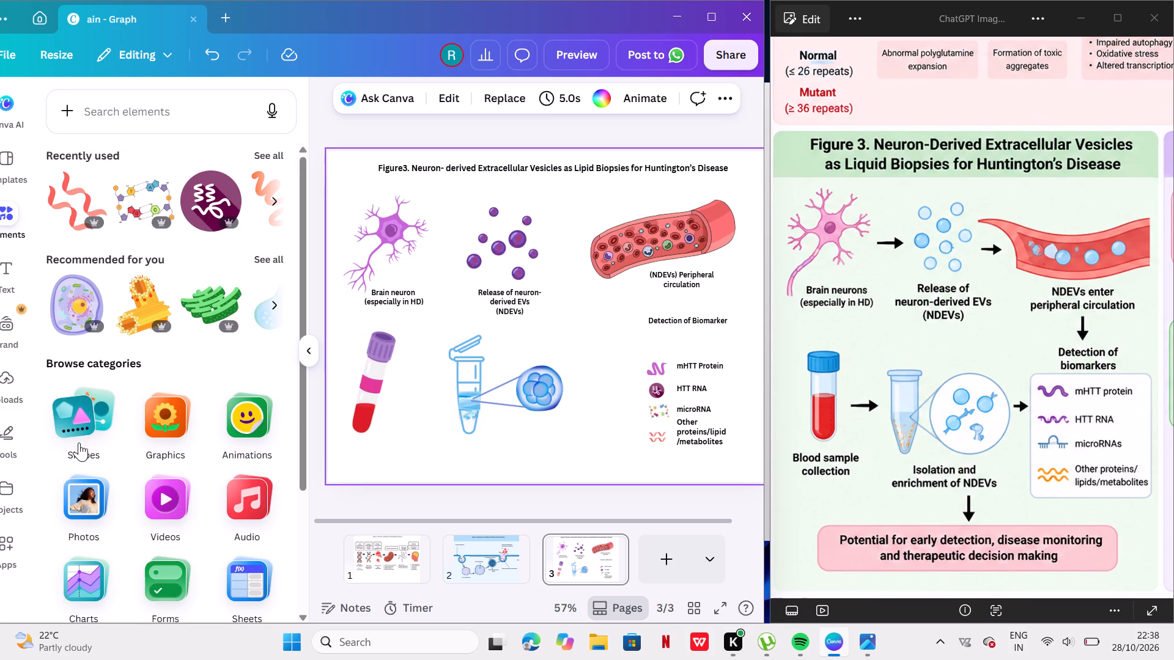
{"action": "left_click", "coordinate": [79, 442]}
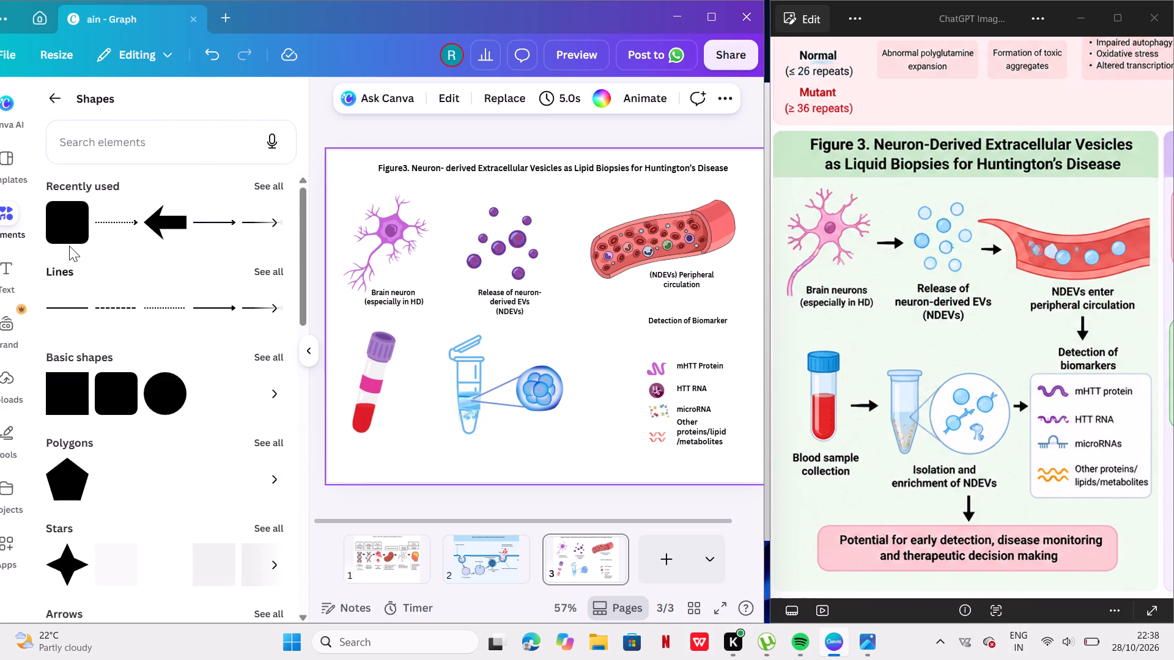
{"action": "left_click", "coordinate": [69, 246]}
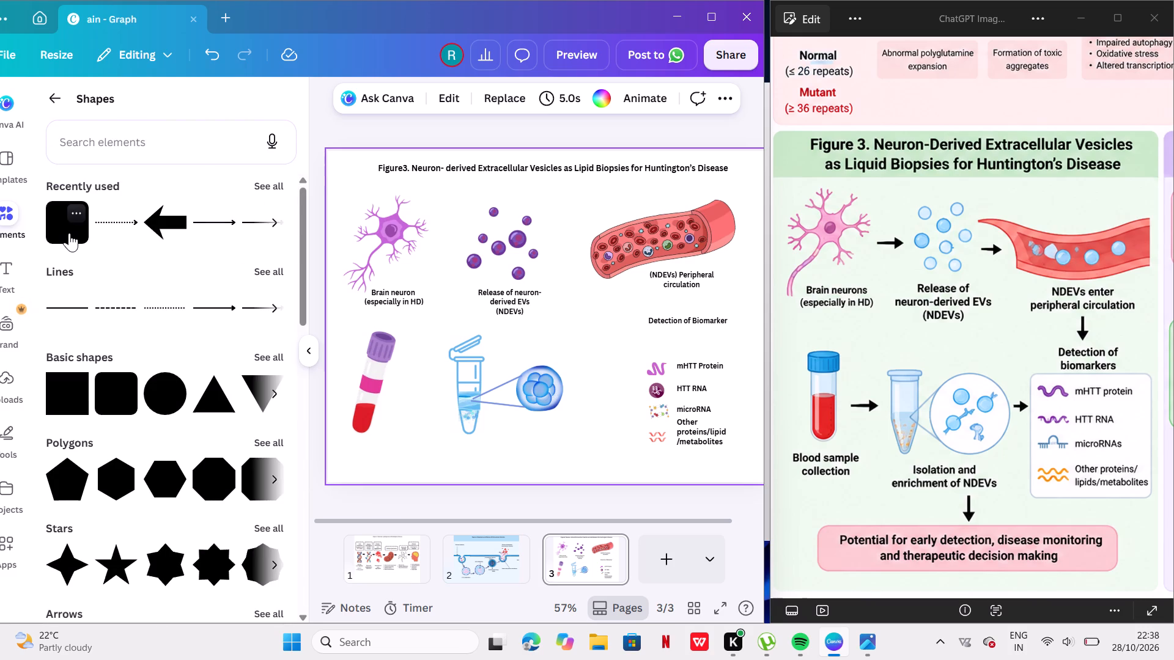
{"action": "left_click", "coordinate": [69, 233]}
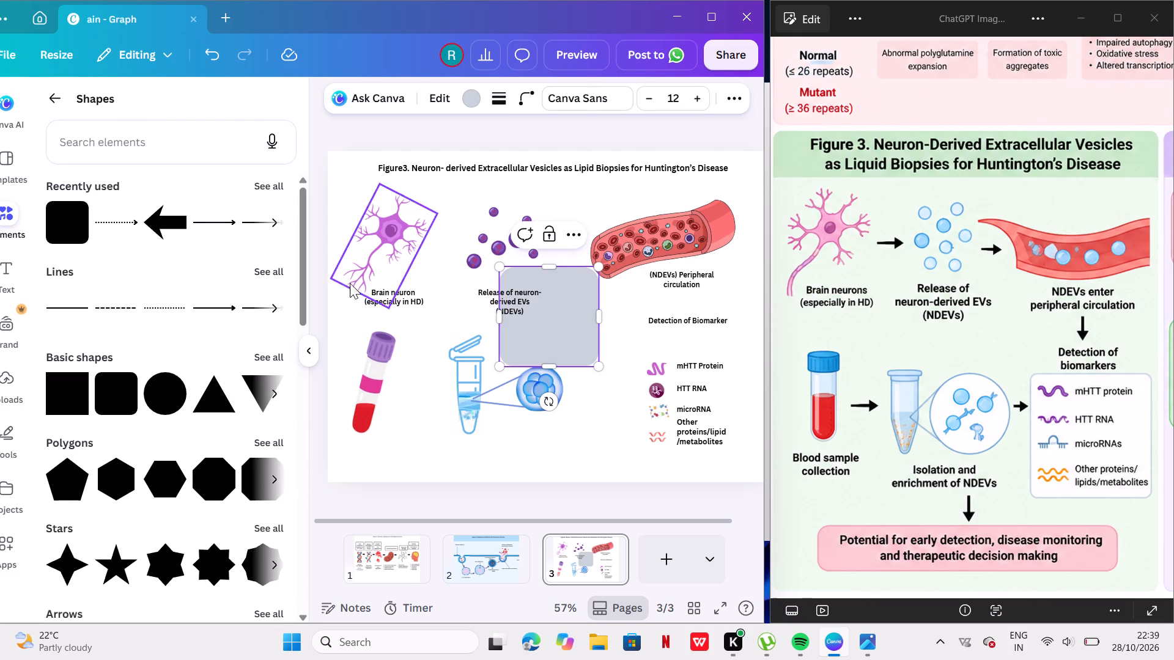
Move the grey rounded square over the biomarker list below "Detection of Biomarker" and enlarge it to about 308 × 283.
{"action": "left_click", "coordinate": [551, 327]}
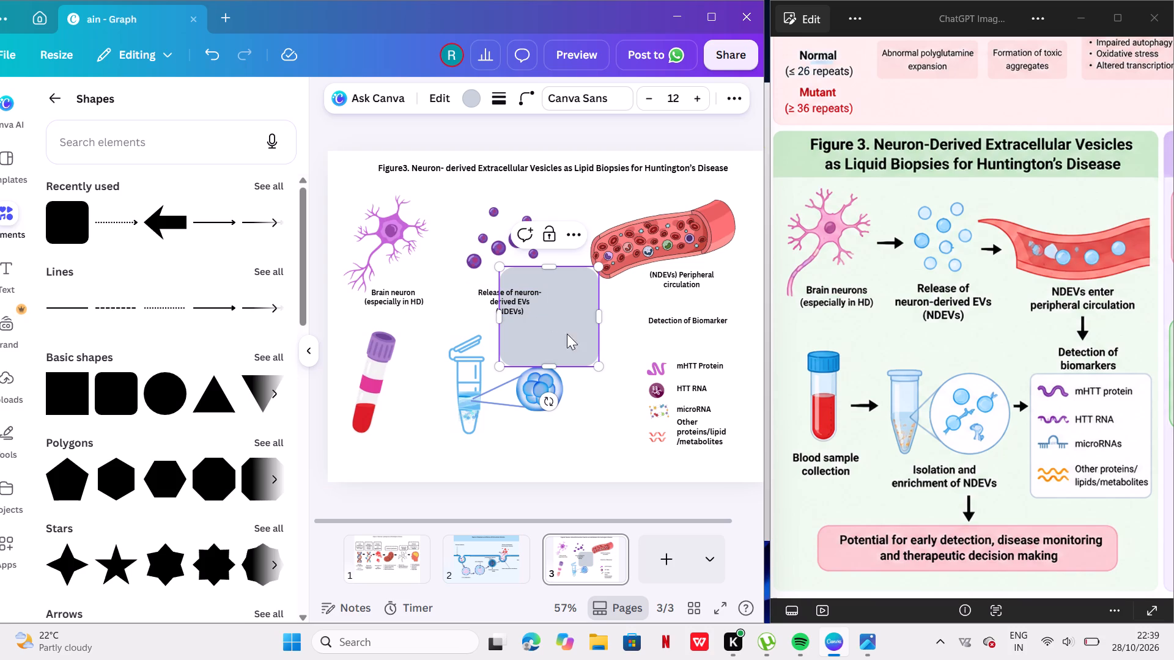
{"action": "double_click", "coordinate": [578, 355]}
{"action": "left_click_drag", "start_coordinate": [578, 355], "coordinate": [742, 439]}
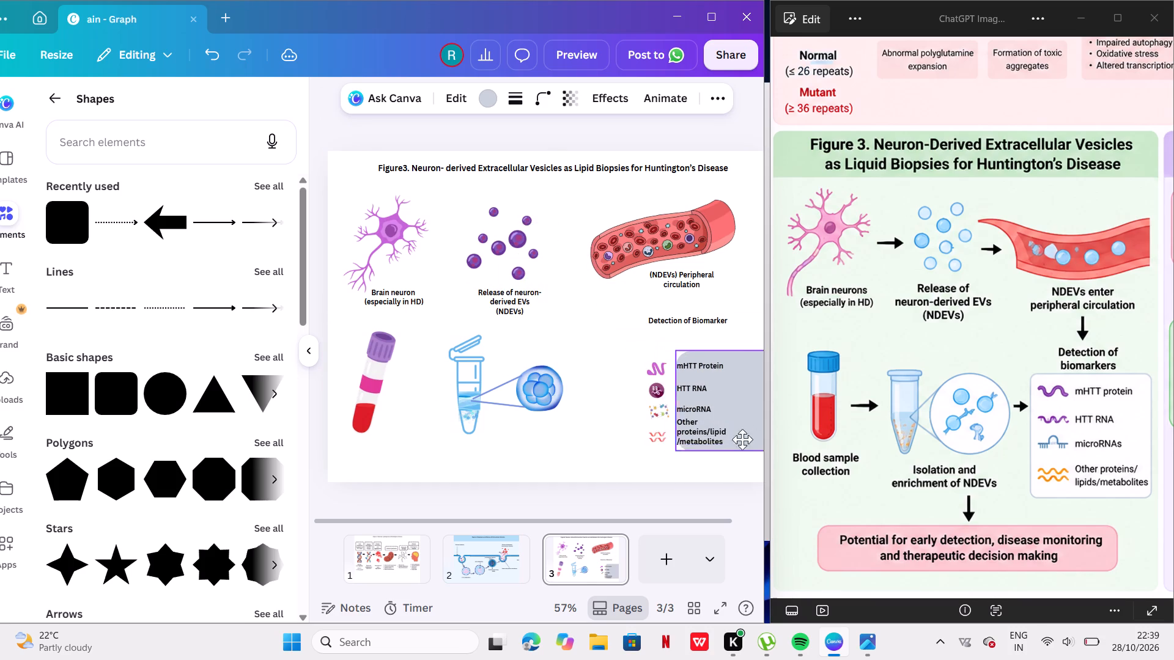
{"action": "left_click_drag", "start_coordinate": [742, 439], "coordinate": [693, 427]}
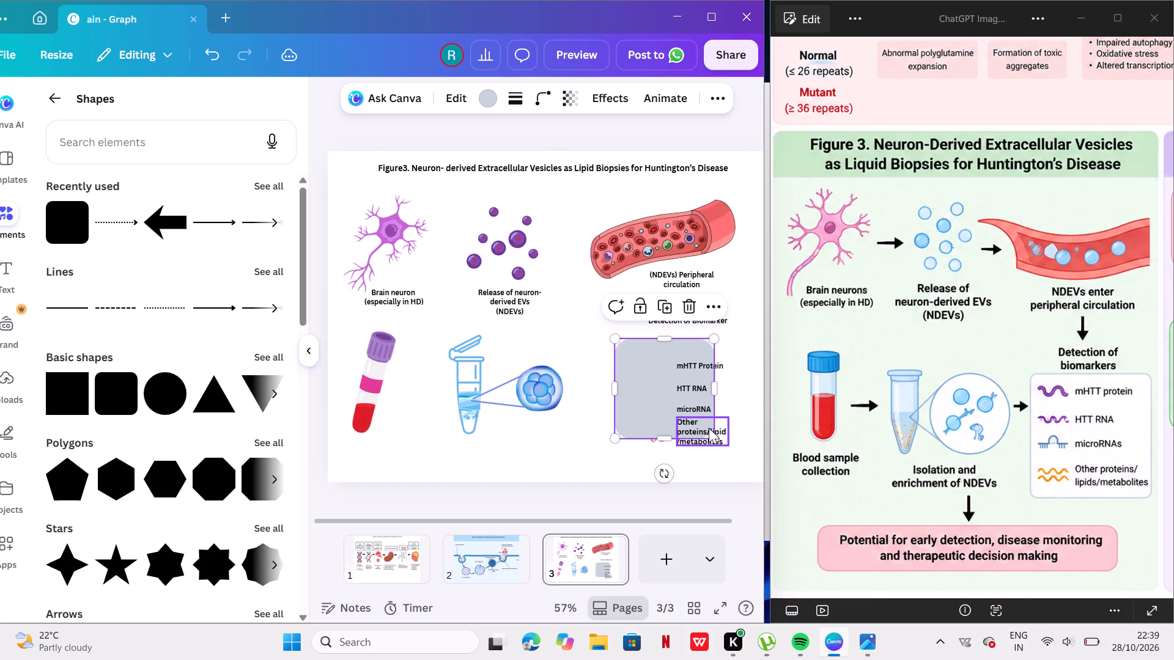
{"action": "left_click_drag", "start_coordinate": [714, 439], "coordinate": [748, 463]}
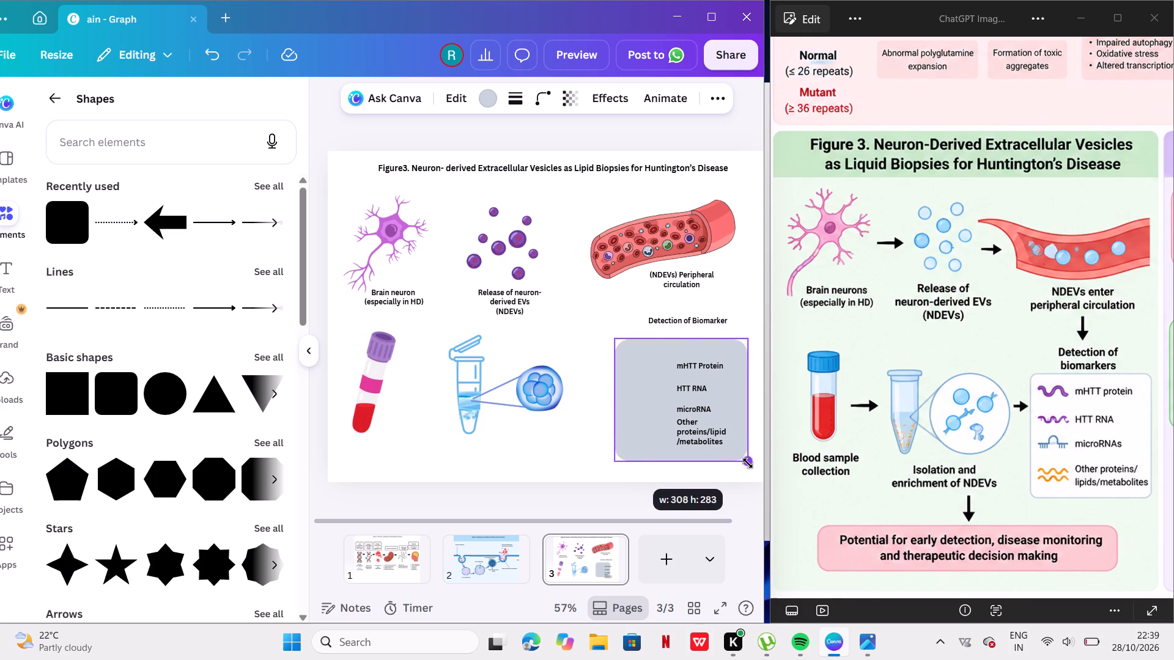
Enlarge the grey rounded square slightly and send it to the back, behind the biomarker icons and labels.
{"action": "left_click_drag", "start_coordinate": [748, 463], "coordinate": [748, 466]}
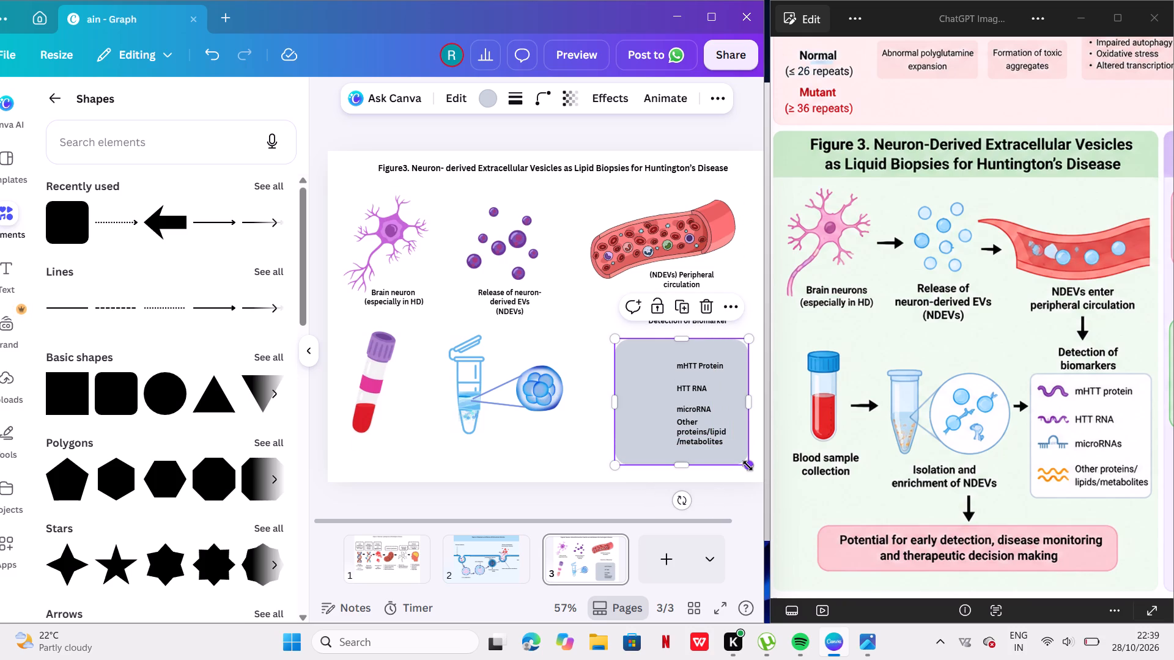
{"action": "right_click", "coordinate": [726, 458]}
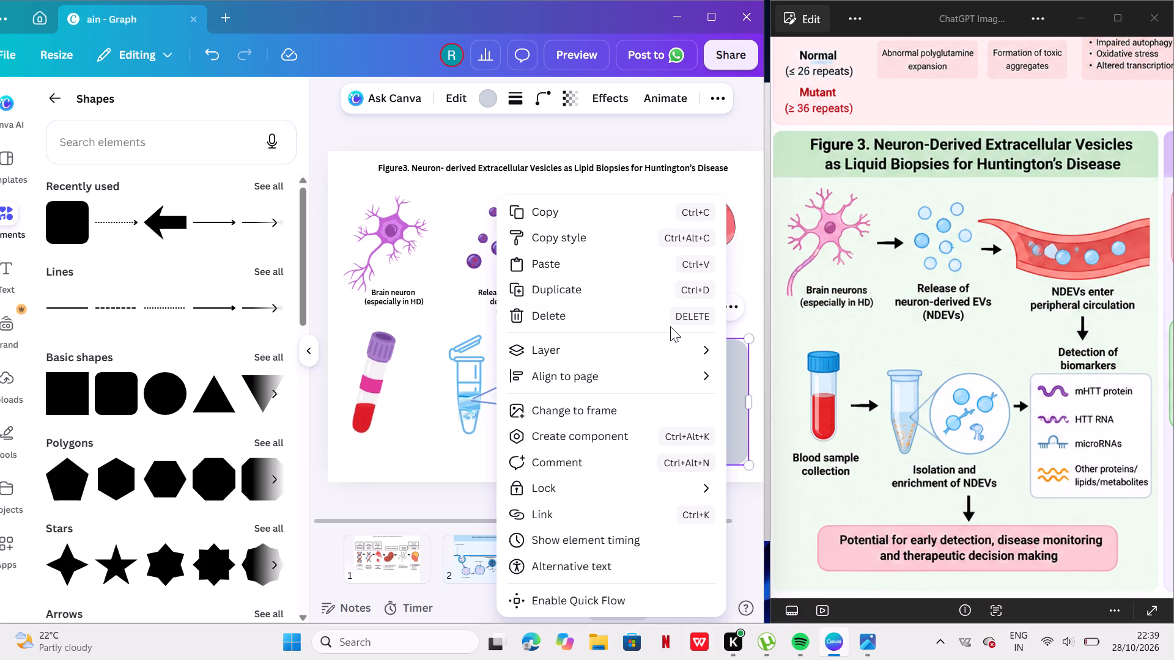
{"action": "left_click", "coordinate": [643, 356]}
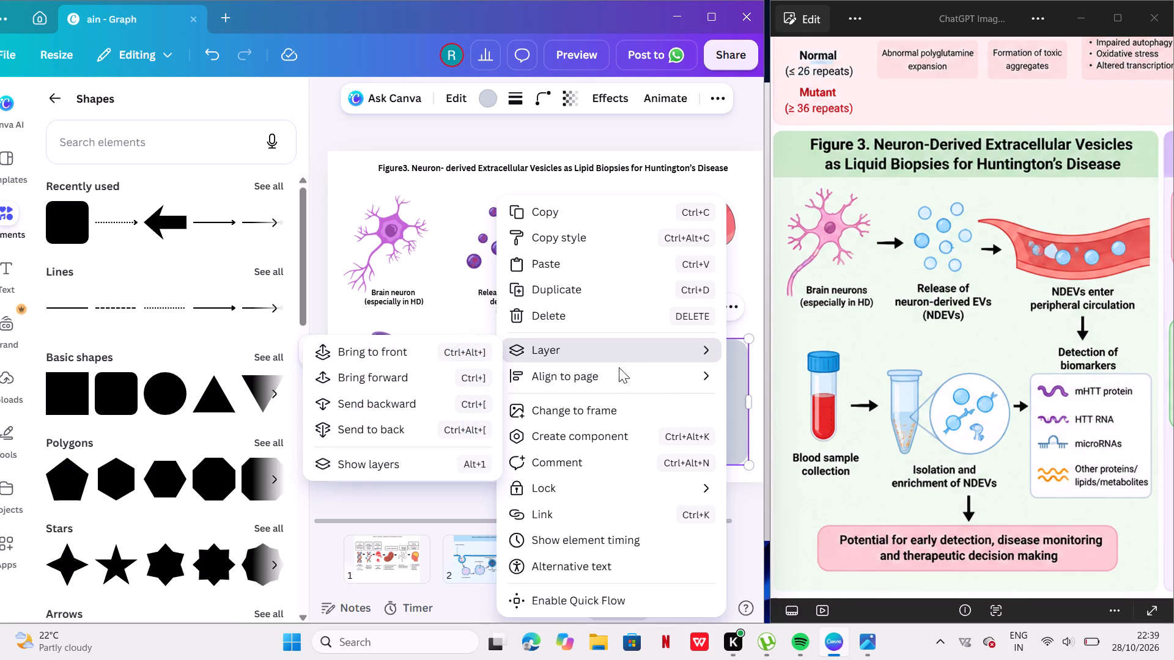
{"action": "left_click", "coordinate": [423, 428]}
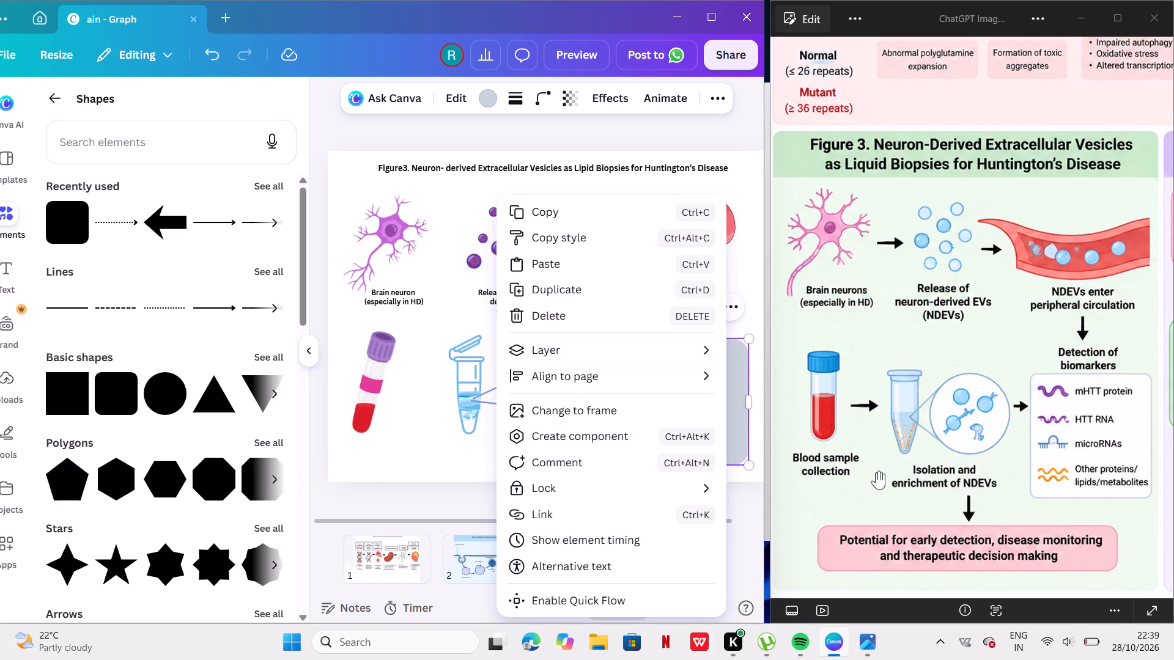
{"action": "left_click", "coordinate": [805, 467]}
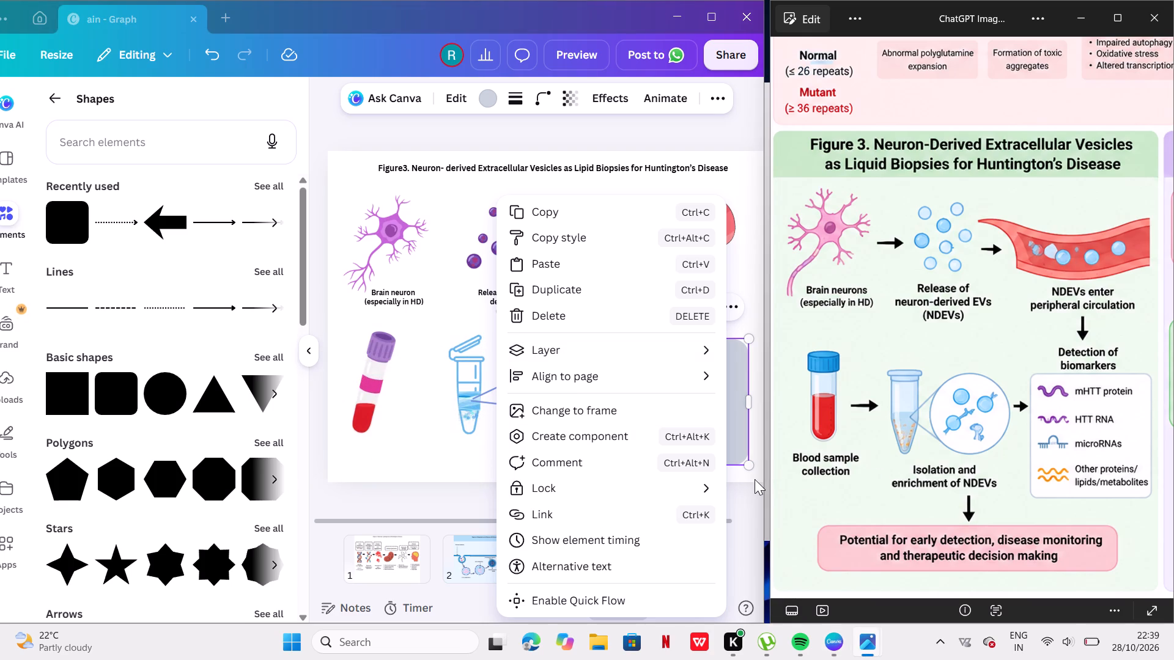
{"action": "left_click", "coordinate": [755, 479]}
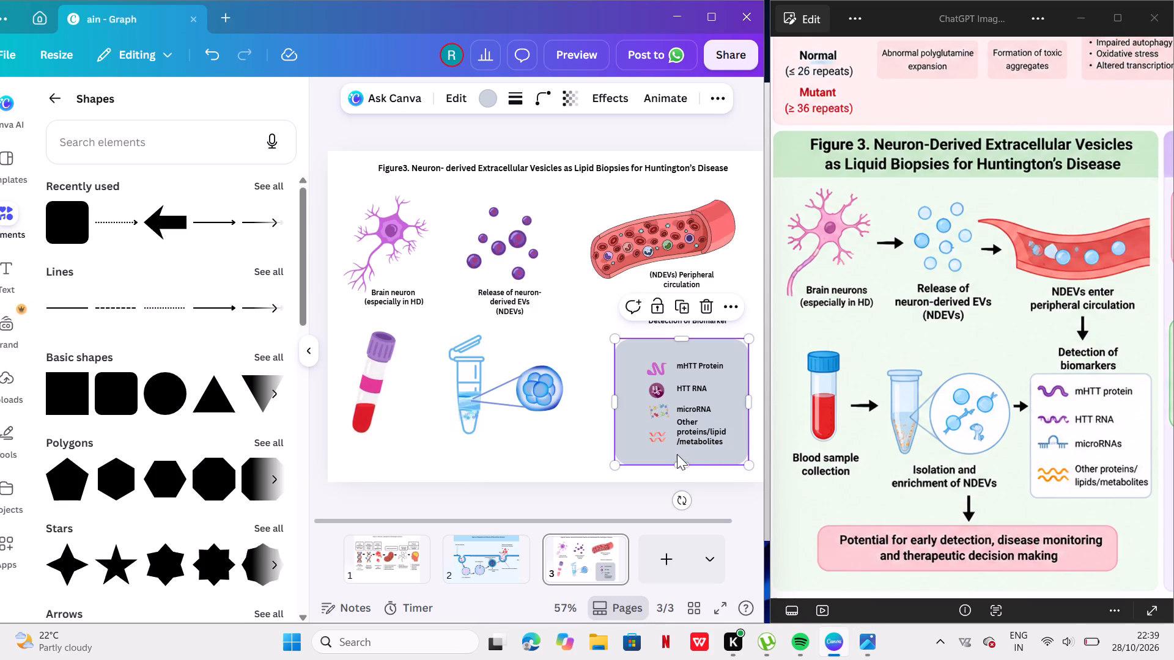
Change the fill of the rounded square behind the biomarker list to light blue and look through the other default colours.
{"action": "left_click", "coordinate": [676, 454]}
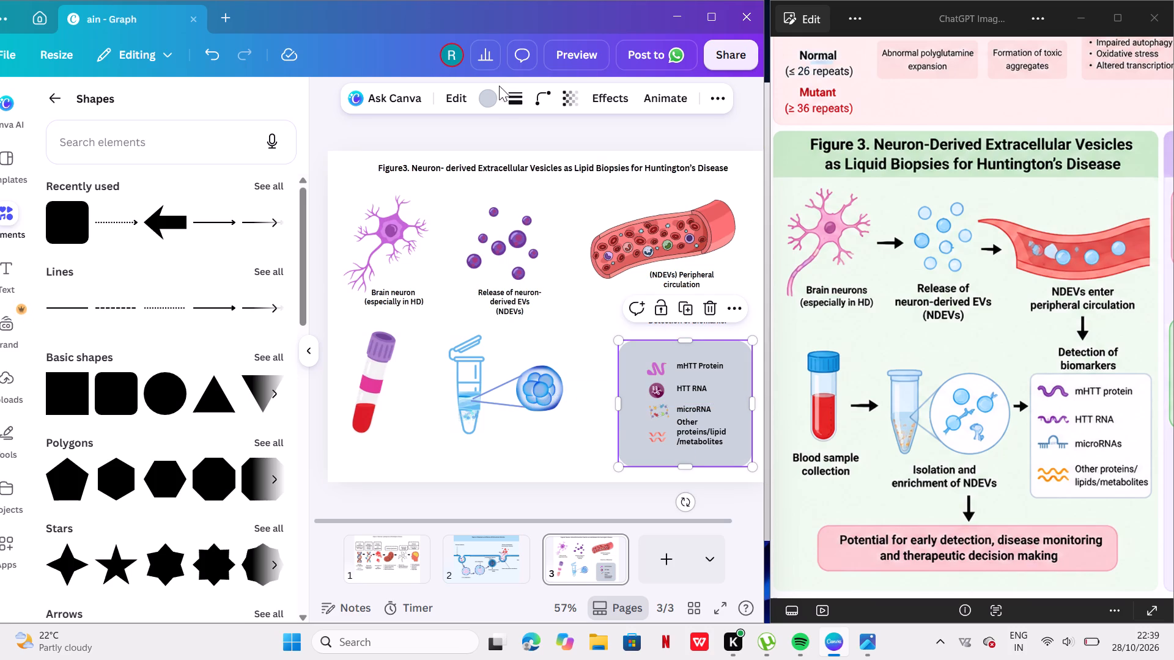
{"action": "left_click", "coordinate": [487, 98]}
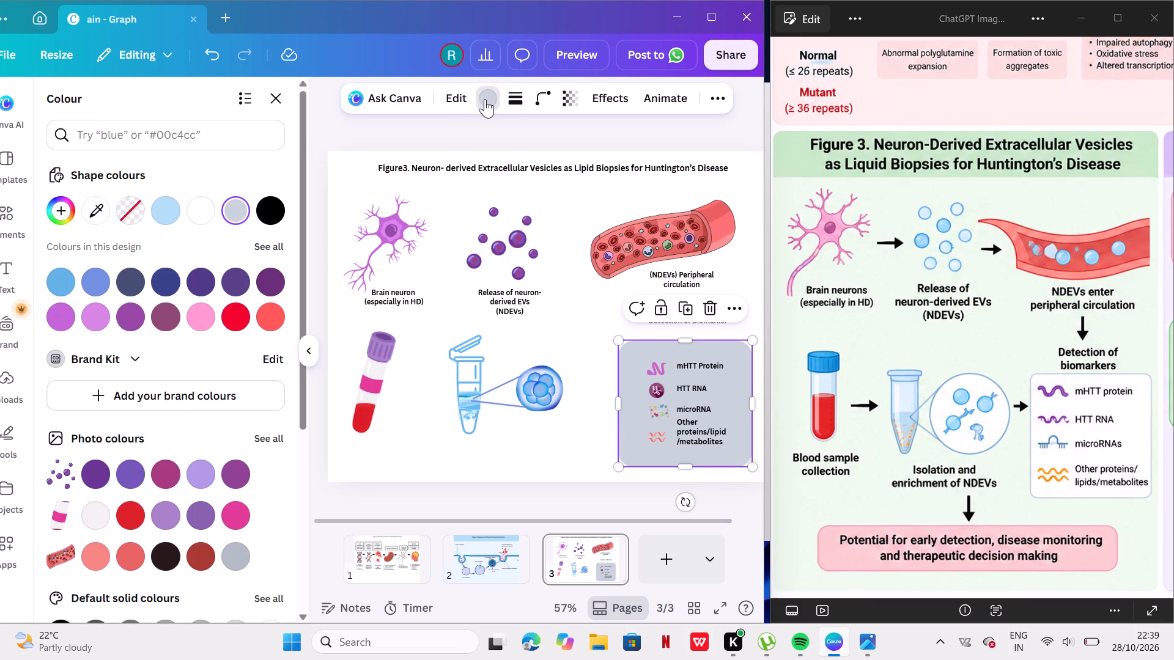
{"action": "left_click", "coordinate": [166, 206]}
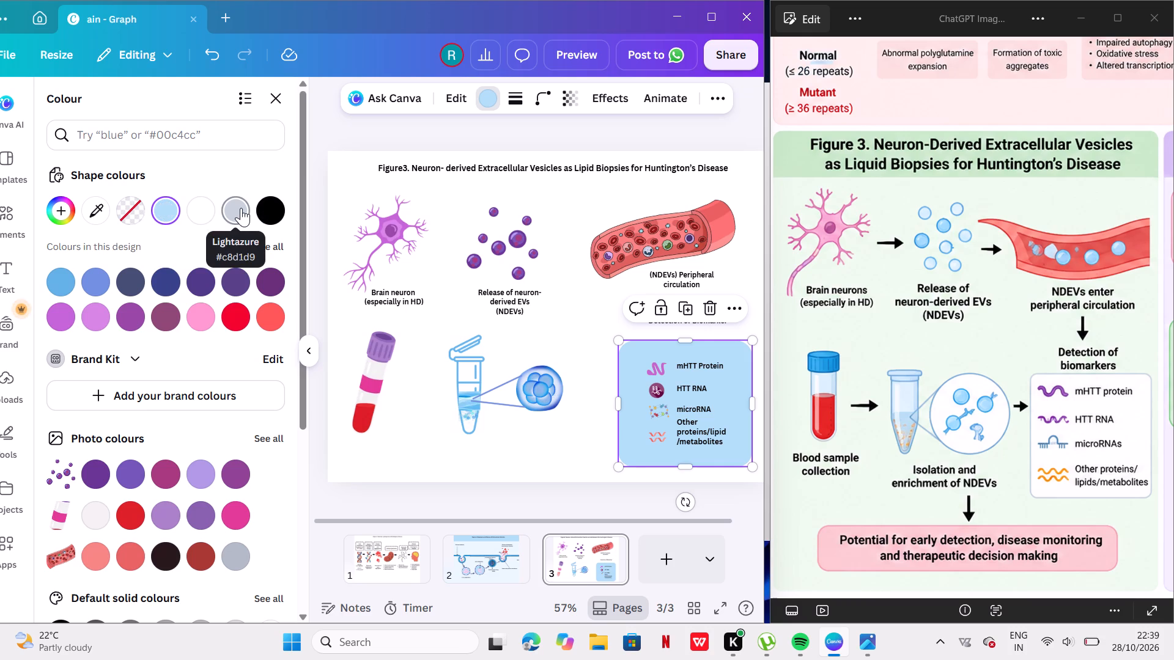
{"action": "scroll", "coordinate": [230, 502], "scroll_direction": "down", "scroll_amount": 3}
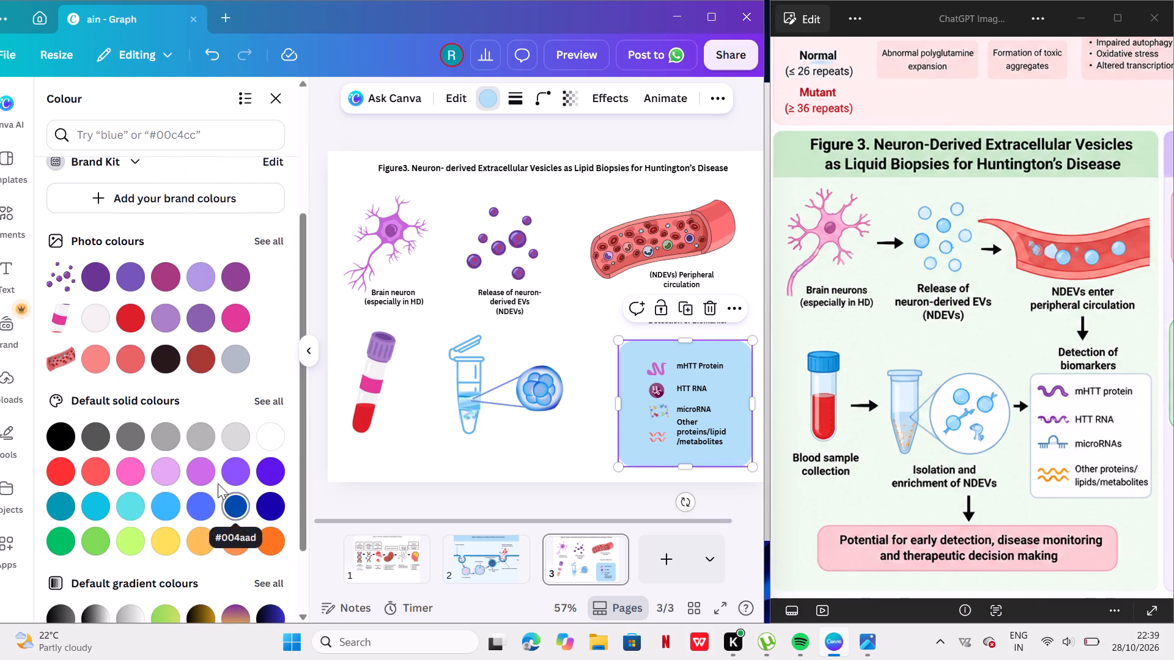
{"action": "scroll", "coordinate": [160, 561], "scroll_direction": "down", "scroll_amount": 2}
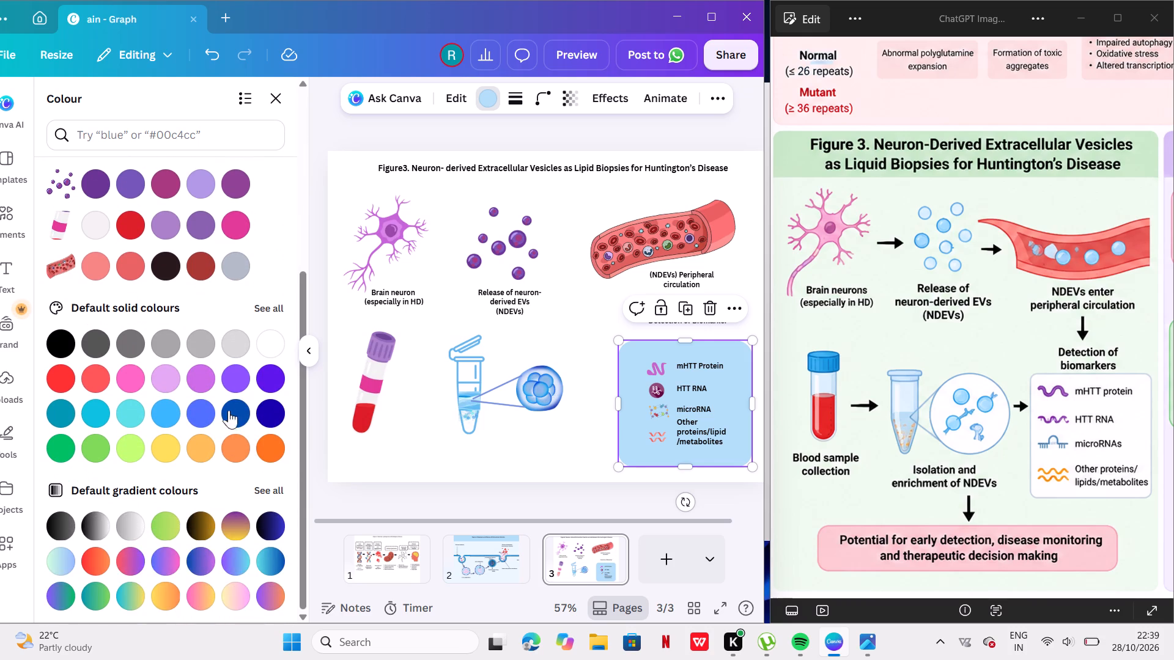